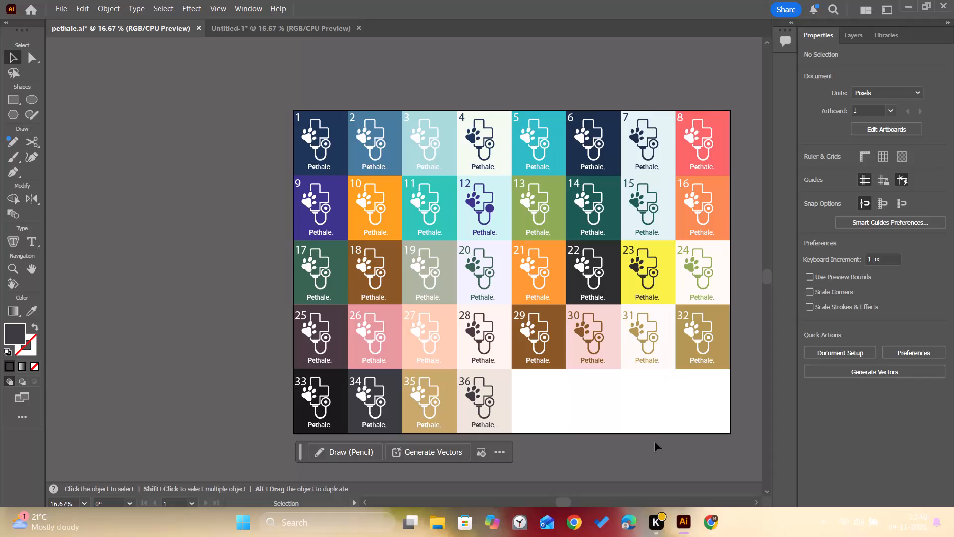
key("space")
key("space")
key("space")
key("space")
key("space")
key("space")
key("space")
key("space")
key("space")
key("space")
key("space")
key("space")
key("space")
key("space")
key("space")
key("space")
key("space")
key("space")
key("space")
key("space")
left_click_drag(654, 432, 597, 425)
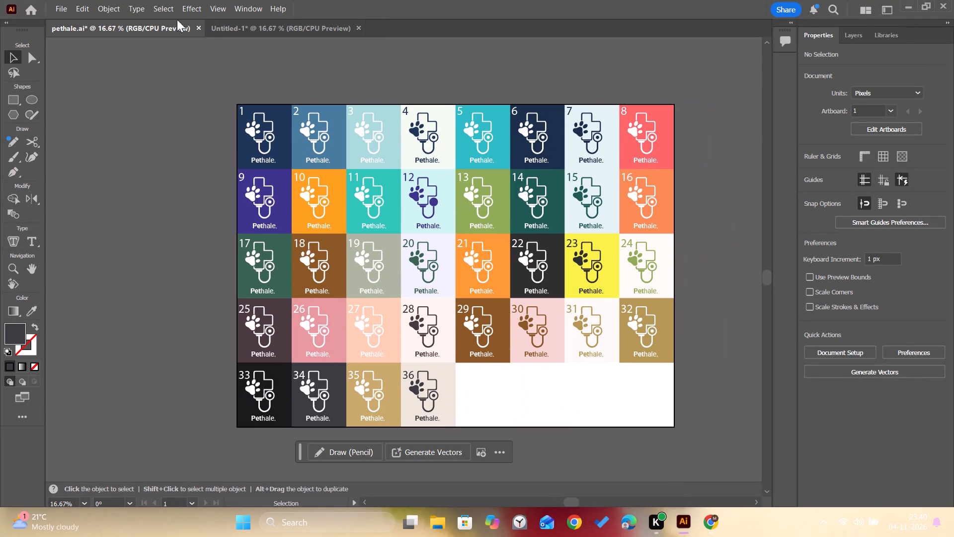
Switch to the Untitled-1 document and deselect the blue header rectangle.
left_click(262, 29)
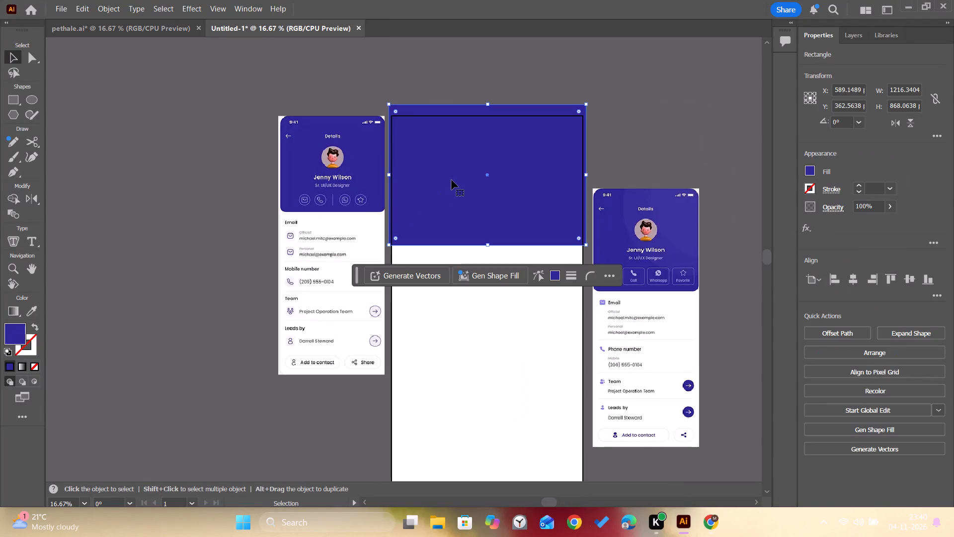
left_click(389, 81)
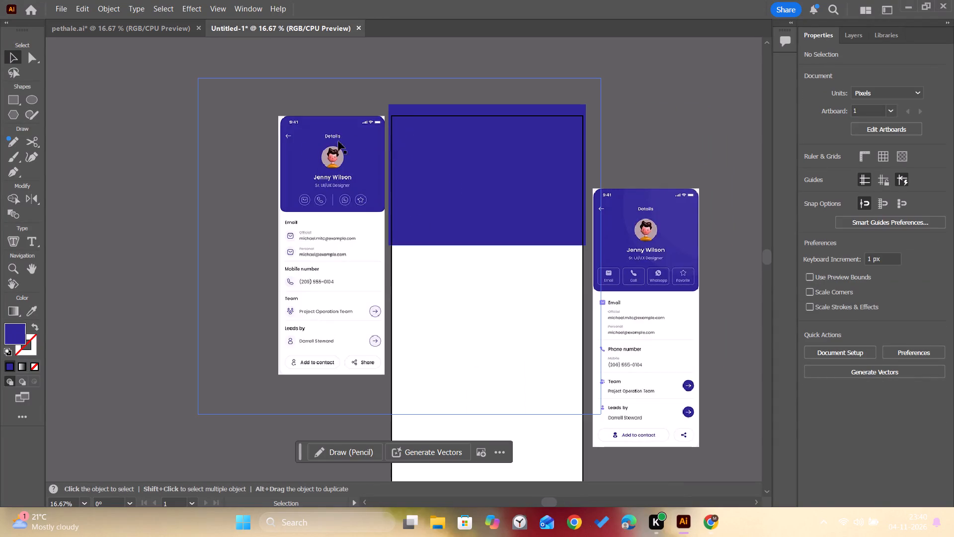
Draw a horizontal line about 69 px long near the upper-left corner of the artboard, over the blue header rectangle.
scroll(285, 143, "up", 6, "alt")
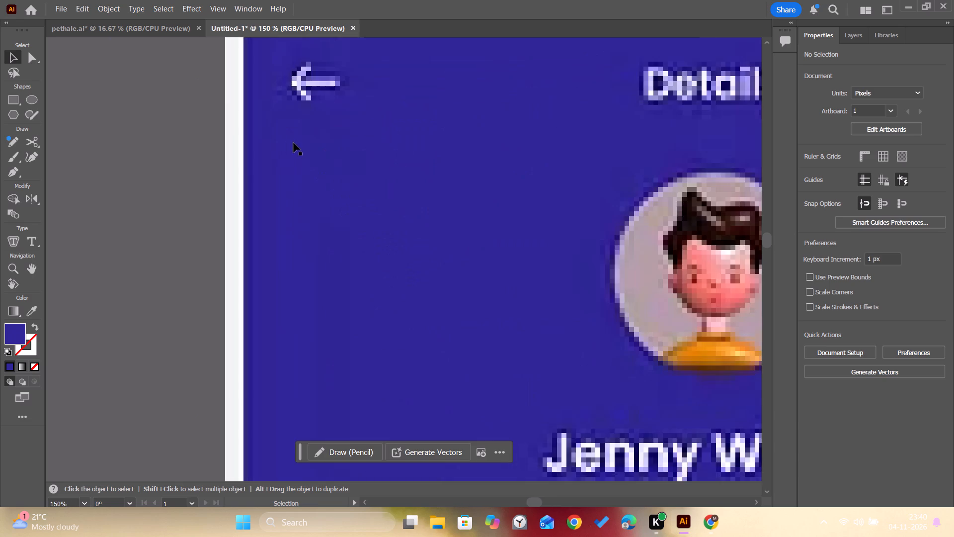
scroll(295, 143, "down", 4, "alt")
key("space")
key("space")
key("space")
key("space")
key("space")
key("space")
key("space")
key("space")
key("space")
key("space")
key("space")
key("space")
key("space")
key("space")
key("space")
key("space")
key("space")
key("space")
key("space")
key("space")
left_click_drag(566, 163, 442, 214)
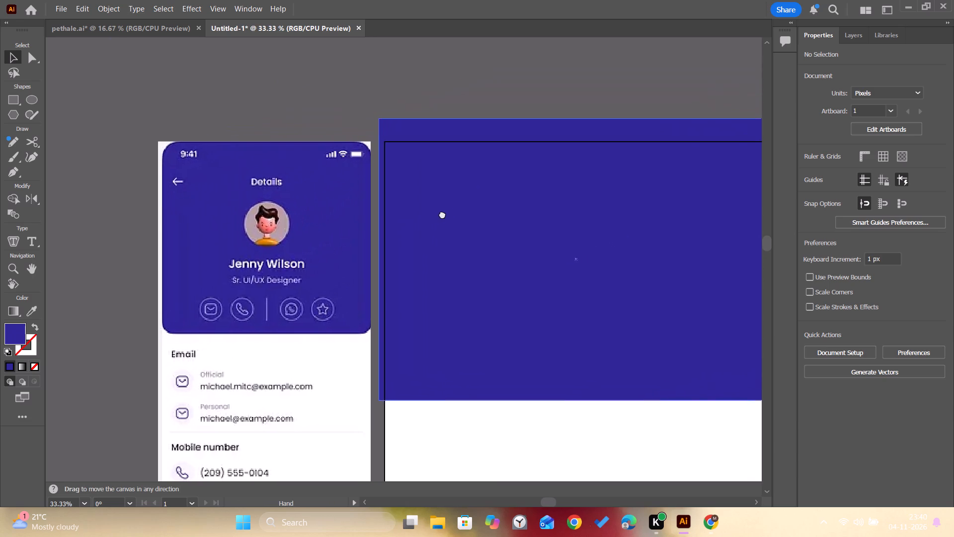
left_click_drag(442, 214, 415, 187)
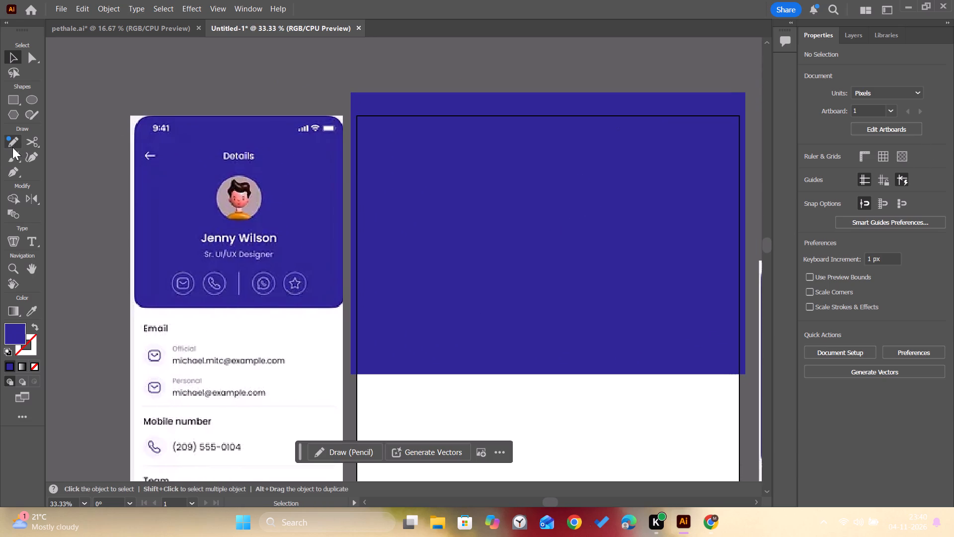
right_click(22, 101)
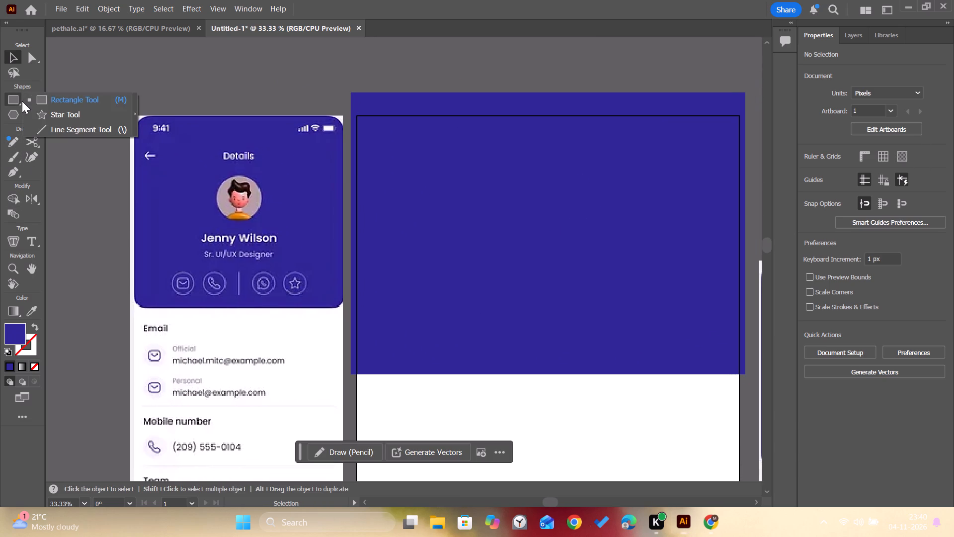
left_click(42, 127)
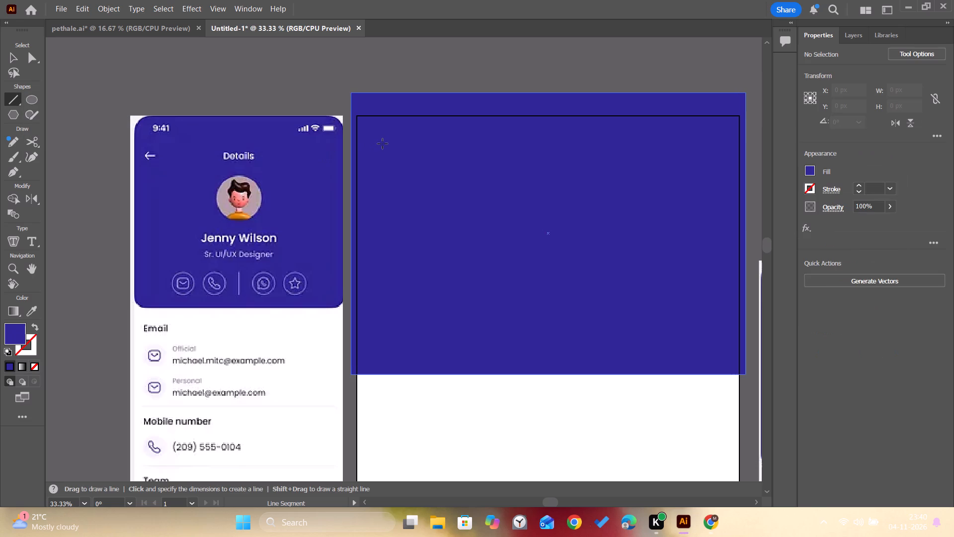
left_click_drag(377, 144, 399, 145)
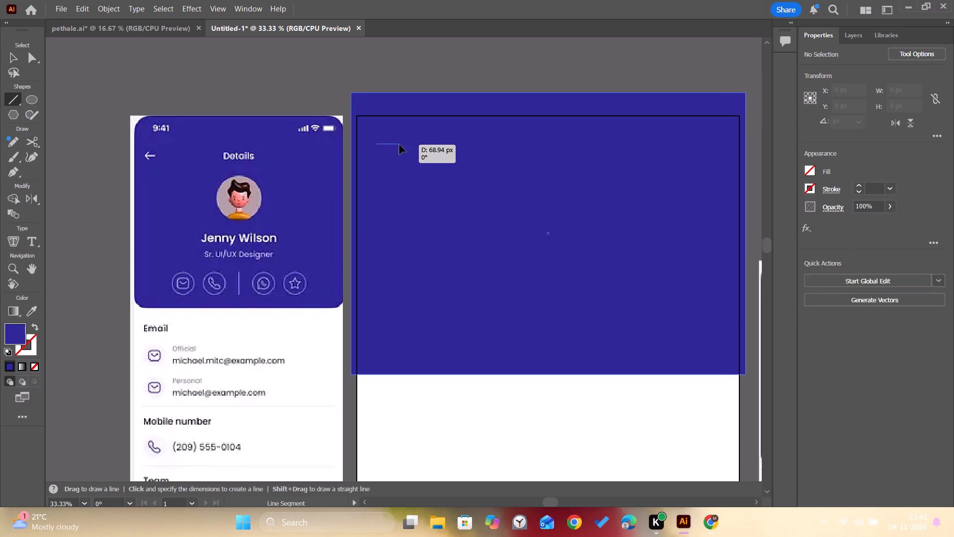
Give the short line a white stroke with a weight of 7 pt.
left_click(808, 187)
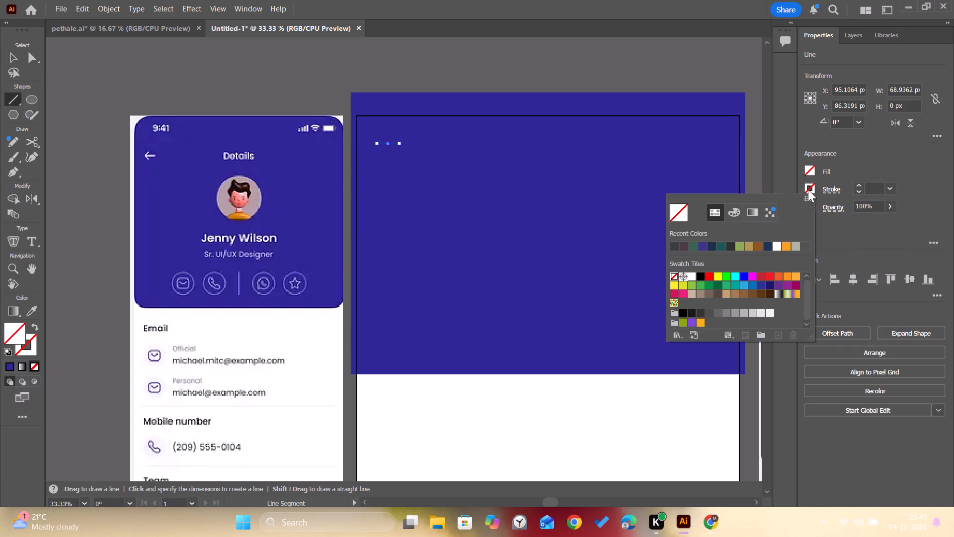
left_click(776, 246)
left_click(888, 190)
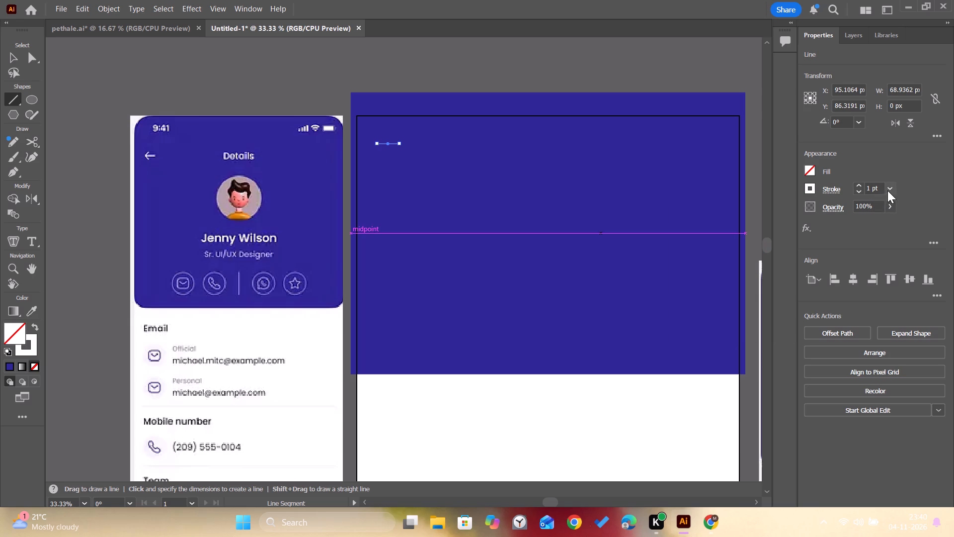
left_click(887, 190)
left_click(897, 283)
left_click(892, 189)
left_click(902, 321)
left_click(16, 59)
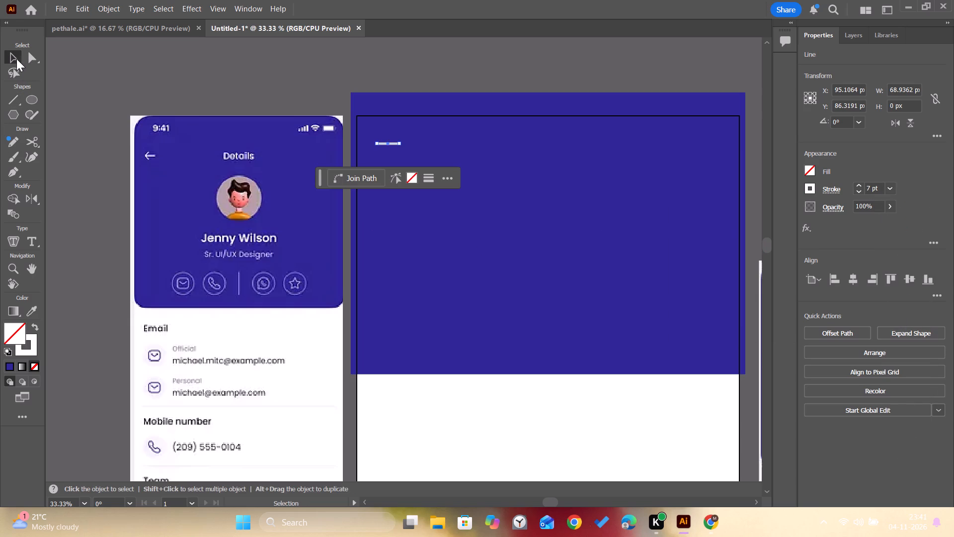
Draw an open left-pointing arrowhead about 16 by 32 px with the Pen tool at the left end of the white line.
left_click(14, 175)
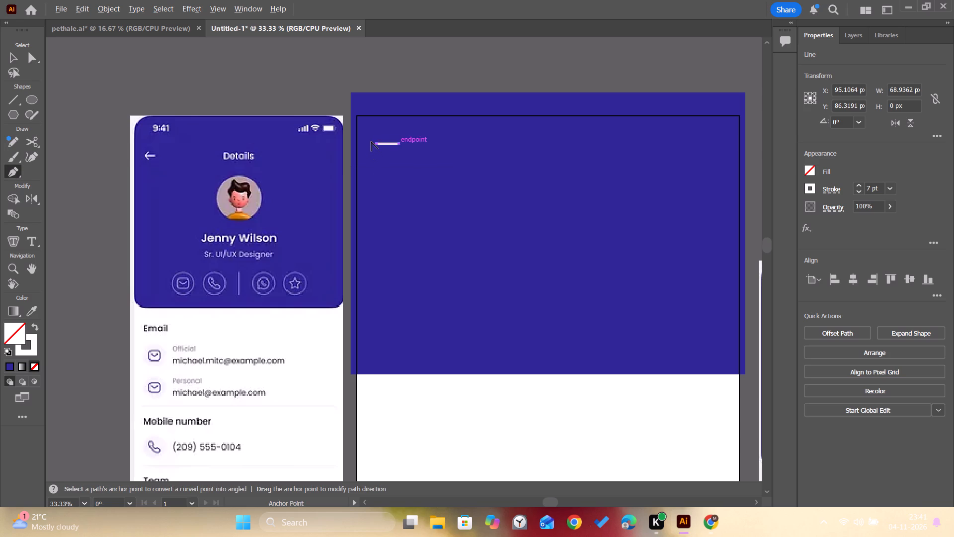
scroll(371, 142, "up", 4, "alt")
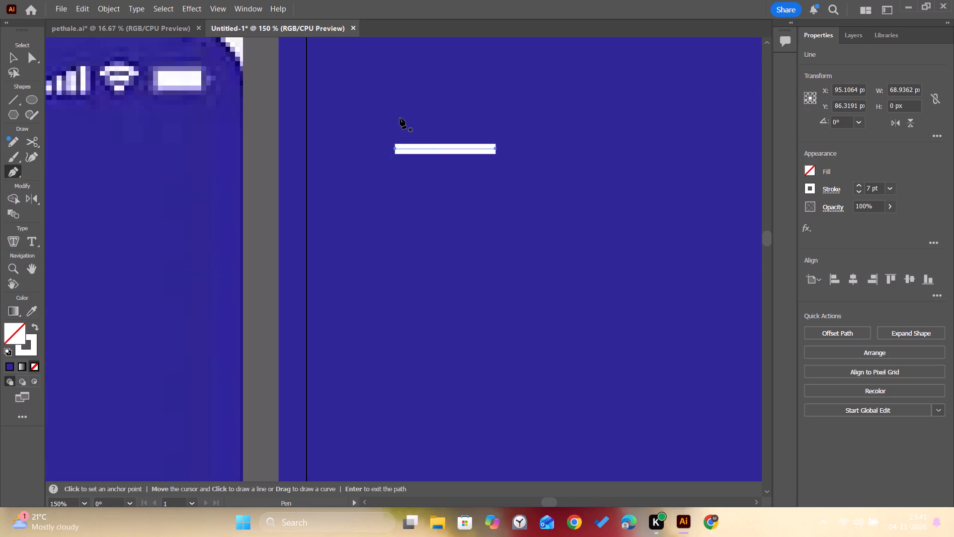
scroll(355, 180, "down", 3, "alt")
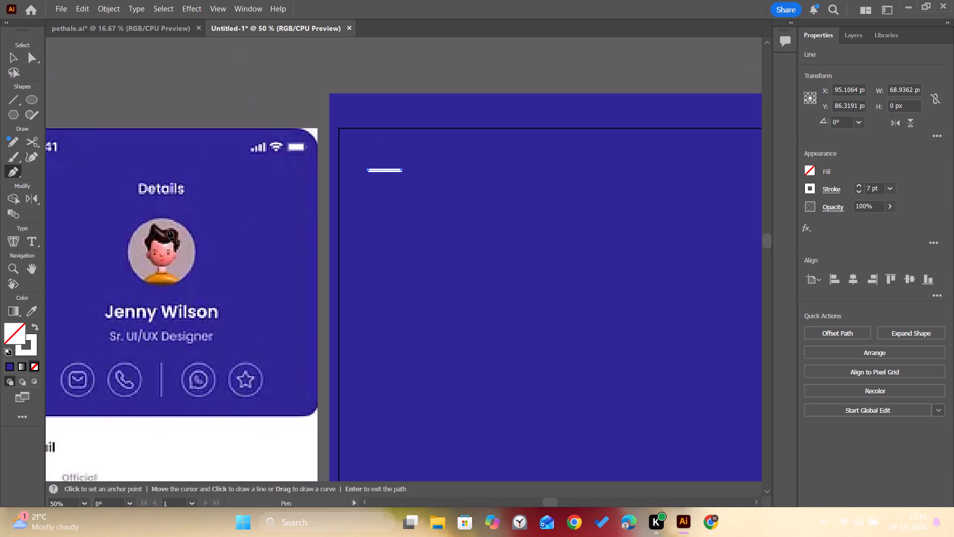
key("space")
key("space")
key("space")
key("space")
key("space")
key("space")
key("space")
key("space")
key("space")
key("space")
key("space")
key("space")
key("space")
key("space")
key("space")
key("space")
key("space")
key("space")
key("space")
key("space")
left_click_drag(167, 229, 202, 240)
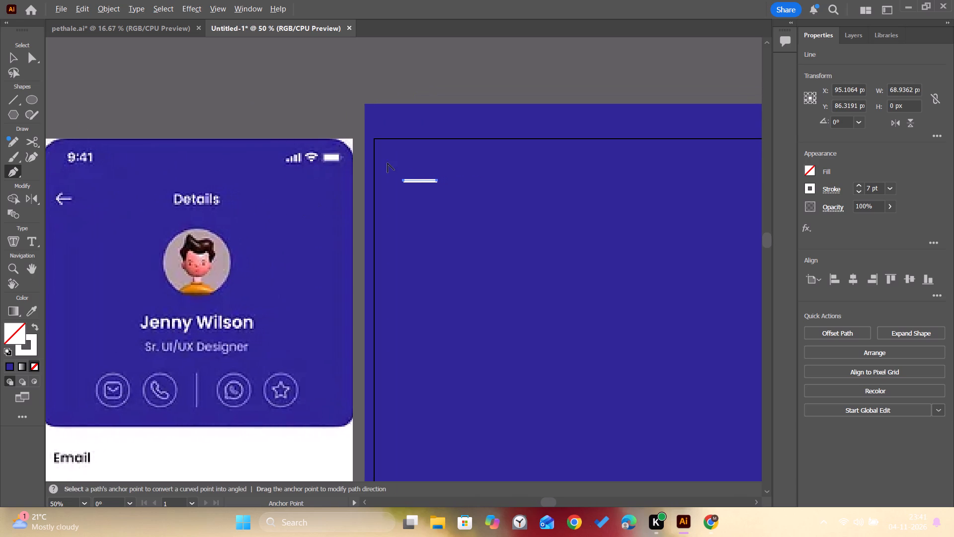
scroll(404, 186, "up", 5, "alt")
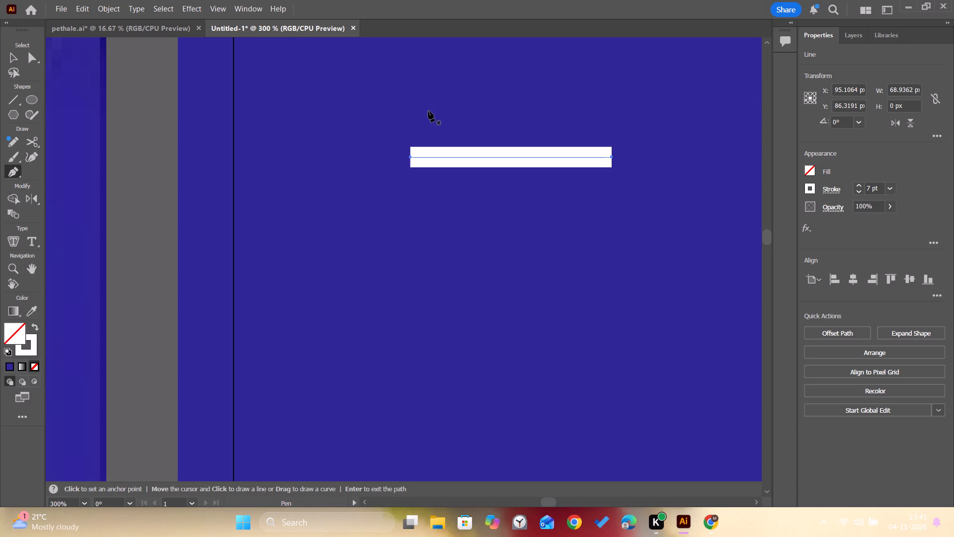
left_click(428, 111)
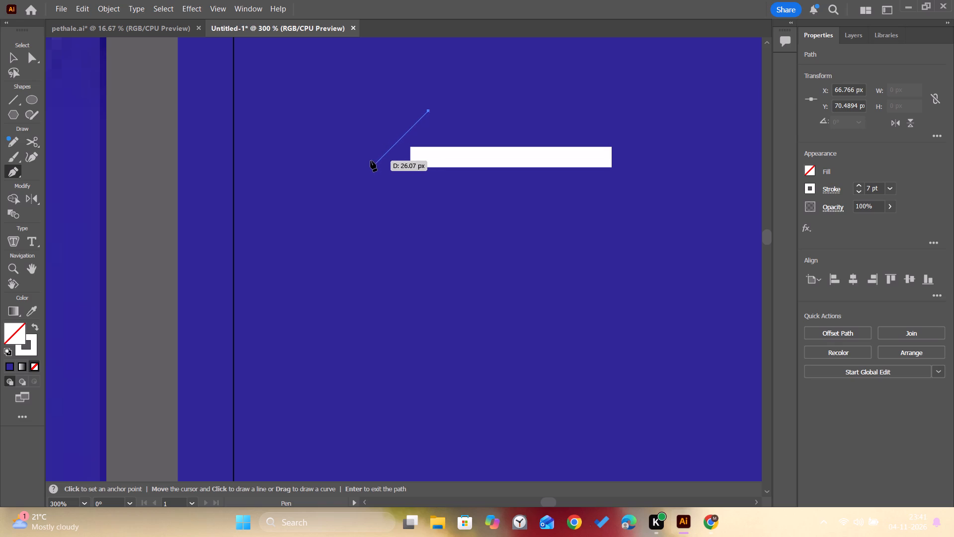
left_click(382, 156, "shift")
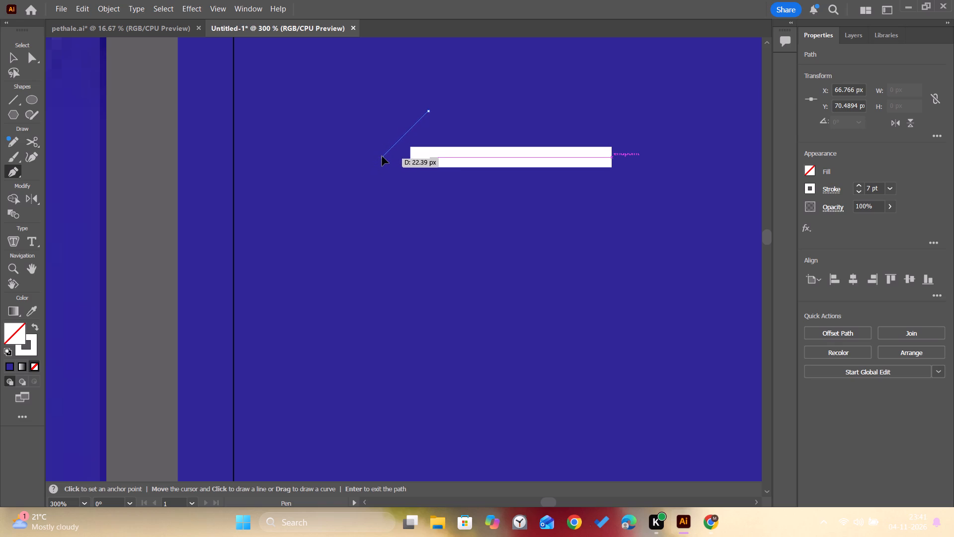
left_click(429, 195, "shift")
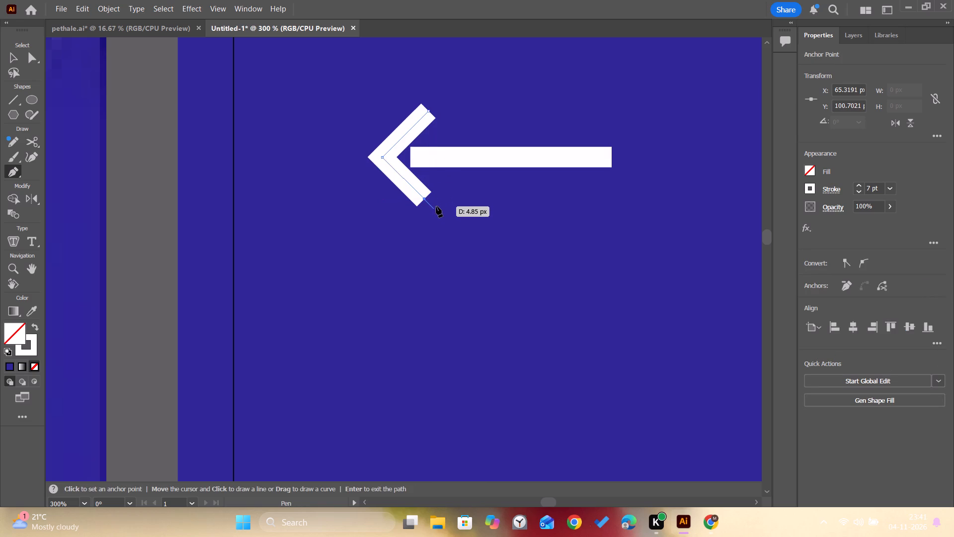
key("ctrl+z")
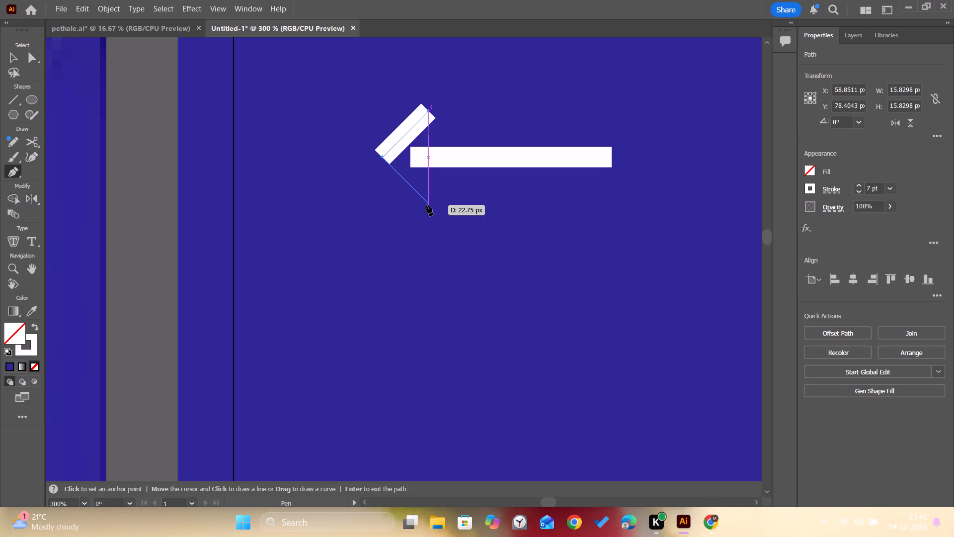
left_click(428, 205, "shift")
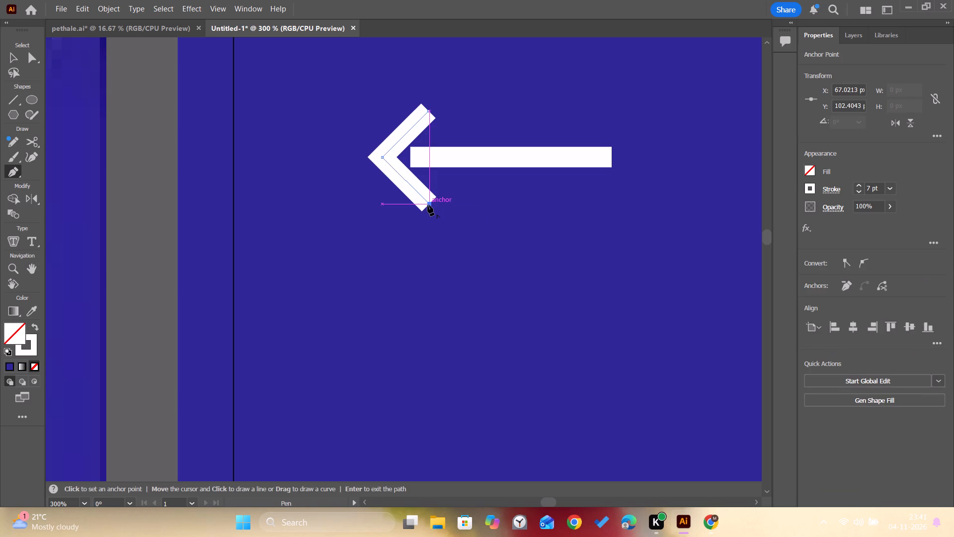
left_click(16, 56)
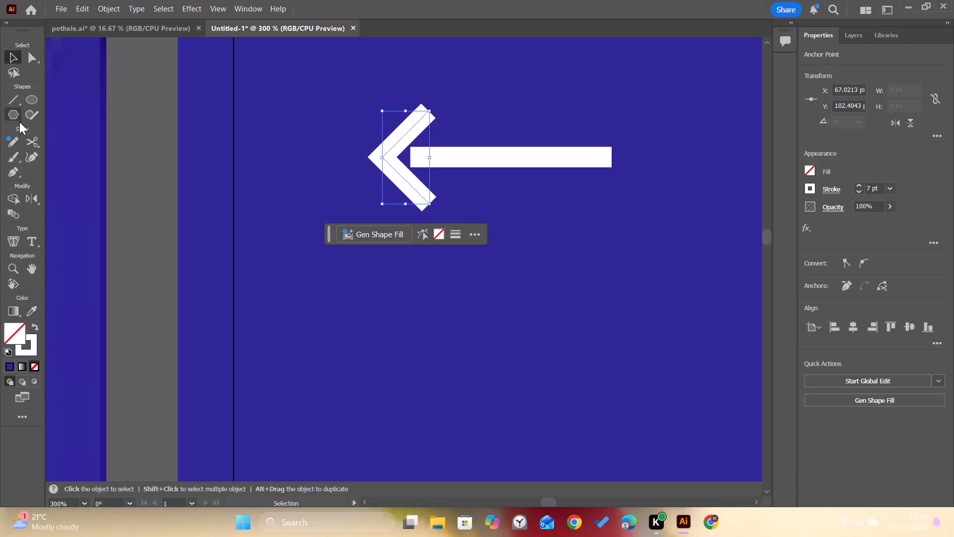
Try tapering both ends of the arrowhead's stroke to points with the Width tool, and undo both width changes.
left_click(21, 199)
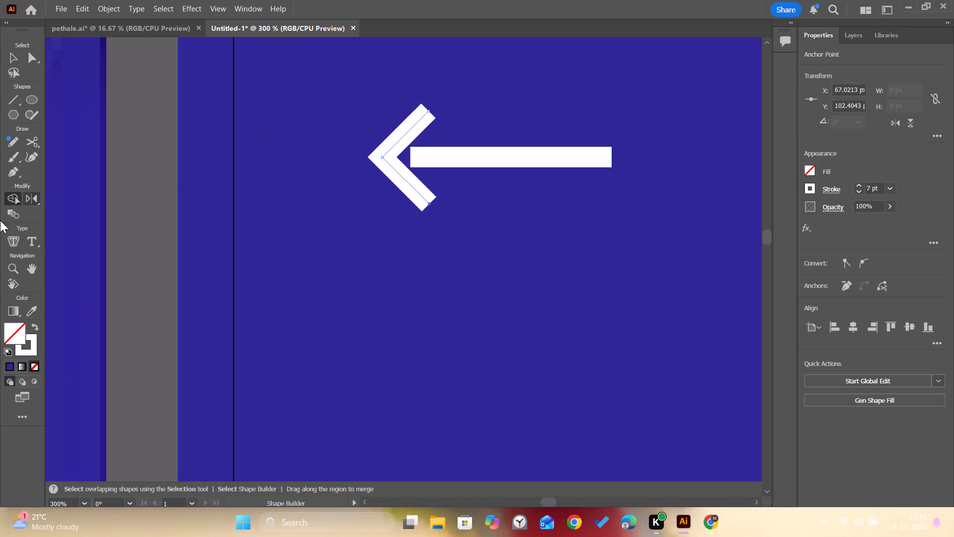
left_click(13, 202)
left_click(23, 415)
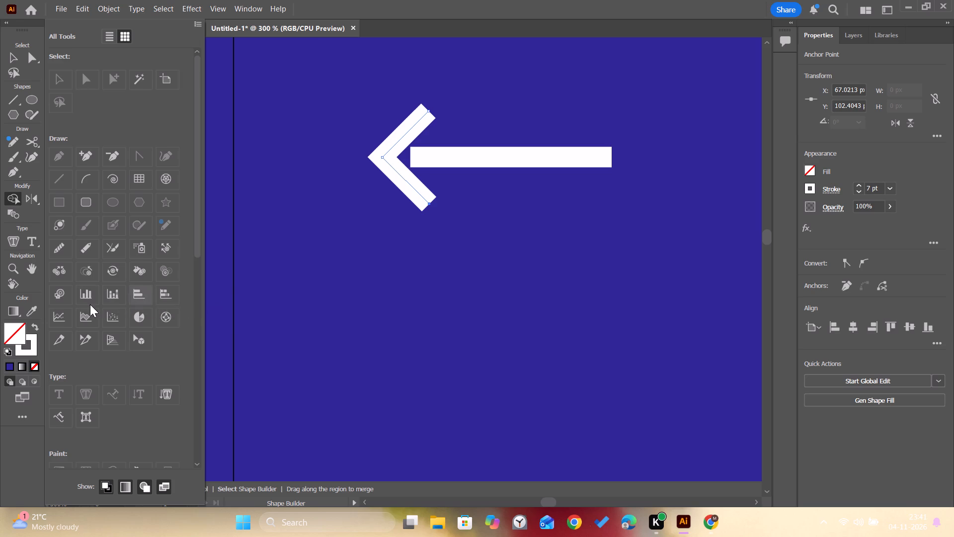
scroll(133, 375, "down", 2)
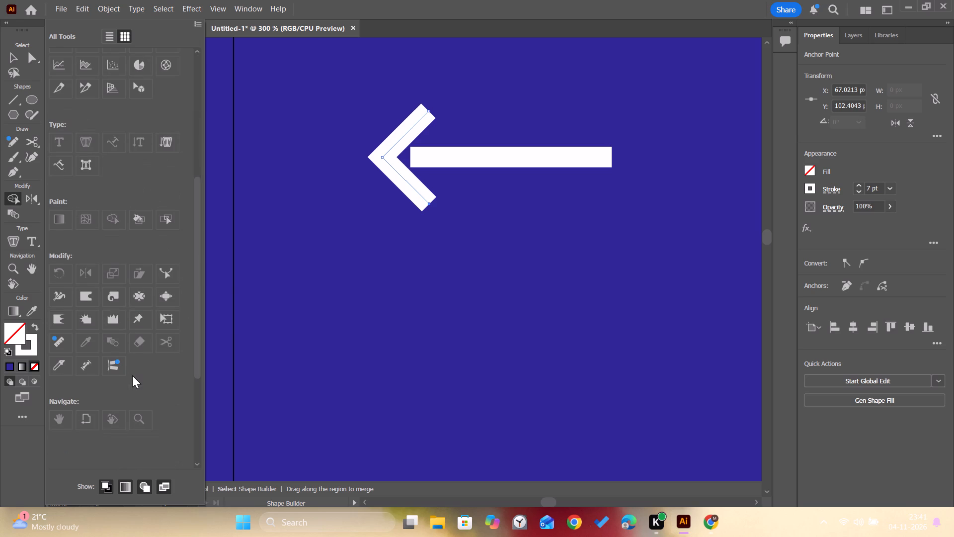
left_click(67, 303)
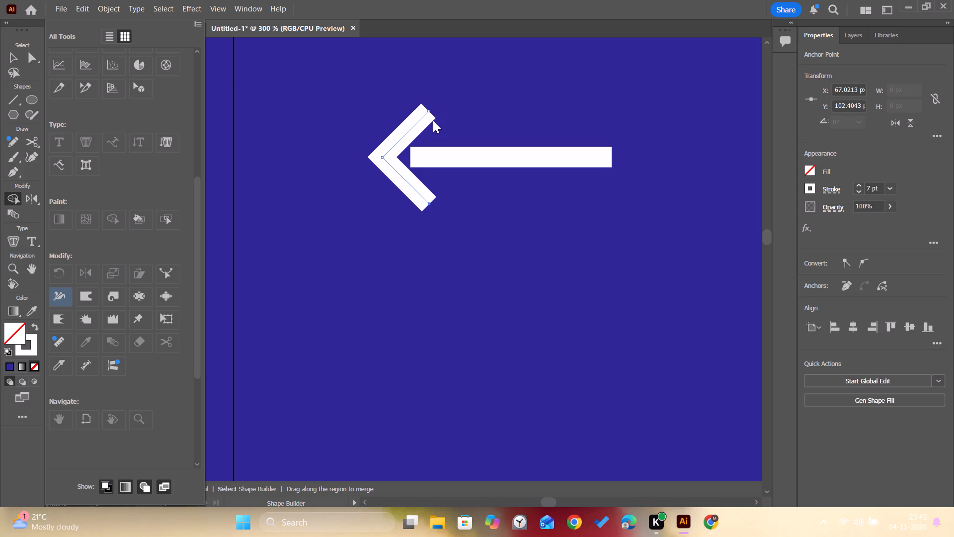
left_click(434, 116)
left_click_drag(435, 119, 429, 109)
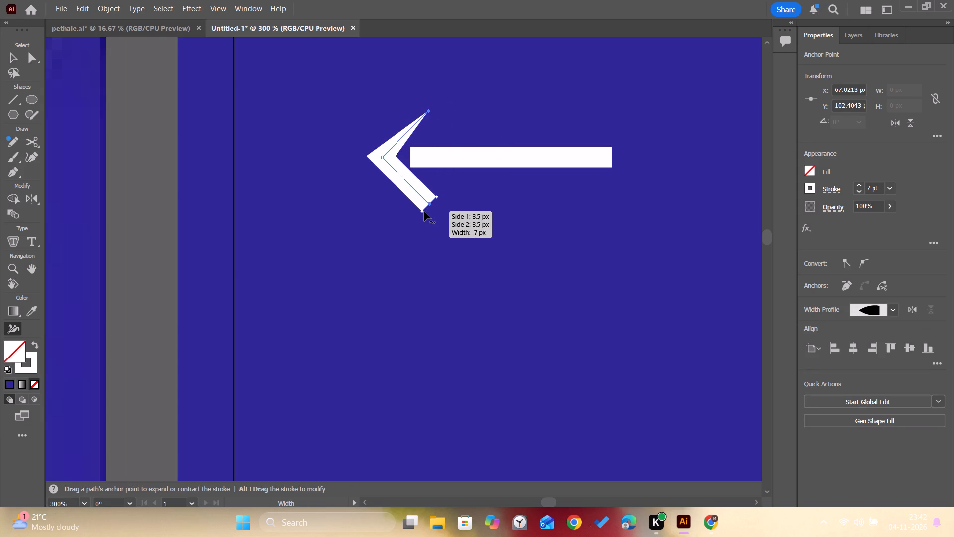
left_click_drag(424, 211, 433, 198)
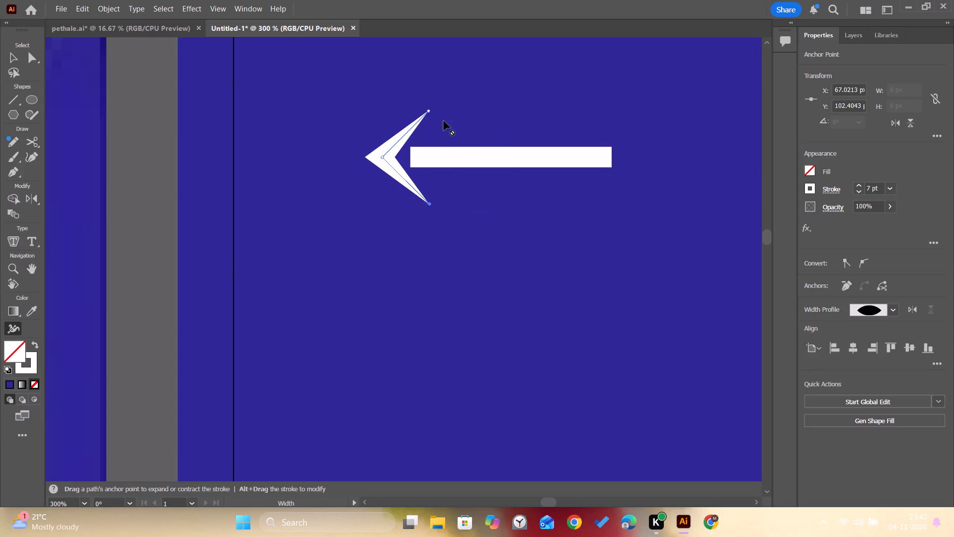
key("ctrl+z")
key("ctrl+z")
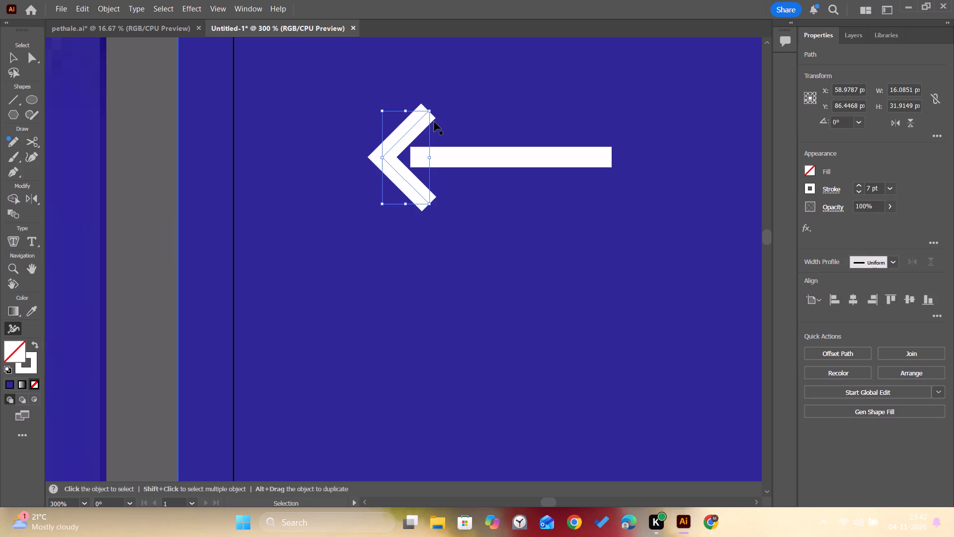
Taper both ends of the arrowhead's stroke to points with the Width tool.
left_click_drag(437, 120, 421, 95)
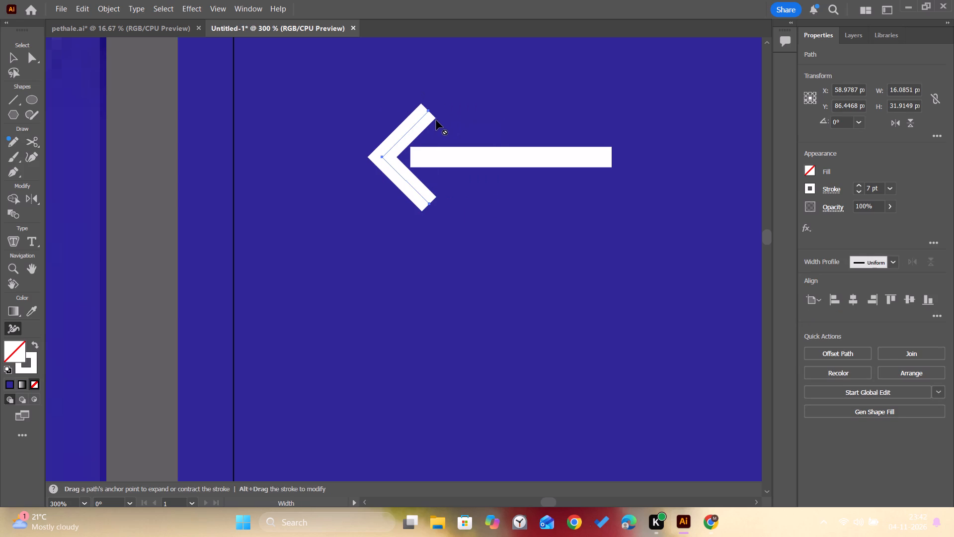
left_click_drag(436, 118, 429, 90)
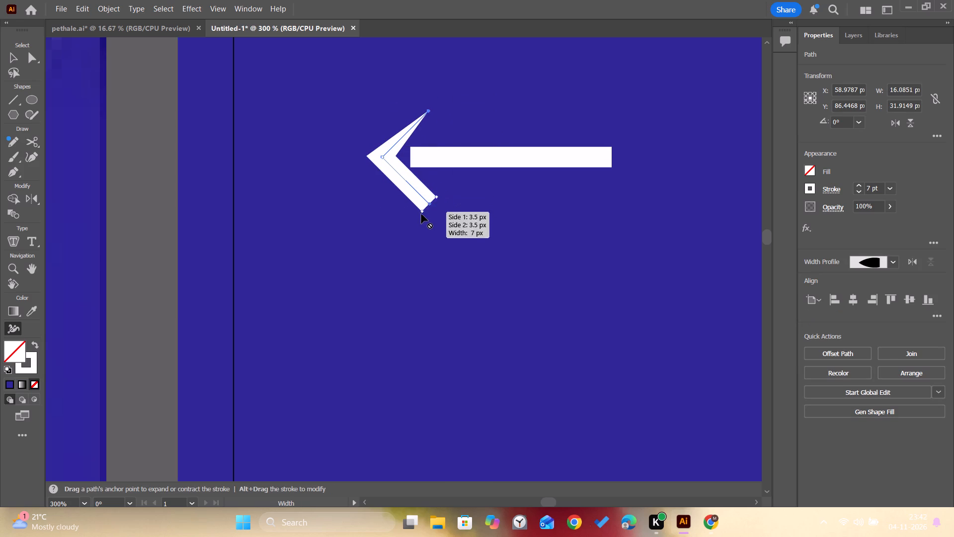
left_click_drag(422, 212, 450, 177)
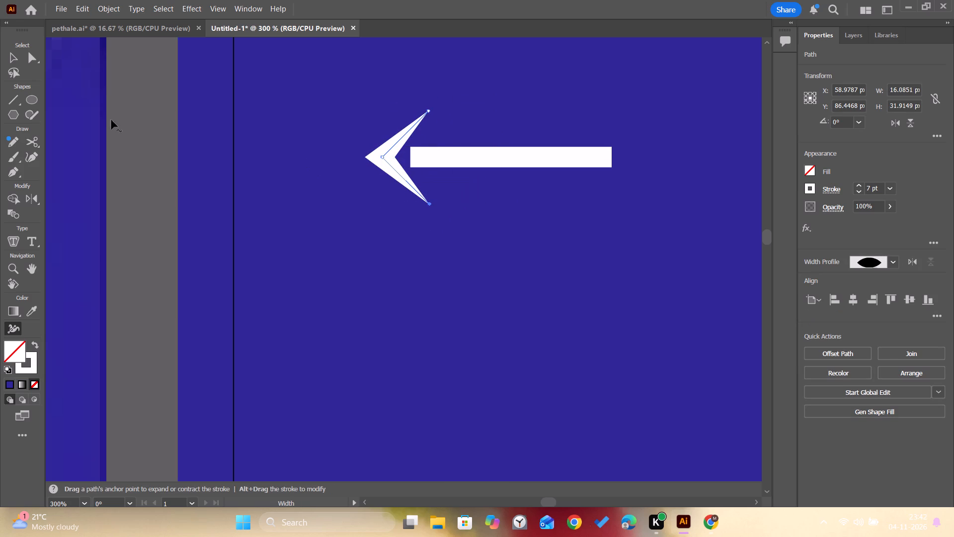
Move the tapered arrowhead horizontally about 3.7 px towards the shaft.
left_click(8, 62)
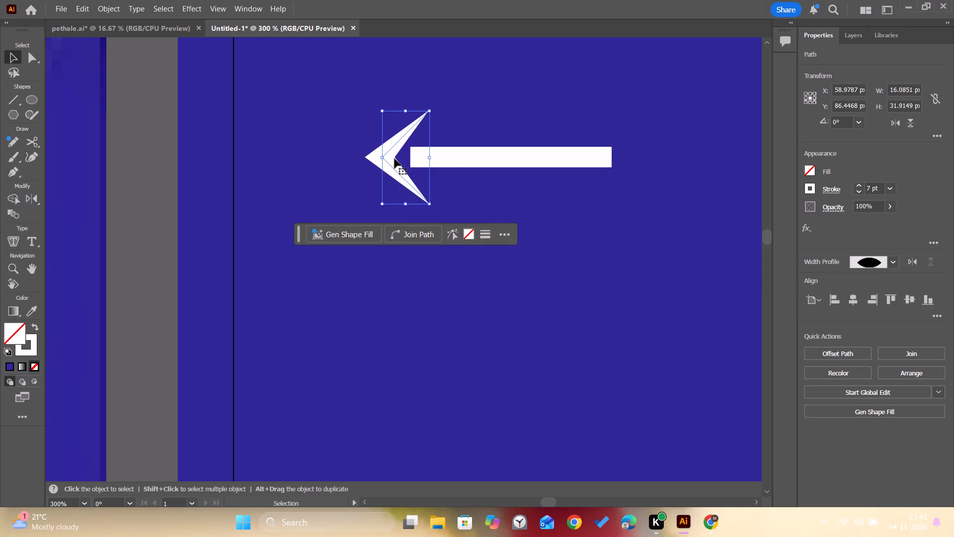
left_click_drag(395, 161, 405, 161)
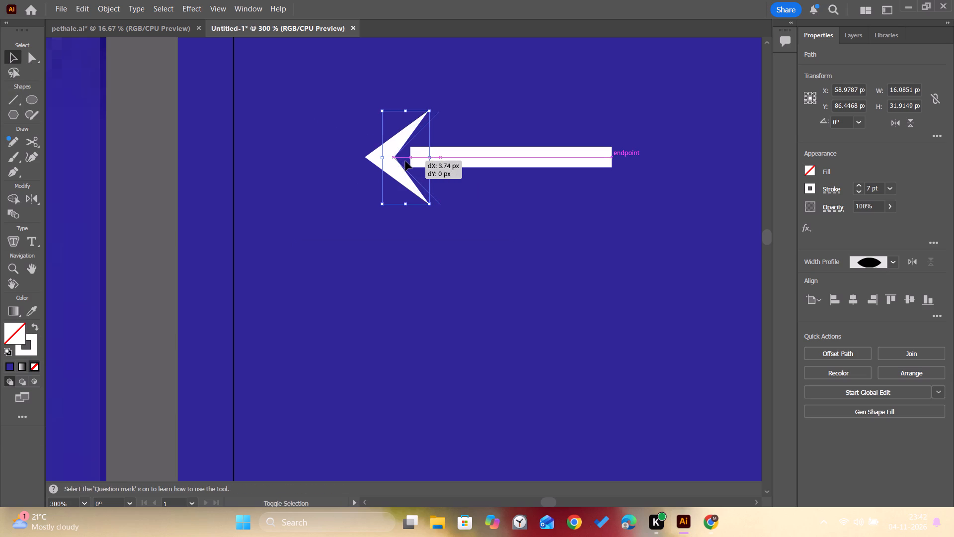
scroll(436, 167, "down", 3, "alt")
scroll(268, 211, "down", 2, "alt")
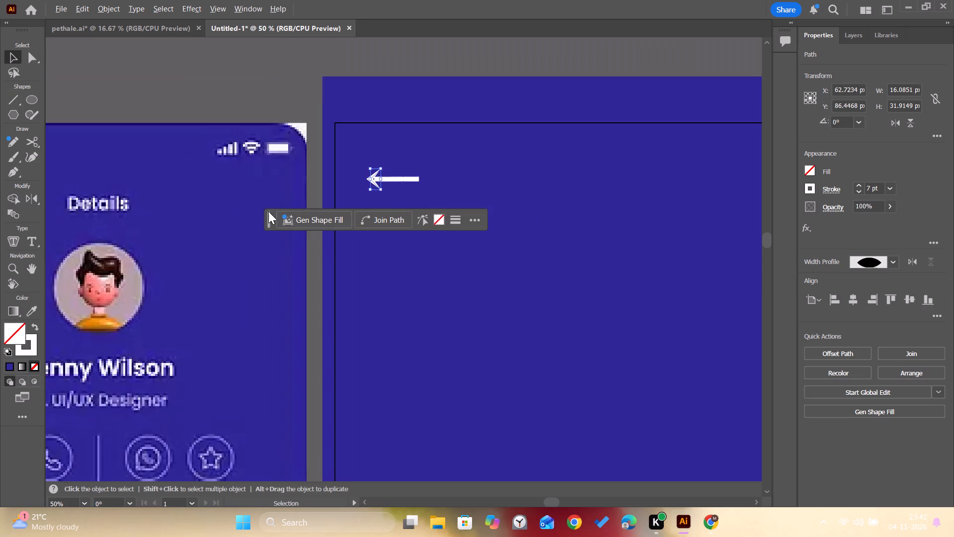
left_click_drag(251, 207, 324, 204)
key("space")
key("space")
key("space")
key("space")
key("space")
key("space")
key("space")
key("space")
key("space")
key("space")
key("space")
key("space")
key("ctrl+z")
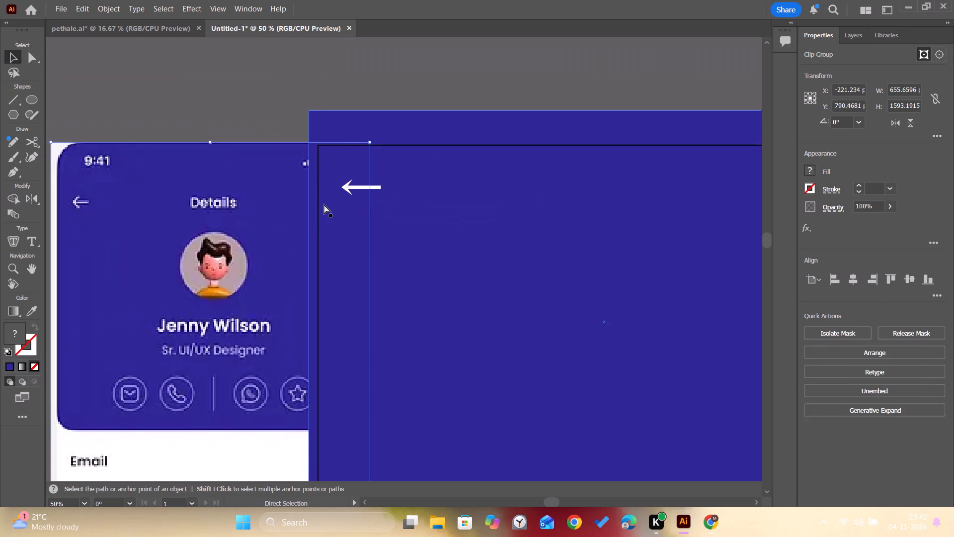
Nudge the white shaft line 2 px left so it closes the gap with the arrowhead.
key("space")
key("space")
key("space")
key("space")
key("space")
key("space")
key("space")
key("space")
key("space")
key("space")
key("space")
key("space")
key("space")
key("space")
key("space")
key("space")
key("space")
key("space")
key("space")
key("space")
left_click_drag(211, 229, 283, 238)
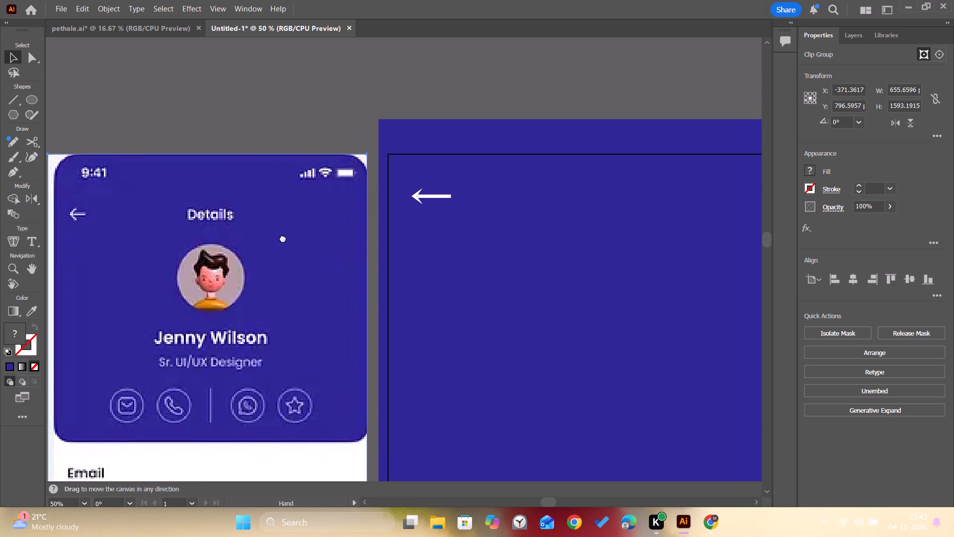
left_click_drag(283, 238, 212, 246)
scroll(356, 205, "up", 2, "alt")
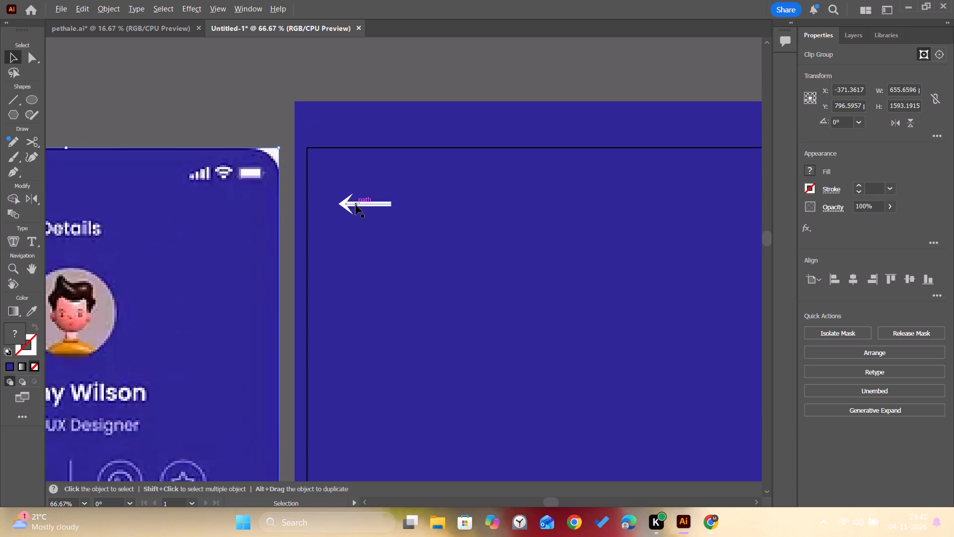
scroll(356, 205, "up", 4, "alt")
left_click(356, 205)
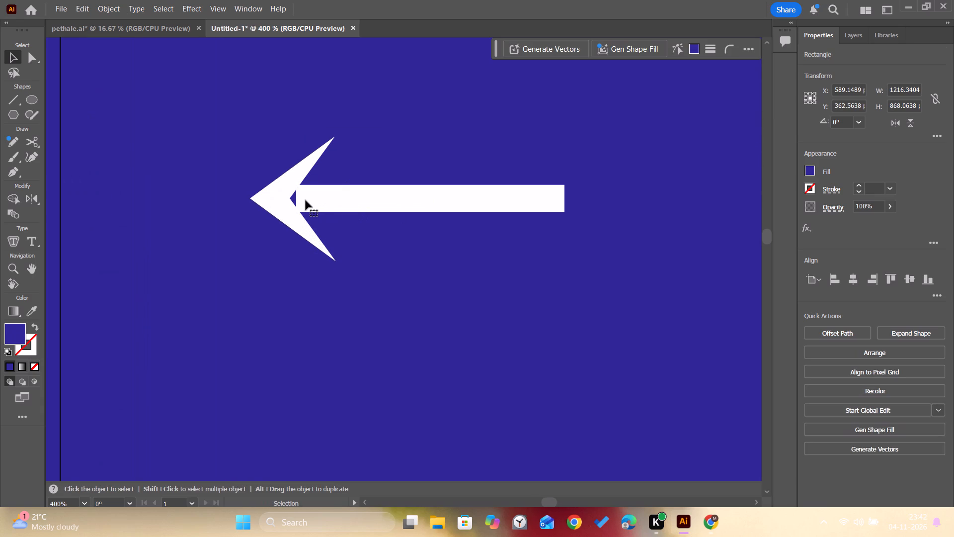
key("v")
left_click(315, 200)
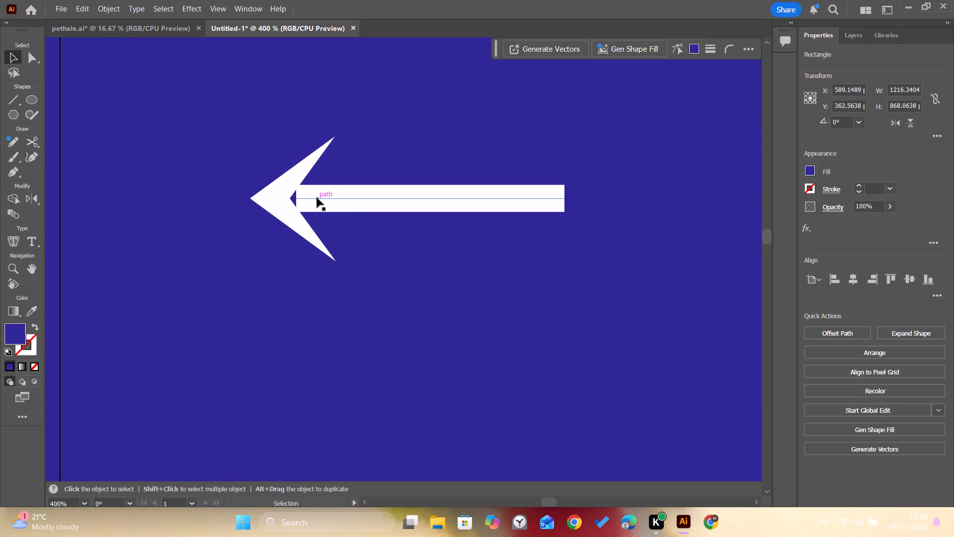
left_click(317, 198)
key("Left")
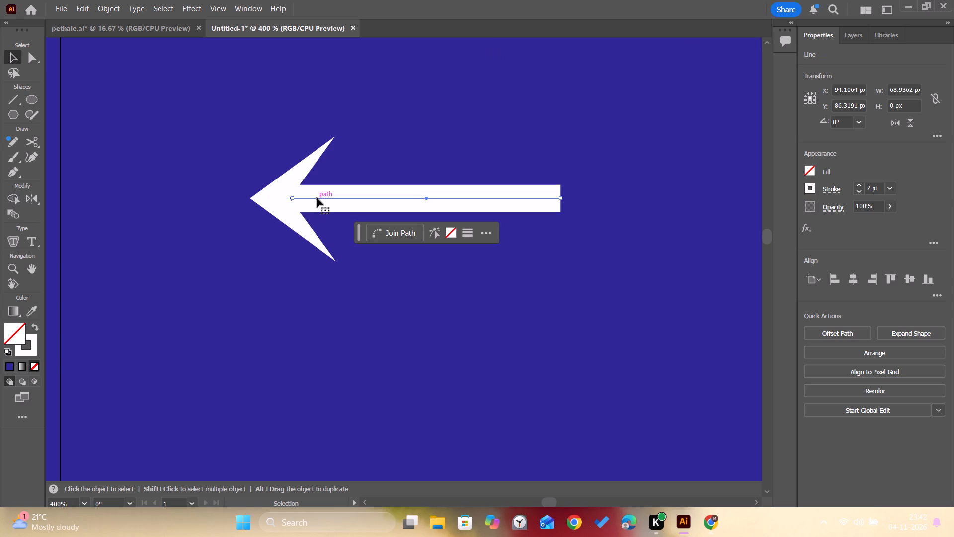
key("Left")
left_click(343, 270)
Shorten the white arrow's shaft slightly at its tail end, keeping it horizontal.
scroll(381, 267, "down", 3, "alt")
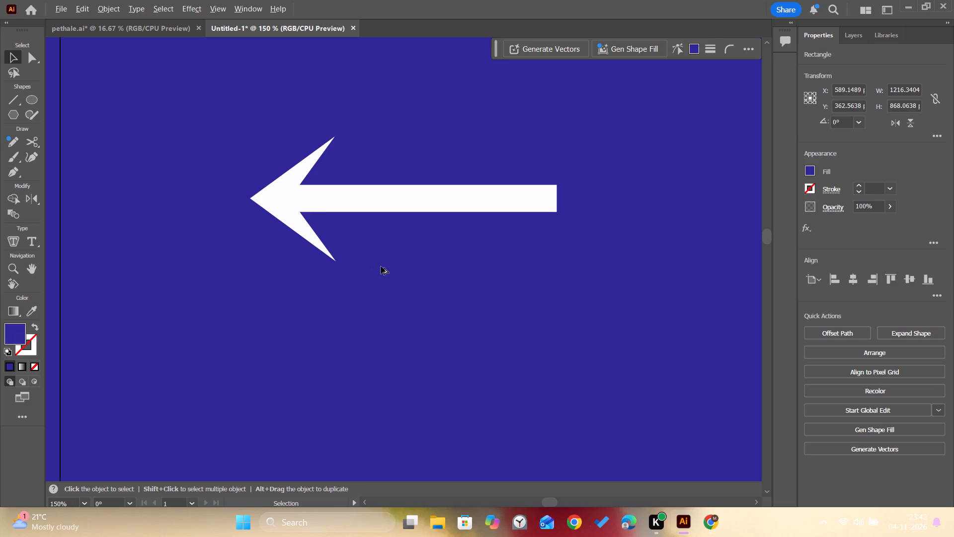
scroll(381, 267, "down", 5, "alt")
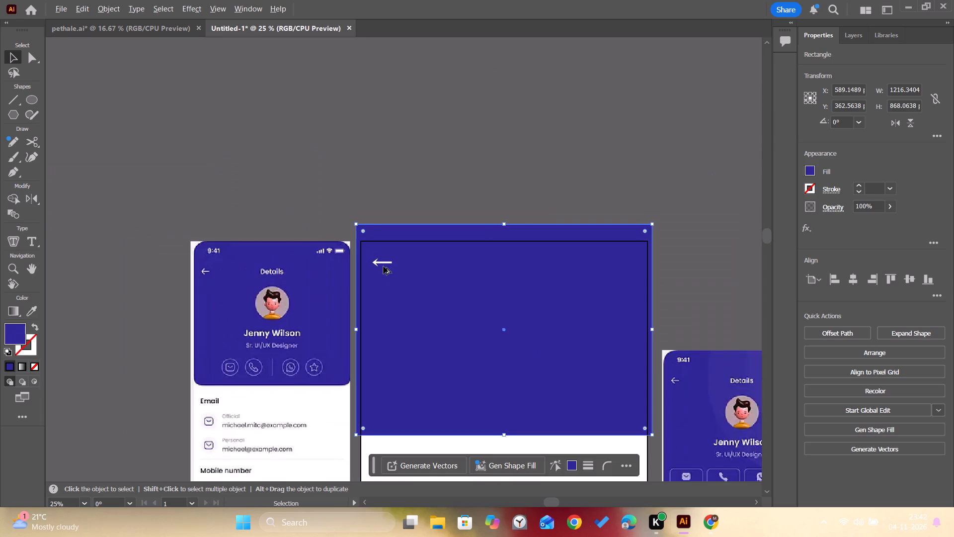
scroll(384, 267, "up", 5, "alt")
left_click(395, 242)
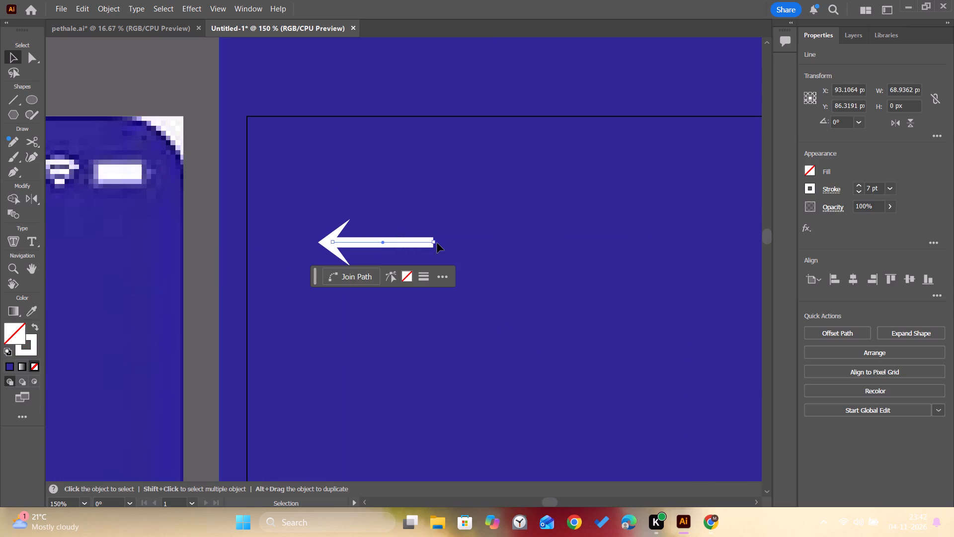
left_click_drag(434, 242, 420, 241)
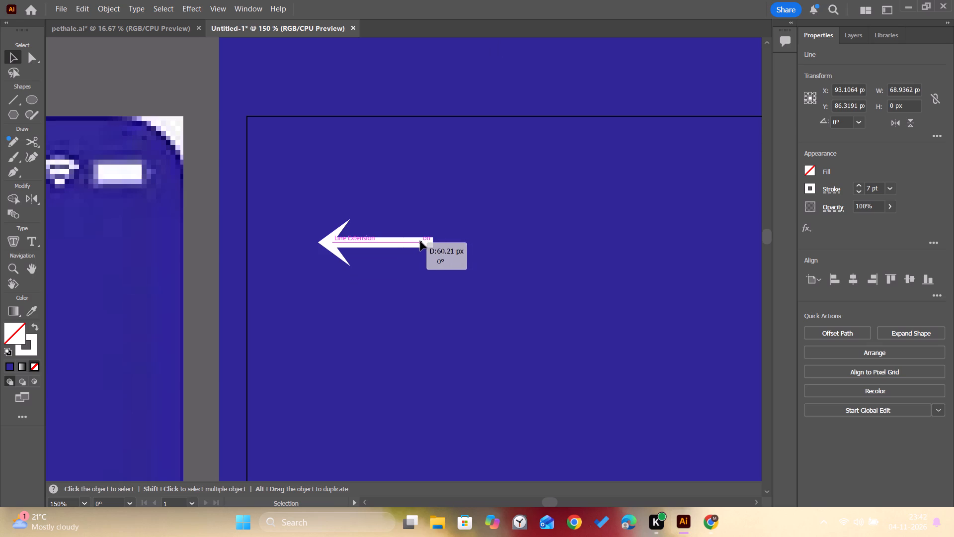
left_click_drag(420, 241, 417, 241)
left_click(460, 341)
Add the point text "DETAILS" near the top middle of the blue header, level with the back arrow.
scroll(460, 343, "down", 5, "alt")
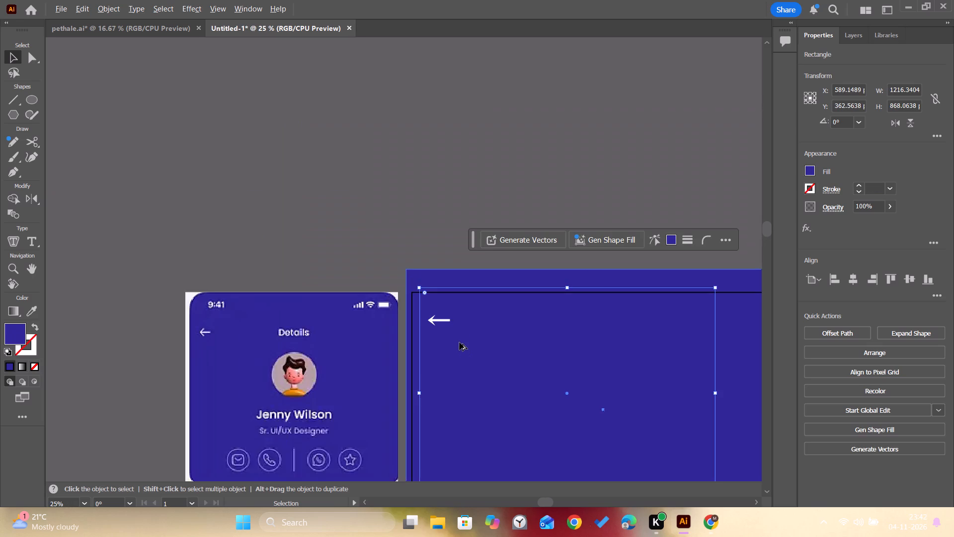
key("space")
key("space")
key("space")
key("space")
key("space")
key("space")
key("space")
key("space")
key("space")
key("space")
key("space")
left_click_drag(609, 373, 580, 353)
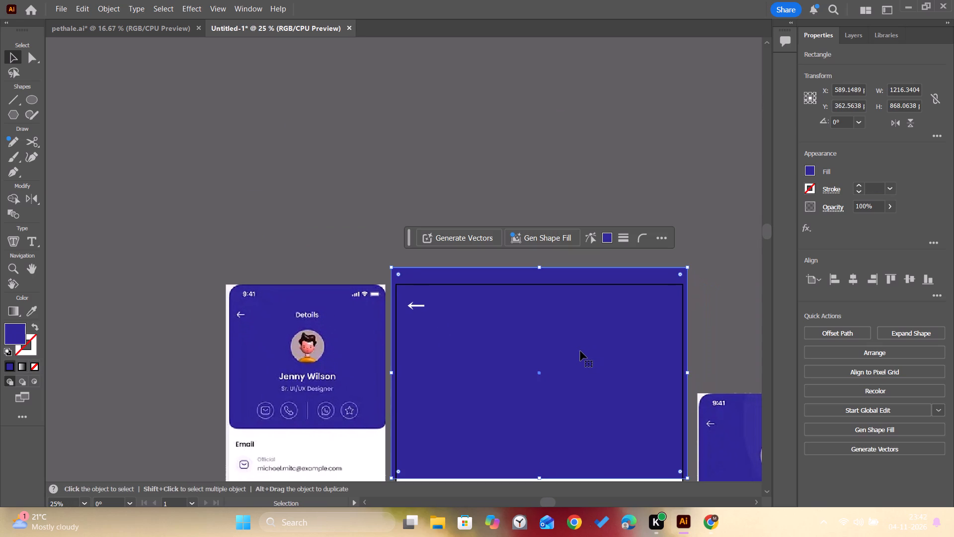
key("t")
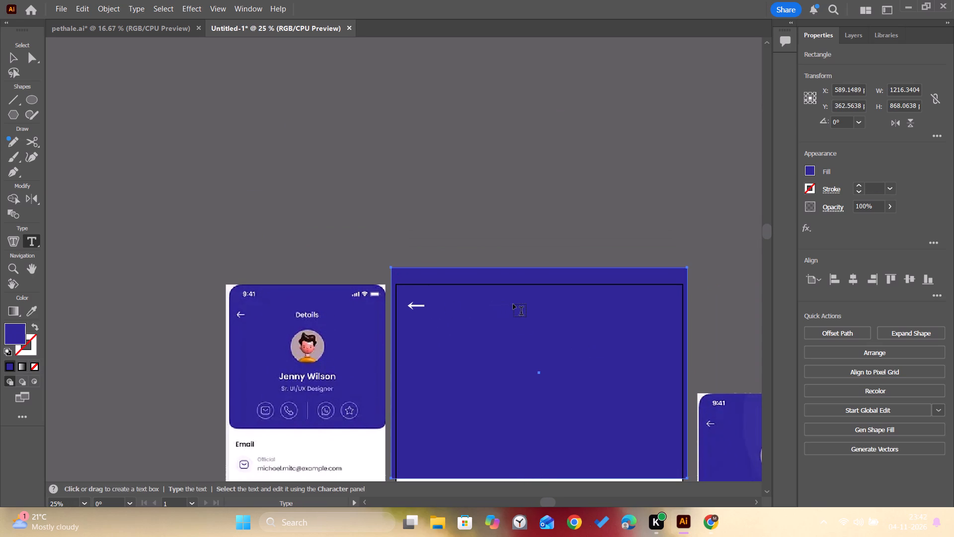
left_click(503, 307)
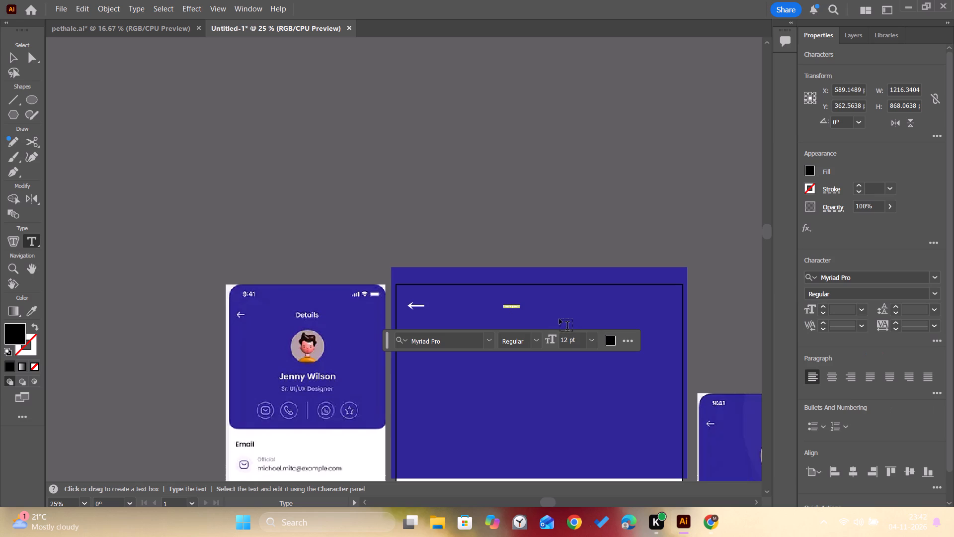
type("DE")
type("TAILS")
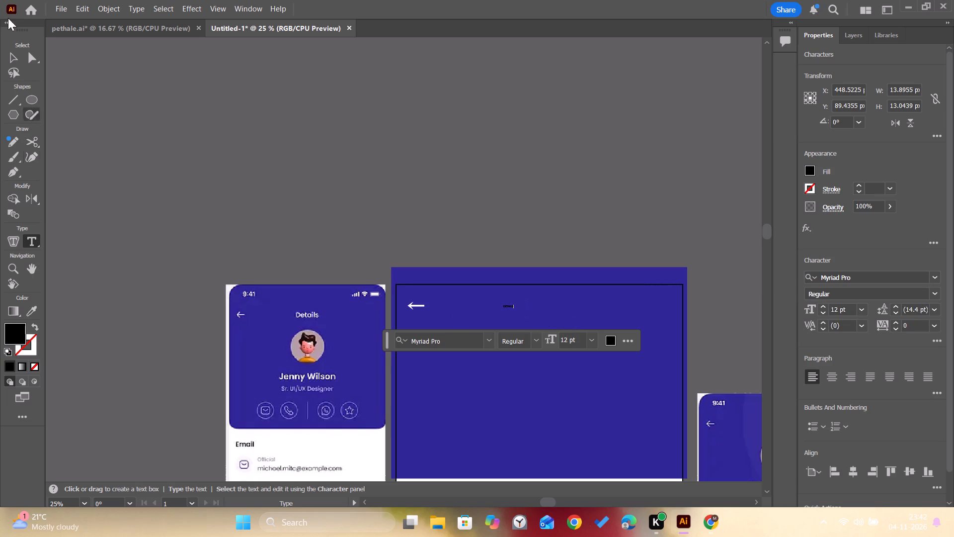
left_click(12, 54)
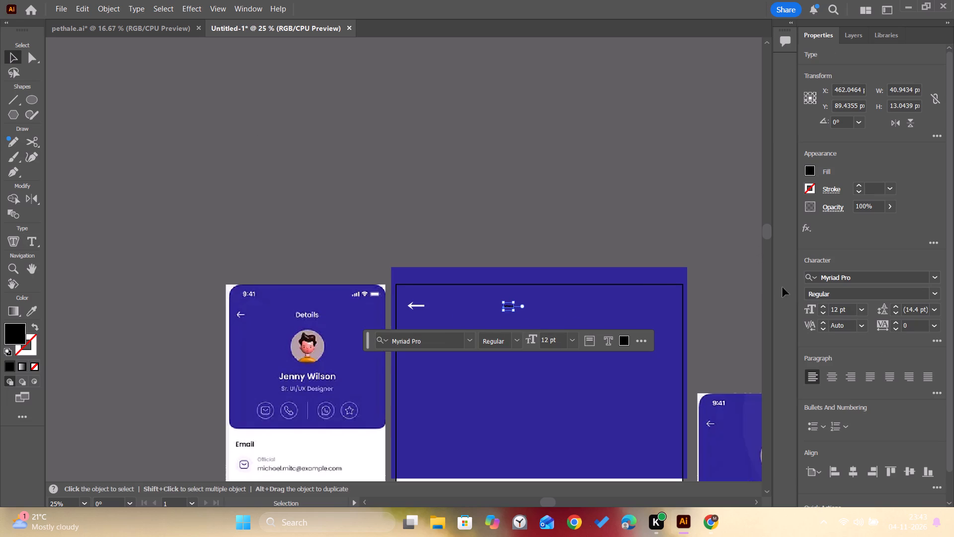
Set the DETAILS text to Poppins Bold at 60 pt.
left_click(875, 284)
left_click(876, 272)
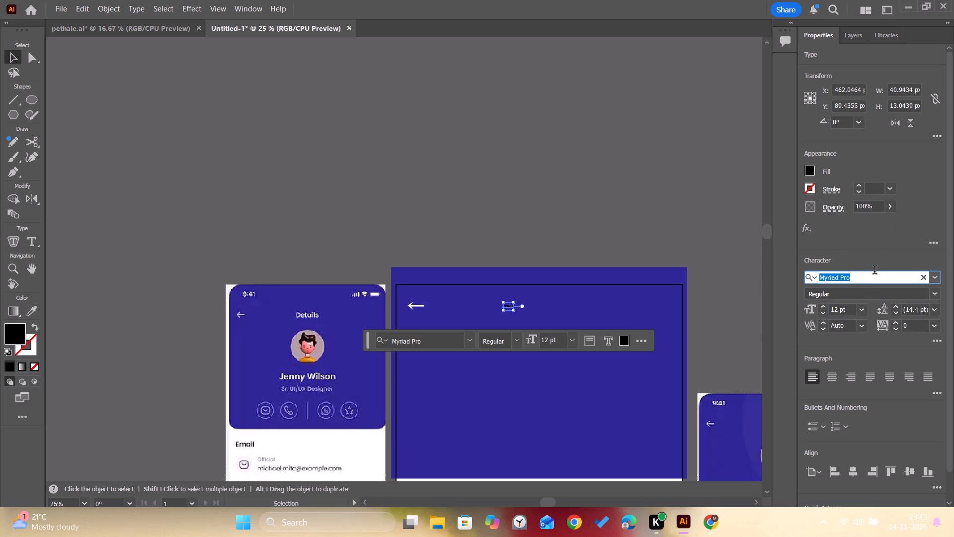
type("POP")
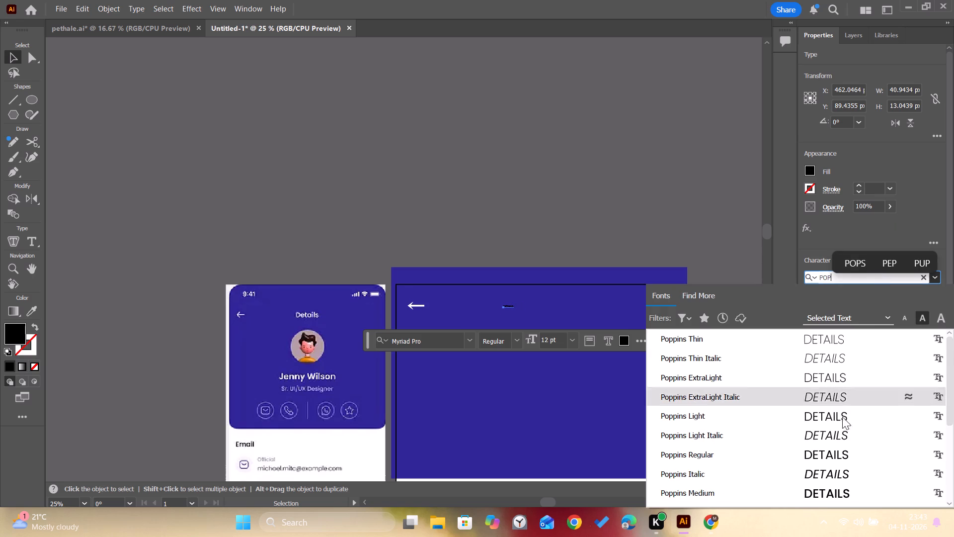
scroll(795, 481, "down", 1)
left_click(786, 491)
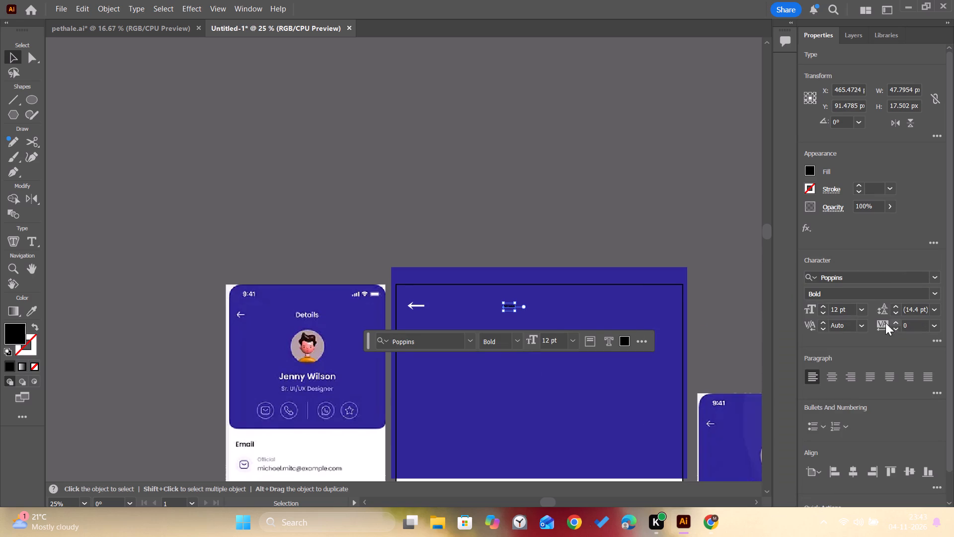
left_click(867, 310)
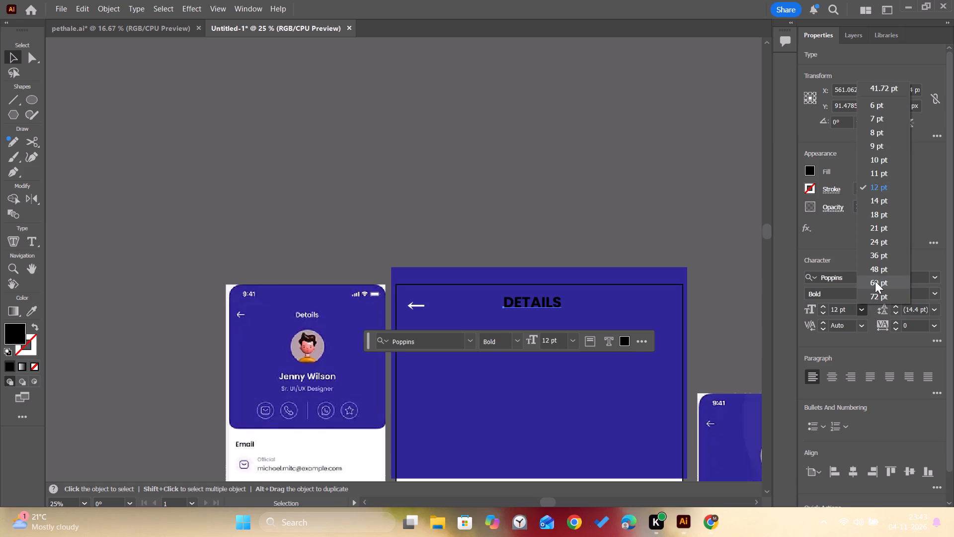
left_click(875, 281)
Move the DETAILS heading down to about Y 175 px and centre it horizontally on the artboard.
left_click_drag(545, 300, 548, 311)
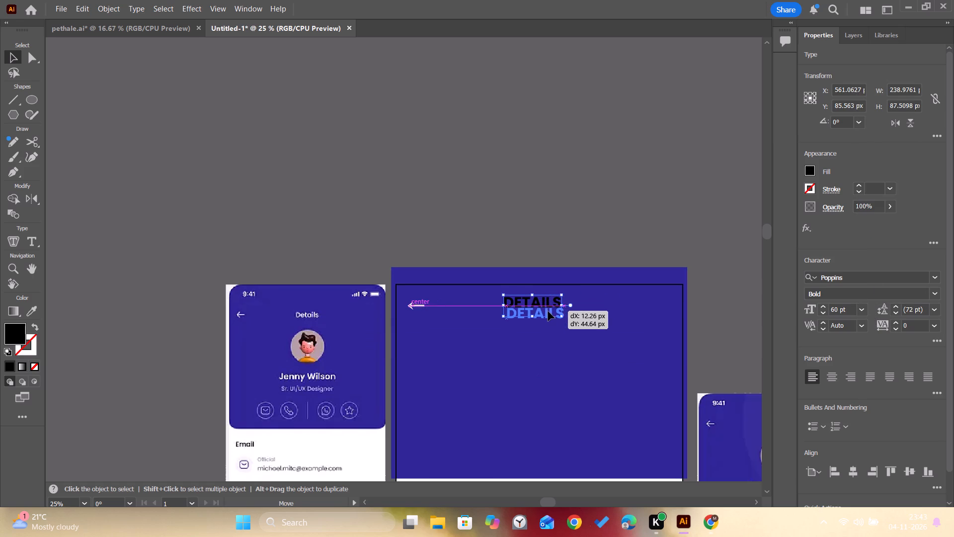
left_click_drag(548, 311, 538, 322)
left_click(849, 472)
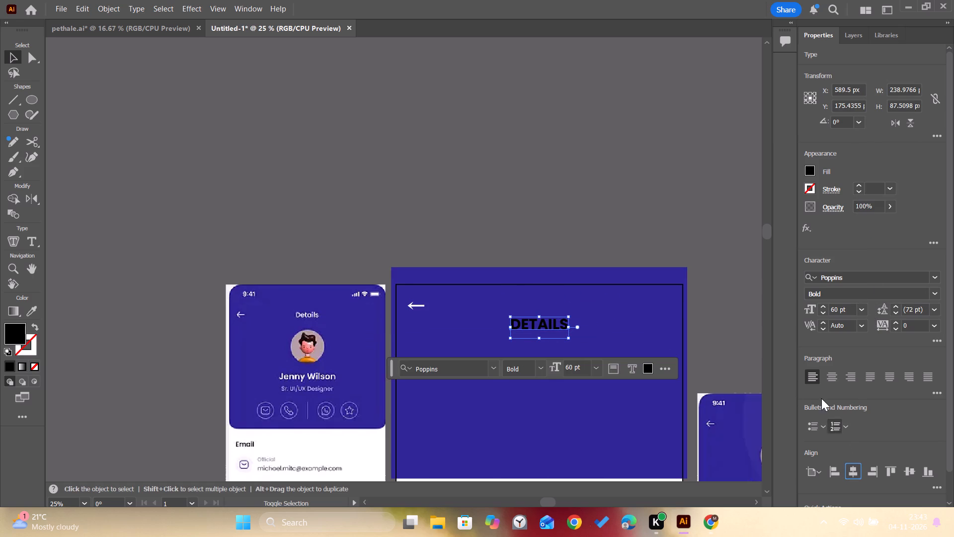
Retype the heading in title case so it reads "Details".
double_click(559, 327)
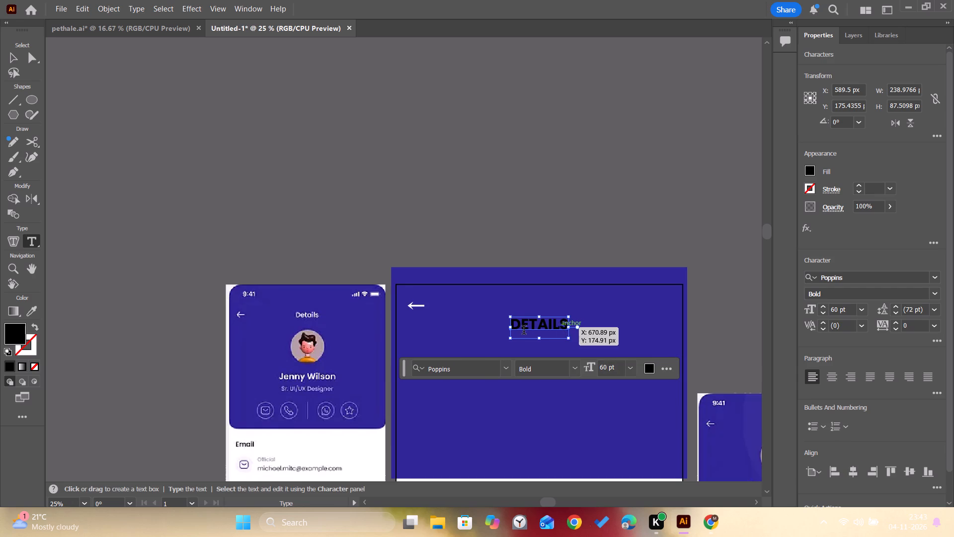
left_click_drag(523, 330, 575, 335)
type("etaisl")
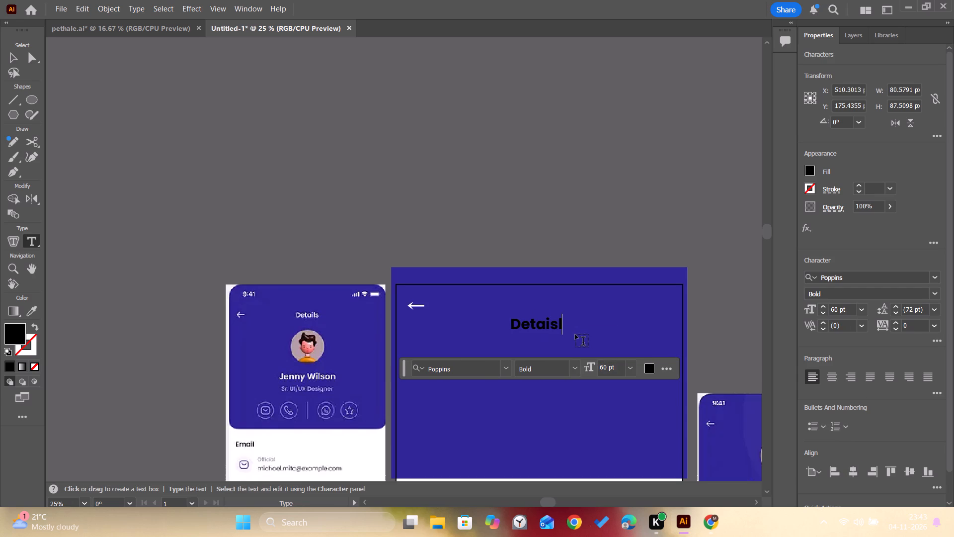
key("BackSpace")
key("BackSpace")
type("ls")
left_click(1, 58)
left_click(9, 61)
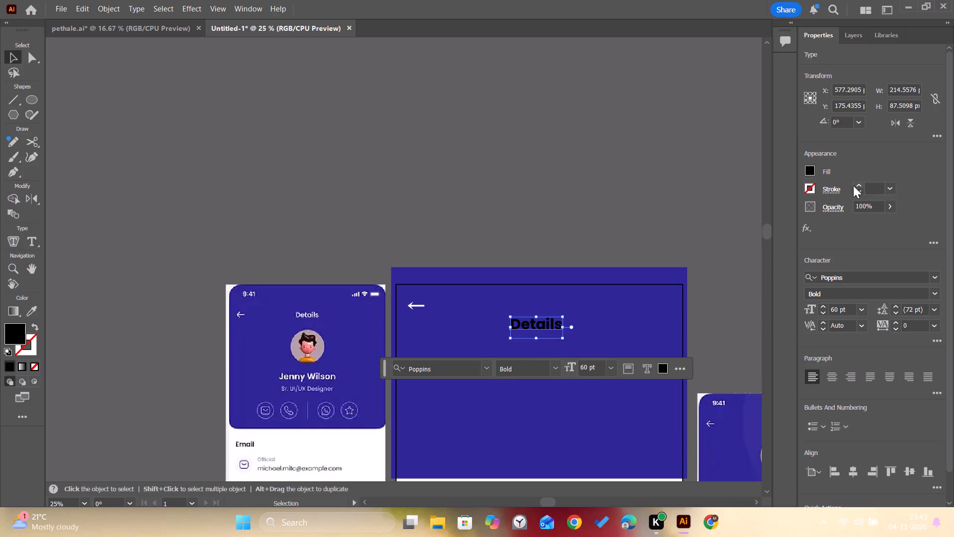
Change the Details heading's fill to white.
left_click(809, 170)
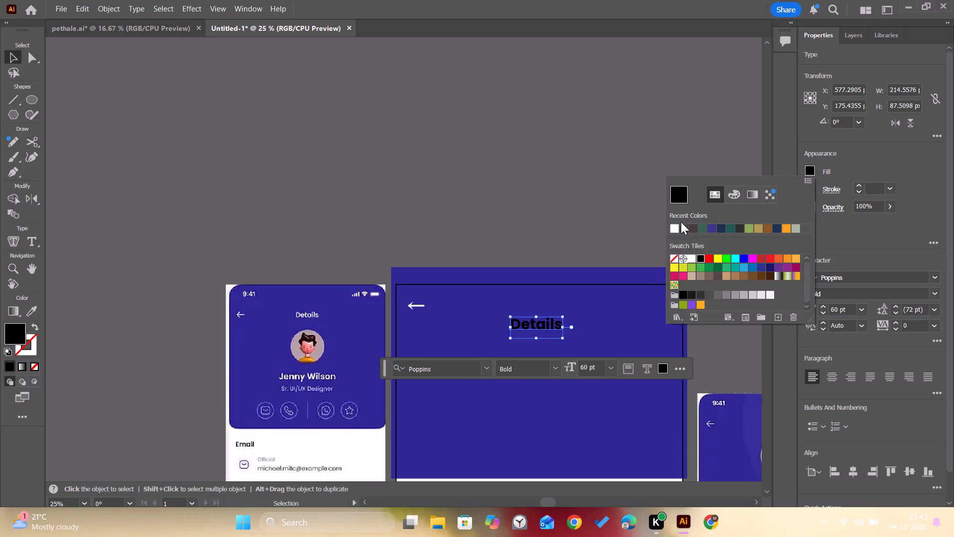
left_click(676, 226)
left_click(558, 150)
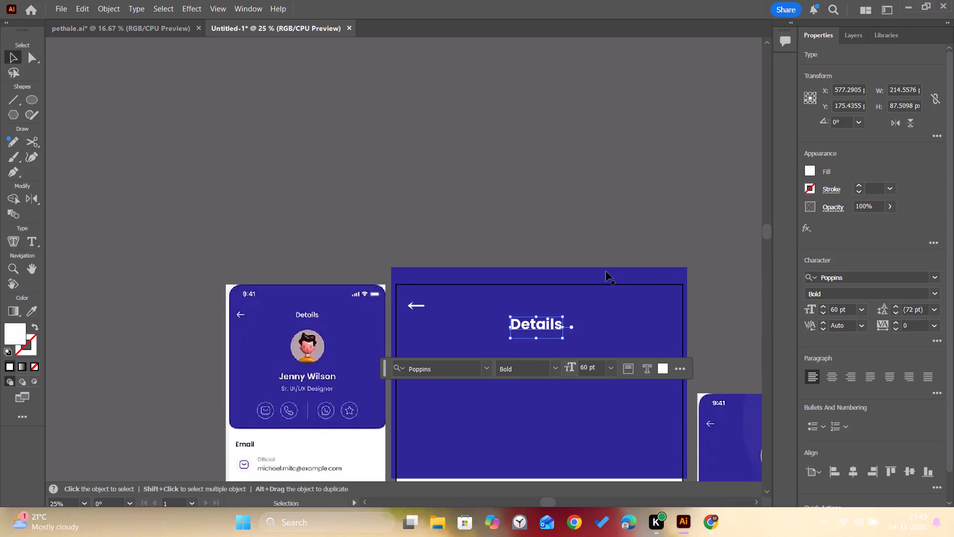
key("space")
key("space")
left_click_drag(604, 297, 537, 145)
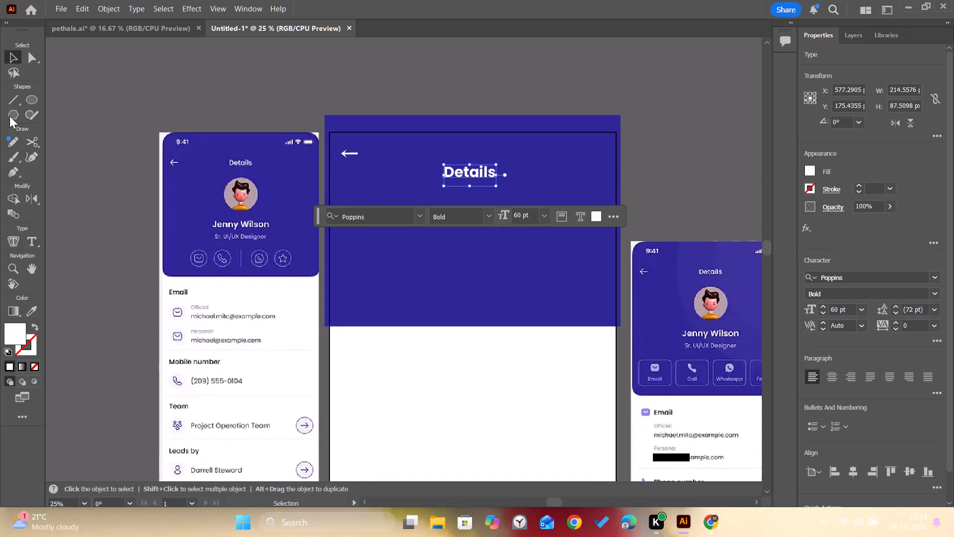
Draw a white circle about 252 px in diameter below the Details heading.
left_click(29, 102)
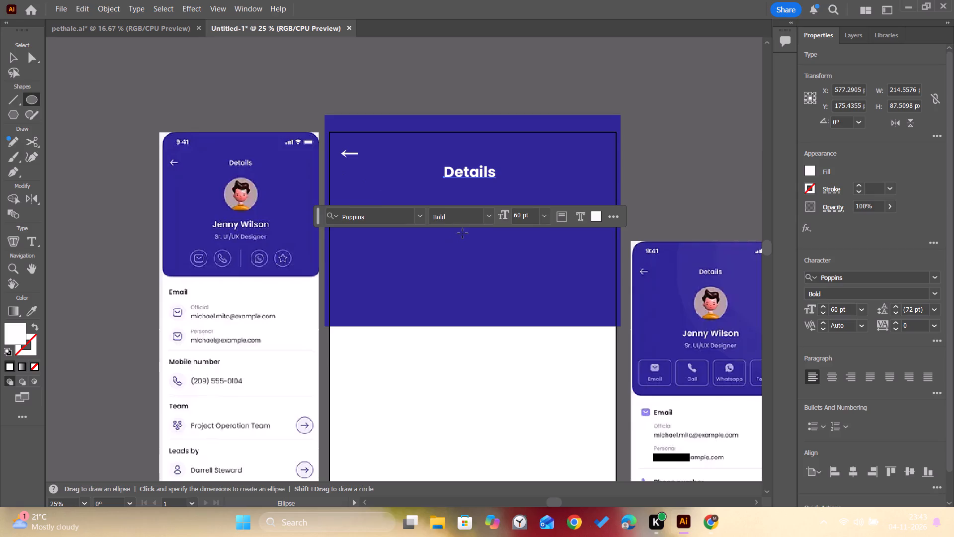
left_click_drag(465, 233, 500, 261)
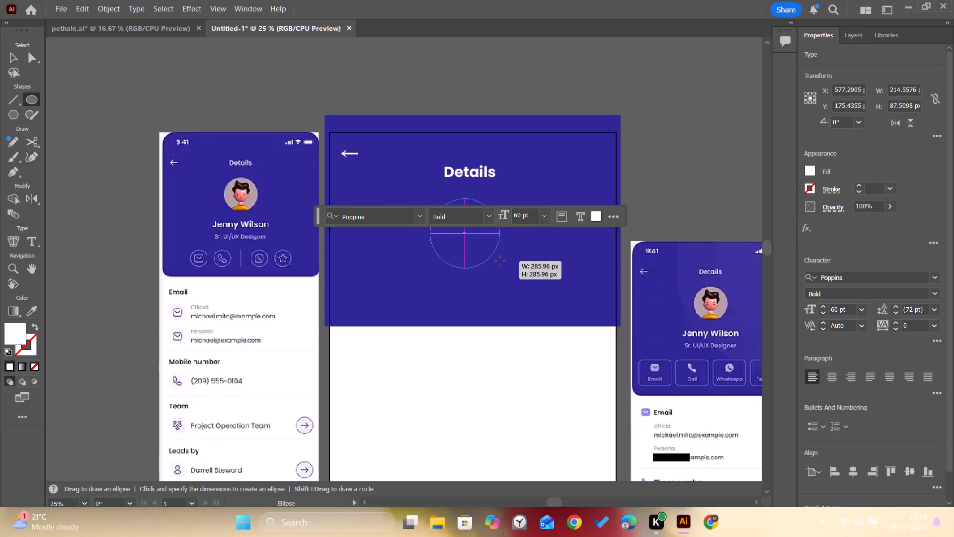
left_click_drag(500, 261, 495, 256)
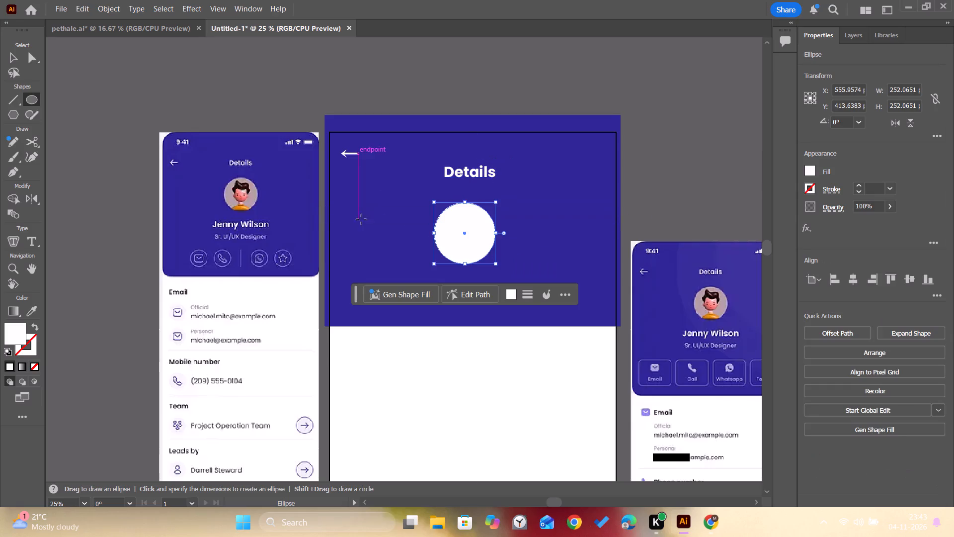
Centre the circle horizontally on the artboard and move it straight up to about Y 363 px.
key("v")
left_click(852, 283)
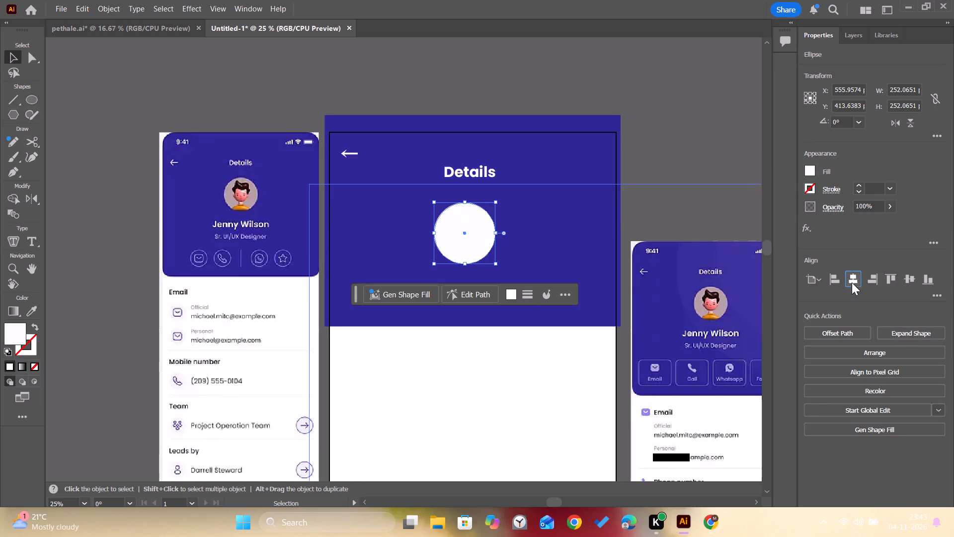
left_click_drag(482, 232, 482, 218)
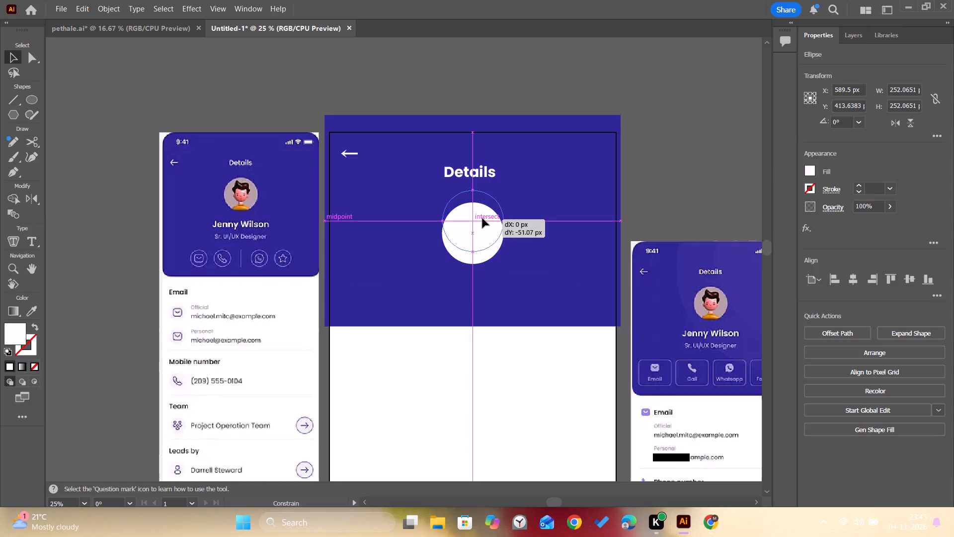
left_click_drag(482, 218, 482, 217)
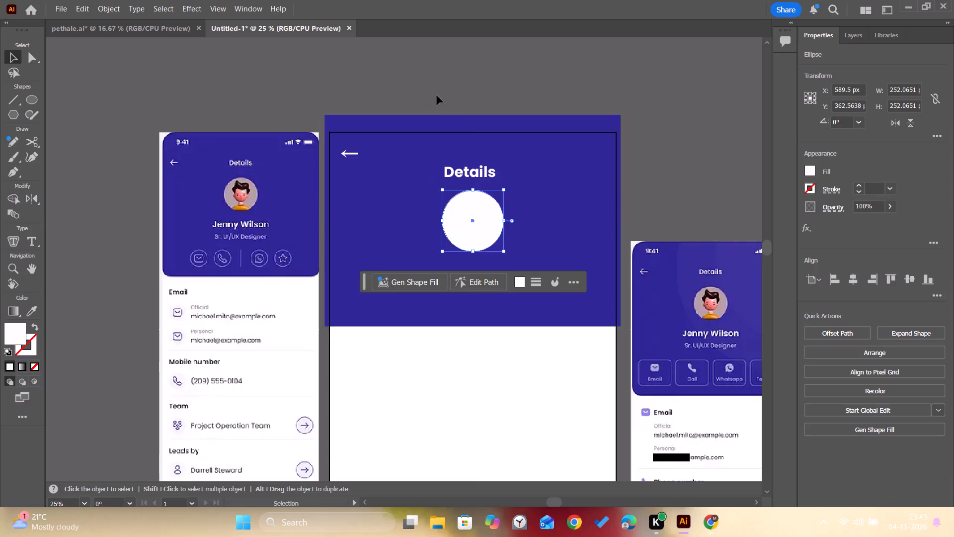
left_click(438, 95)
Duplicate the Details heading straight down to about Y 564 px, just below the circle.
left_click_drag(471, 174, 475, 218, "alt")
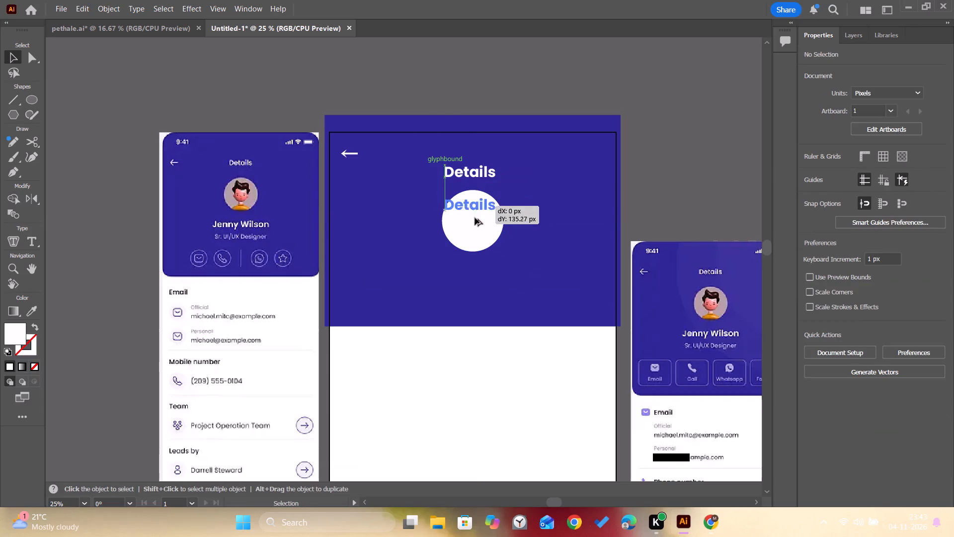
left_click_drag(475, 218, 478, 268, "alt")
Retype the duplicated heading below the circle as XYZ and centre it horizontally on the artboard.
double_click(478, 267)
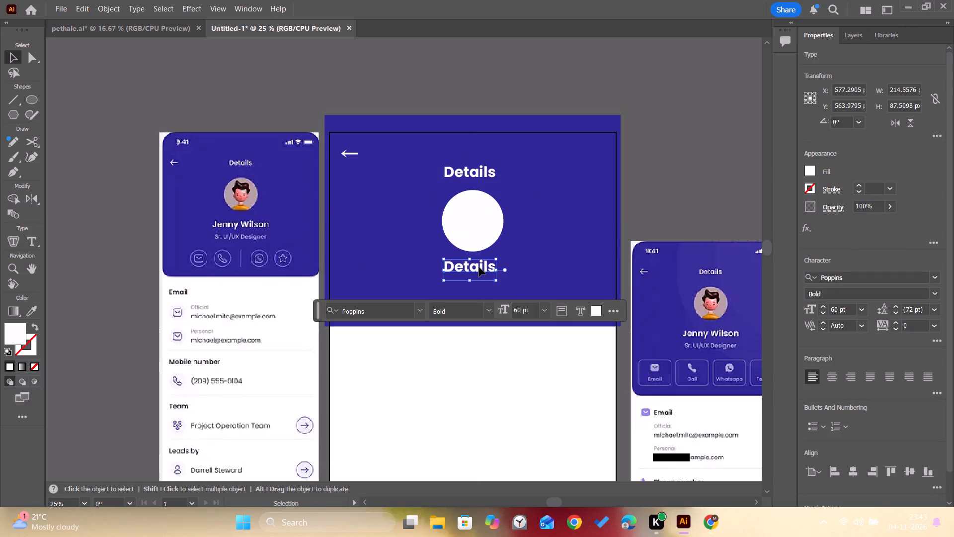
double_click(479, 267)
double_click(479, 266)
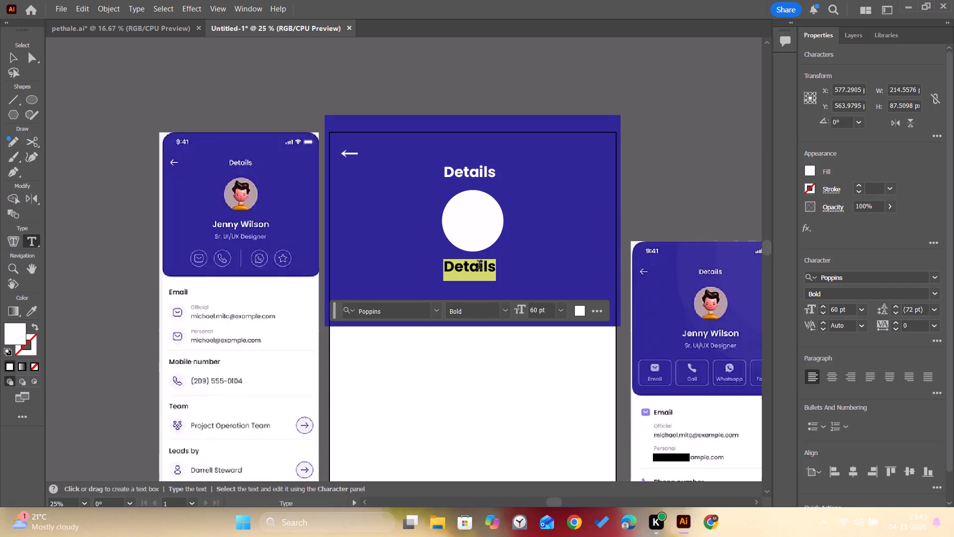
key("x")
type("YZ")
left_click(18, 57)
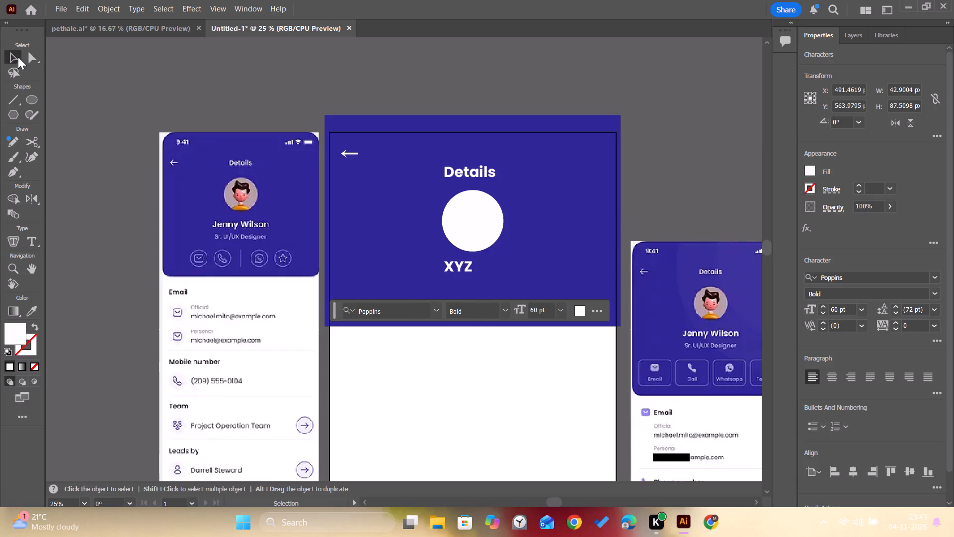
left_click(850, 469)
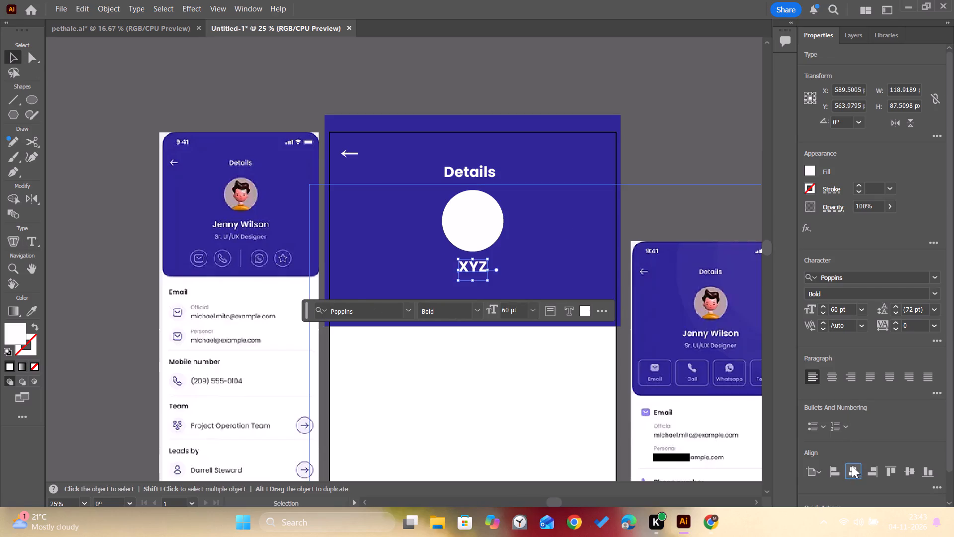
left_click(702, 151)
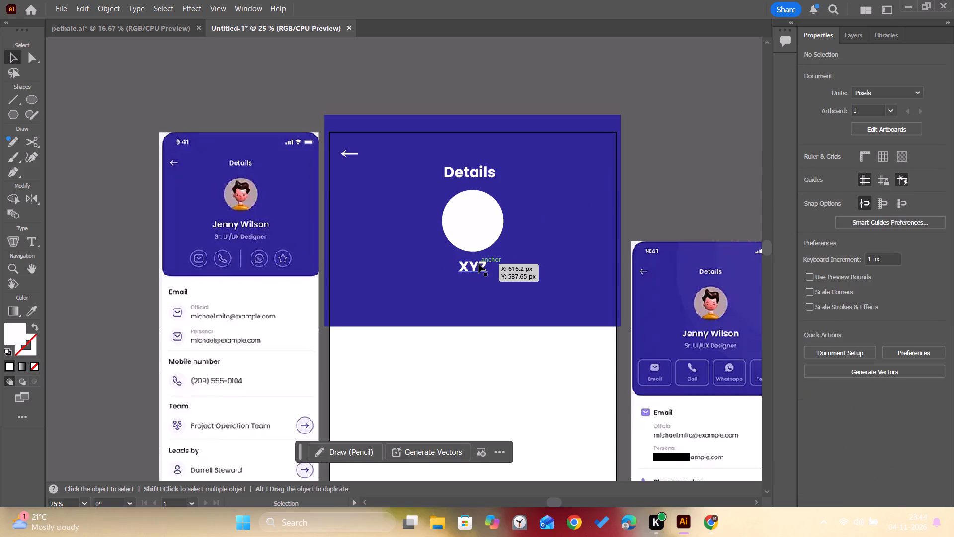
Duplicate the XYZ text straight down to about Y 638 px.
left_click_drag(479, 264, 475, 279, "alt")
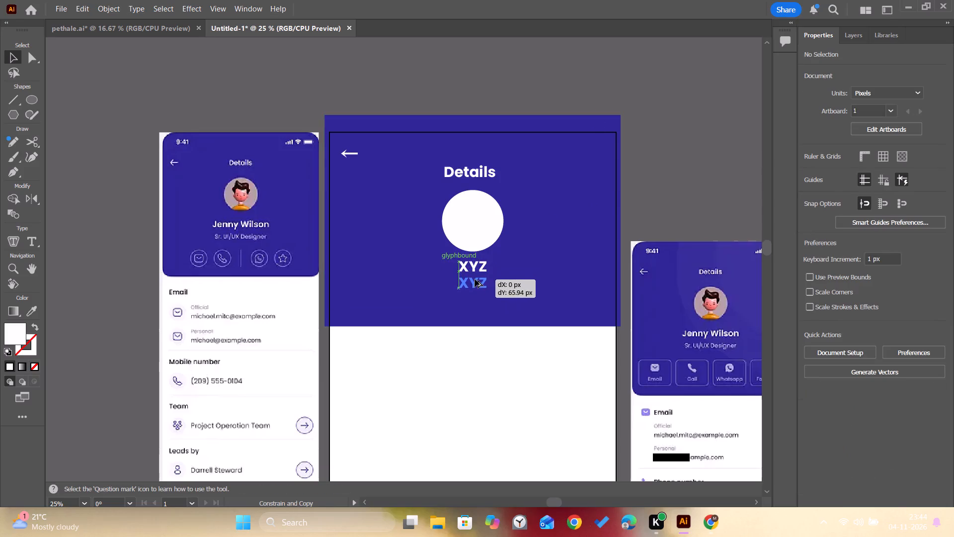
left_click_drag(475, 279, 475, 281, "alt")
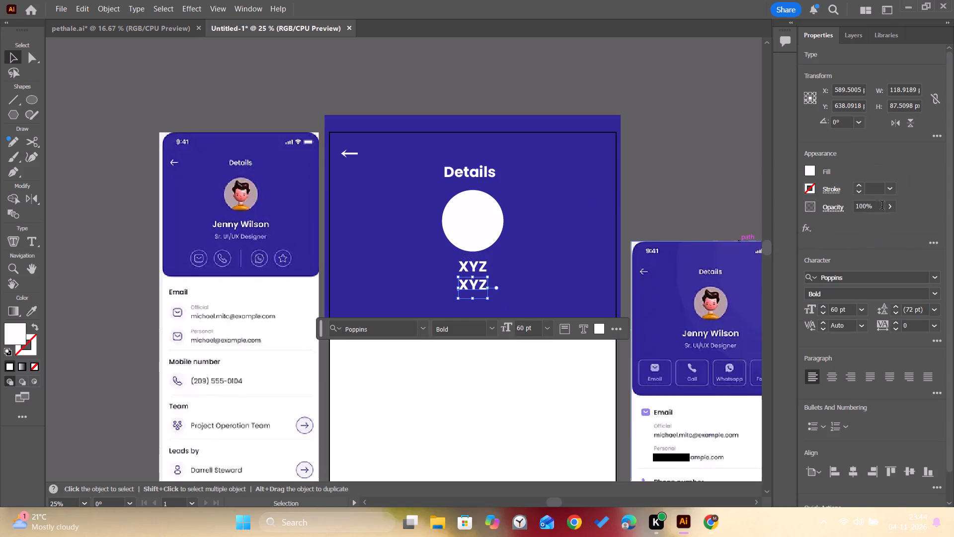
Set the lower XYZ text to Poppins Regular at 36 pt.
left_click(935, 295)
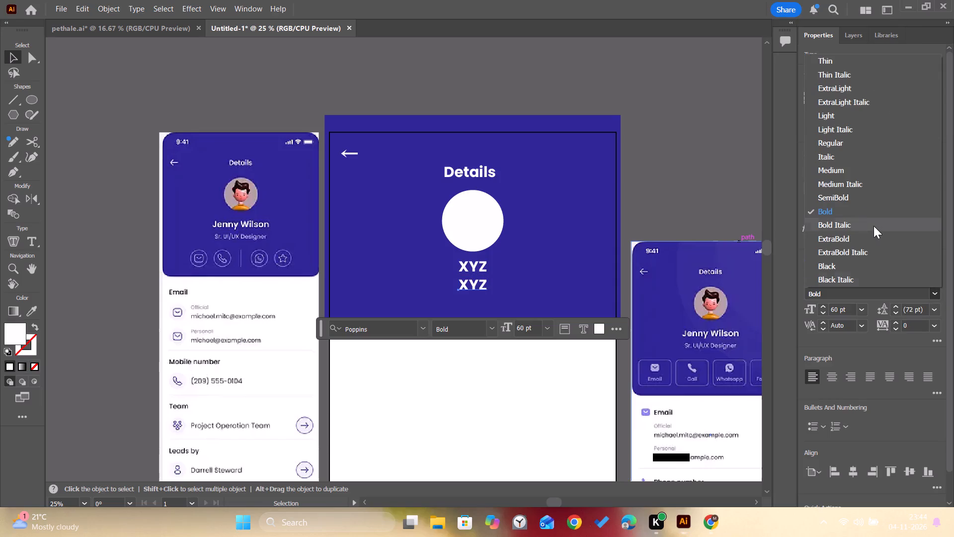
left_click(862, 146)
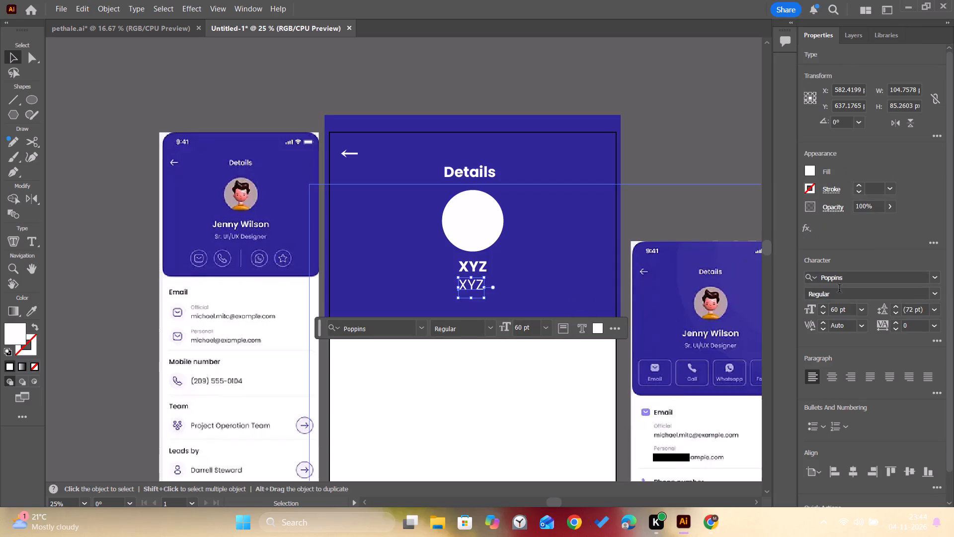
left_click(859, 310)
left_click(872, 259)
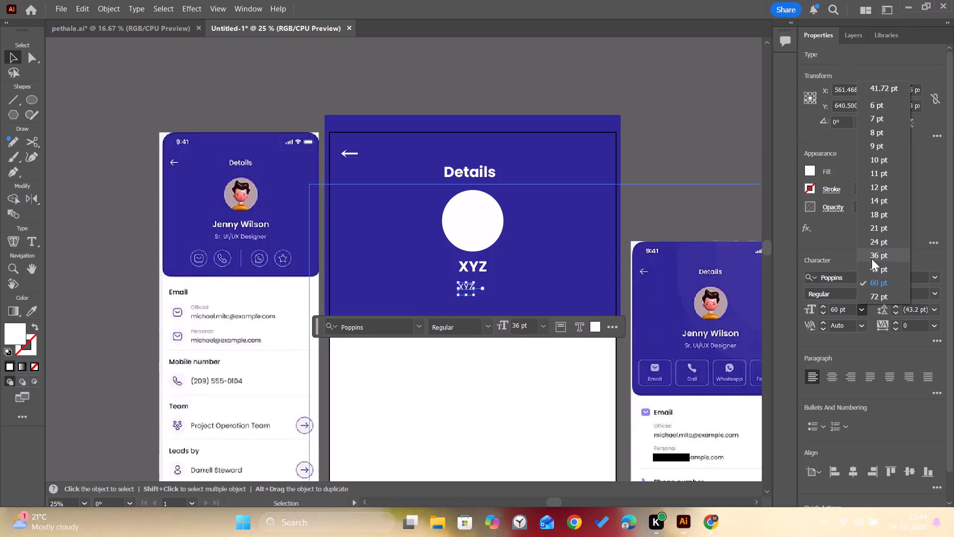
Centre-align the lower XYZ text's paragraph and centre it horizontally on the artboard.
left_click(850, 468)
left_click(835, 378)
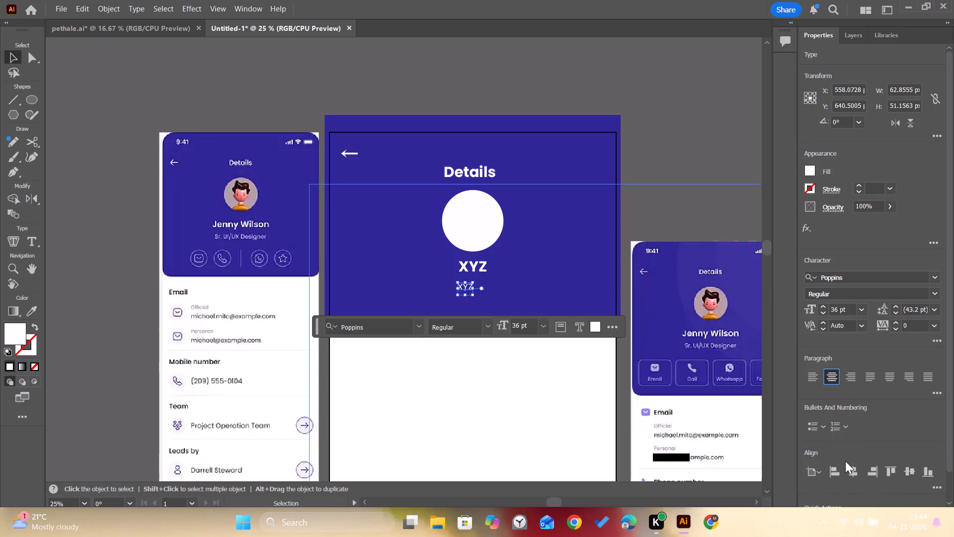
left_click(852, 469)
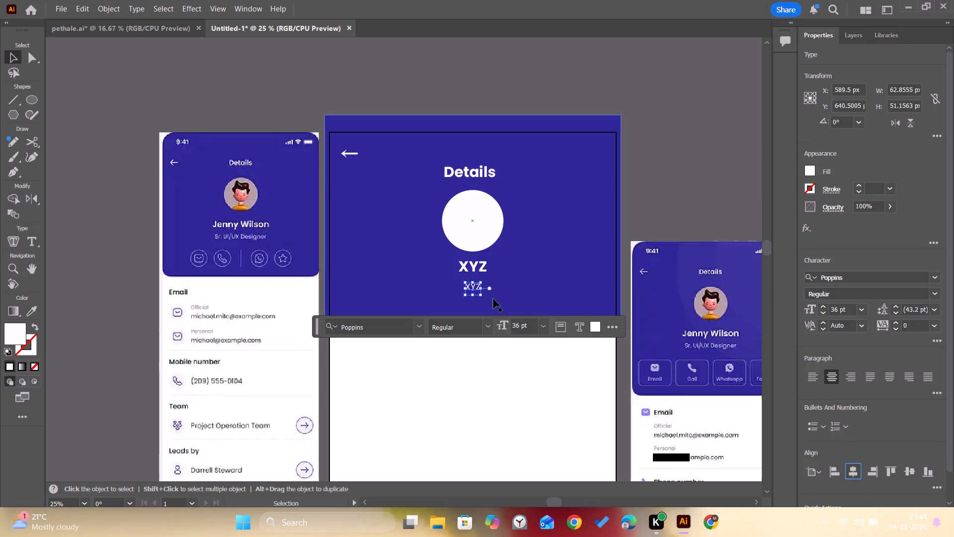
Nudge the small XYZ text up to about Y 615 px, closer beneath the bold XYZ.
key("Up")
key("Up")
key("Up")
key("Up")
key("Up")
key("Up")
key("Up")
key("Up")
key("Up")
key("Up")
key("Up")
key("Up")
key("Up")
key("Up")
key("Up")
key("Up")
key("Up")
key("Up")
key("Up")
key("Up")
key("Up")
key("Up")
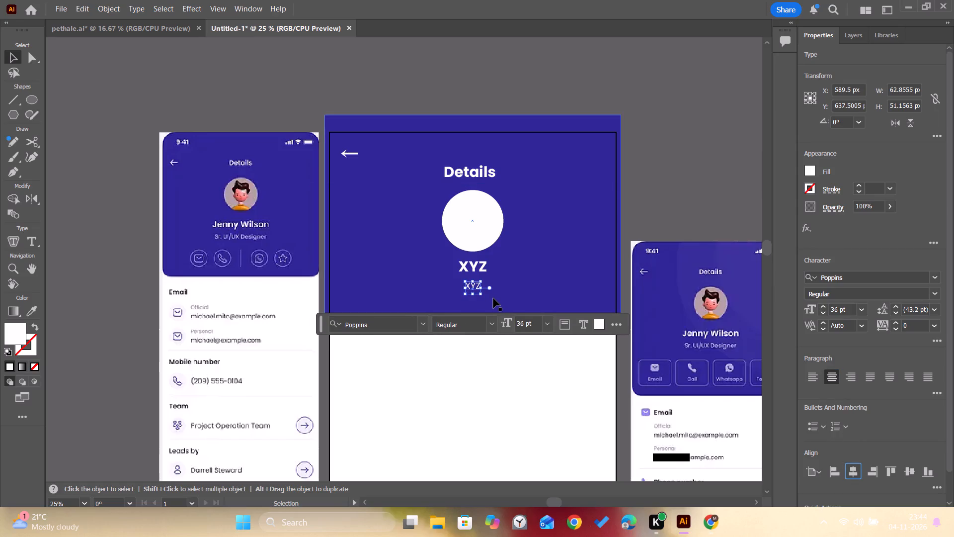
key("Up")
key("Up")
key("Up")
key("Up")
key("Up")
key("Up")
key("Up")
key("Up")
key("Up")
key("Up")
key("Up")
key("Up")
key("Up")
key("Up")
key("Up")
key("Up")
key("Up")
key("Up")
key("Up")
key("Up")
key("Up")
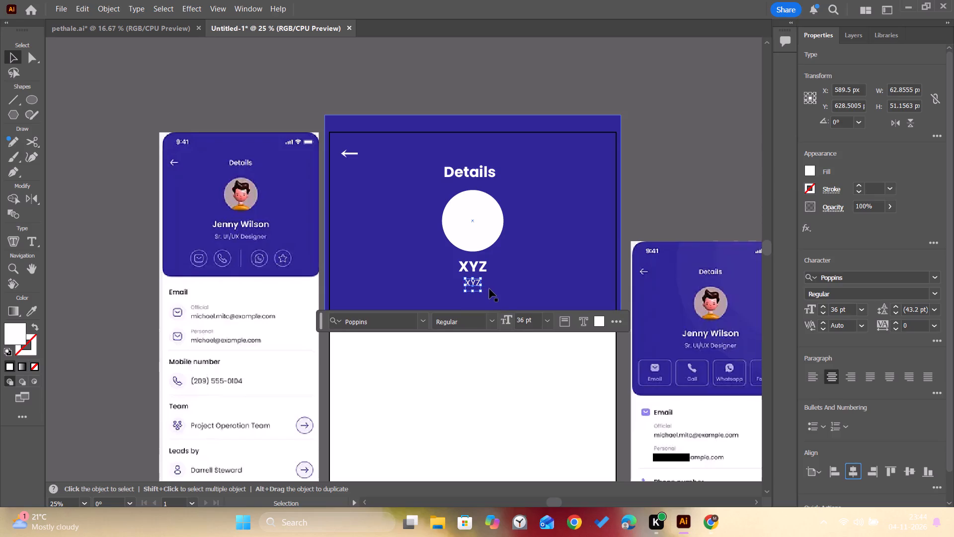
key("Up")
key("Up")
key("Up")
key("Up")
key("Up")
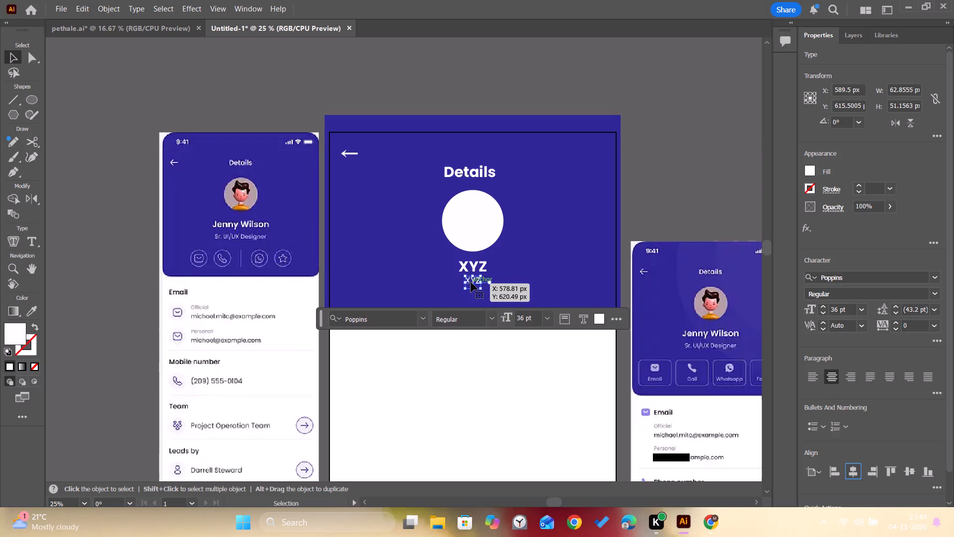
Retype the small text beneath the bold XYZ as "DR. PETOPHILE".
double_click(471, 282)
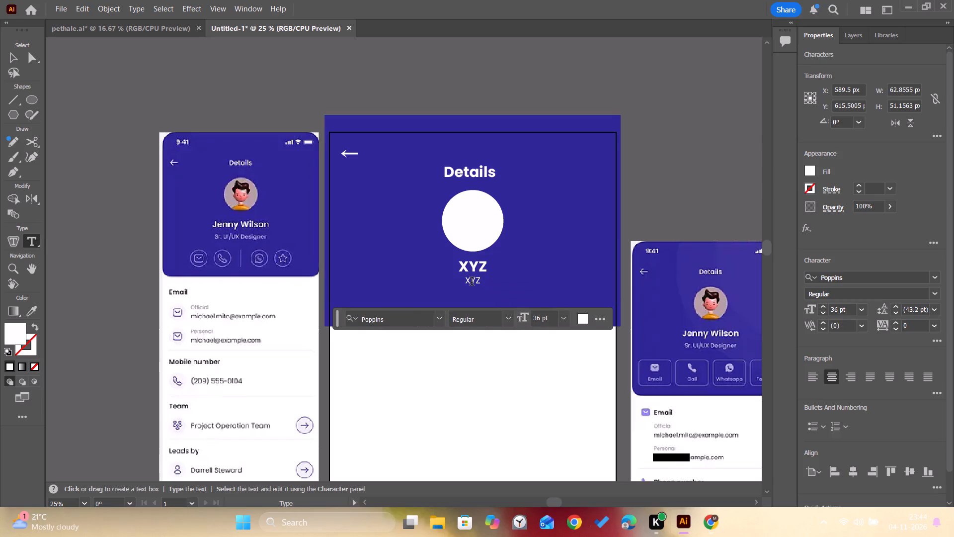
double_click(473, 282)
key("s")
key("r")
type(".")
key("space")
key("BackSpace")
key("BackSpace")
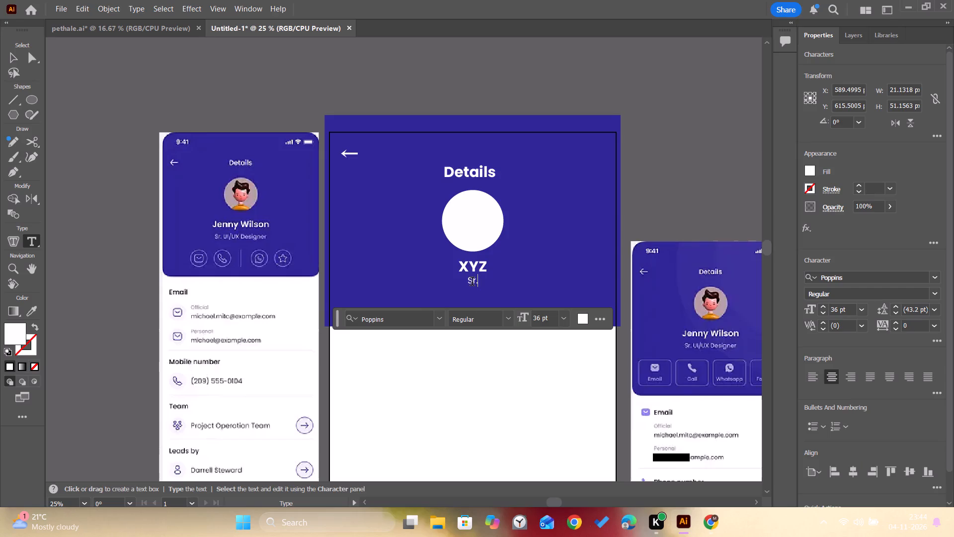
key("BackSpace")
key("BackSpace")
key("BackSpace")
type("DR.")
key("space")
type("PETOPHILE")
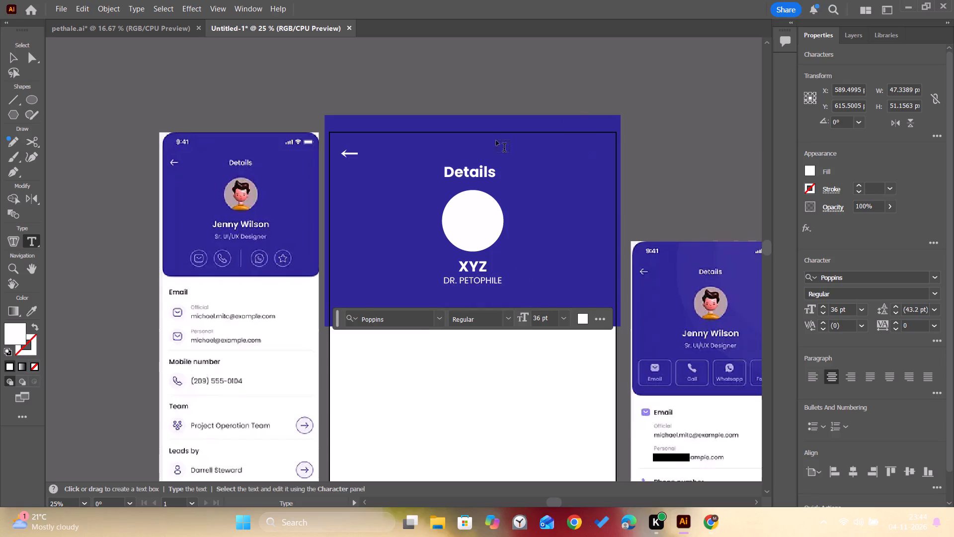
left_click(17, 58)
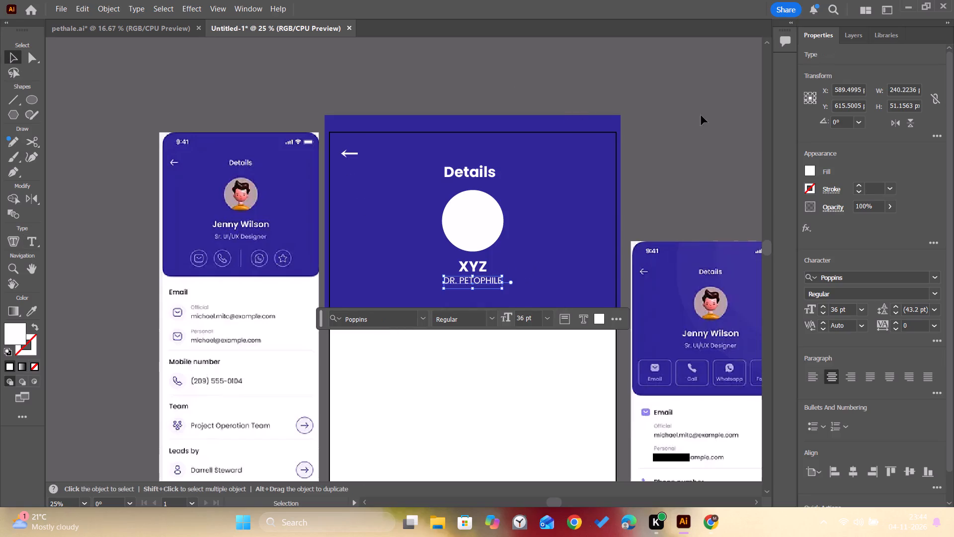
left_click(770, 150)
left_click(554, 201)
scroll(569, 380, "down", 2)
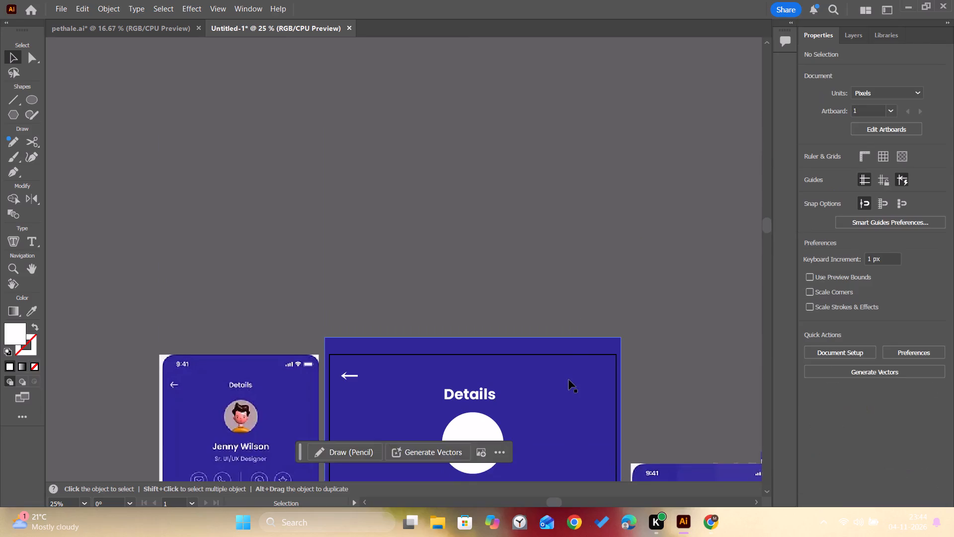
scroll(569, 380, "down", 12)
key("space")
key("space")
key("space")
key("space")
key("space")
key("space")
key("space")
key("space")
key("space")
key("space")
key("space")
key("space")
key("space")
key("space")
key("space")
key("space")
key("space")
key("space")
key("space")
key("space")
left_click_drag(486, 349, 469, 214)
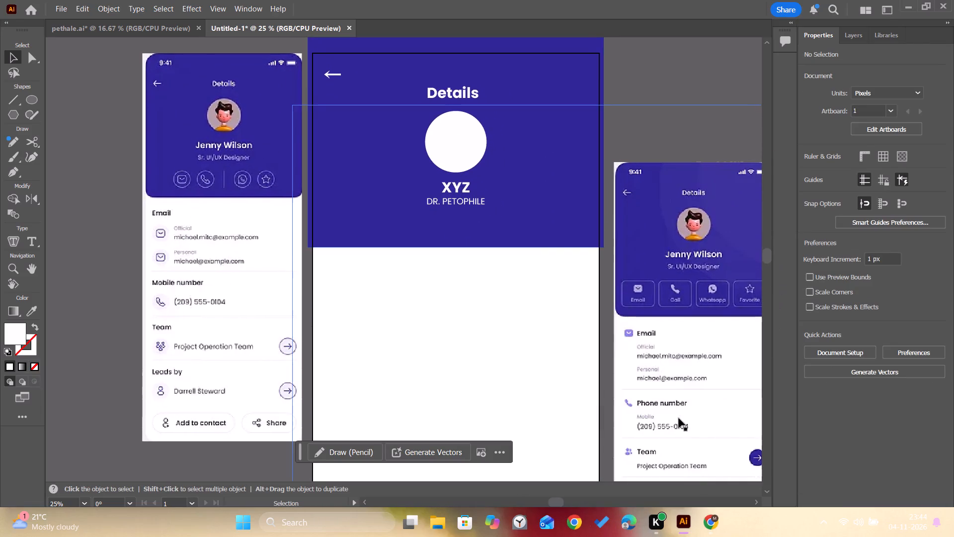
Switch to Chrome and search Google for "MAIL ICON" in a new tab.
left_click(706, 527)
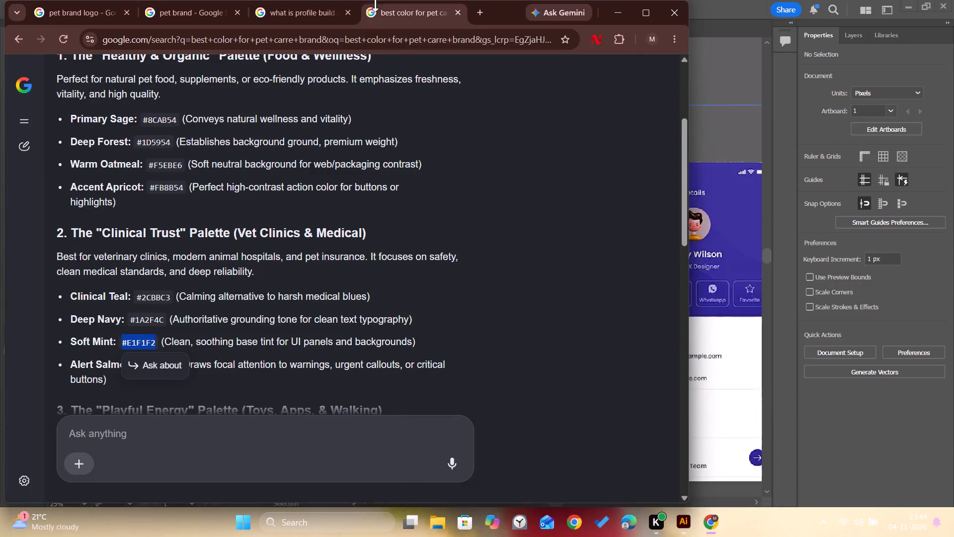
left_click(480, 13)
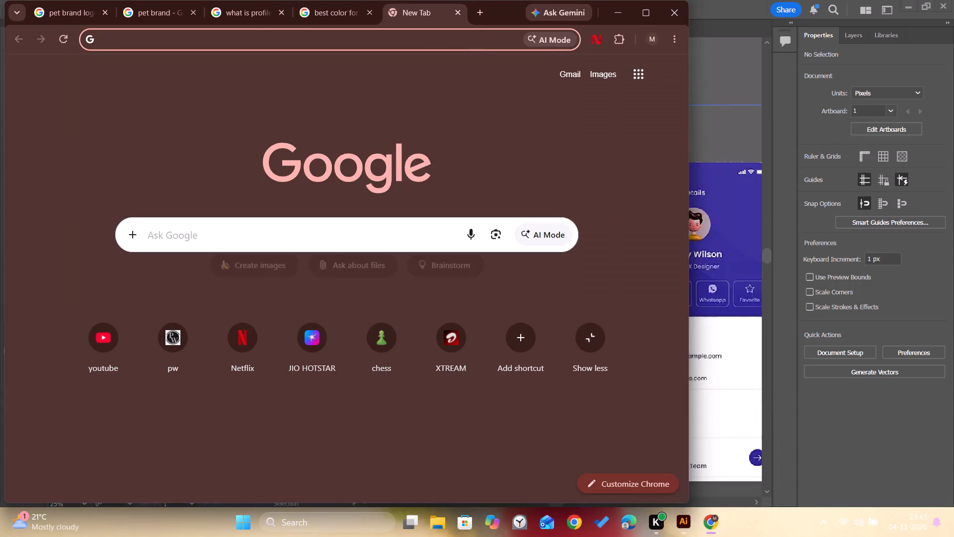
type("MAIL ICON")
key("Return")
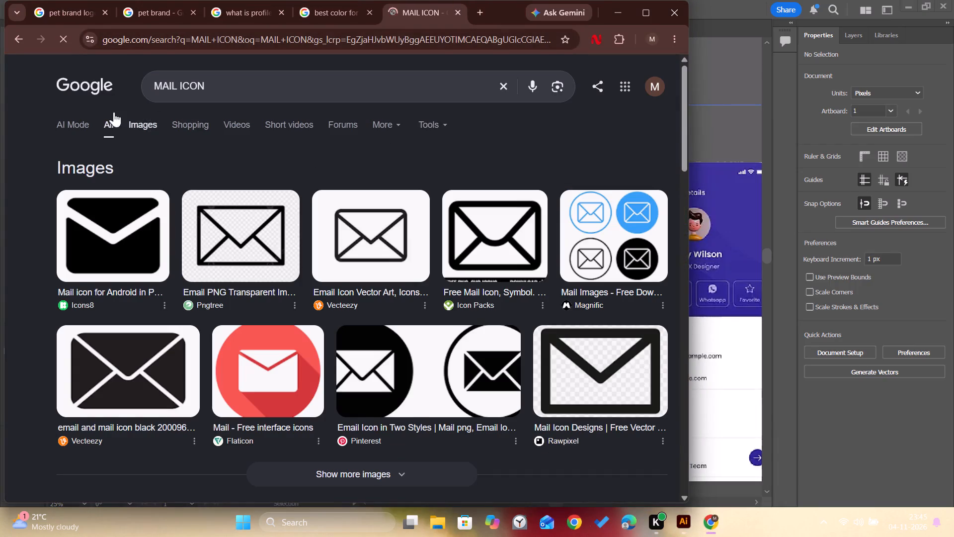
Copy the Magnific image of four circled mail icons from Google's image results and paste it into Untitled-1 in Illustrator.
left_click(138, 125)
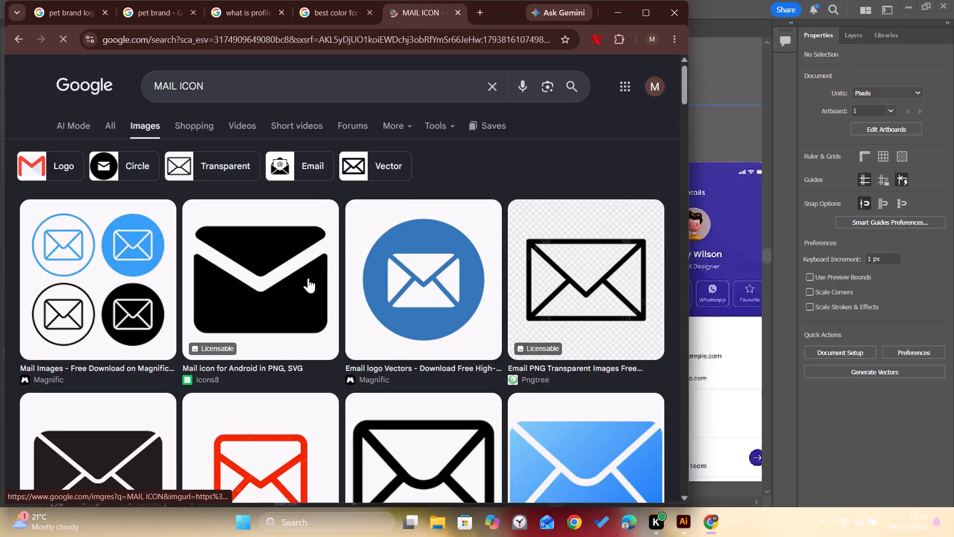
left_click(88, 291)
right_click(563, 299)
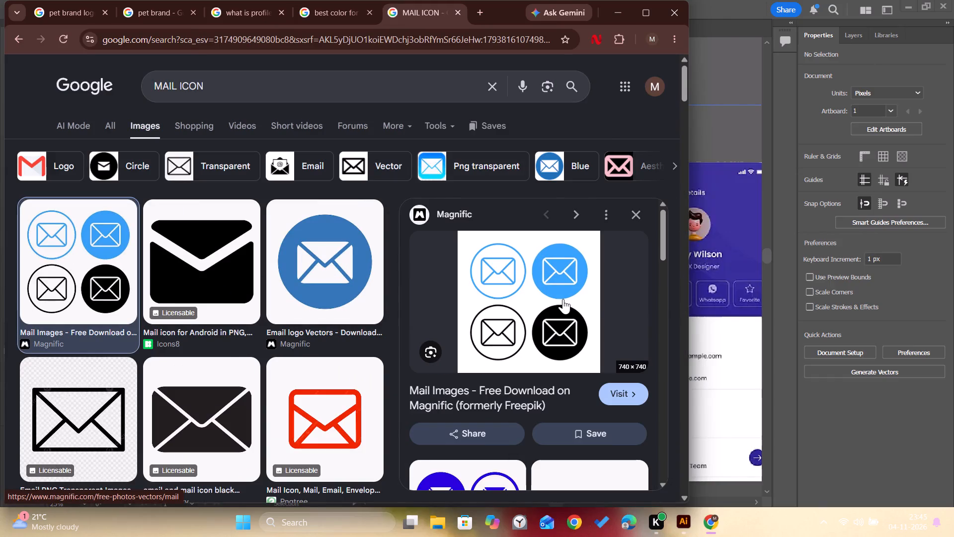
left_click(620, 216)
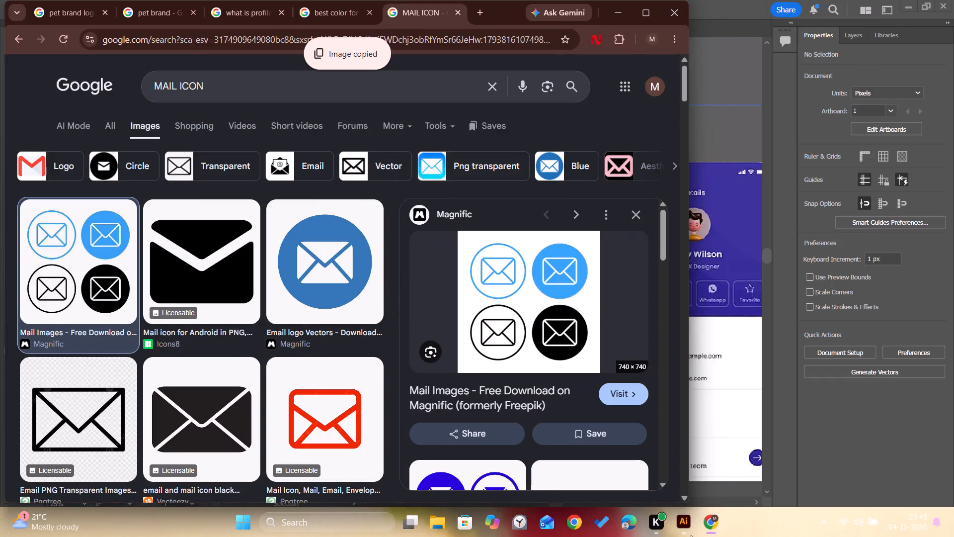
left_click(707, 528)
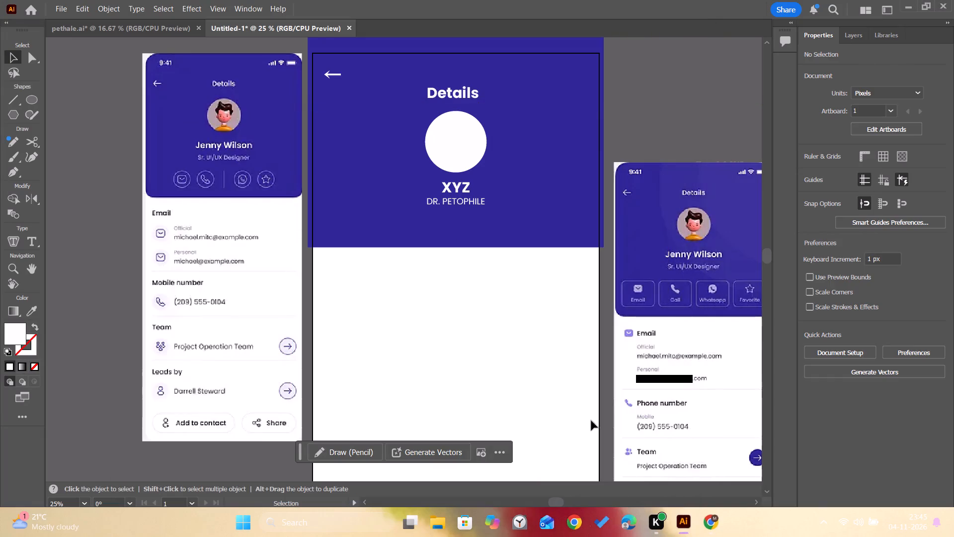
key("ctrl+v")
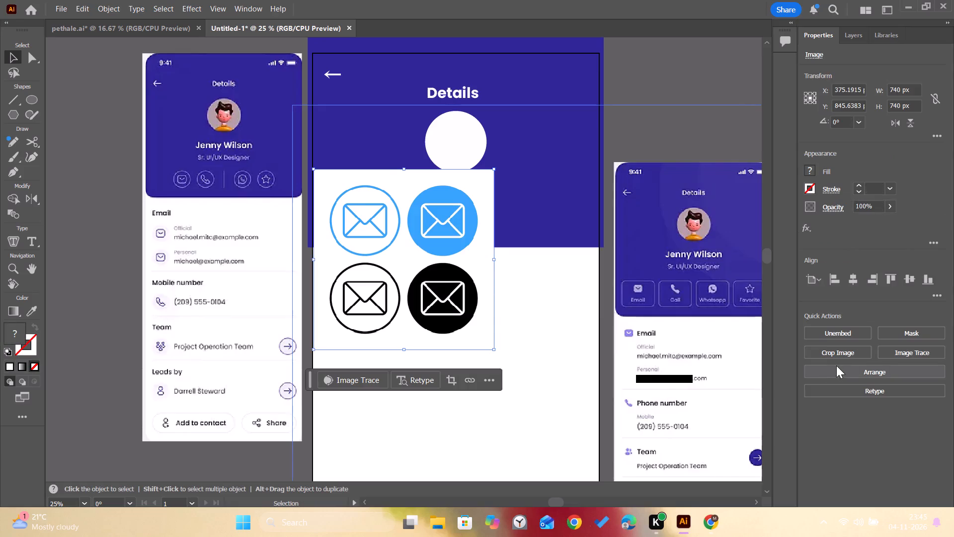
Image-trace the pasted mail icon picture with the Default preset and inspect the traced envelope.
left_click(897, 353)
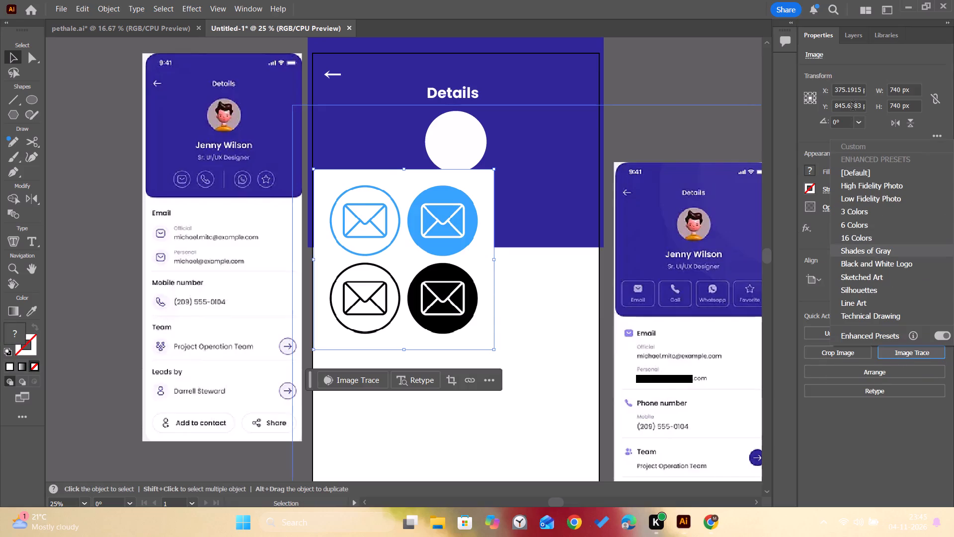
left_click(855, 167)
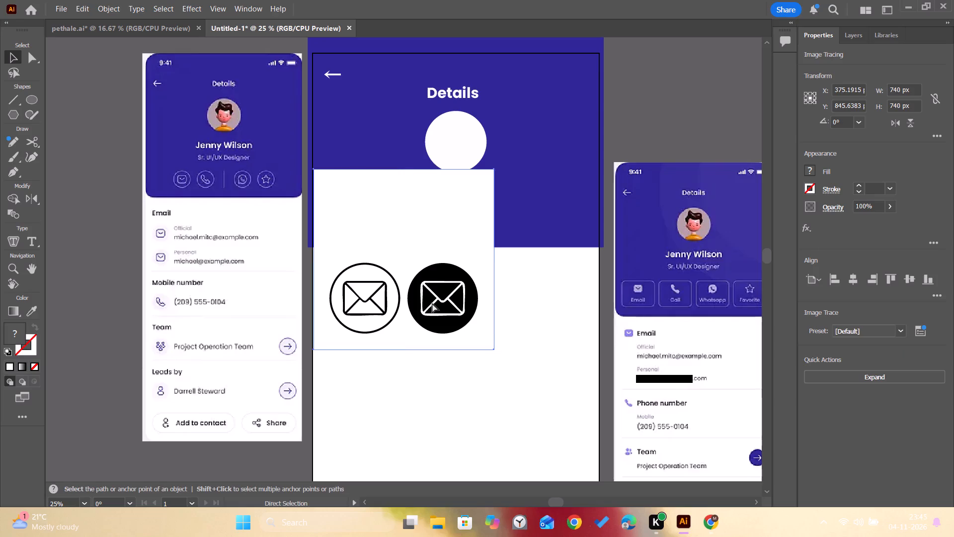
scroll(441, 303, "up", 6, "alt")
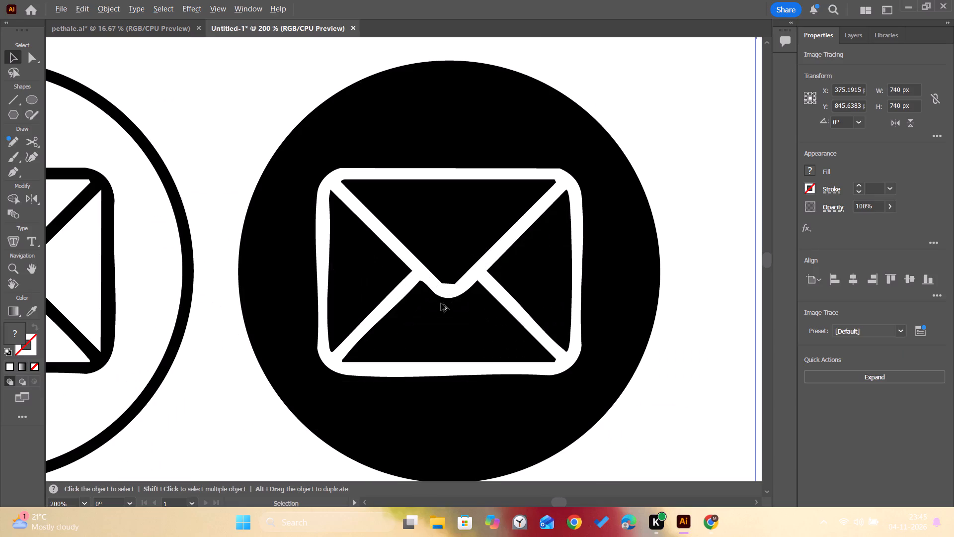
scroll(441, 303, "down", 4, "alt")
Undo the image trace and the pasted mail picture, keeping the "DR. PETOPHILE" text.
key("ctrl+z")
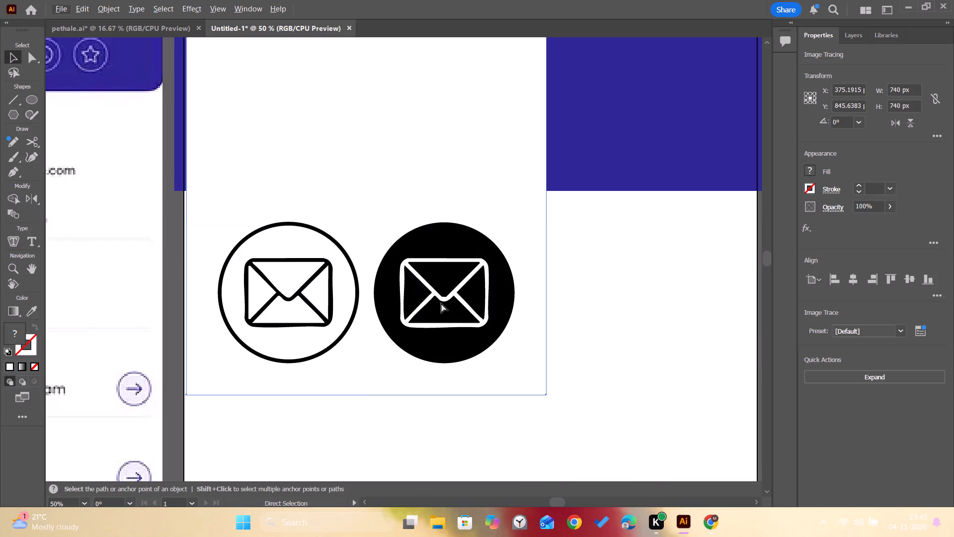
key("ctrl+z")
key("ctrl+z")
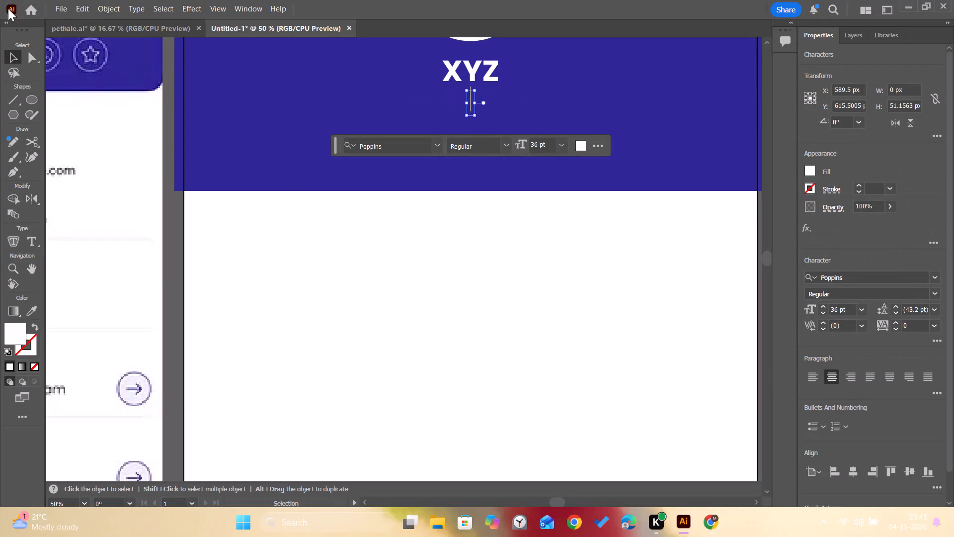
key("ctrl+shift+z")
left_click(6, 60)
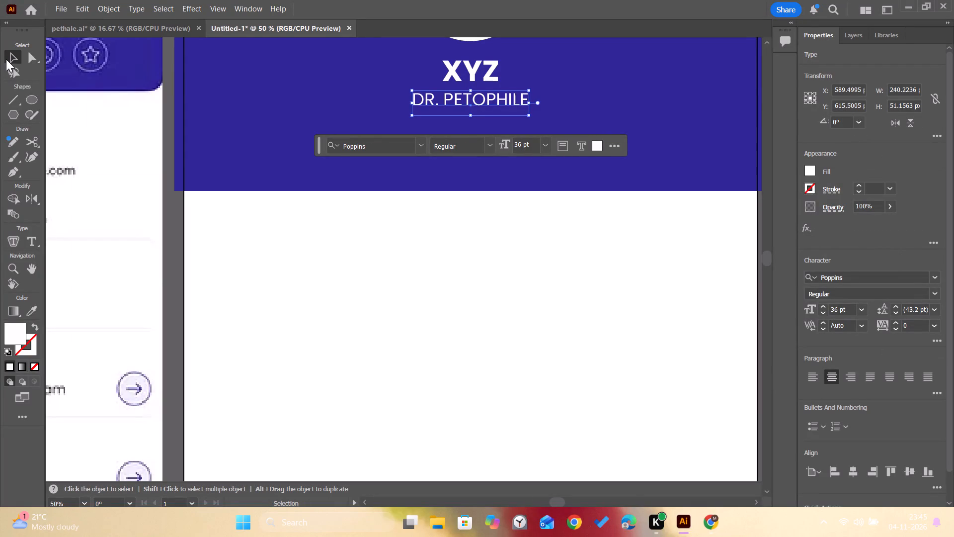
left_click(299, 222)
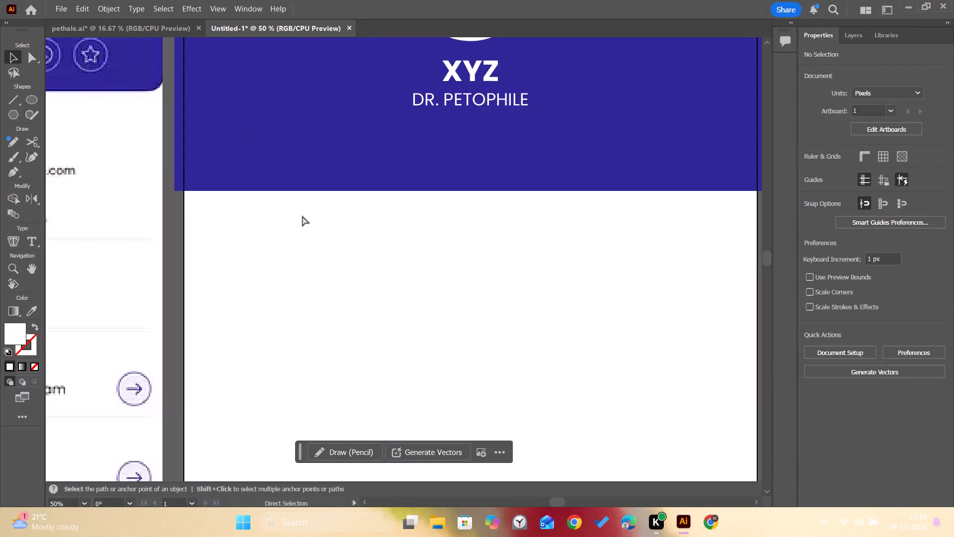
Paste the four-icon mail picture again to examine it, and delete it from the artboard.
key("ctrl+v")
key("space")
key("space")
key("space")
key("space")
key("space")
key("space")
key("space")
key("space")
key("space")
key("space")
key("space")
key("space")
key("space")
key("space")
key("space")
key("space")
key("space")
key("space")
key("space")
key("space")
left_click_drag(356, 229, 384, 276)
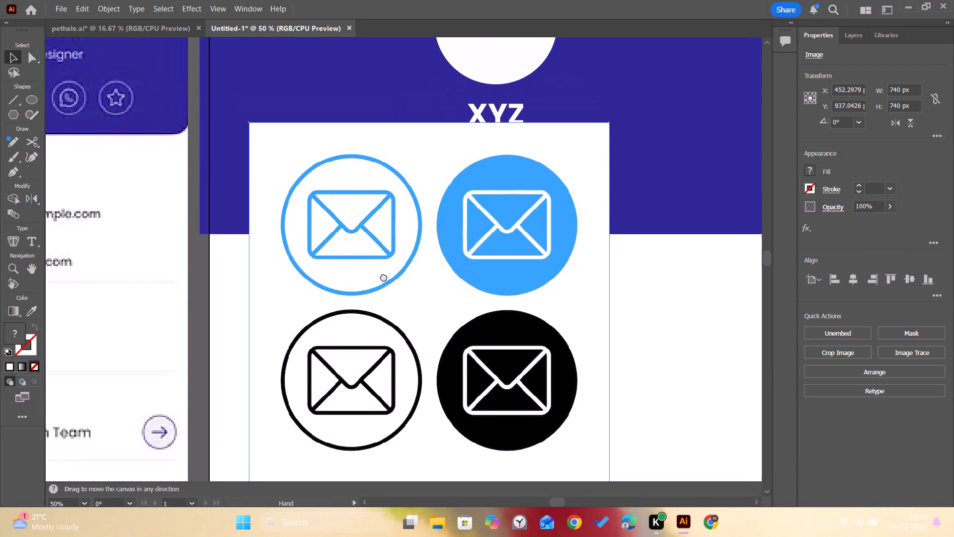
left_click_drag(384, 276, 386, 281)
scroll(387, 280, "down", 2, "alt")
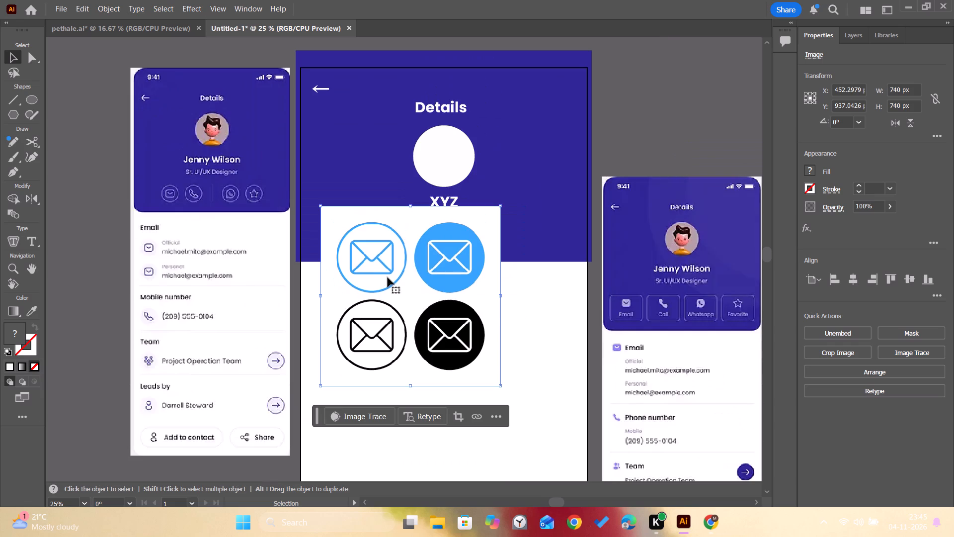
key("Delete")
Switch to Chrome and refine the Google image search to "MAIL ICON PNG".
left_click(716, 516)
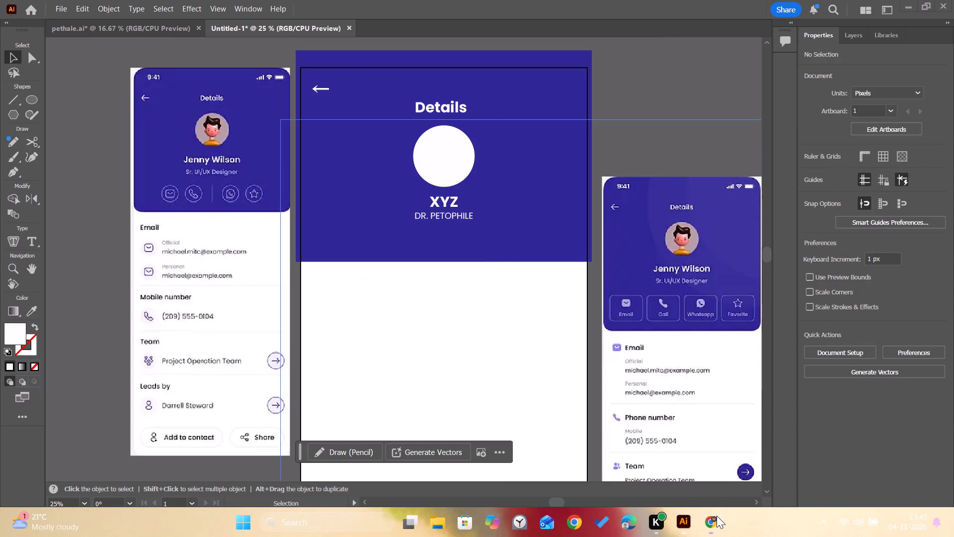
left_click(343, 87)
key("space")
type("PNG")
key("Return")
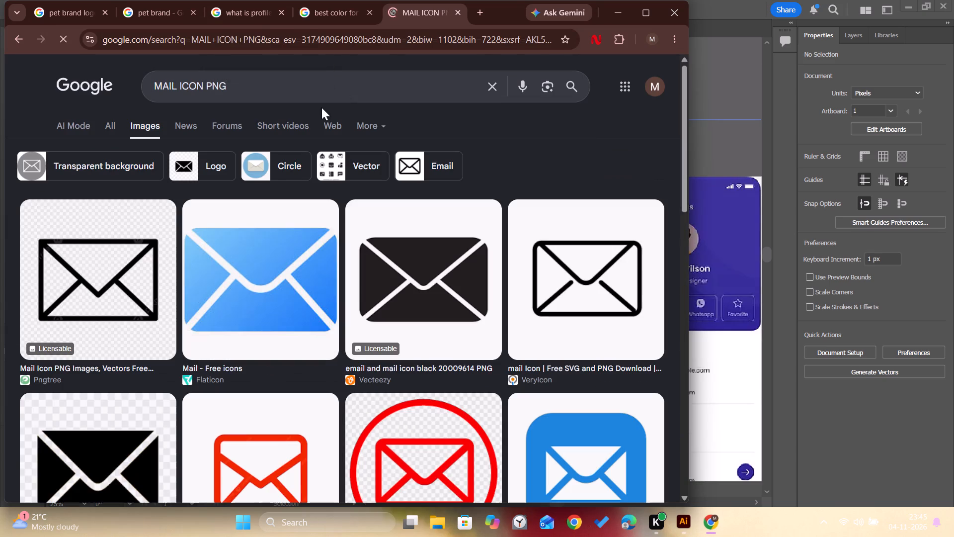
Browse the mail icon results and open the preview of VeryIcon's outlined black envelope.
scroll(365, 179, "down", 7)
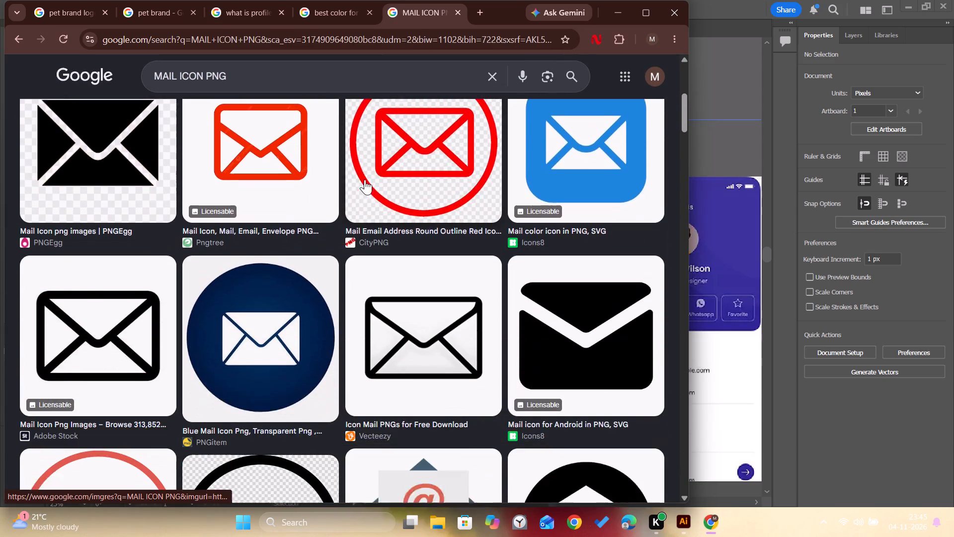
scroll(365, 179, "down", 4)
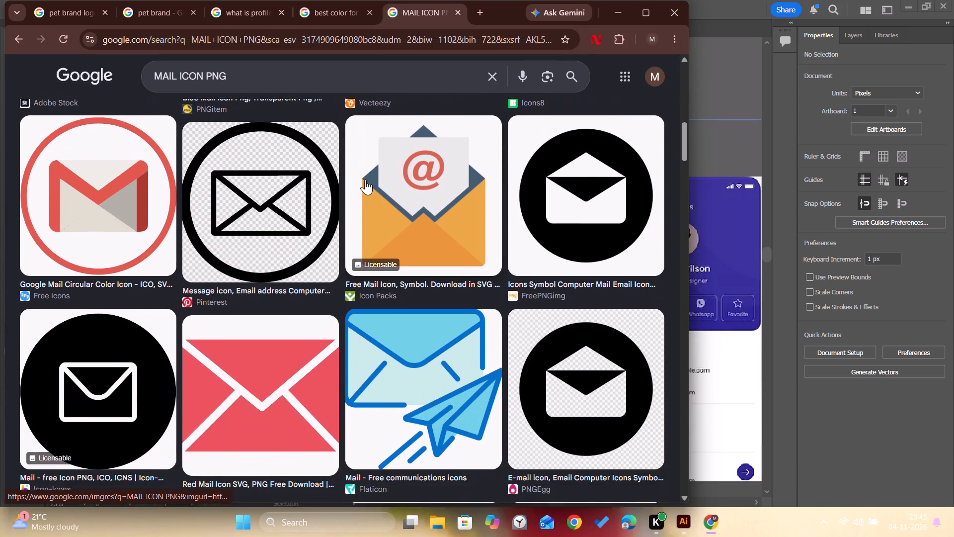
scroll(365, 179, "down", 5)
scroll(365, 179, "up", 2)
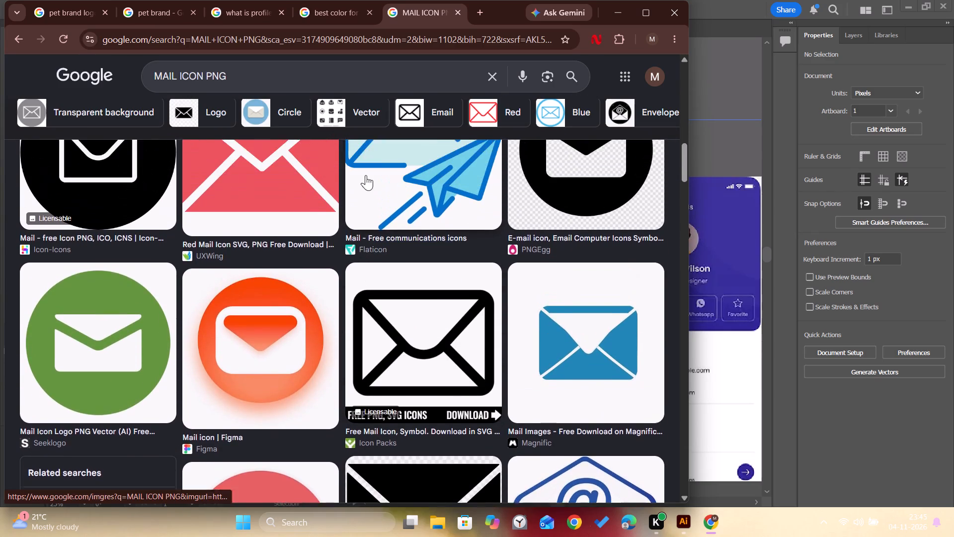
scroll(366, 175, "up", 16)
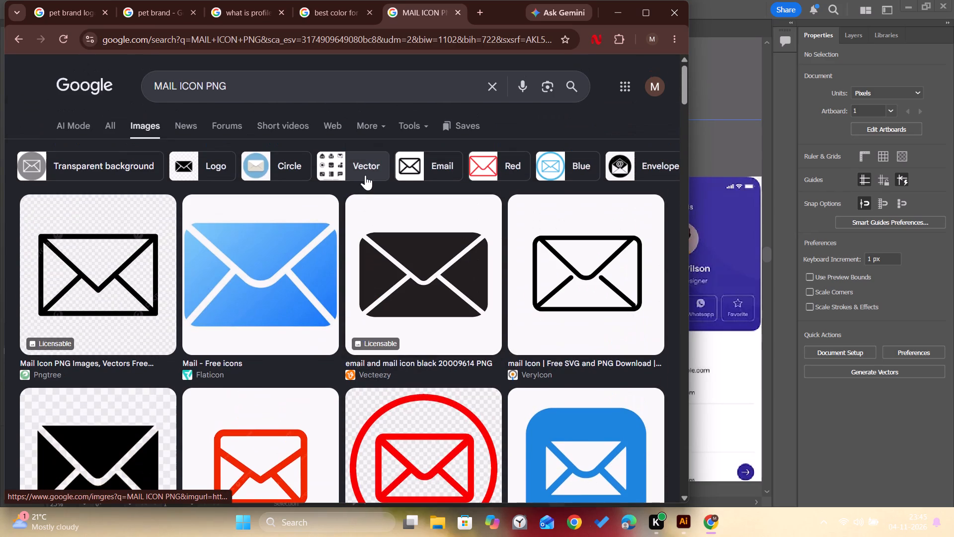
left_click(626, 271)
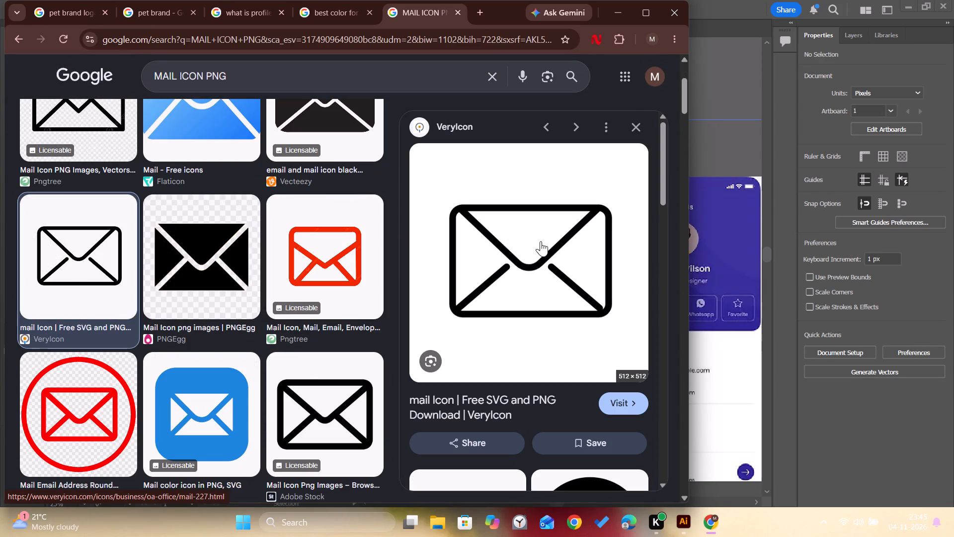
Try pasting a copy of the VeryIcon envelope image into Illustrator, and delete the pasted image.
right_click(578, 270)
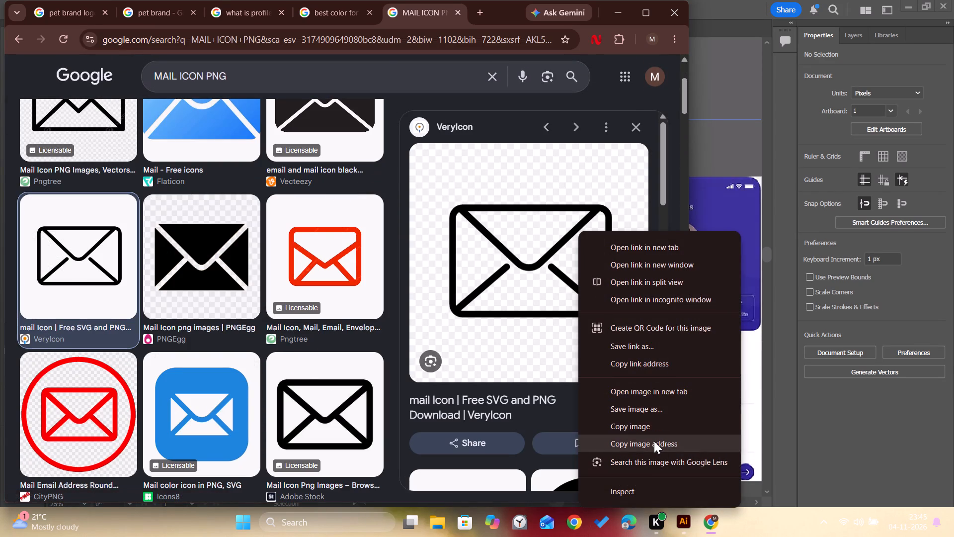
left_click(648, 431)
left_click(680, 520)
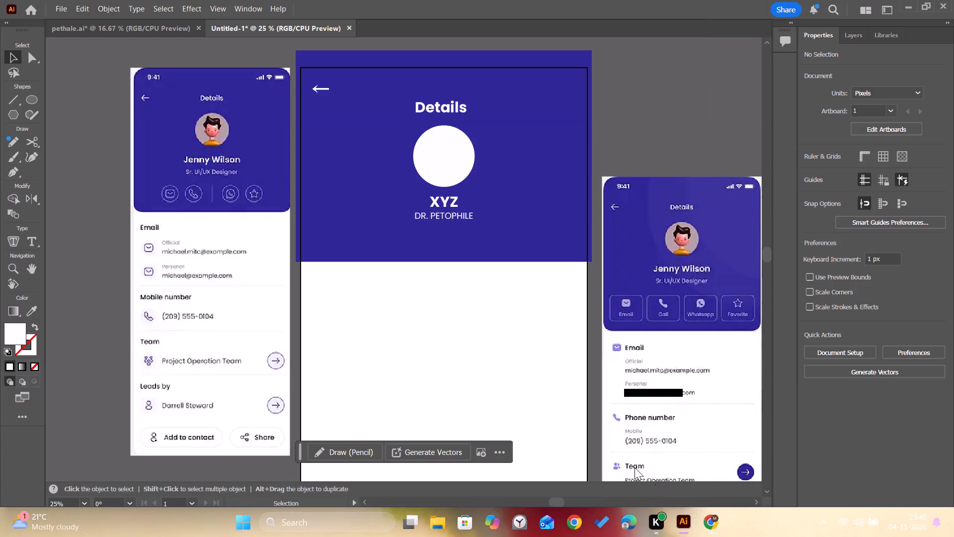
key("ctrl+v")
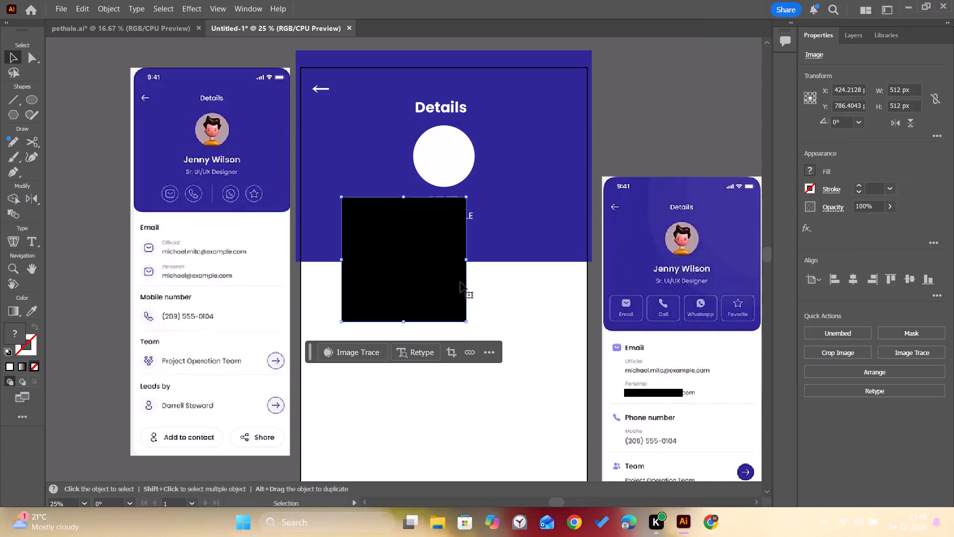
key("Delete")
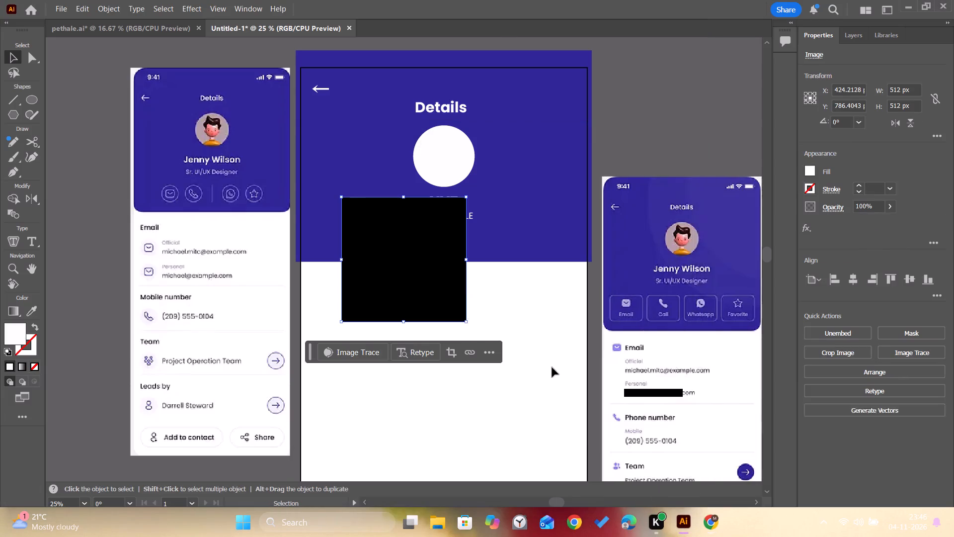
Return to Chrome and save the VeryIcon envelope image as the PNG mail-227 in Downloads.
left_click(704, 526)
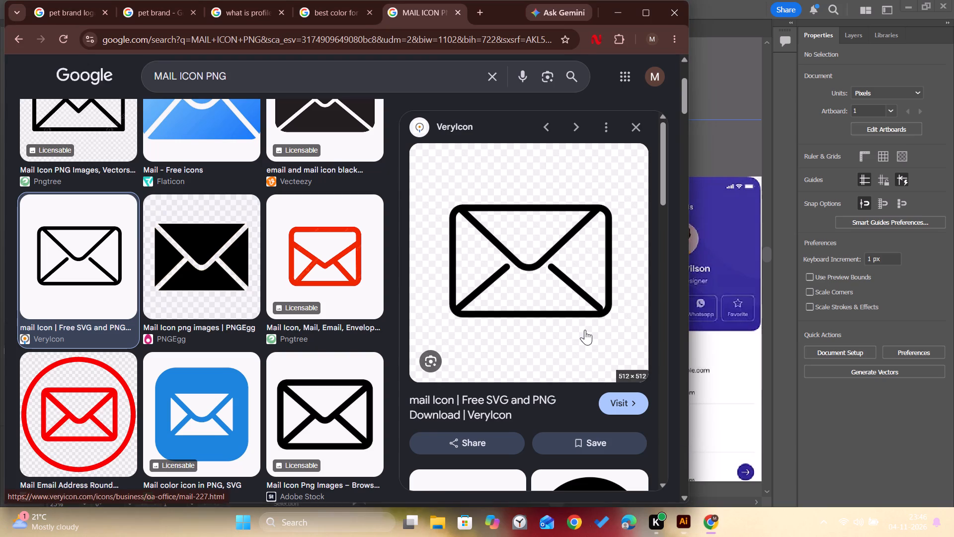
right_click(585, 330)
left_click(635, 239)
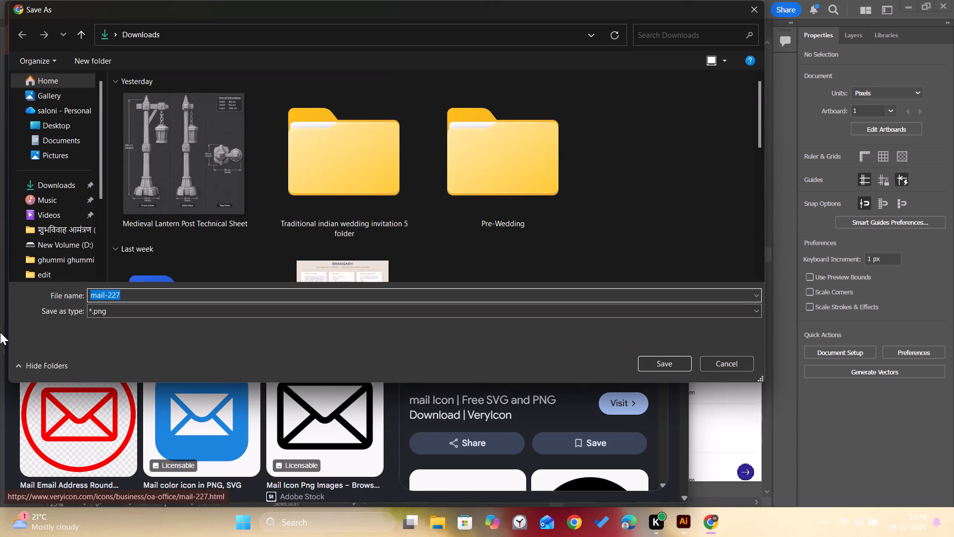
left_click(43, 187)
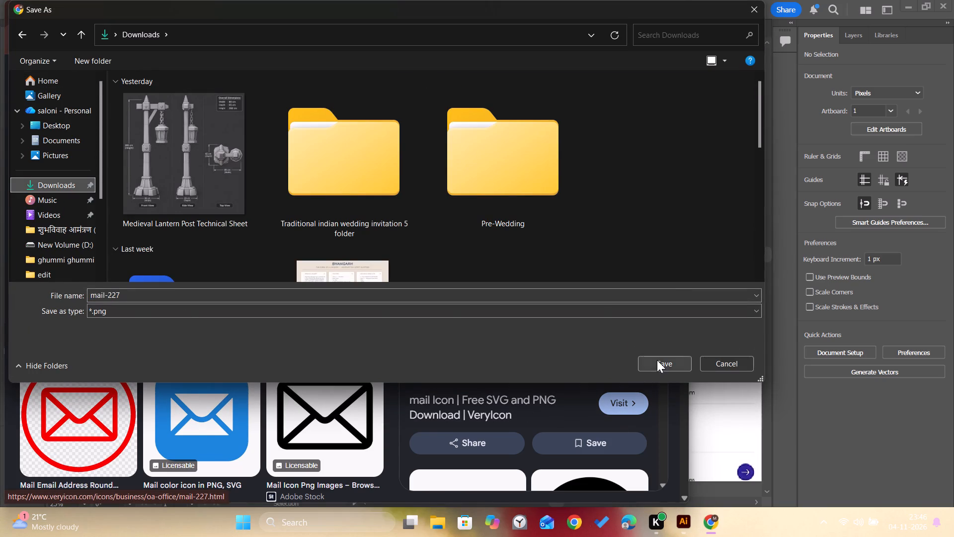
left_click(657, 360)
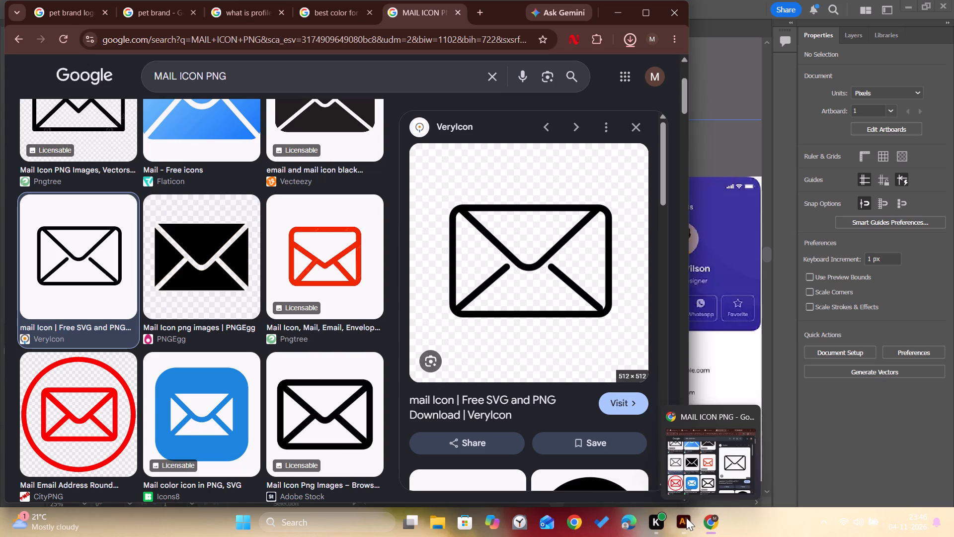
Switch to Illustrator and place the mail-227 file from Downloads on the artboard beneath the "DR. PETOPHILE" text.
left_click(686, 518)
left_click(60, 9)
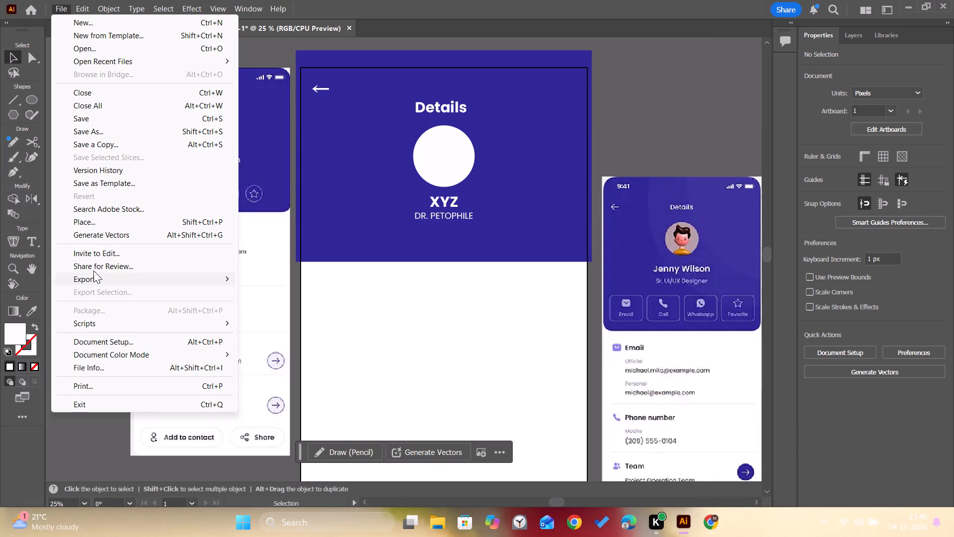
left_click(99, 219)
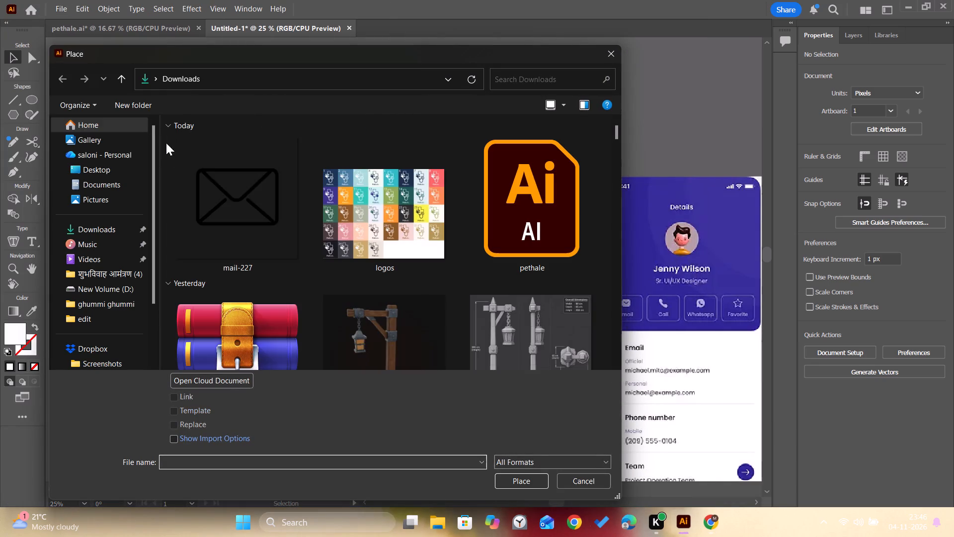
left_click(191, 208)
left_click(357, 212)
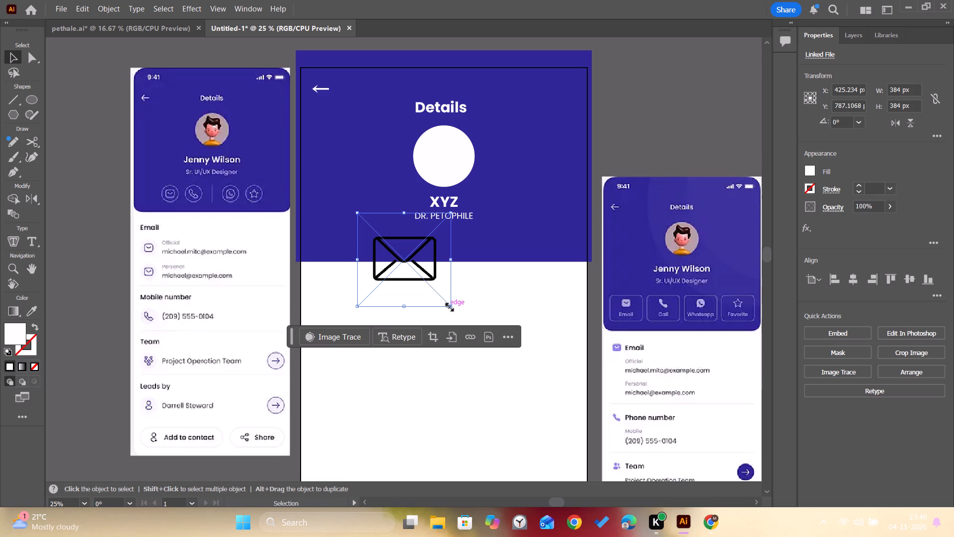
Scale the placed mail icon down proportionally about its centre to about 115 px square.
left_click_drag(448, 306, 436, 286, "alt")
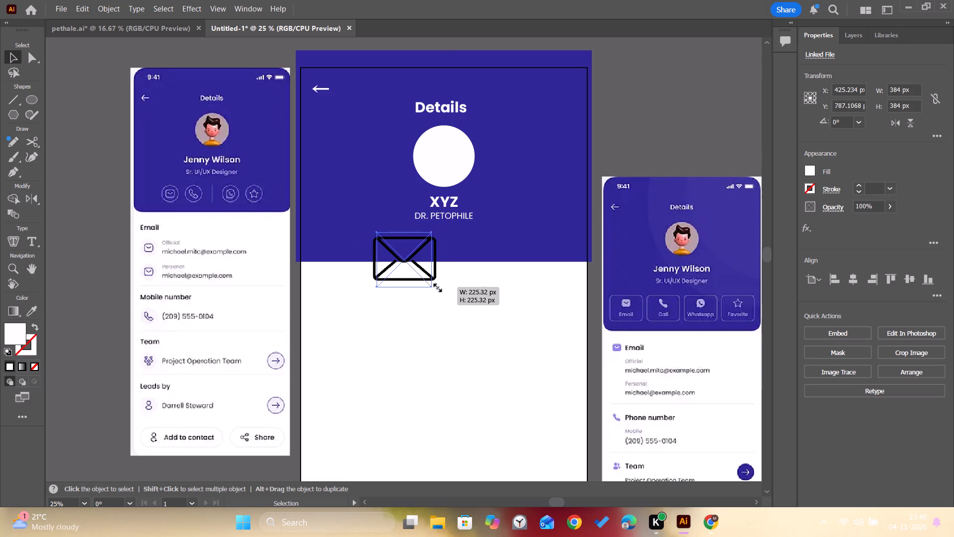
left_click_drag(436, 286, 427, 273, "alt")
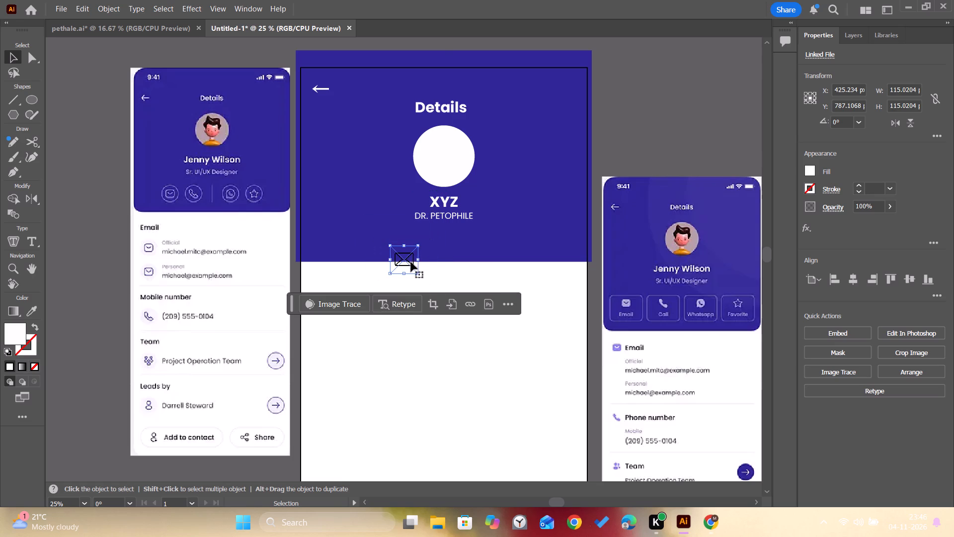
Move the mail icon fully into the purple header, to about X 311 px, Y 714 px, and deselect it.
left_click_drag(411, 262, 384, 246)
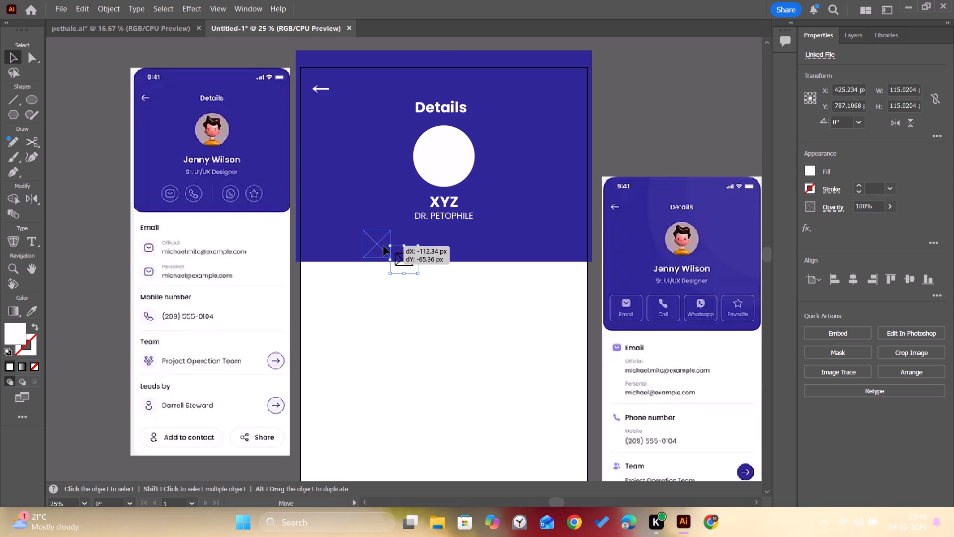
left_click_drag(384, 246, 383, 244)
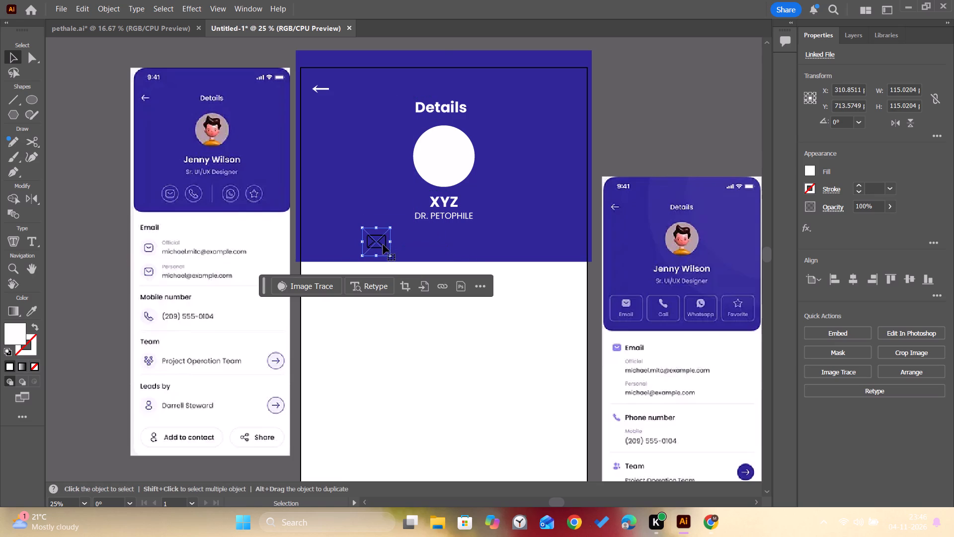
left_click(538, 374)
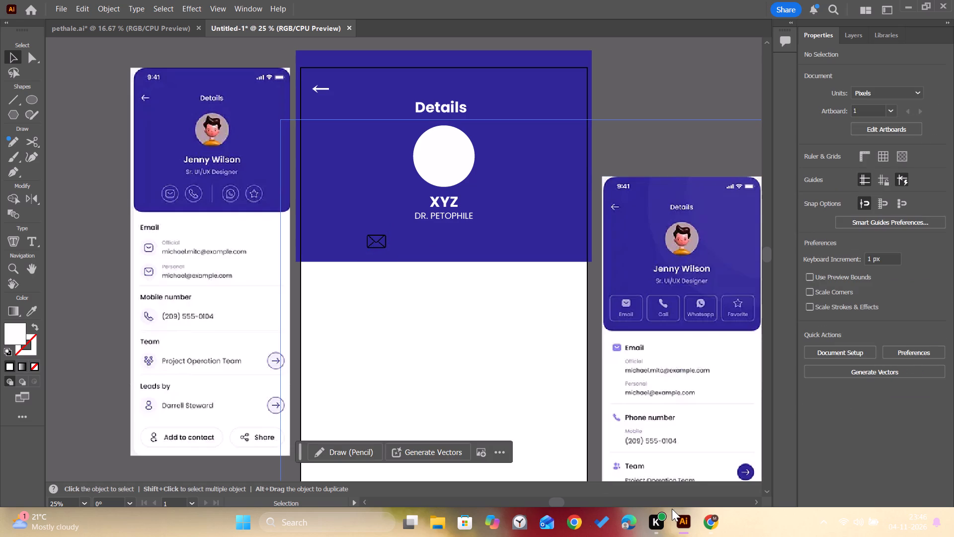
Switch to Chrome and change the image search to "CALL ICON PNG".
left_click(717, 524)
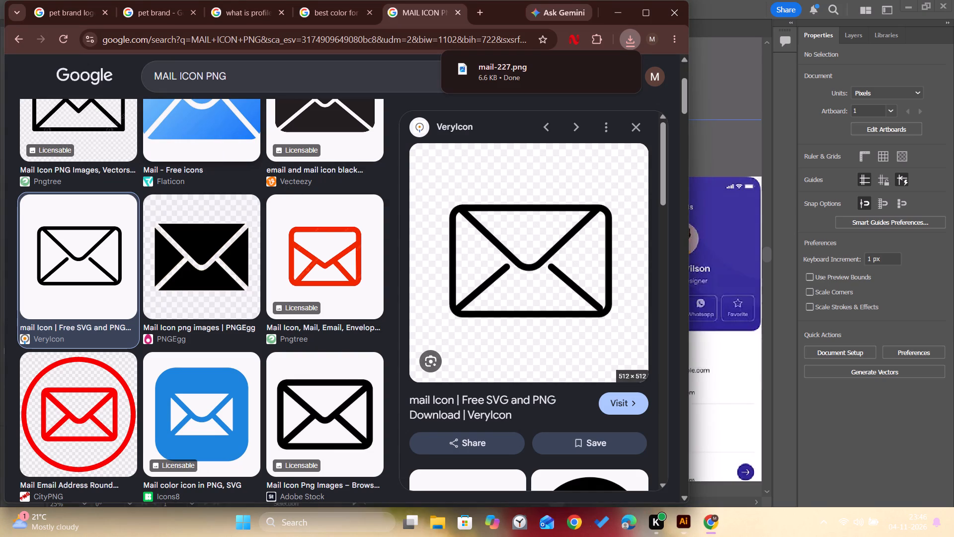
left_click_drag(177, 77, 152, 80)
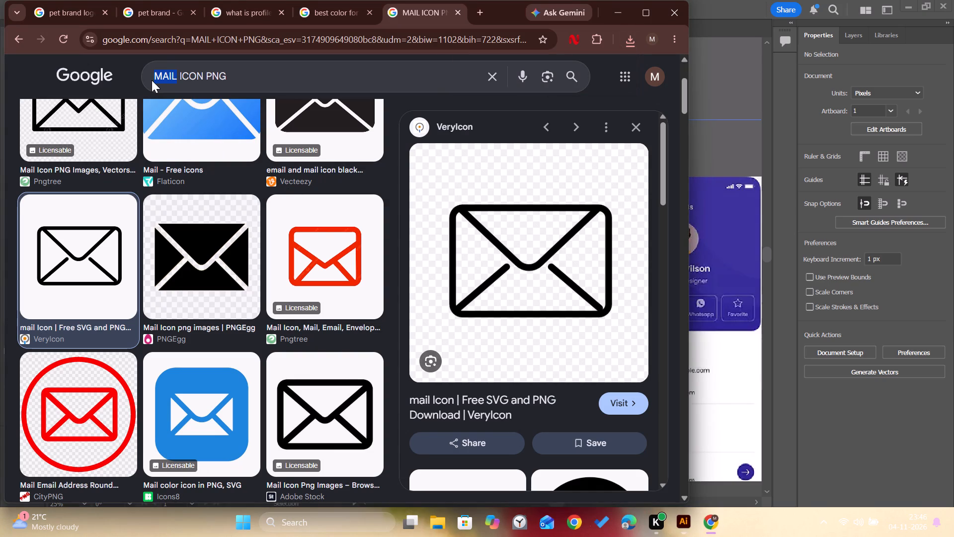
type("CALL")
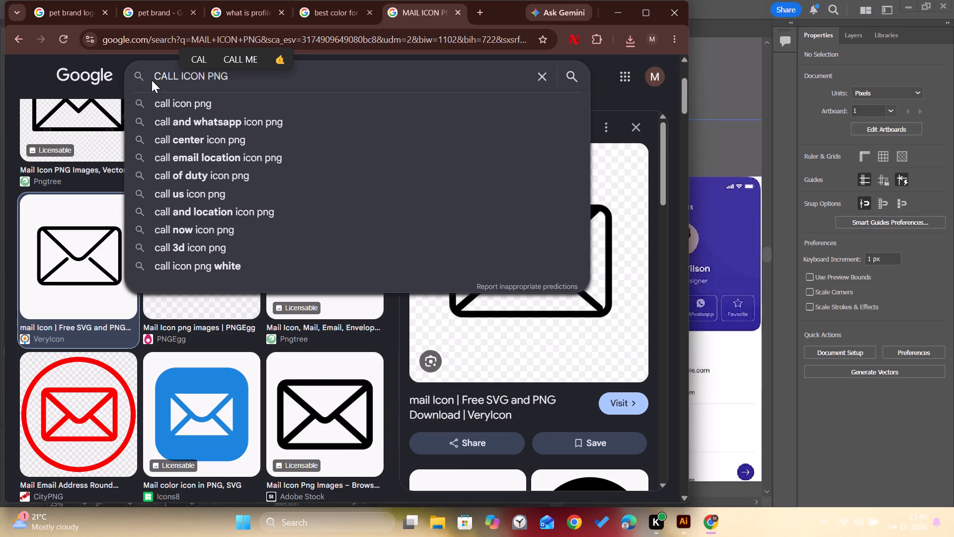
key("Return")
Find the outlined phone icon from Icon Packs and save it as the PNG free-phone-icon-1-thumb in Downloads.
scroll(441, 217, "down", 2)
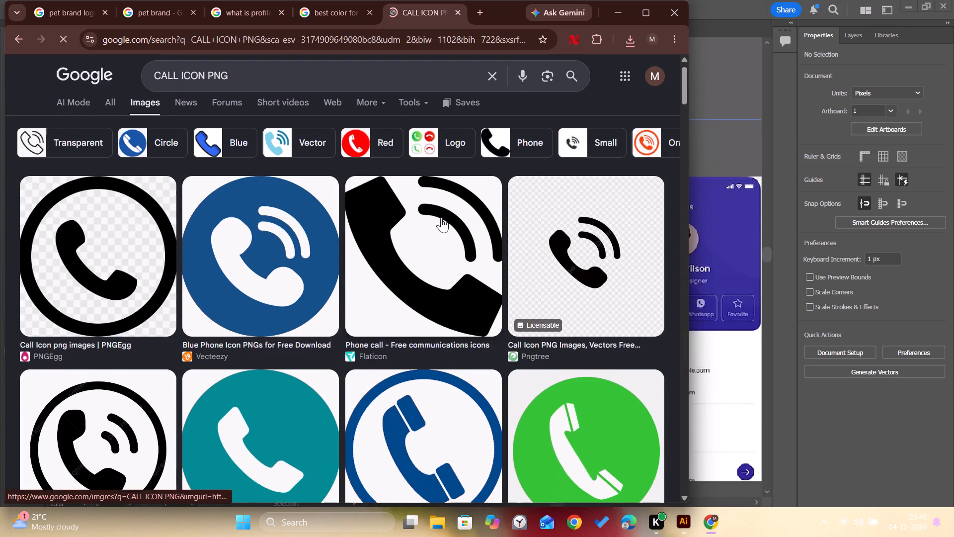
scroll(407, 267, "down", 1)
left_click(140, 299)
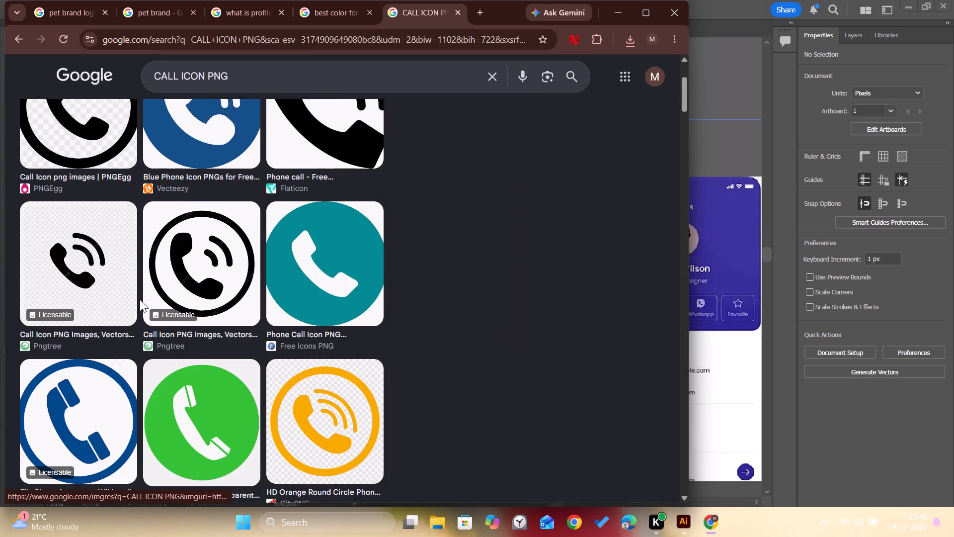
right_click(531, 335)
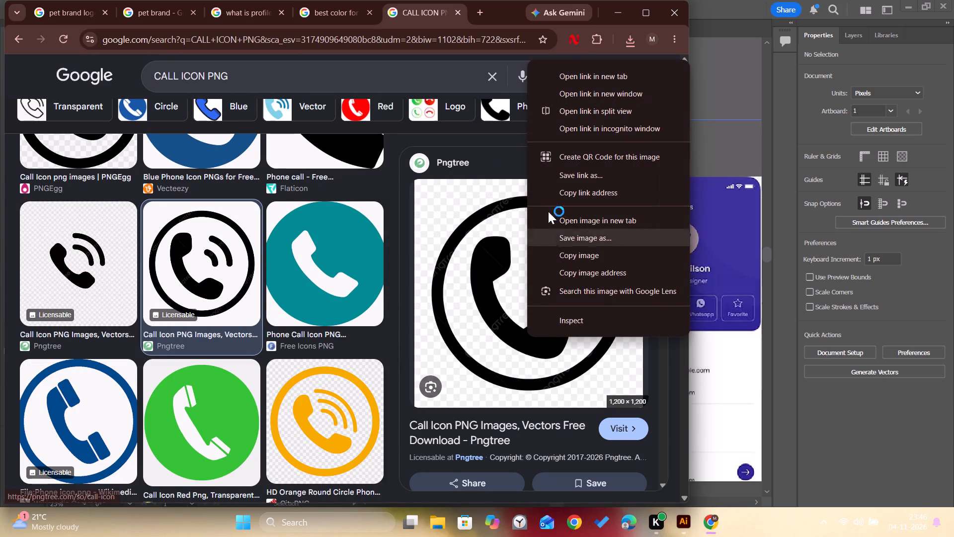
scroll(254, 255, "down", 3)
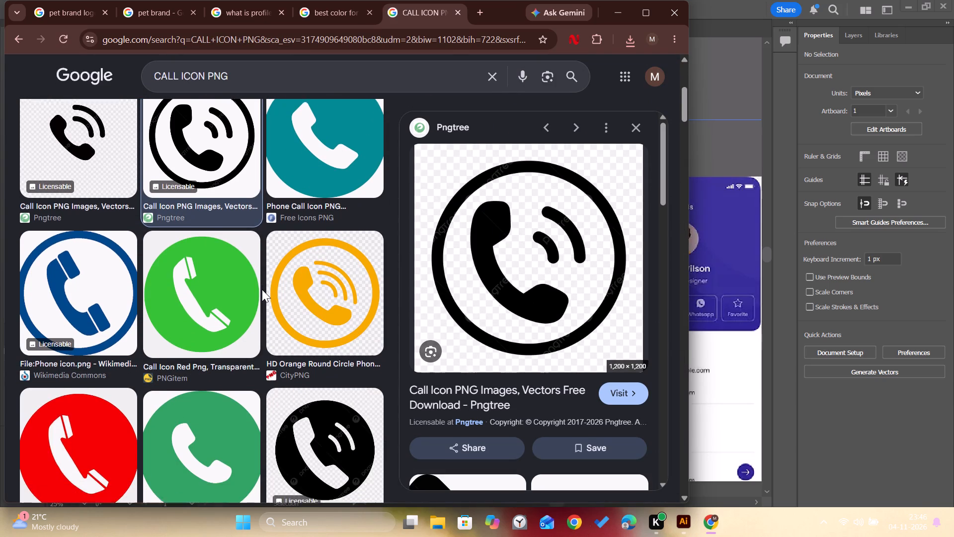
scroll(238, 285, "down", 4)
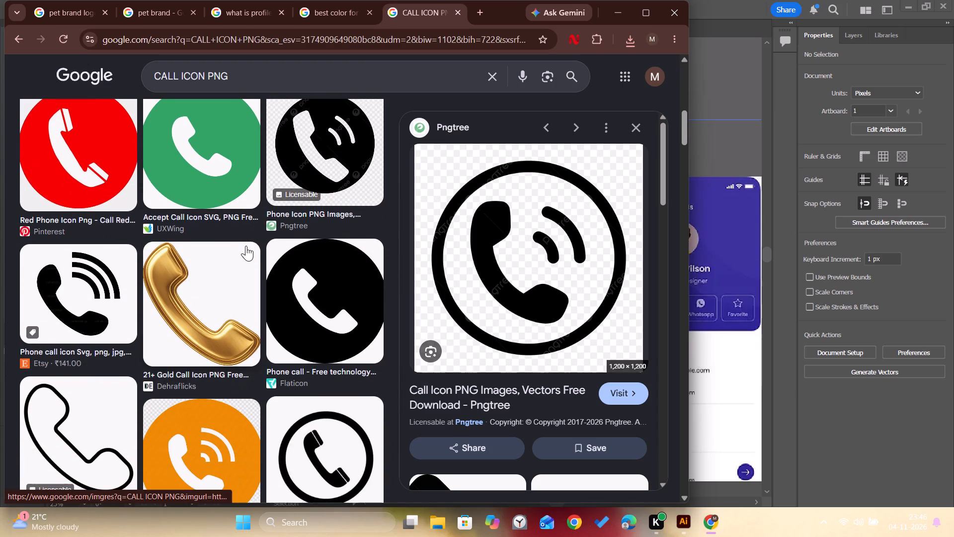
scroll(210, 329, "down", 1)
left_click(99, 344)
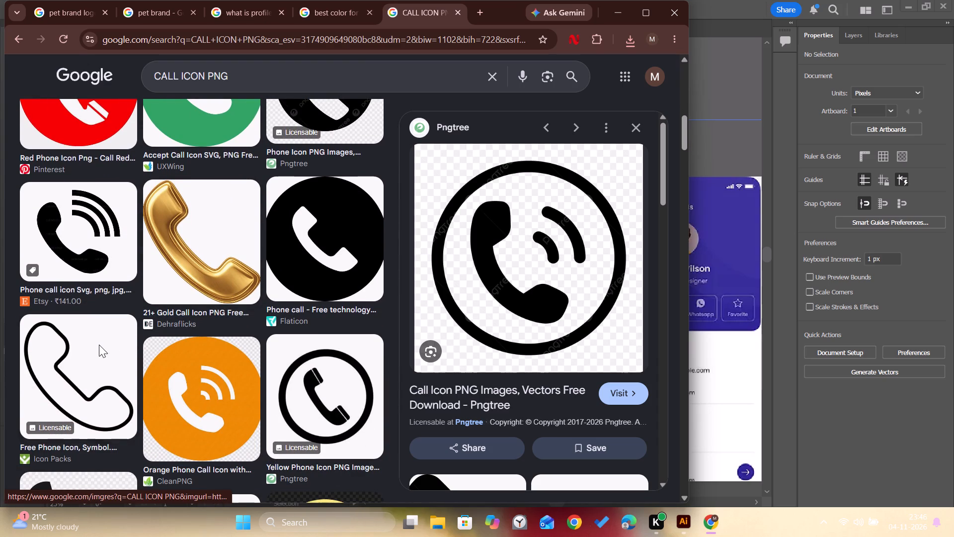
right_click(506, 291)
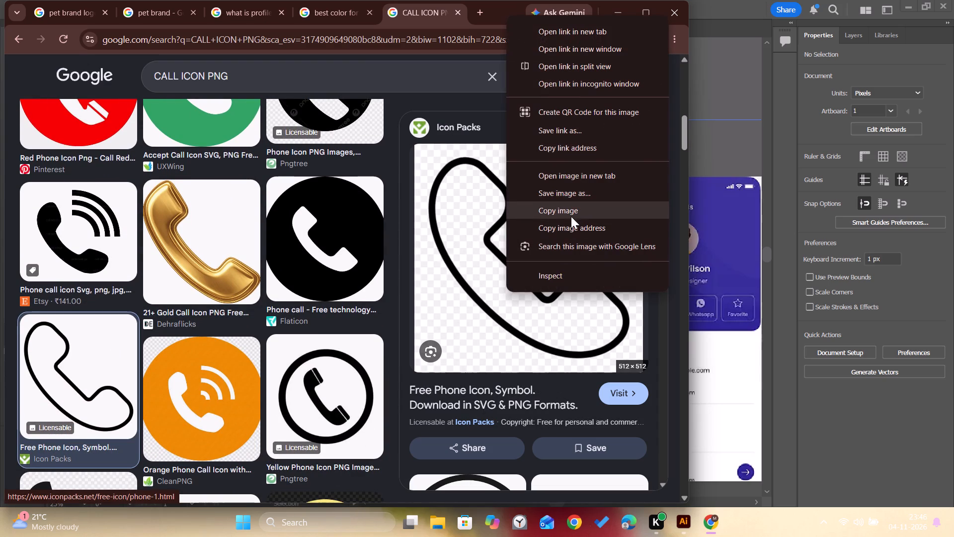
left_click(572, 199)
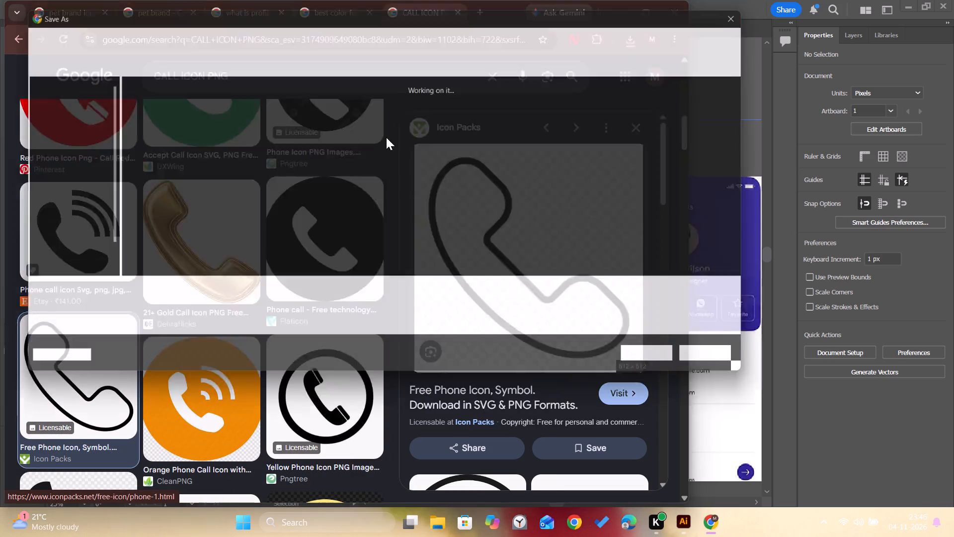
left_click(54, 185)
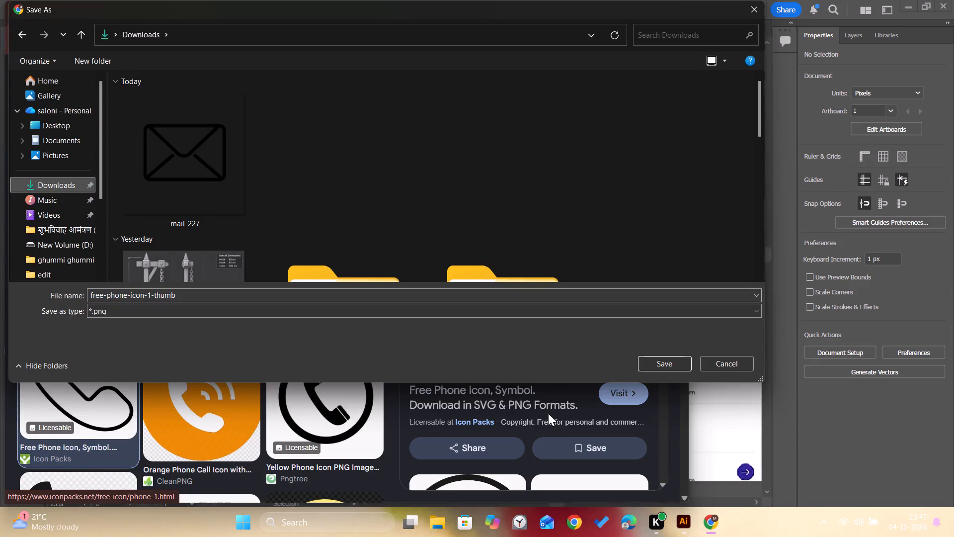
left_click(662, 368)
Switch to Illustrator and place the free-phone-icon-1-thumb file from Downloads beside the mail icon.
left_click(681, 528)
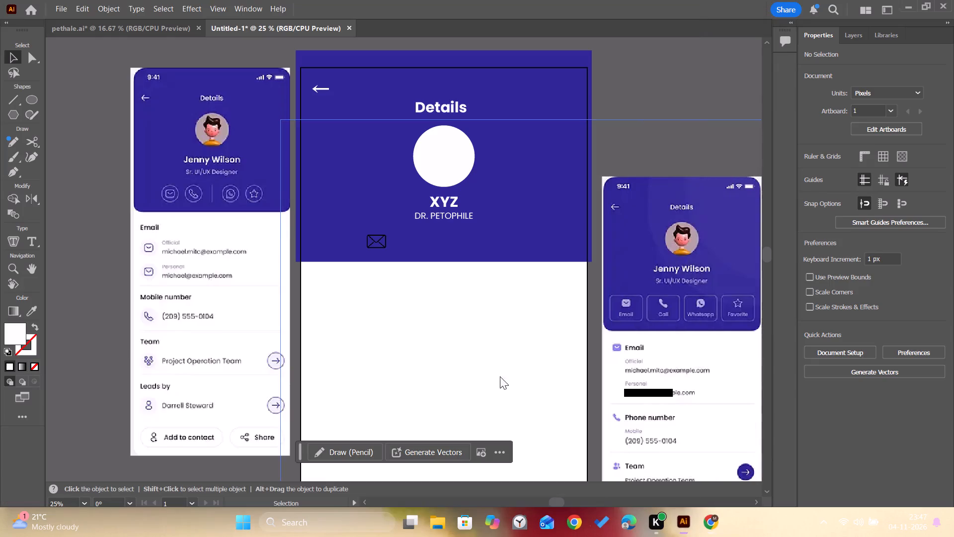
left_click(63, 11)
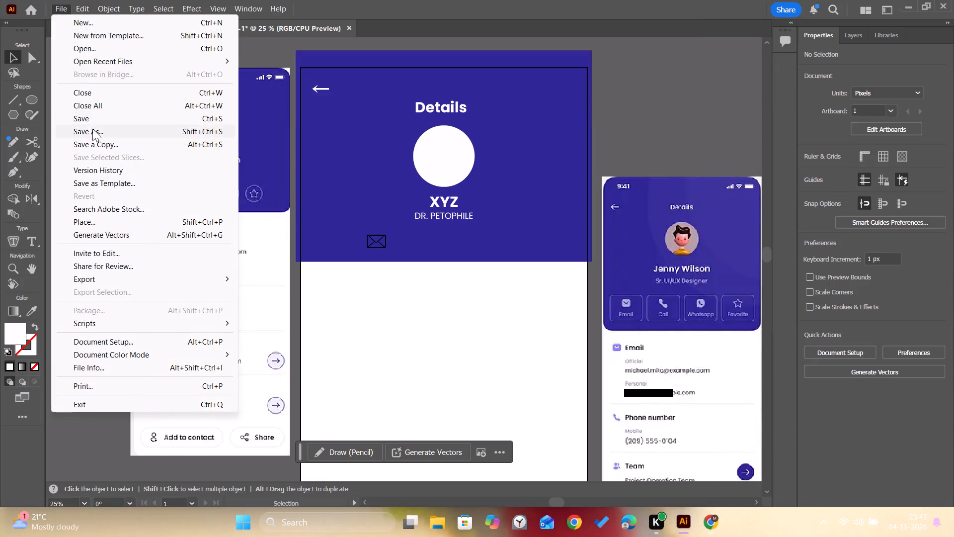
left_click(113, 220)
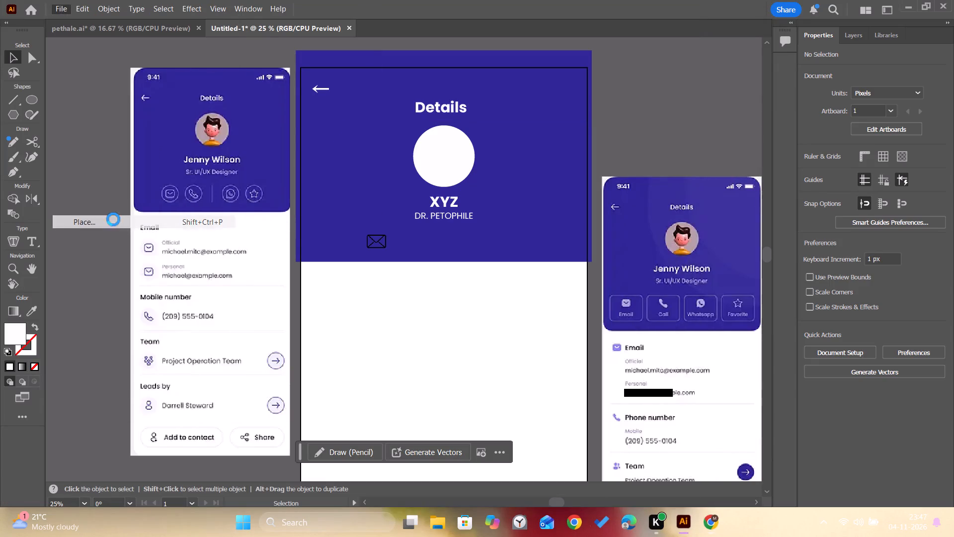
left_click(259, 219)
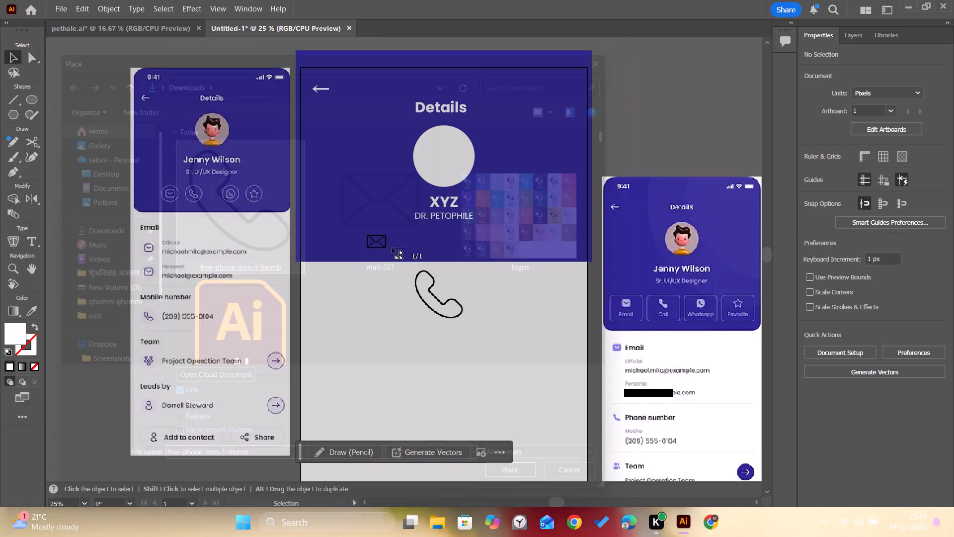
left_click(396, 234)
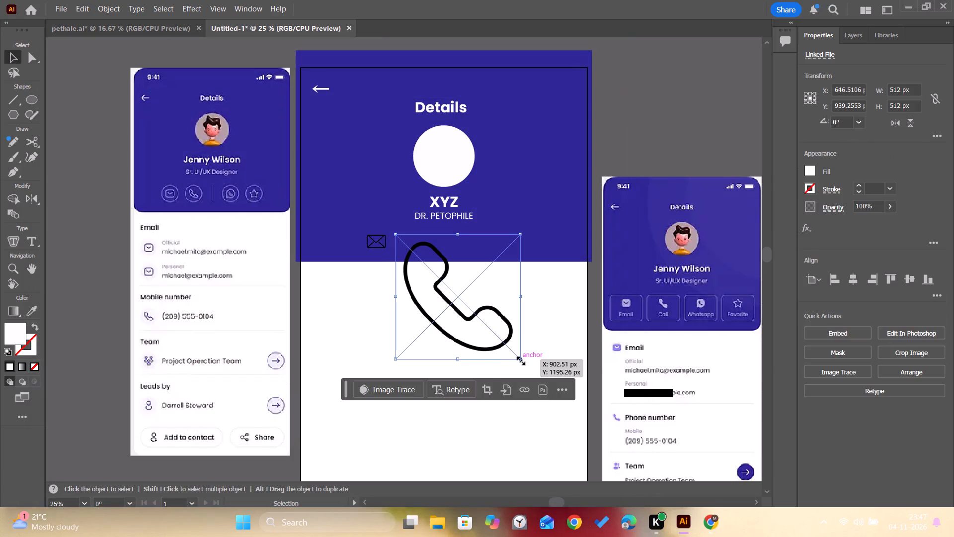
Scale the phone icon proportionally about its centre to about 78 px square and position it level with the mail icon in the header.
left_click_drag(520, 359, 474, 325, "alt")
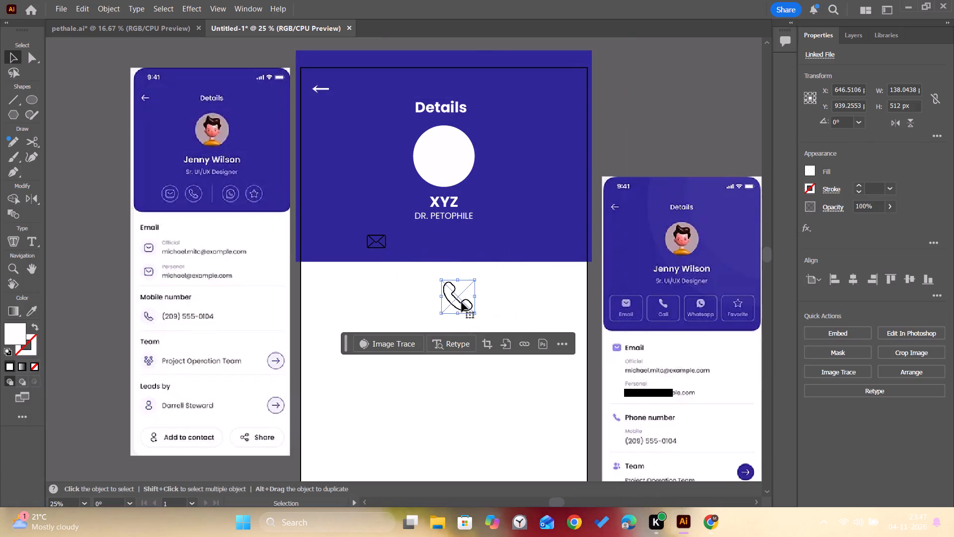
left_click_drag(459, 299, 413, 245)
scroll(414, 243, "up", 6, "alt")
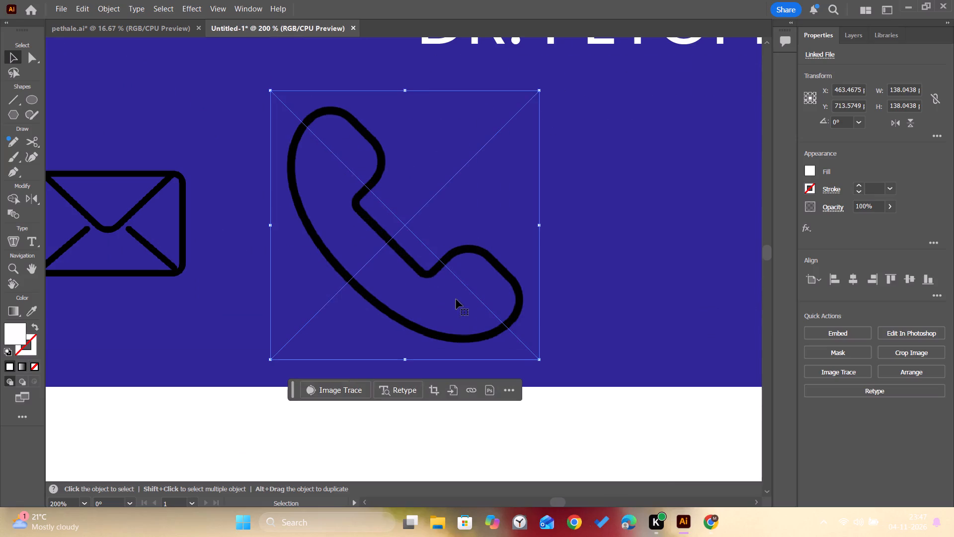
left_click_drag(539, 361, 509, 334, "alt")
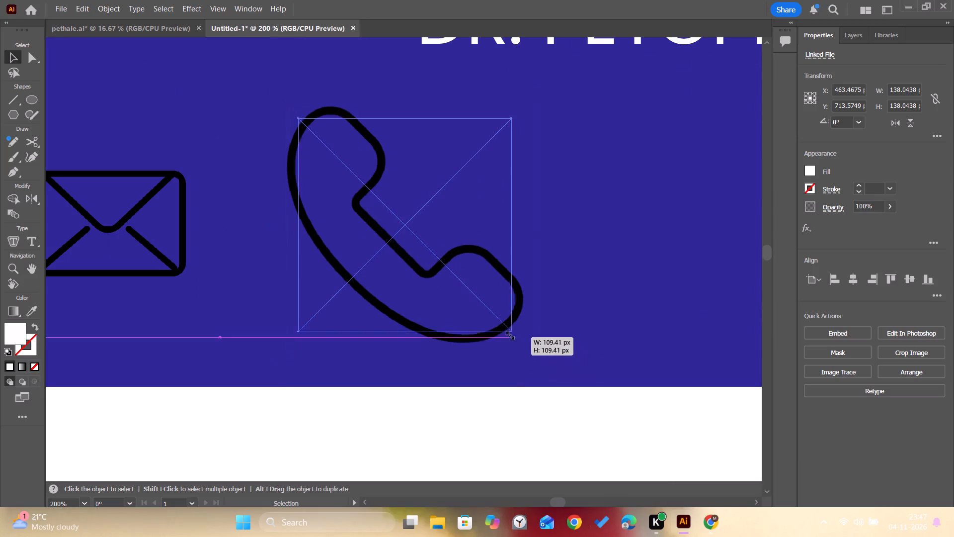
left_click_drag(509, 334, 480, 304, "alt")
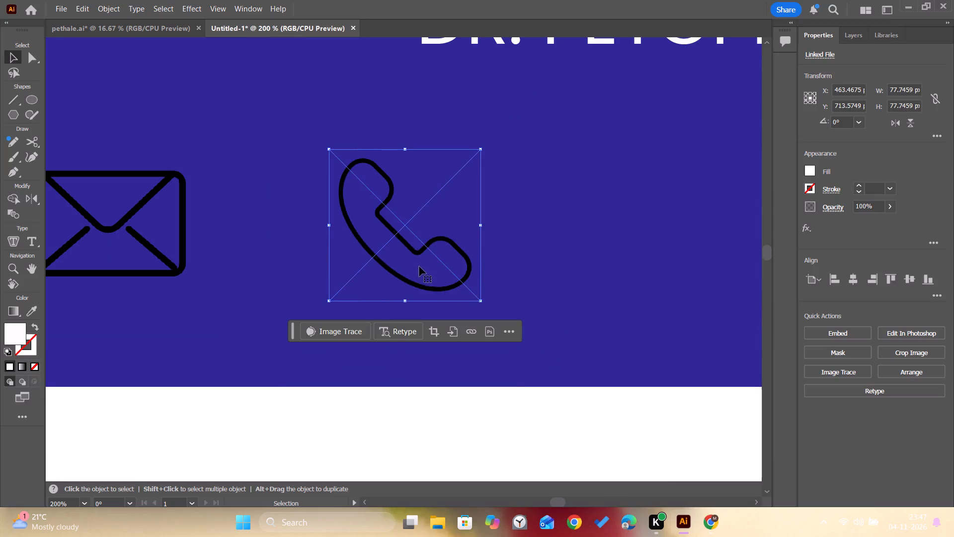
left_click_drag(423, 249, 390, 254)
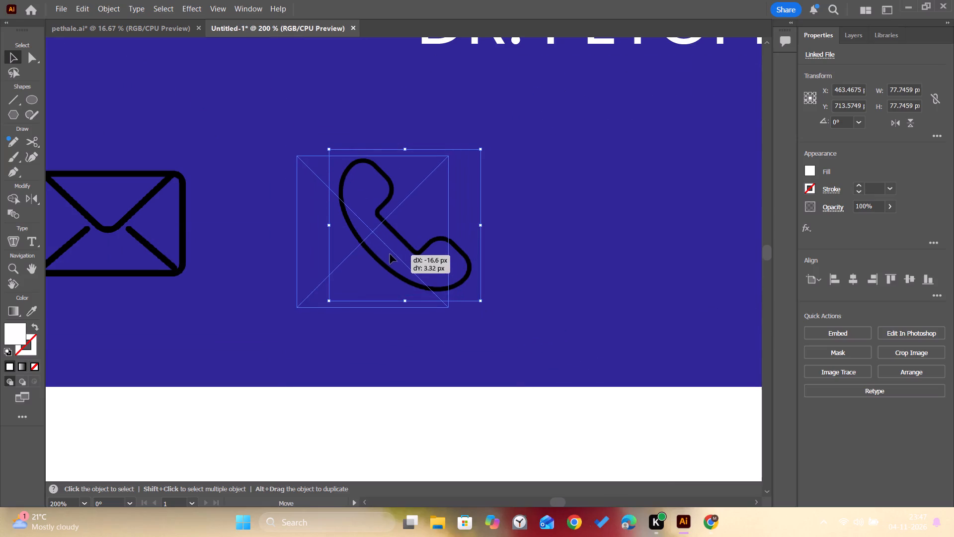
left_click_drag(390, 254, 390, 247)
Overlay the phone icon on the mail icon's centre and scale it proportionally to about 61 px square to match the envelope.
scroll(391, 247, "down", 2, "alt")
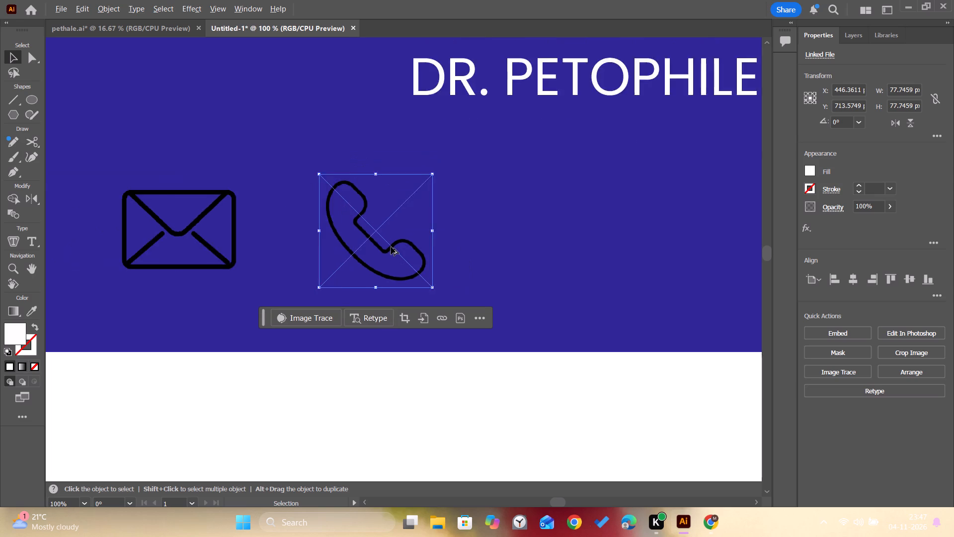
scroll(391, 247, "down", 2, "alt")
key("space")
key("space")
key("space")
key("space")
key("space")
key("space")
key("space")
key("space")
key("space")
key("space")
key("space")
key("space")
key("space")
key("space")
key("space")
key("space")
key("space")
key("space")
key("space")
key("space")
left_click_drag(221, 205, 354, 238)
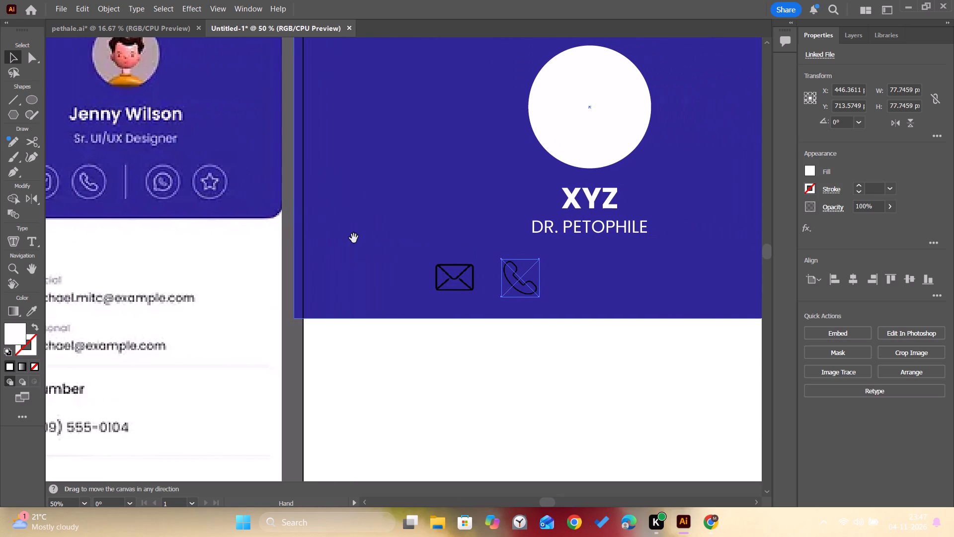
left_click_drag(354, 238, 354, 239)
scroll(499, 291, "up", 4, "alt")
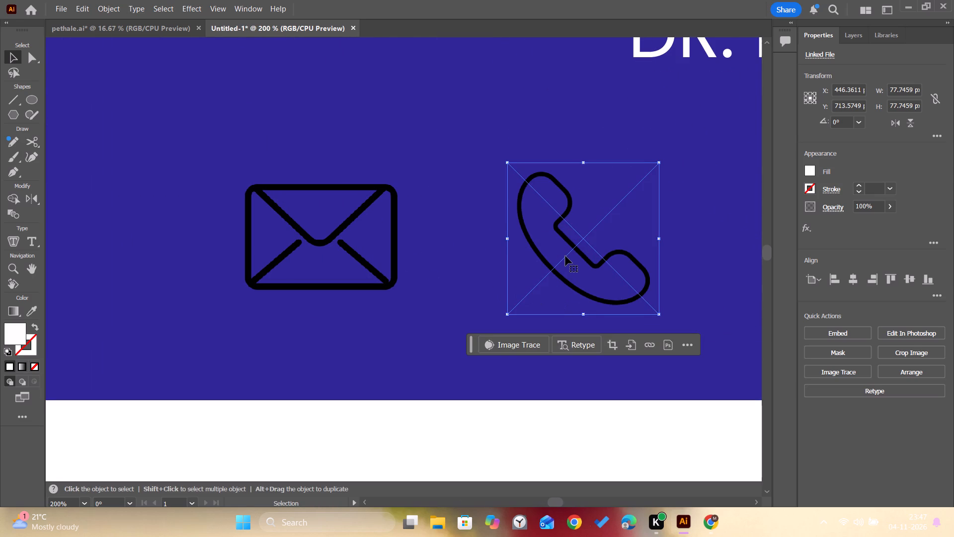
left_click_drag(571, 252, 345, 254)
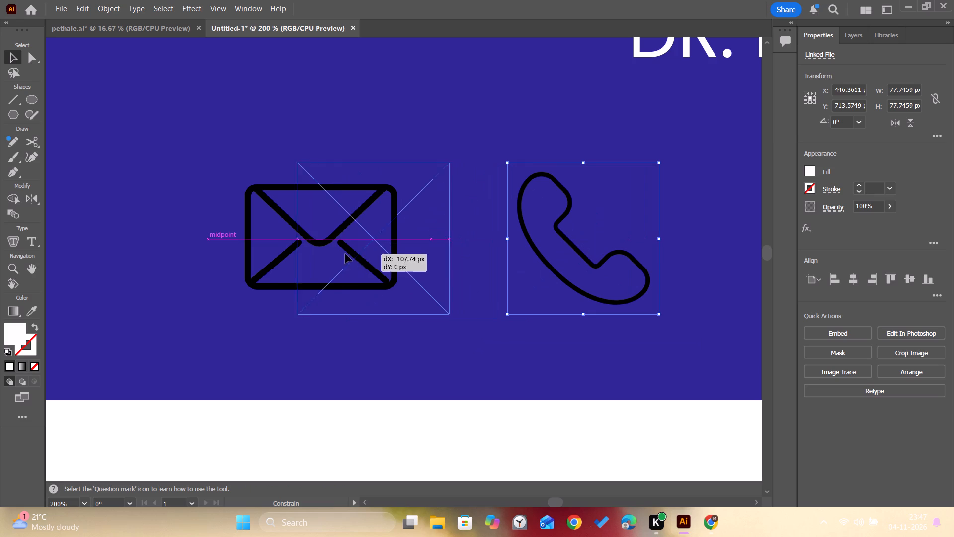
left_click_drag(345, 254, 307, 252)
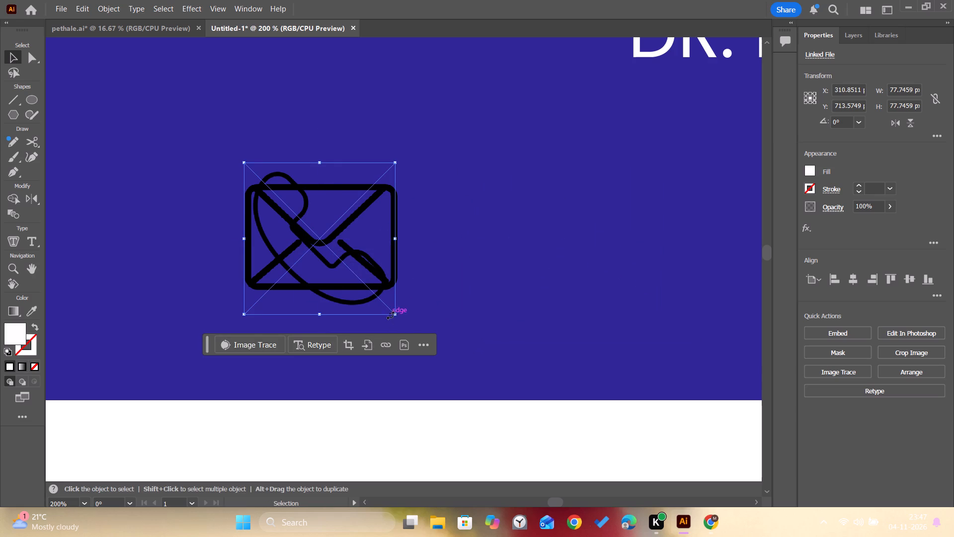
left_click_drag(394, 316, 384, 308, "alt")
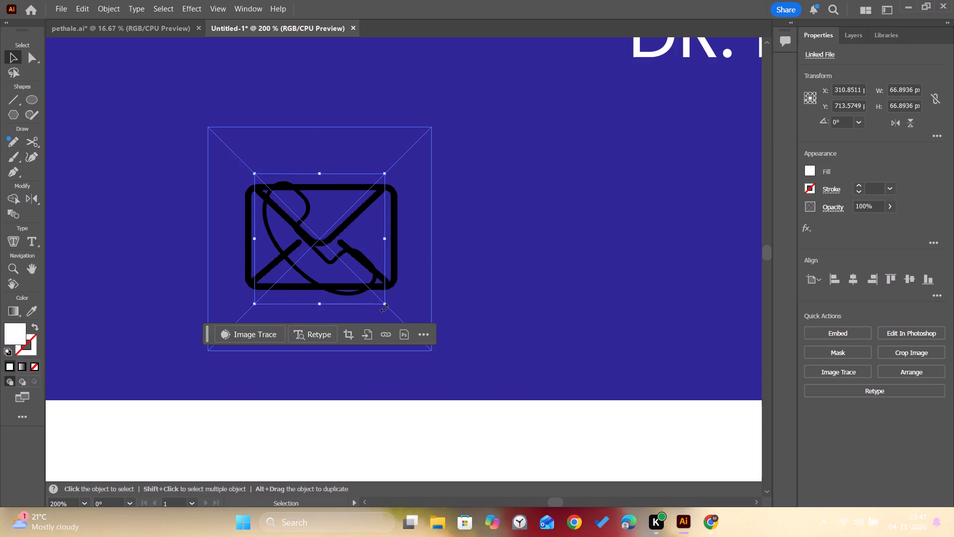
left_click_drag(385, 304, 386, 302)
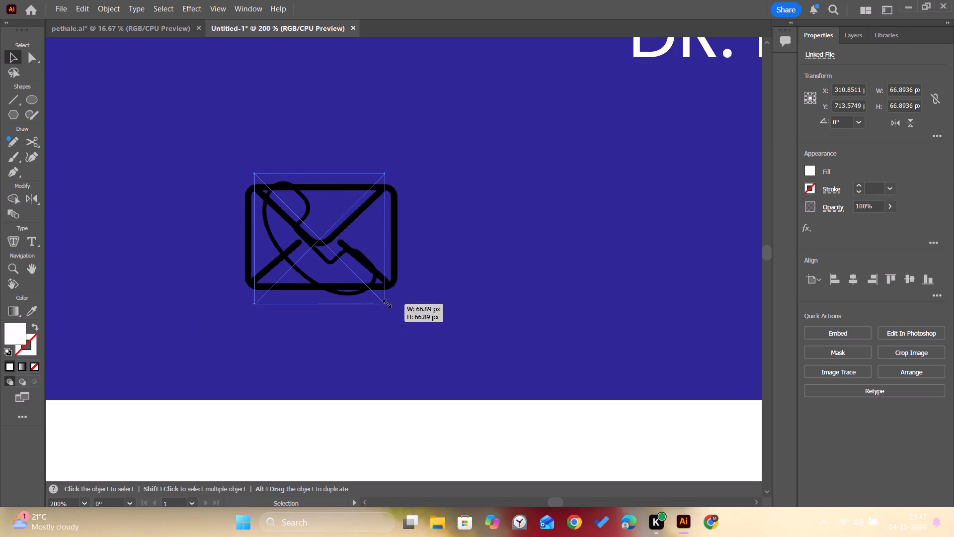
left_click_drag(386, 302, 379, 299)
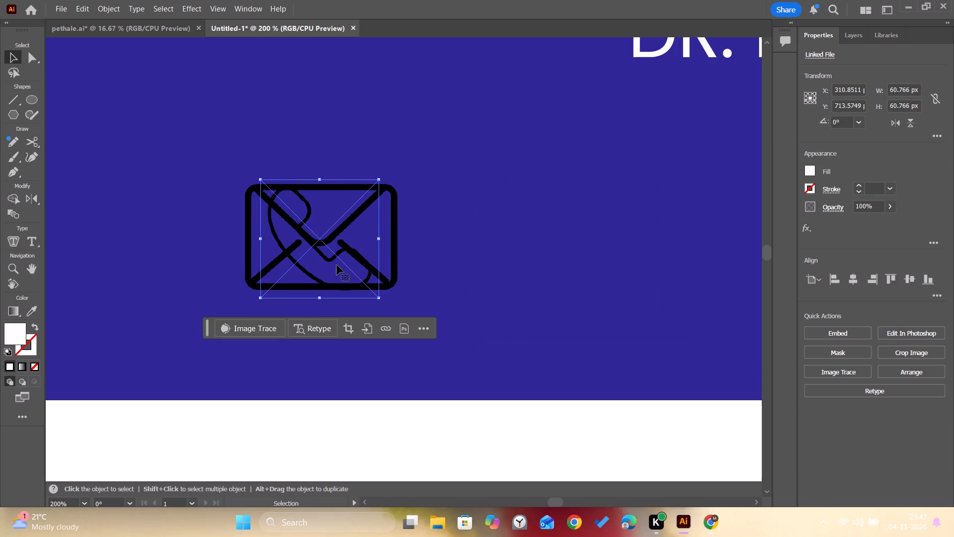
Duplicate the phone icon horizontally about 105 px to the right of the mail icon's centre.
left_click_drag(327, 254, 494, 252)
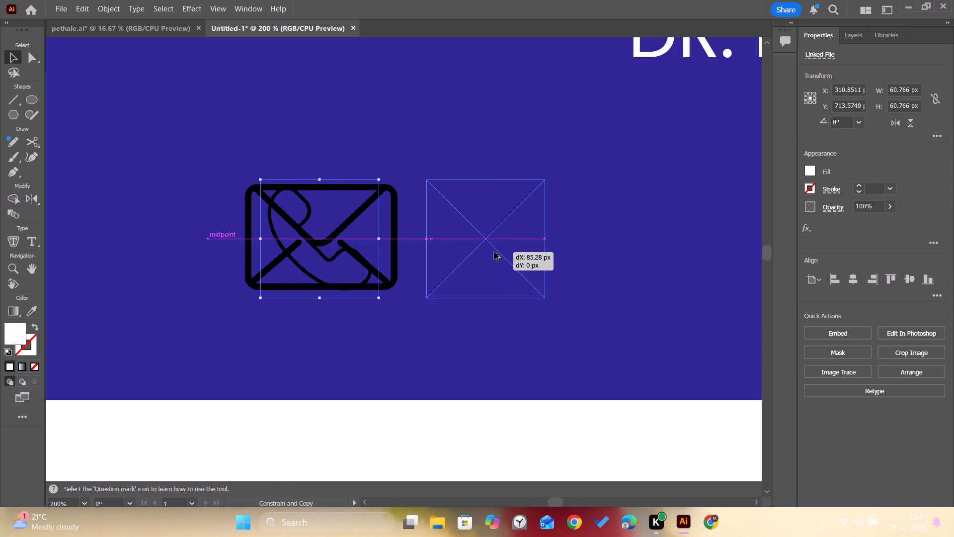
left_click_drag(494, 252, 533, 254)
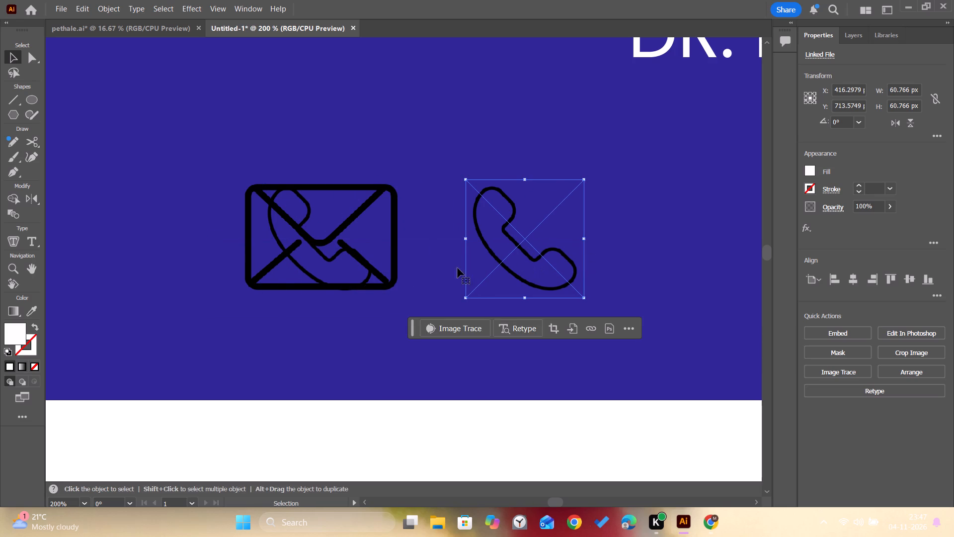
Delete the phone icon that overlaps the mail icon.
left_click(336, 277)
key("Delete")
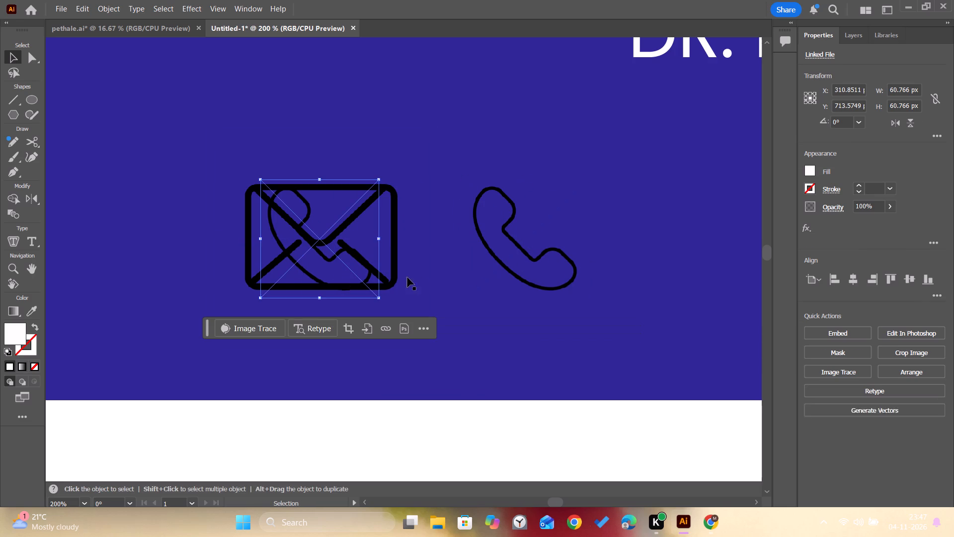
Duplicate the remaining phone icon horizontally, about 19 px farther from the mail icon.
left_click_drag(490, 263, 527, 262, "alt")
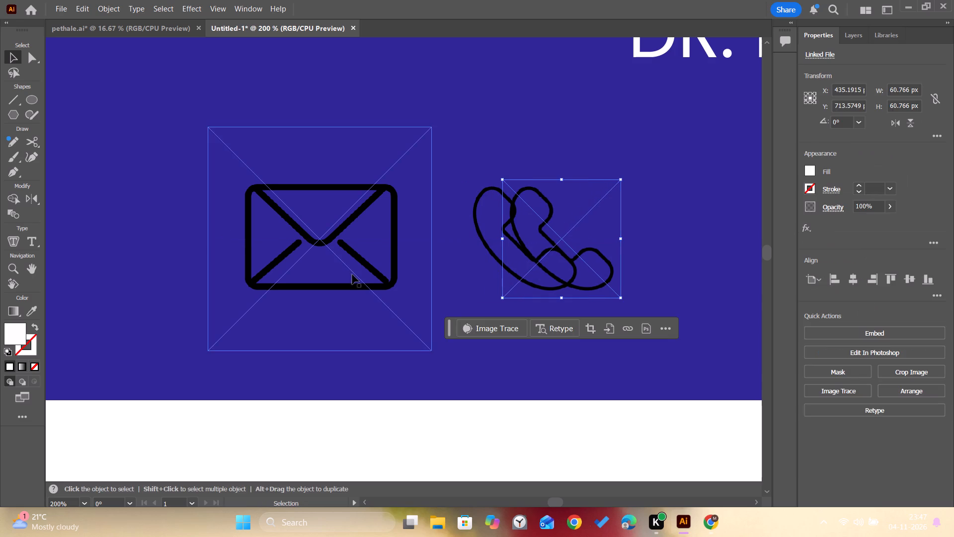
Draw a circle about 115 px in diameter centred on the mail icon and swap its white fill to the stroke.
left_click(29, 99)
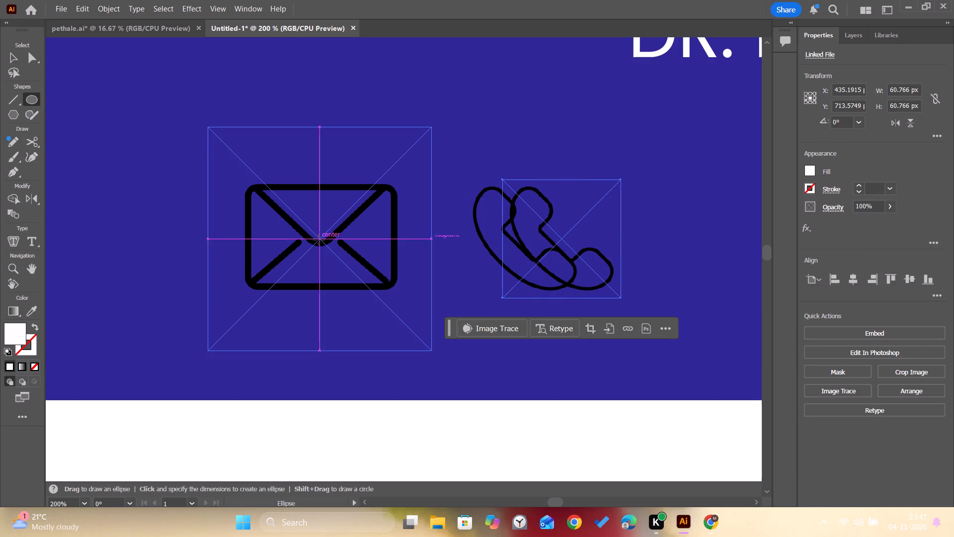
left_click_drag(319, 240, 338, 259)
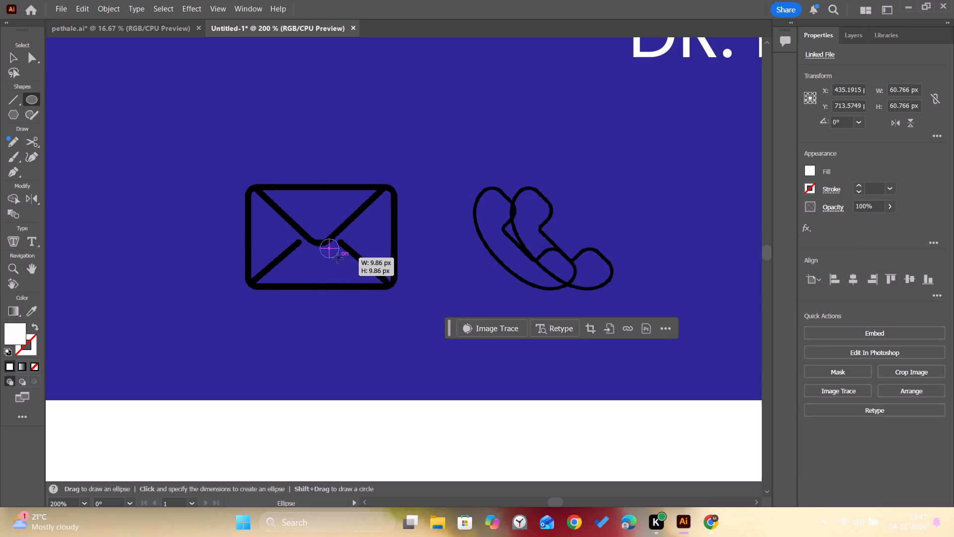
left_click_drag(338, 259, 358, 286)
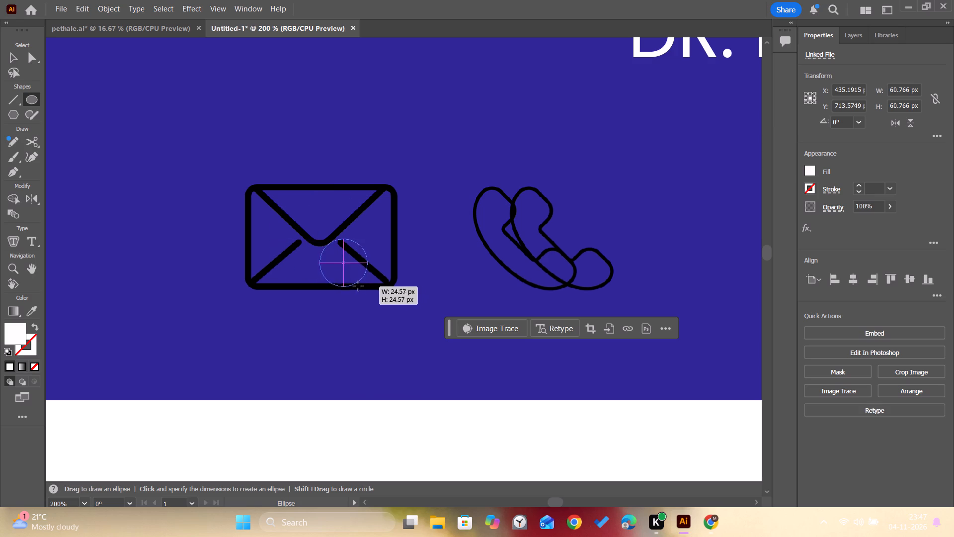
left_click_drag(358, 286, 430, 331)
key("shift+x")
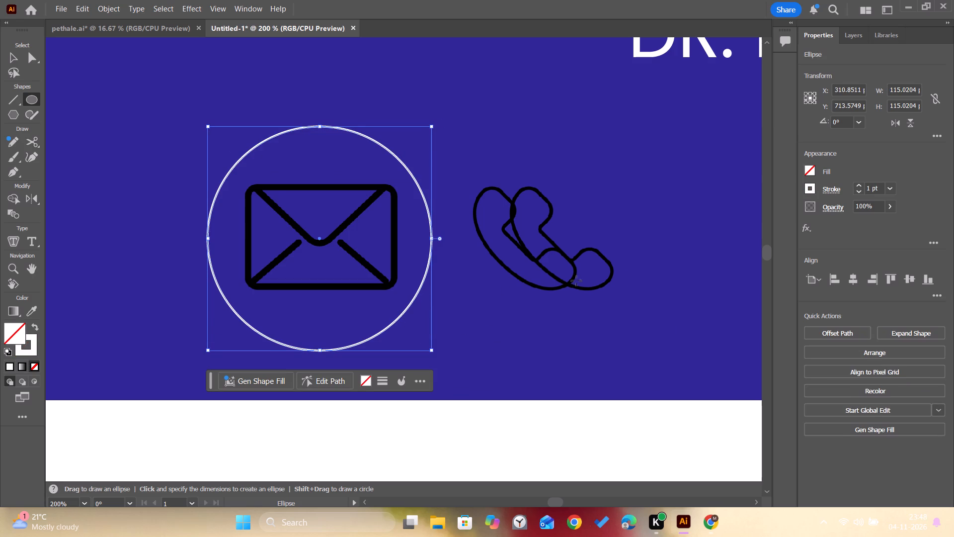
Set the stroke colour of the circle around the mail icon to black.
left_click(805, 188)
left_click(807, 188)
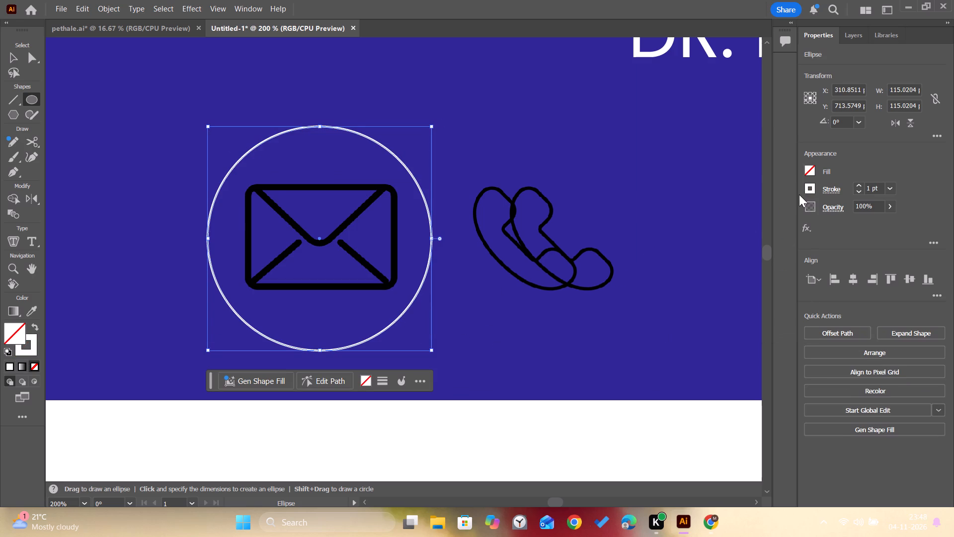
left_click(805, 189)
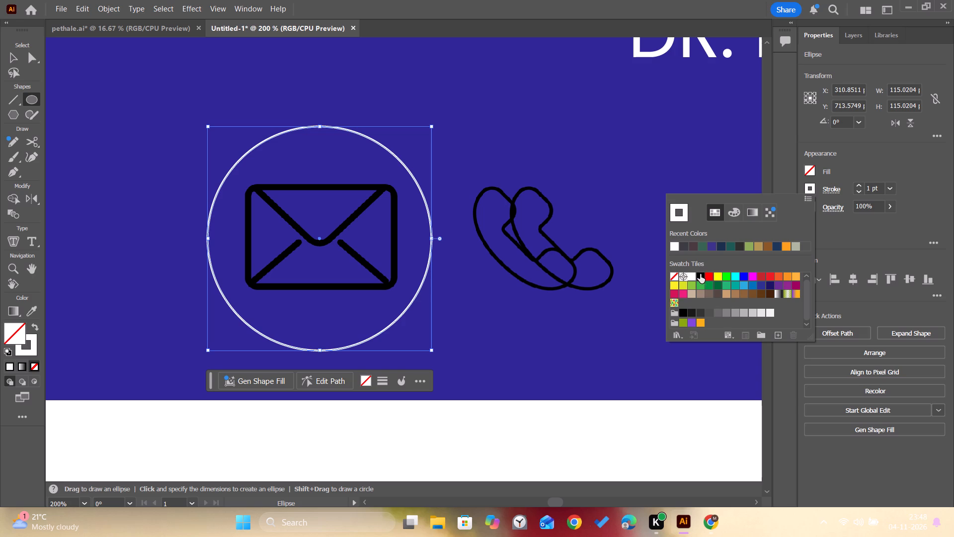
left_click(700, 273)
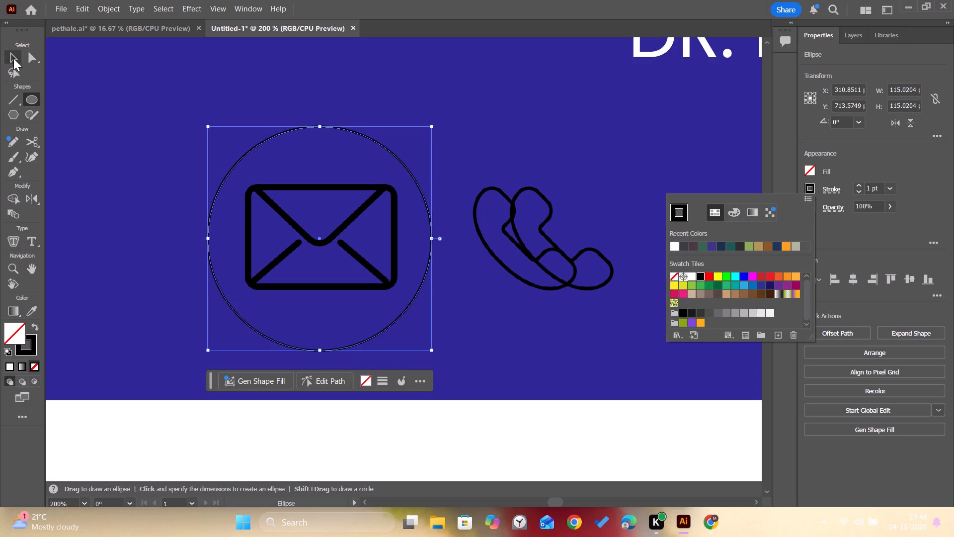
left_click(13, 58)
left_click(544, 443)
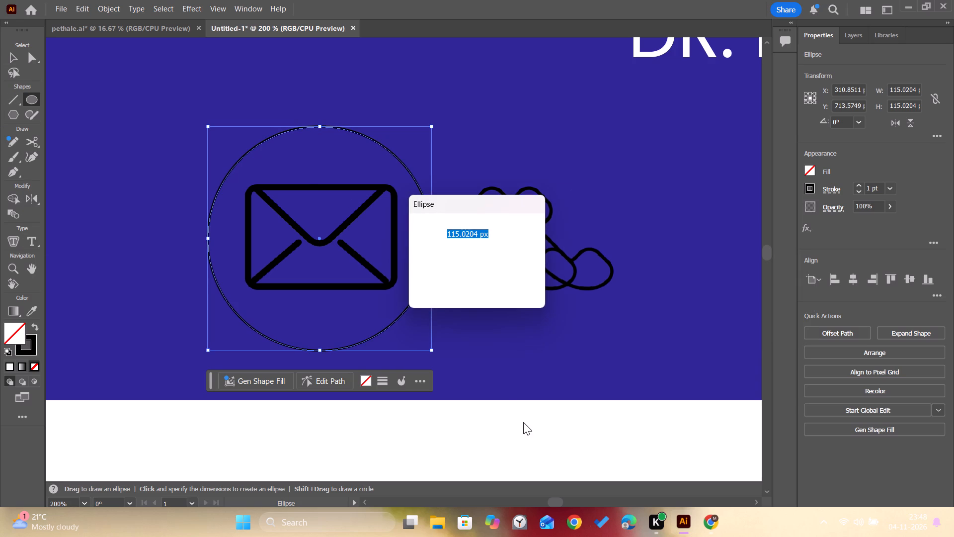
left_click(505, 279)
key("v")
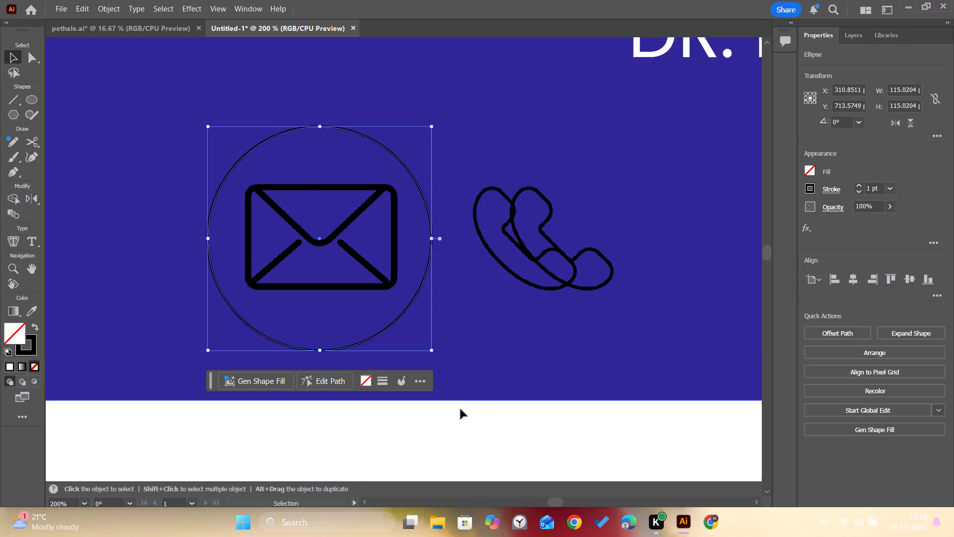
Set the stroke weight of the circle around the mail icon to 2 pt.
left_click(135, 382)
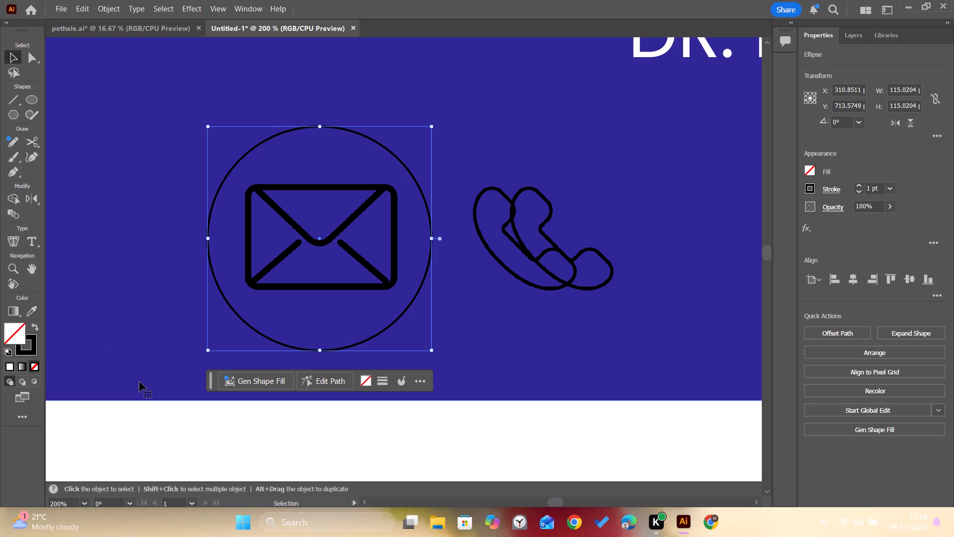
left_click(291, 344)
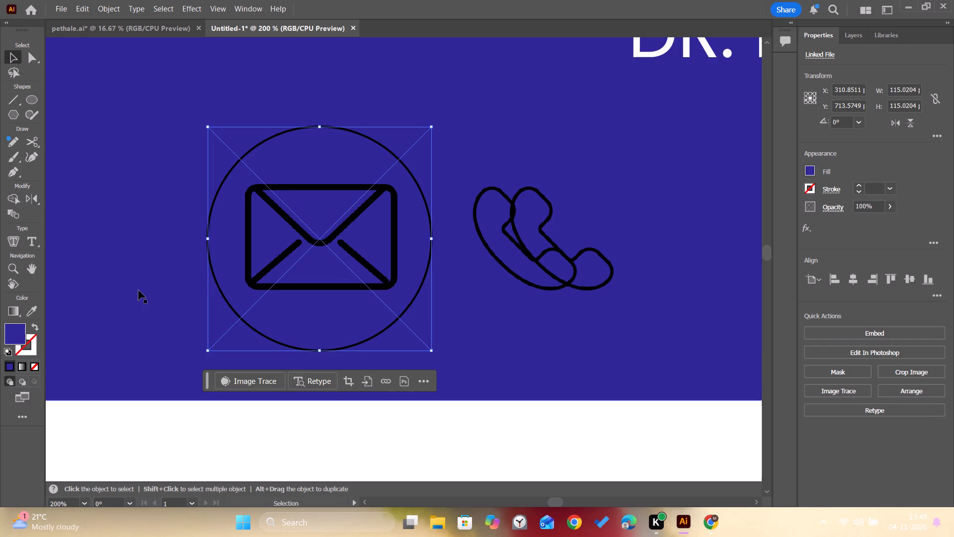
left_click(224, 295)
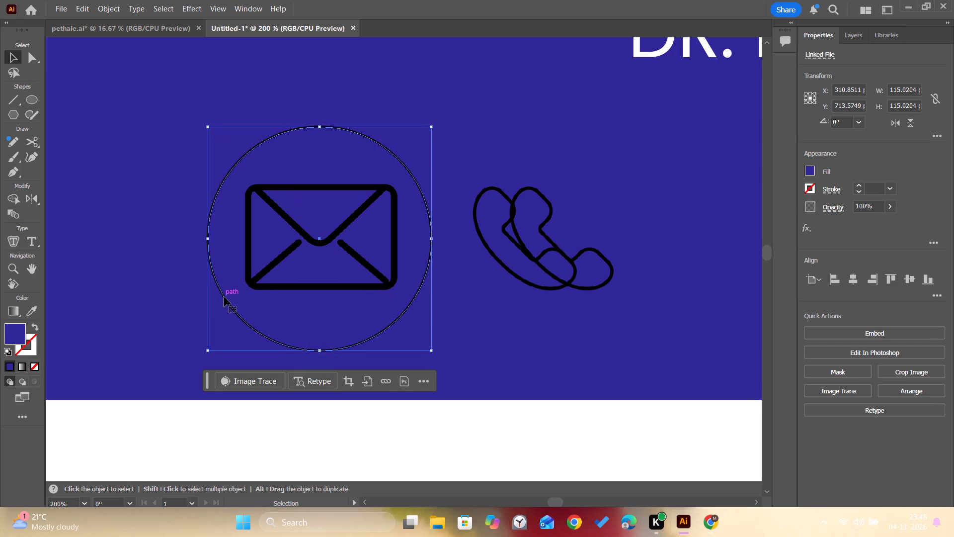
left_click(893, 188)
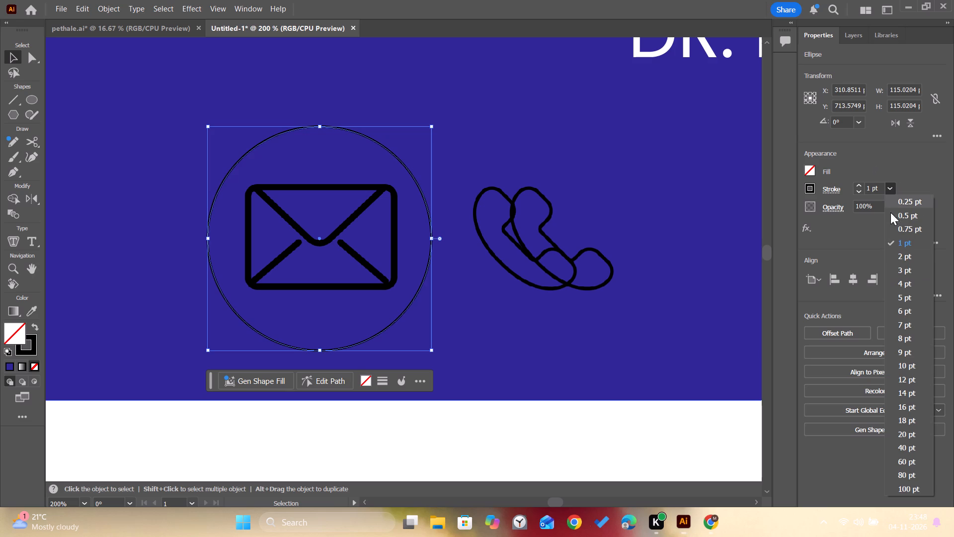
left_click(907, 263)
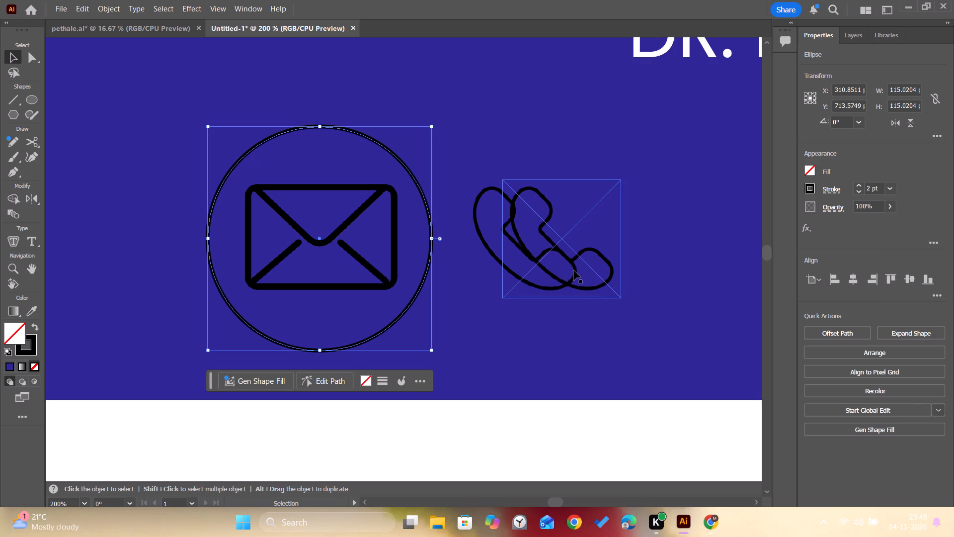
Delete the overlapping phone icon that is closer to the mail icon.
left_click(474, 242)
key("Delete")
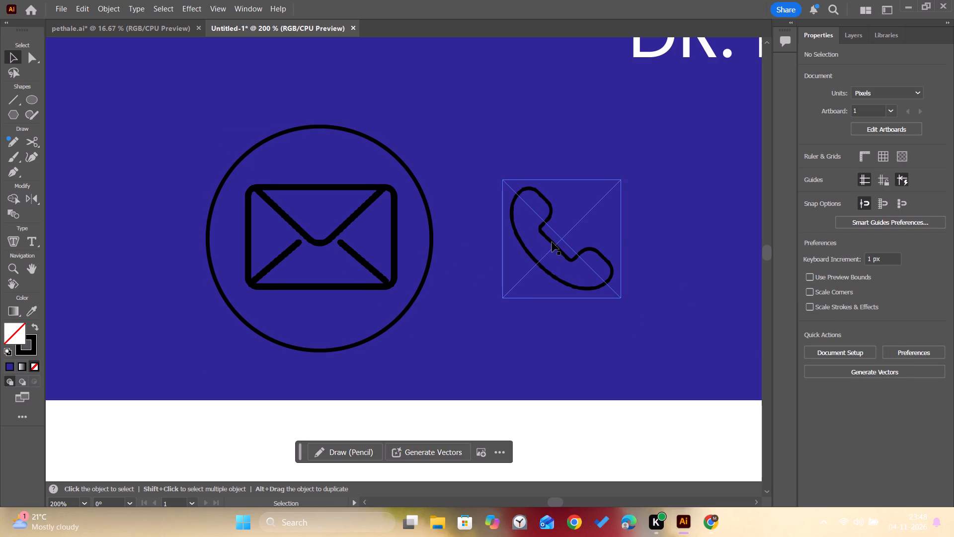
Duplicate the phone icon horizontally about 48 px farther from the mail icon and delete the original.
left_click_drag(552, 242, 624, 242)
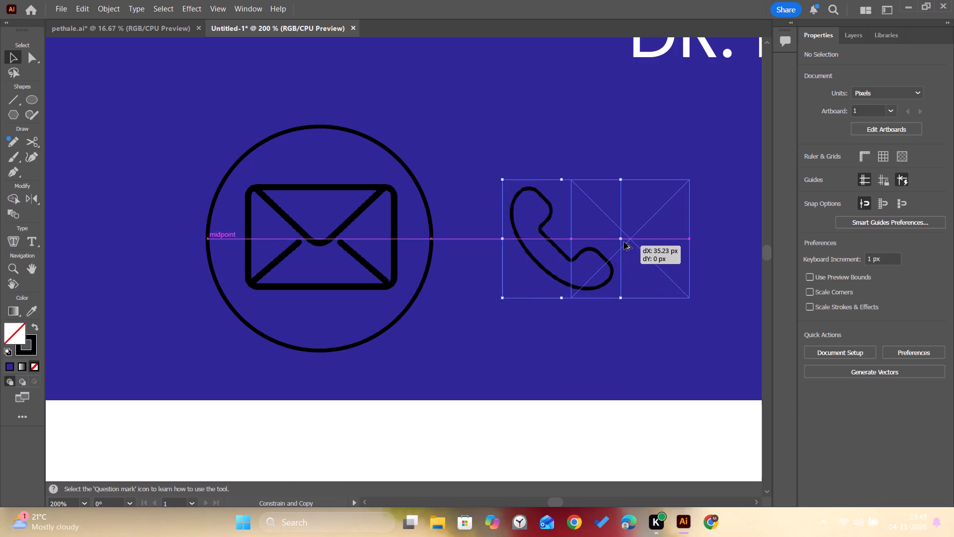
left_click_drag(624, 242, 646, 242)
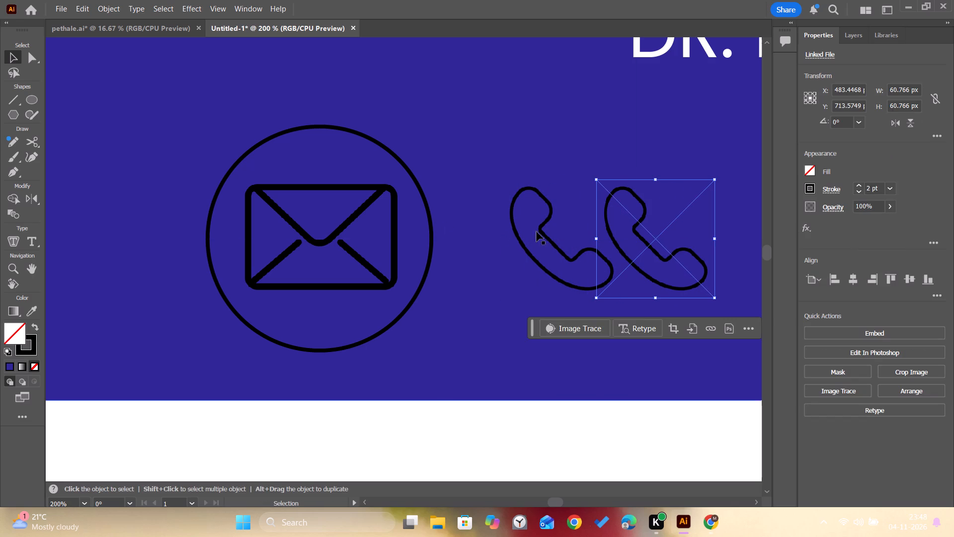
left_click(547, 235)
key("Delete")
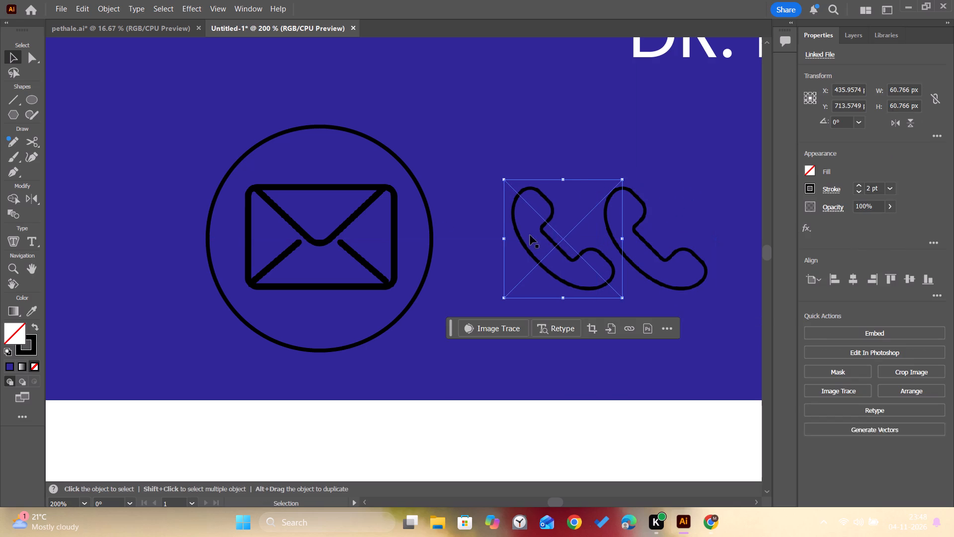
Duplicate the mail icon's circle horizontally about 161 px so it surrounds the phone icon.
left_click_drag(430, 244, 550, 250, "alt")
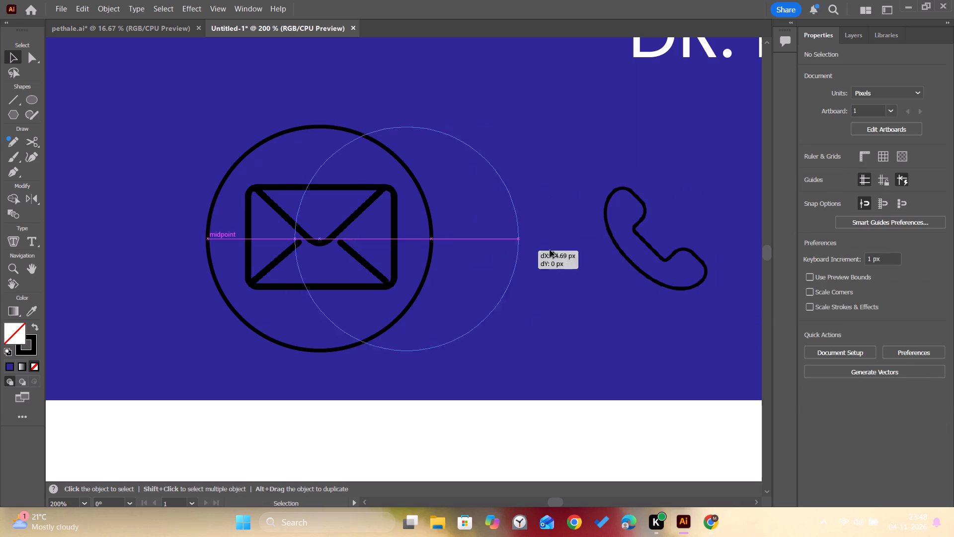
left_click_drag(550, 250, 745, 267, "alt")
scroll(695, 269, "down", 3, "alt")
left_click(684, 355)
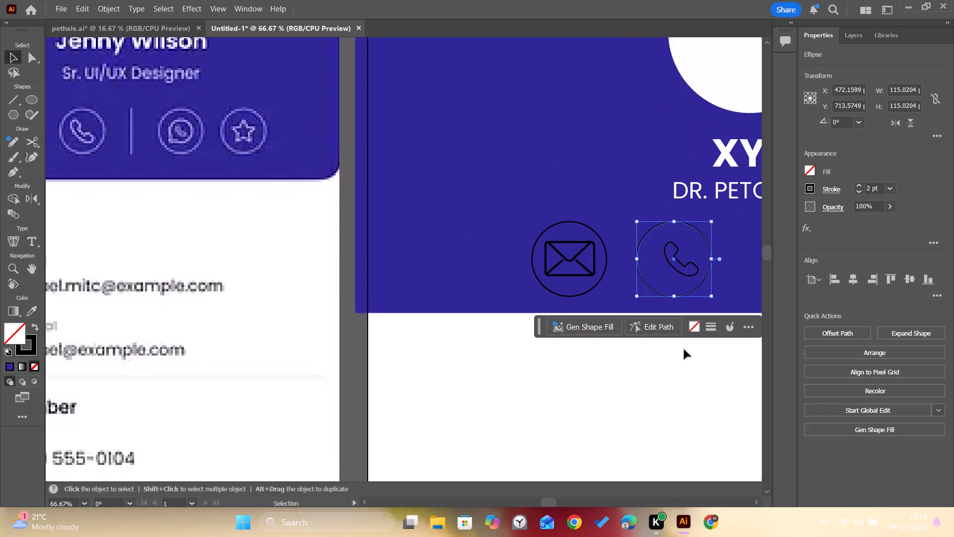
Duplicate the phone's circle about 11 px horizontally to centre it on the phone icon, and delete the off-centre circle.
left_click(688, 272)
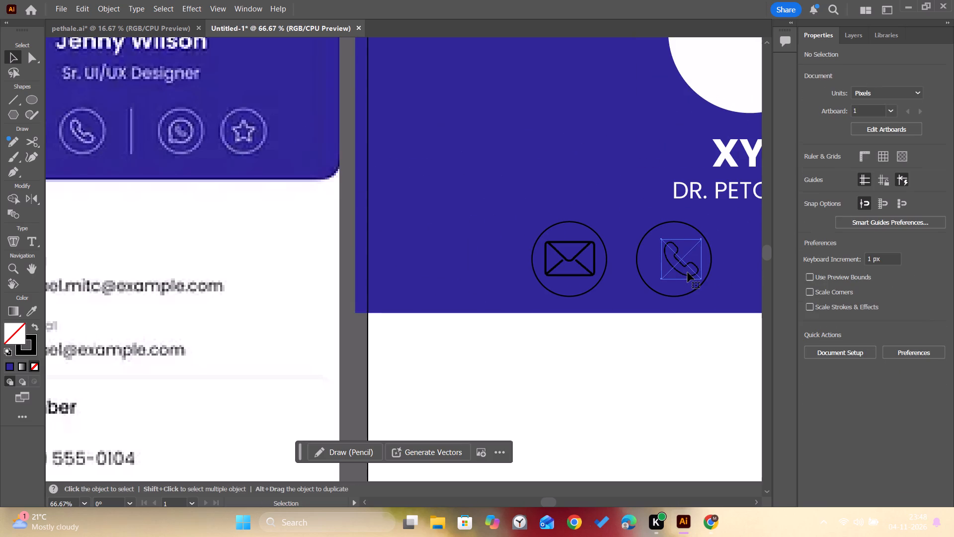
scroll(688, 272, "up", 5, "alt")
key("space")
key("space")
key("space")
key("space")
key("space")
key("space")
key("space")
left_click_drag(688, 272, 464, 289)
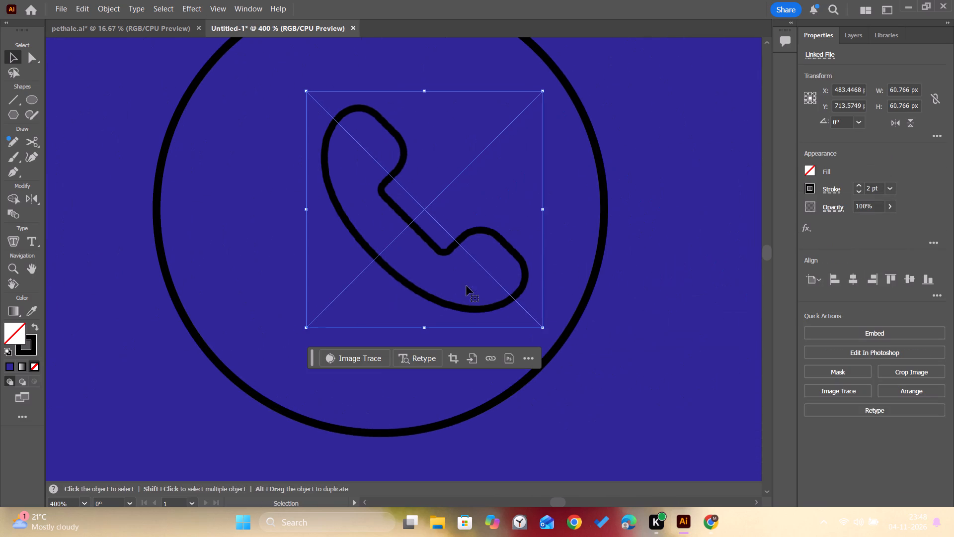
scroll(472, 281, "down", 1, "alt")
left_click_drag(569, 248, 602, 248)
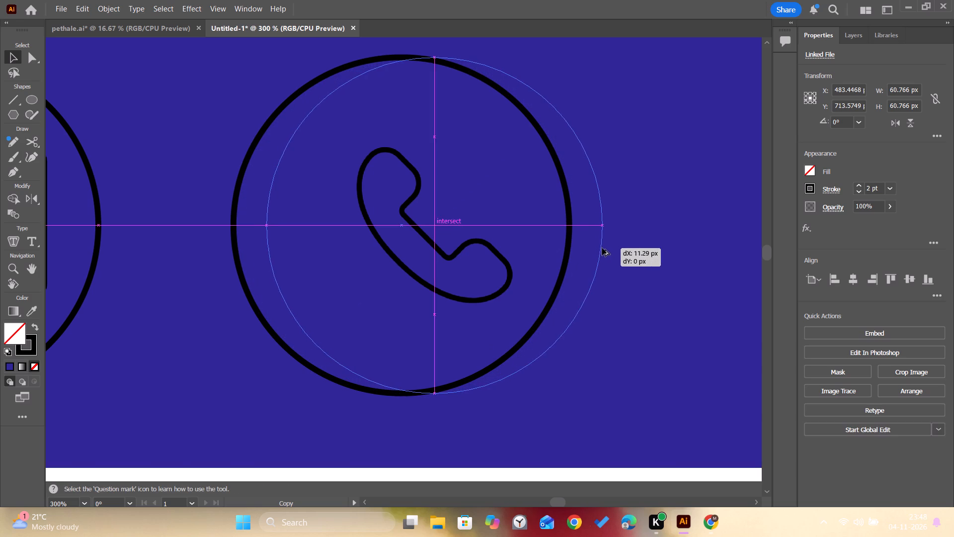
left_click_drag(602, 248, 599, 248)
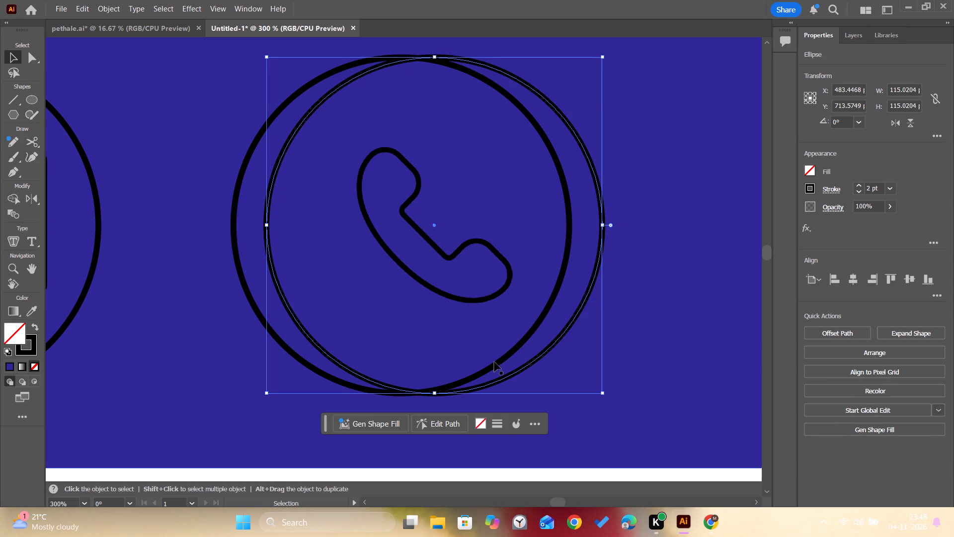
left_click(494, 362)
left_click(496, 361)
key("Delete")
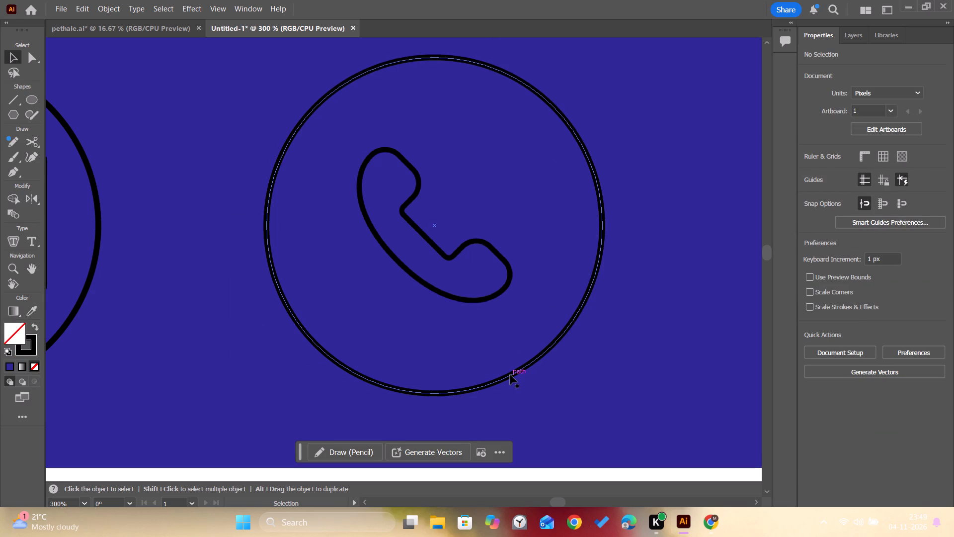
Compare the circled mail and phone icons with the icon row in the reference Details screen.
scroll(561, 376, "down", 4, "alt")
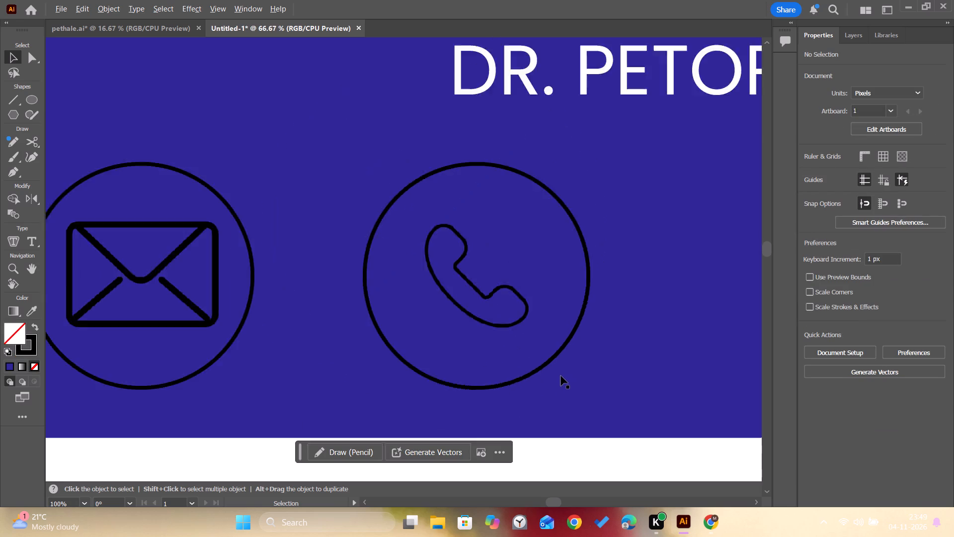
scroll(561, 376, "down", 1, "alt")
key("space")
key("space")
key("space")
key("space")
key("space")
key("space")
key("space")
key("space")
key("space")
key("space")
key("space")
key("space")
key("space")
key("space")
left_click_drag(591, 370, 514, 322)
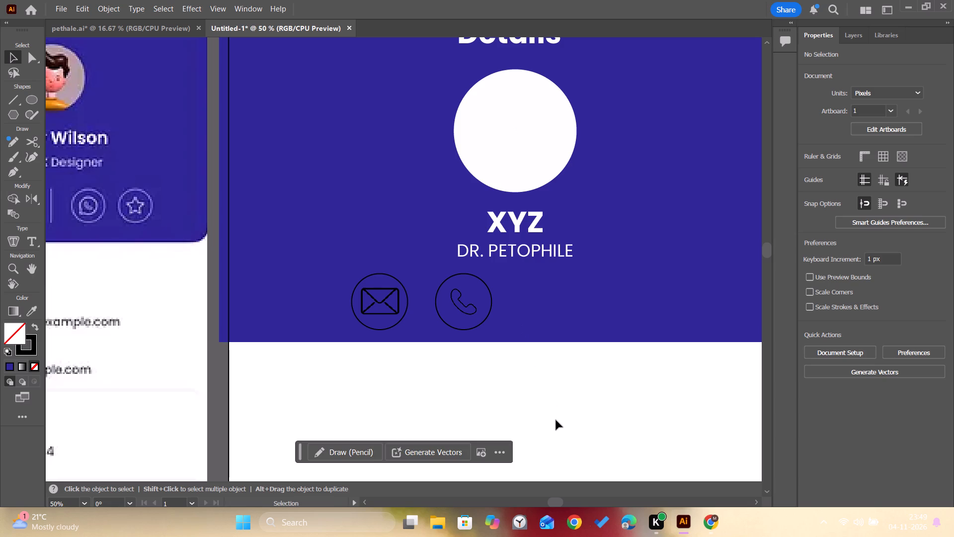
left_click(556, 420)
key("space")
scroll(526, 357, "down", 2, "alt")
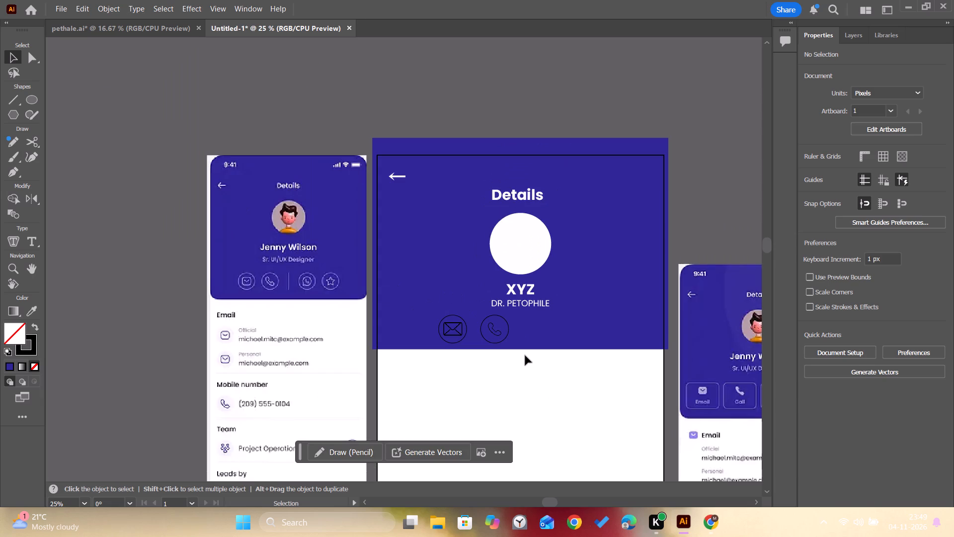
scroll(469, 329, "up", 3, "alt")
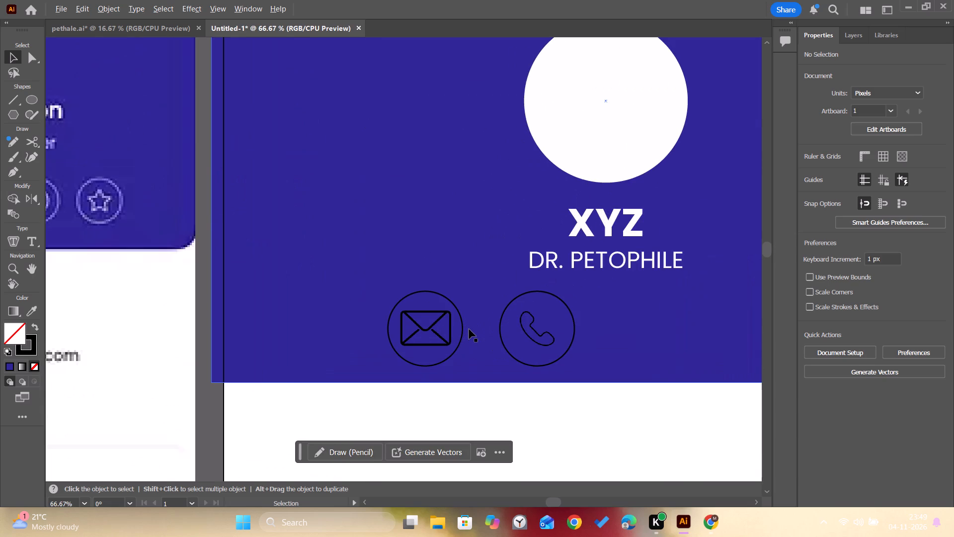
scroll(469, 329, "down", 1, "alt")
key("space")
key("space")
key("space")
key("space")
key("space")
key("space")
key("space")
key("space")
key("space")
key("space")
key("space")
key("space")
key("space")
key("space")
key("space")
key("space")
key("space")
key("space")
key("space")
key("space")
left_click_drag(529, 327, 519, 272)
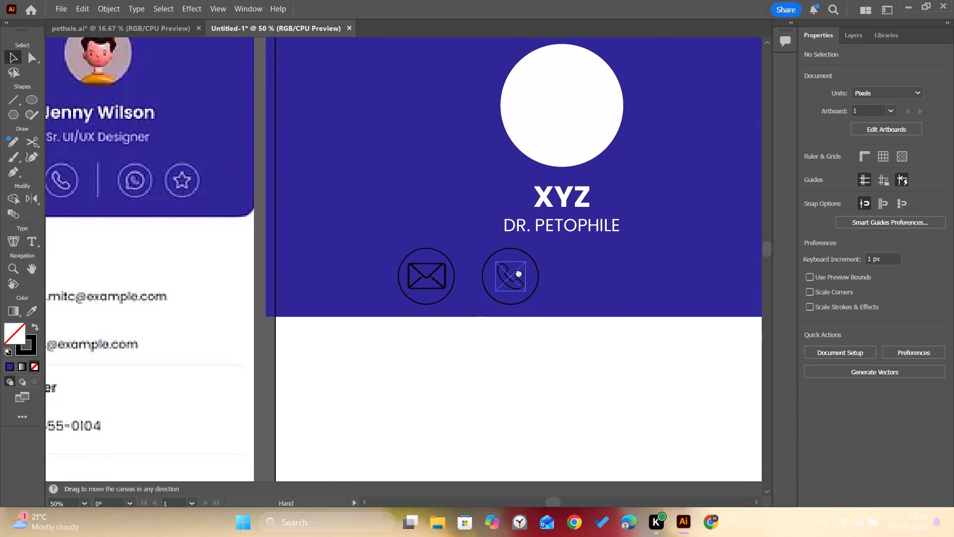
left_click_drag(519, 272, 639, 304)
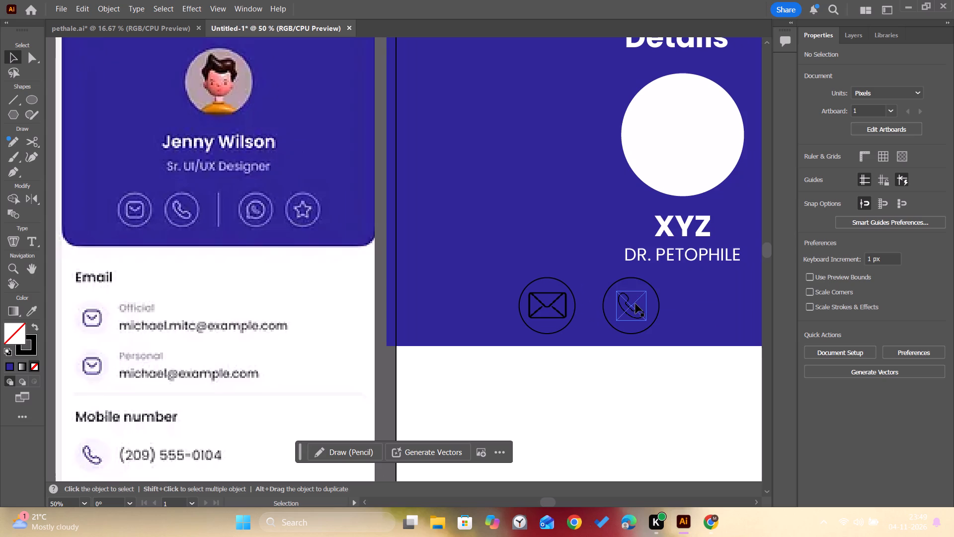
Set the stroke weight of the phone icon to 5 pt.
left_click(636, 299)
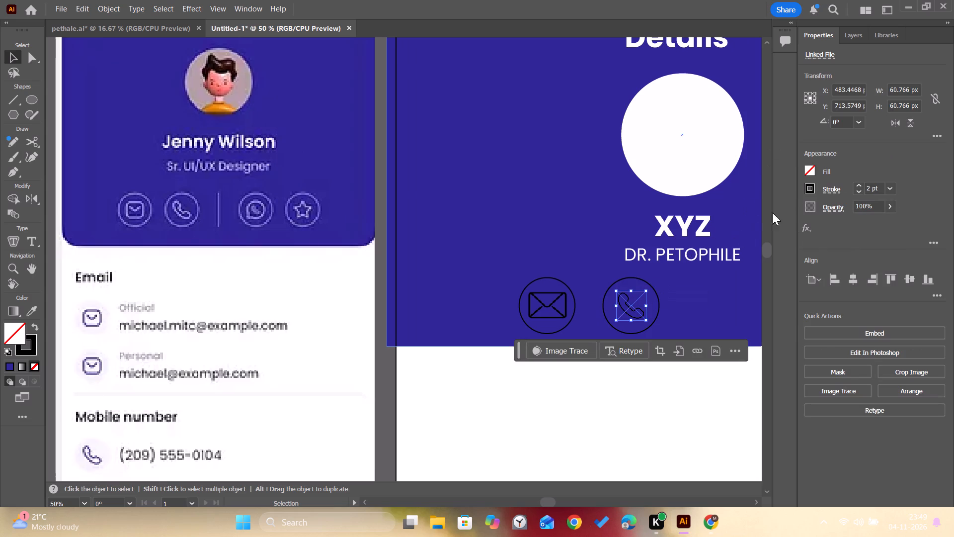
left_click(889, 189)
left_click(896, 299)
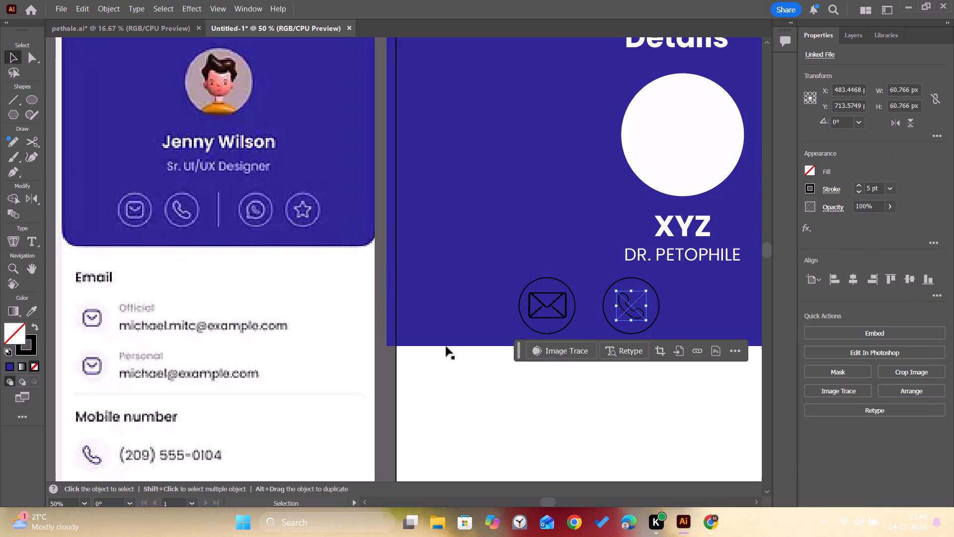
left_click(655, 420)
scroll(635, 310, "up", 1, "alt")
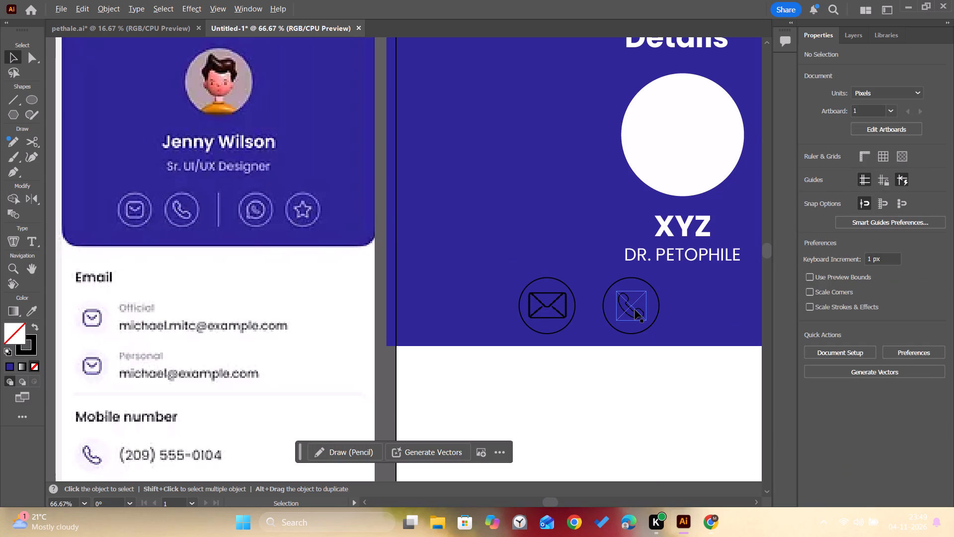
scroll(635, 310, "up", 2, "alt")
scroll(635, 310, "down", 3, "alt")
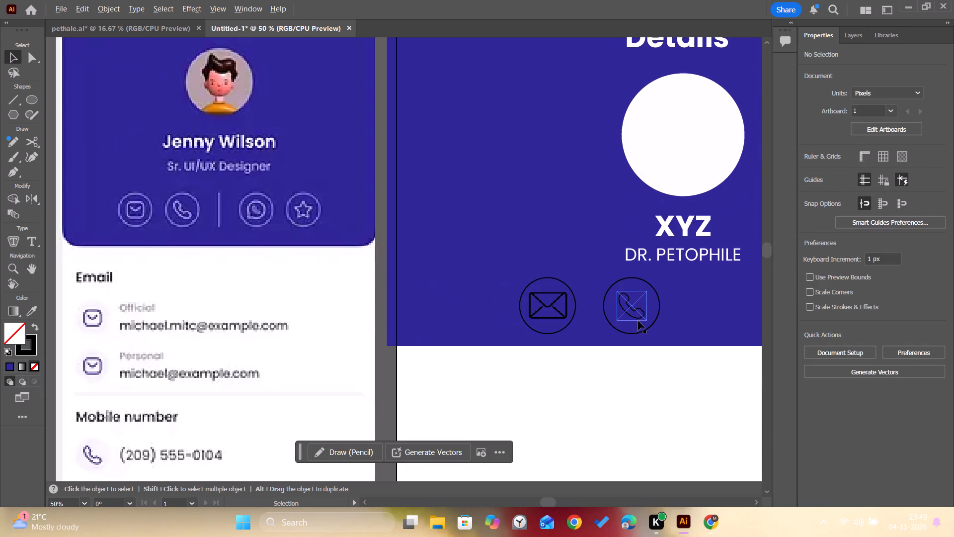
Switch to Chrome and replace the call icon image search with a search for ICONS.
left_click(713, 523)
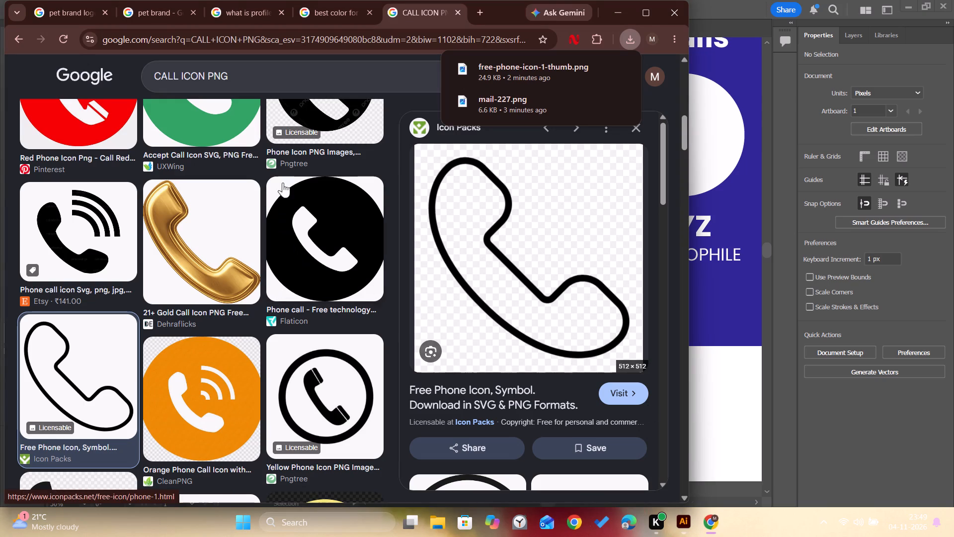
left_click(136, 89)
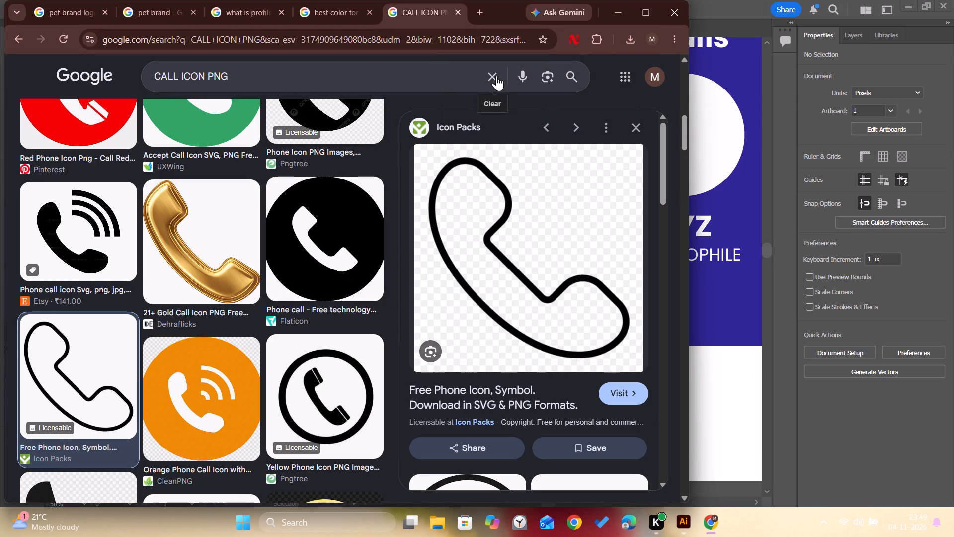
left_click(494, 75)
type("ICONS")
key("Return")
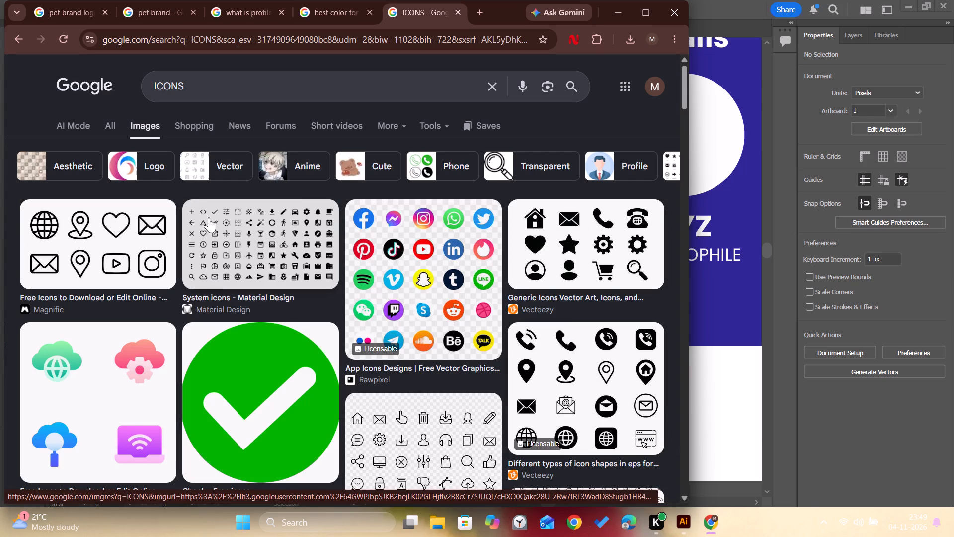
Switch from image results to all web results, open the Flaticon website and go to its Icons section.
left_click(119, 128)
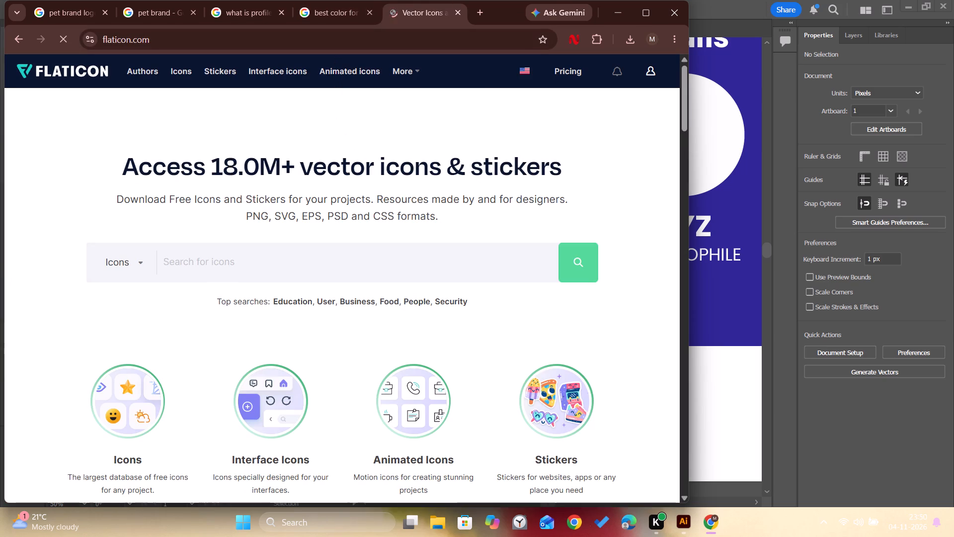
scroll(373, 204, "down", 2)
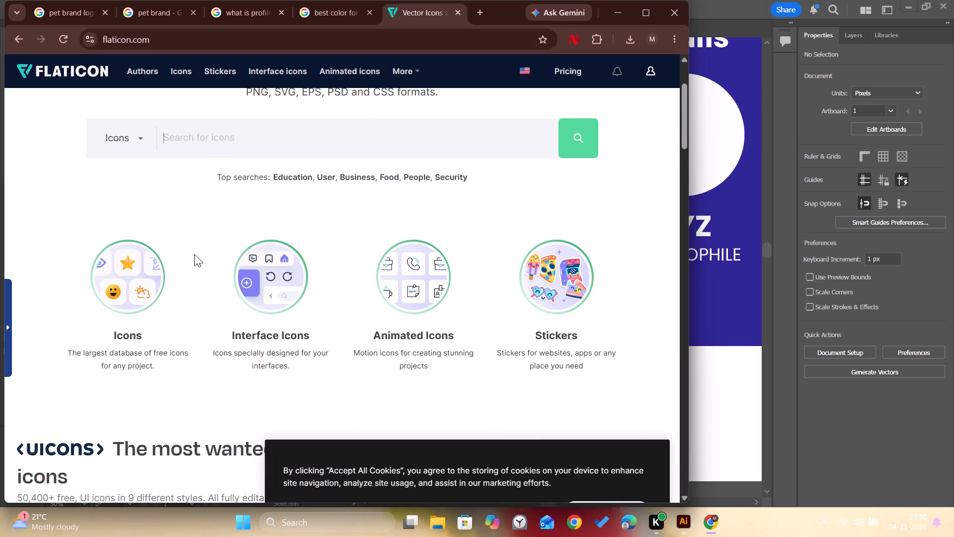
left_click(156, 270)
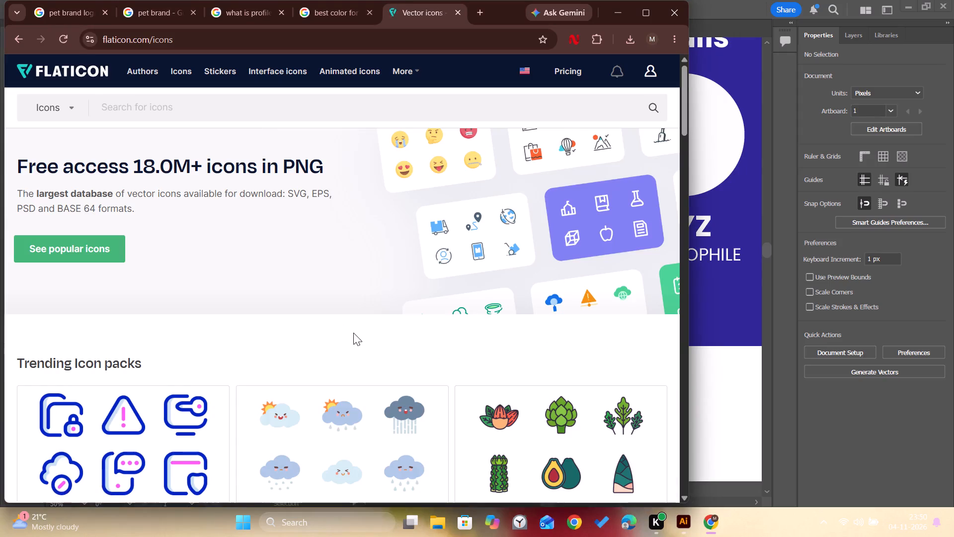
Look through Flaticon's trending icon packs and open the Cybersecurity pack to examine its icons.
scroll(353, 333, "down", 5)
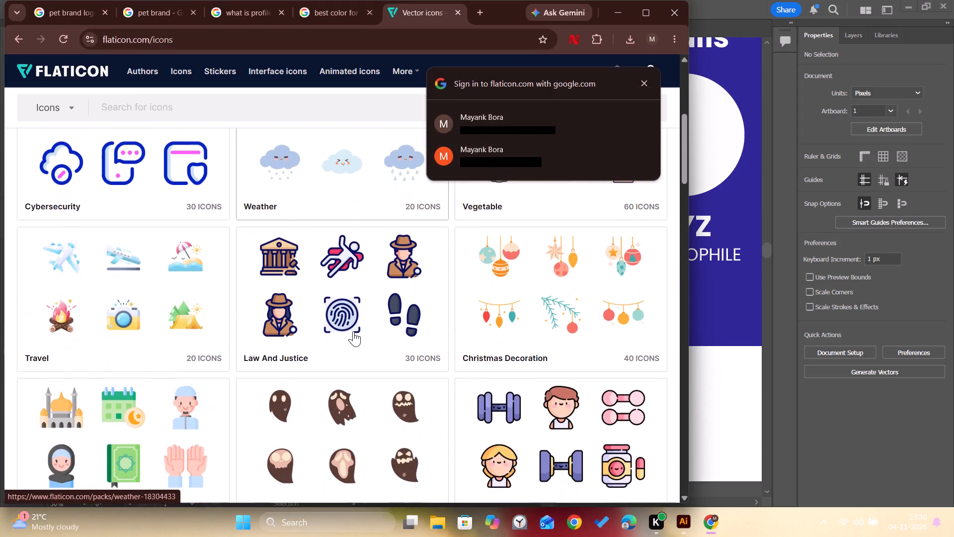
scroll(353, 331, "down", 1)
scroll(353, 331, "up", 5)
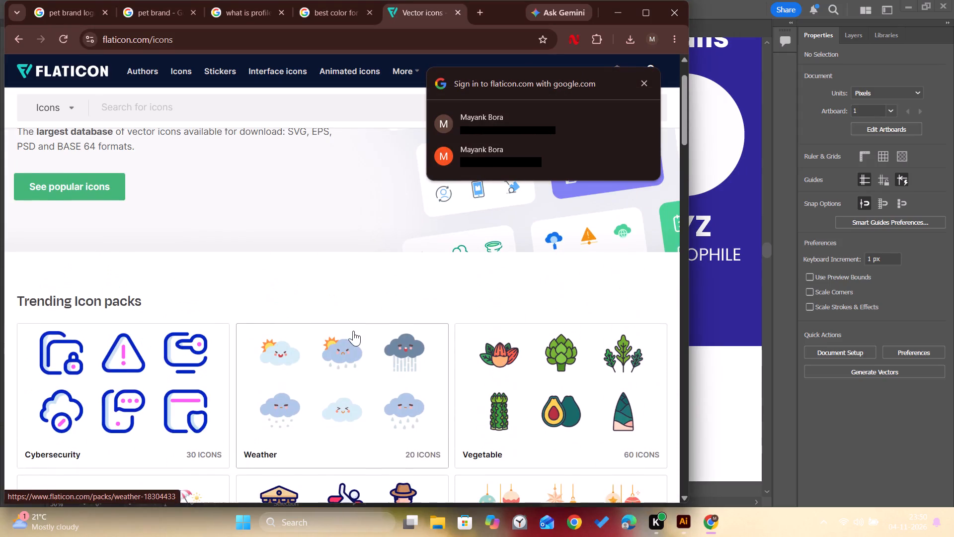
left_click(192, 447)
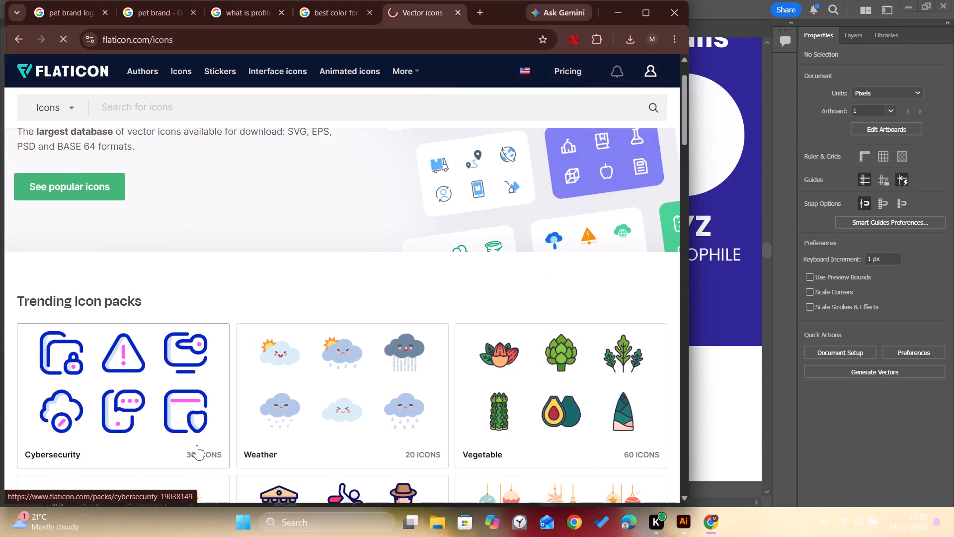
left_click(206, 456)
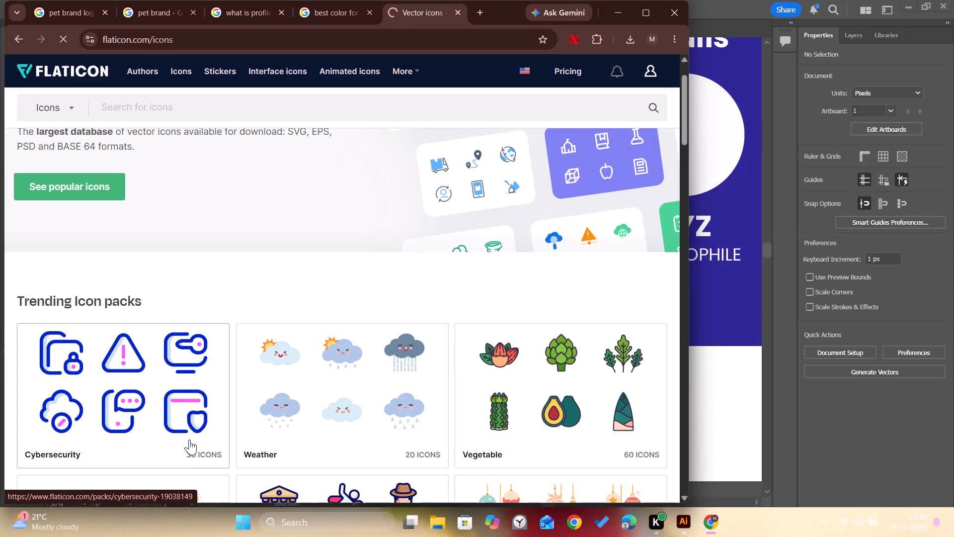
left_click(143, 456)
scroll(265, 331, "down", 4)
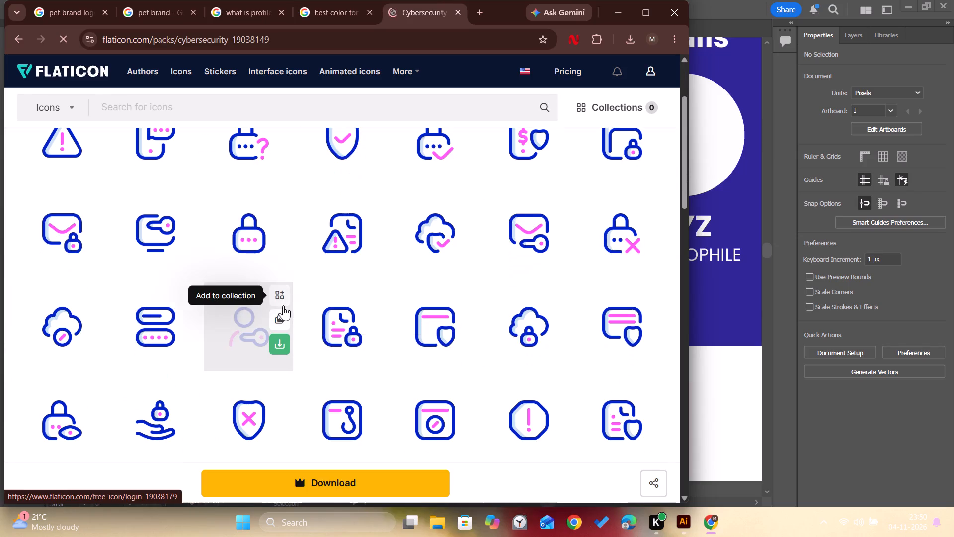
Finish looking over the Cybersecurity pack and return to Flaticon's main Icons page.
scroll(283, 305, "down", 3)
scroll(223, 255, "up", 4)
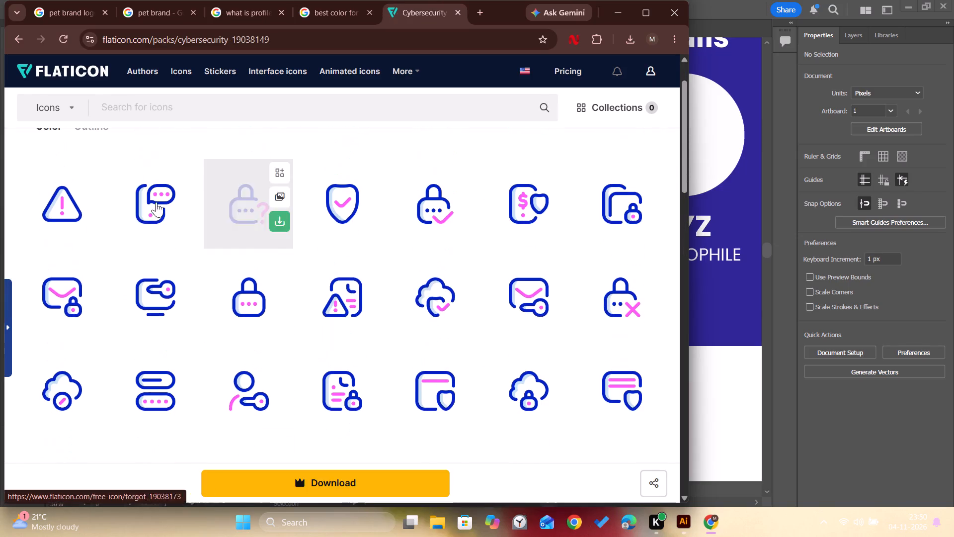
left_click(19, 48)
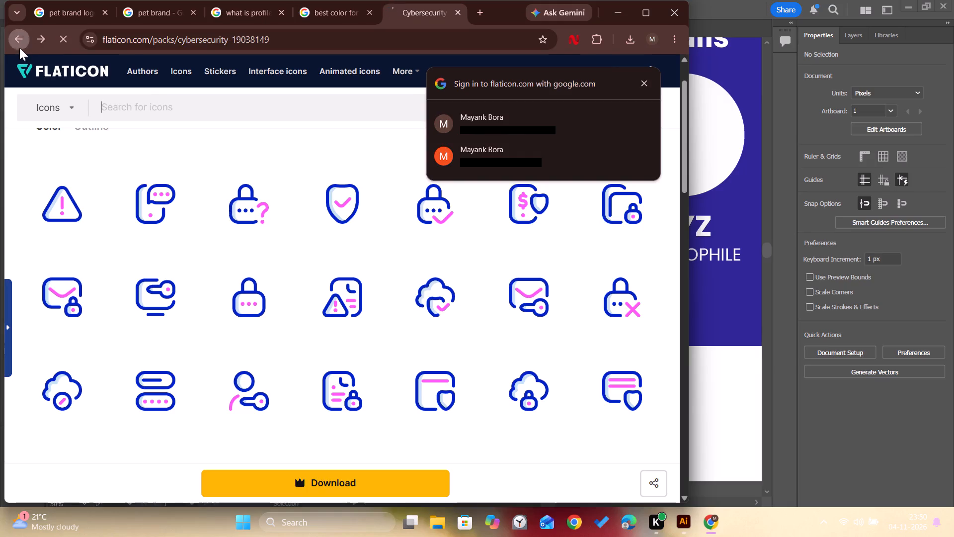
scroll(235, 273, "down", 4)
scroll(236, 271, "up", 6)
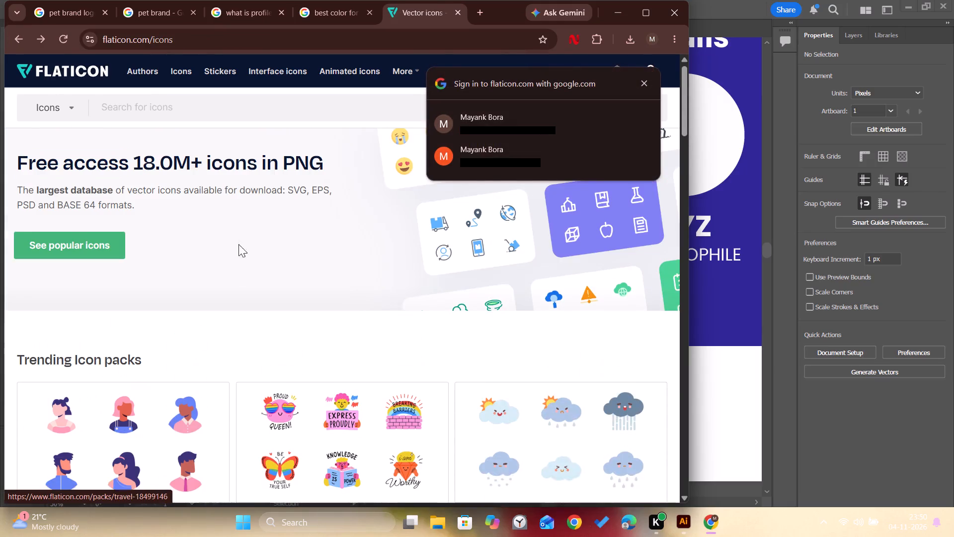
Start a new icon search on Flaticon.
left_click(209, 106)
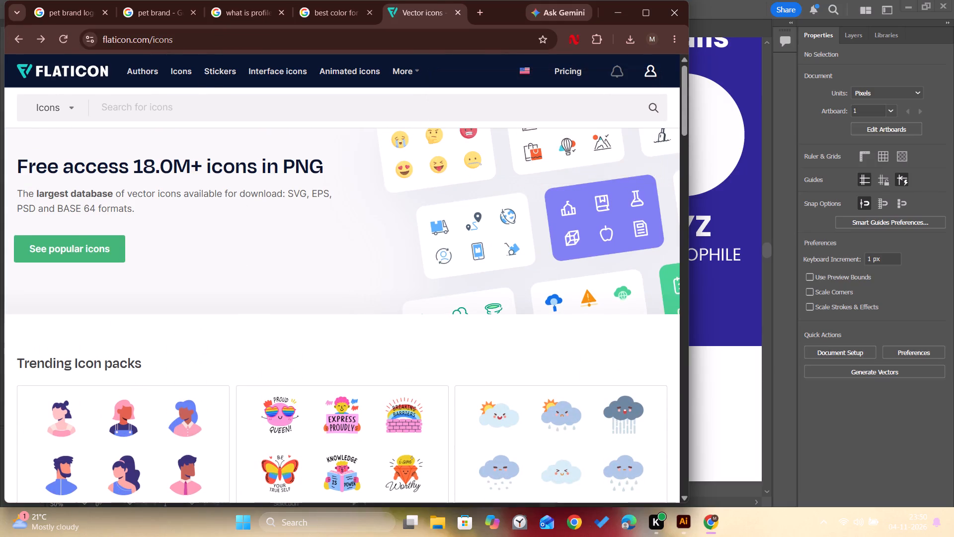
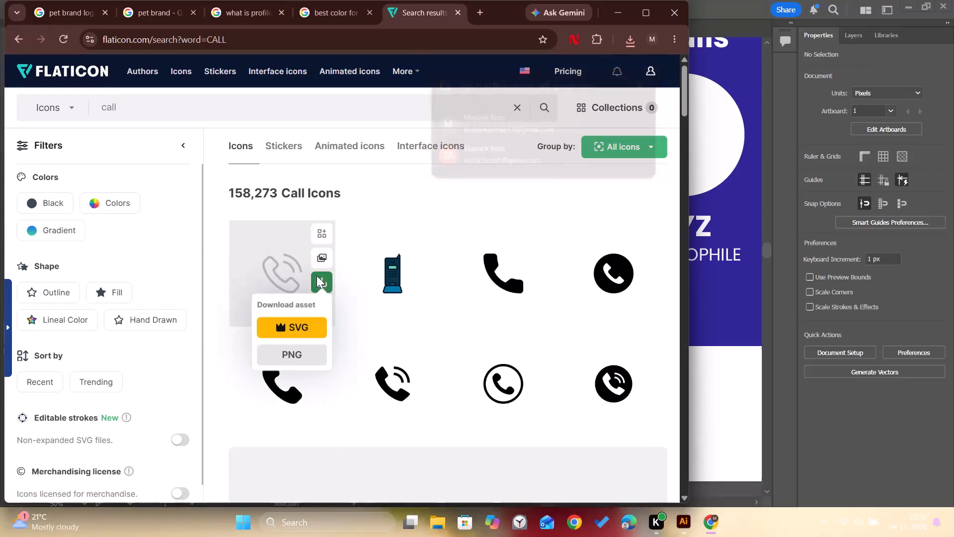
Download the outlined phone icon with signal waves, first in the Call results, as a PNG and dismiss the attribution notice.
left_click(298, 353)
left_click(403, 274)
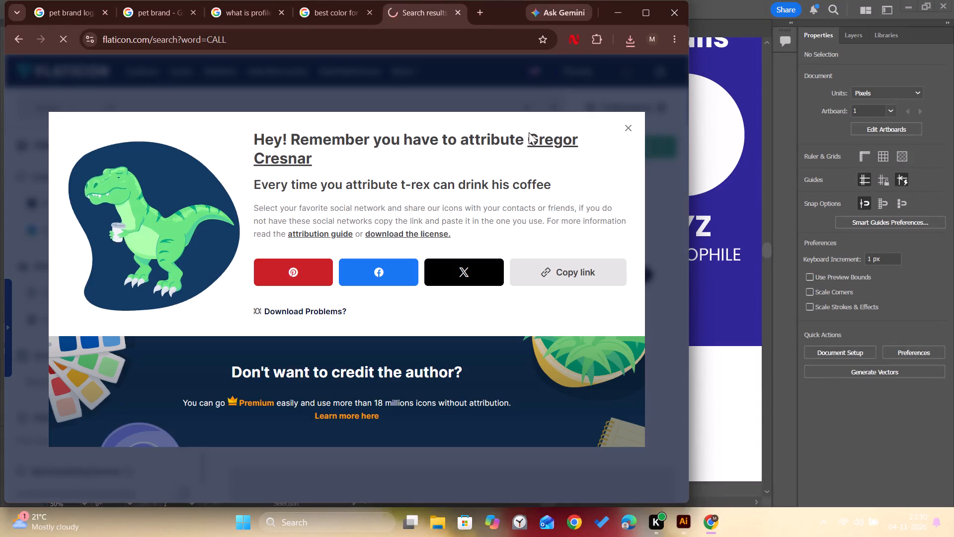
left_click(628, 122)
left_click(641, 127)
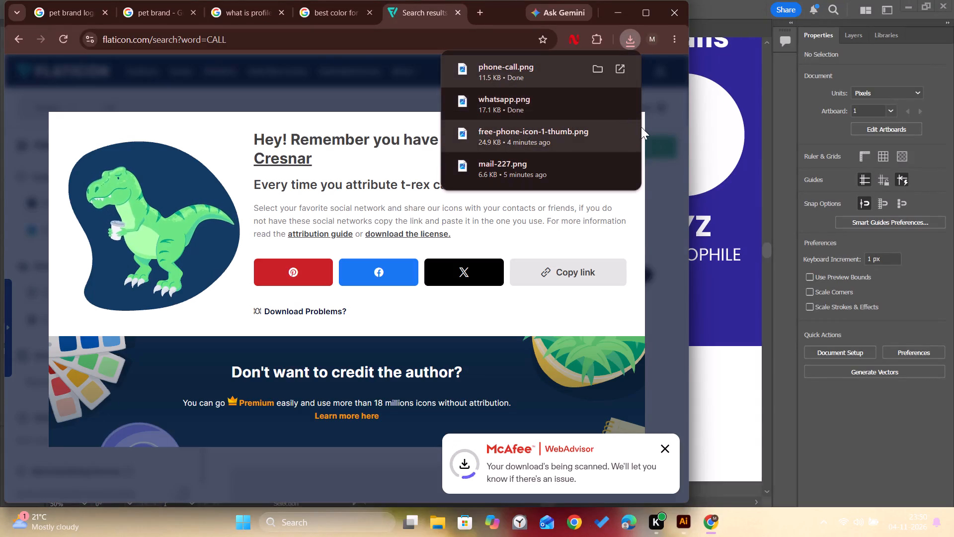
left_click(630, 338)
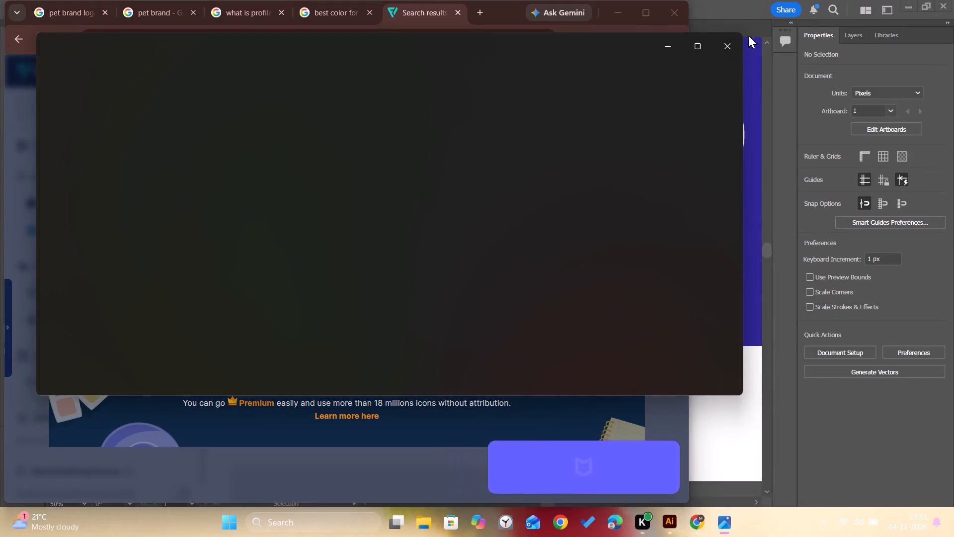
left_click(720, 43)
left_click(627, 130)
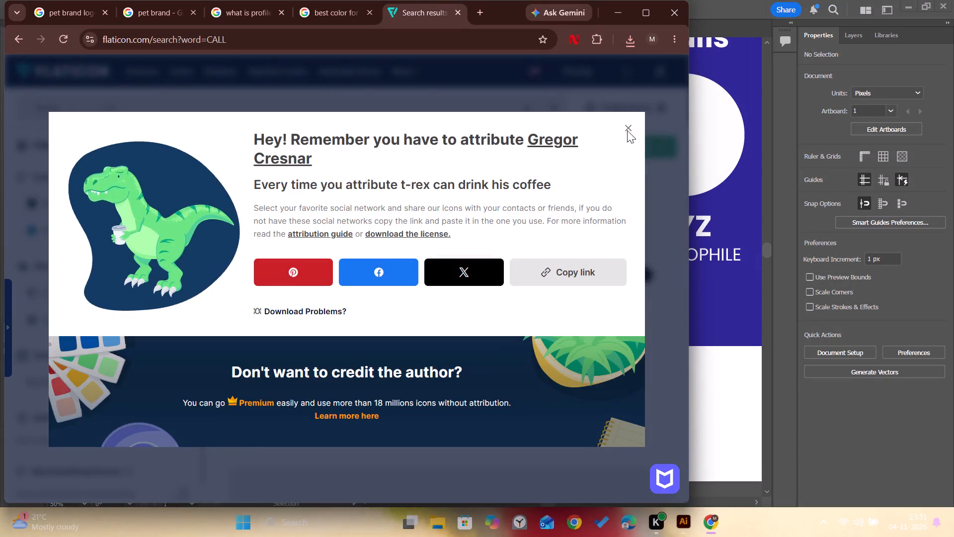
Search Flaticon for MAIL and download the outlined envelope icon with the rounded flap as a 512px PNG.
left_click(516, 112)
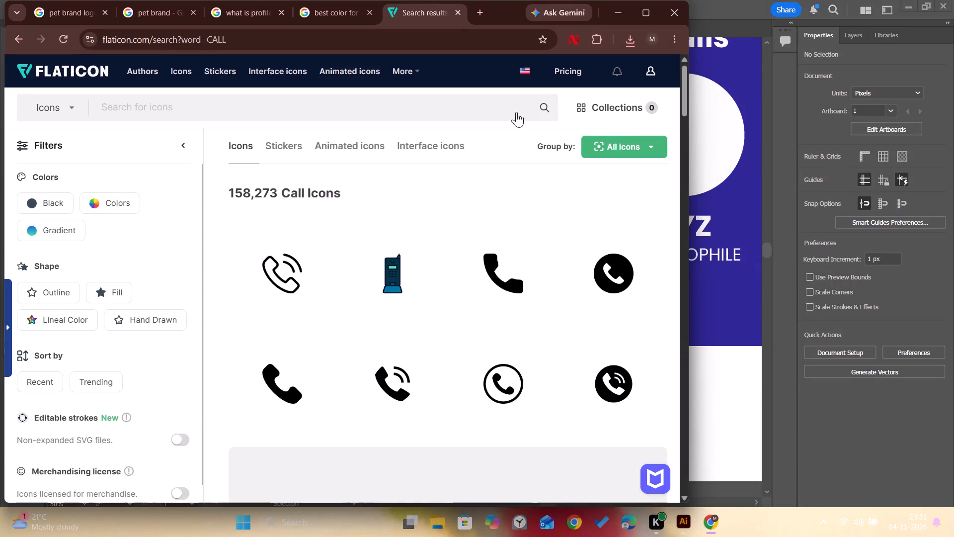
type("MAIL")
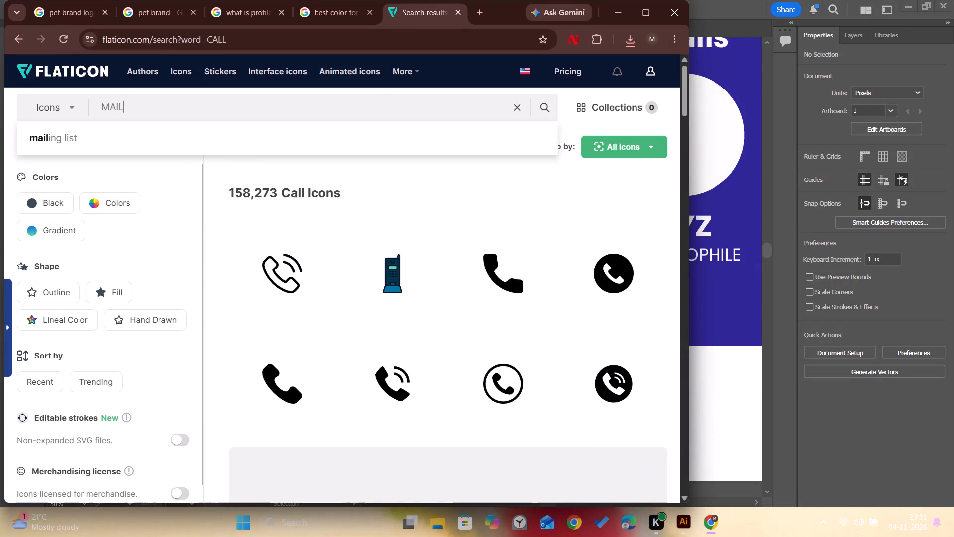
key("Return")
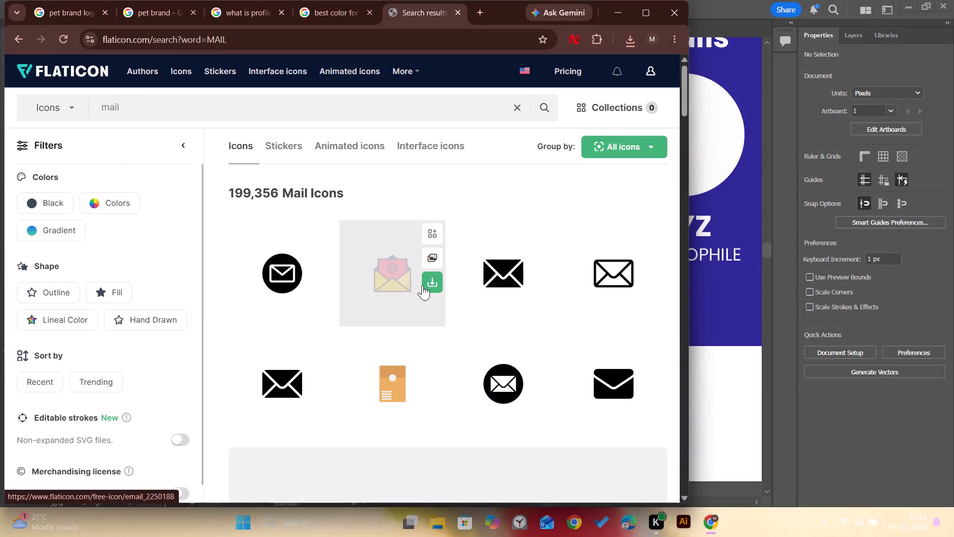
left_click(616, 283)
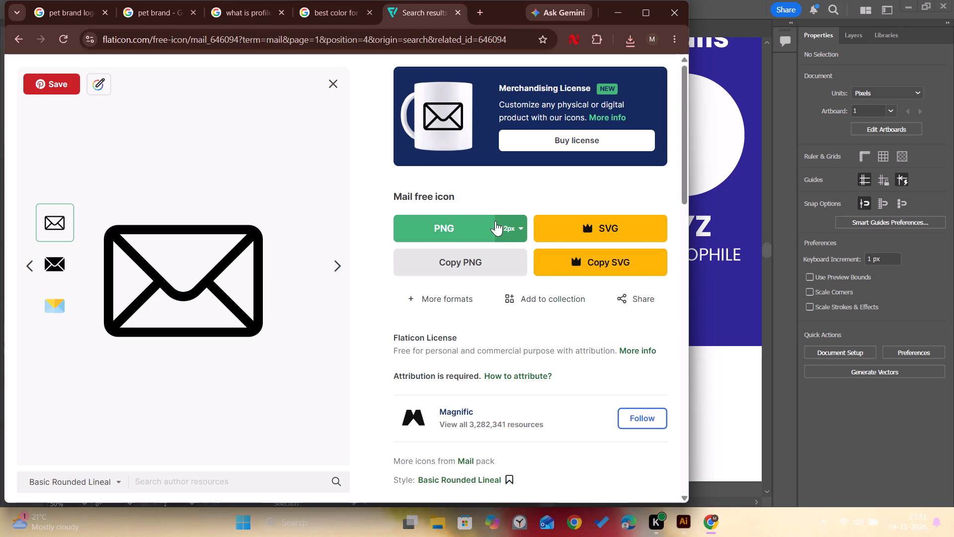
left_click(495, 221)
left_click(497, 251)
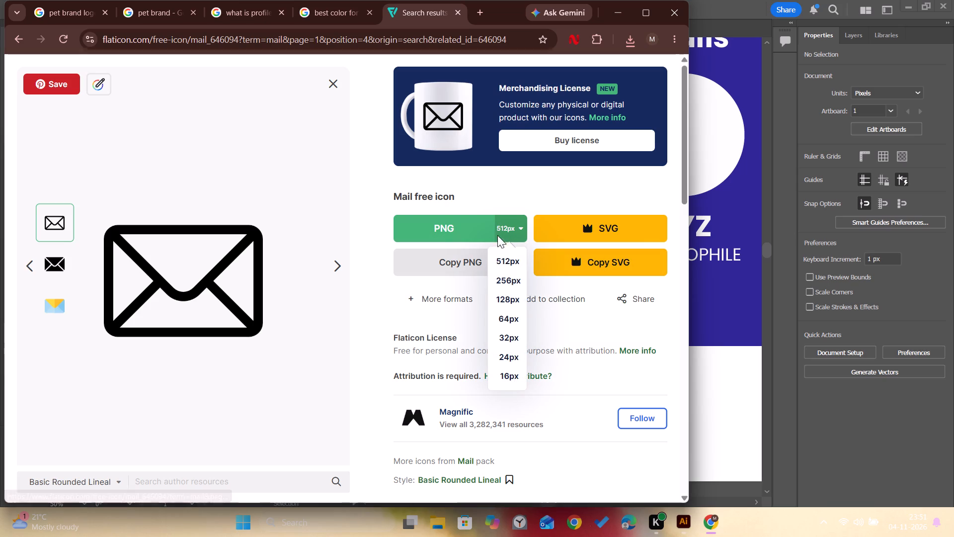
left_click(479, 228)
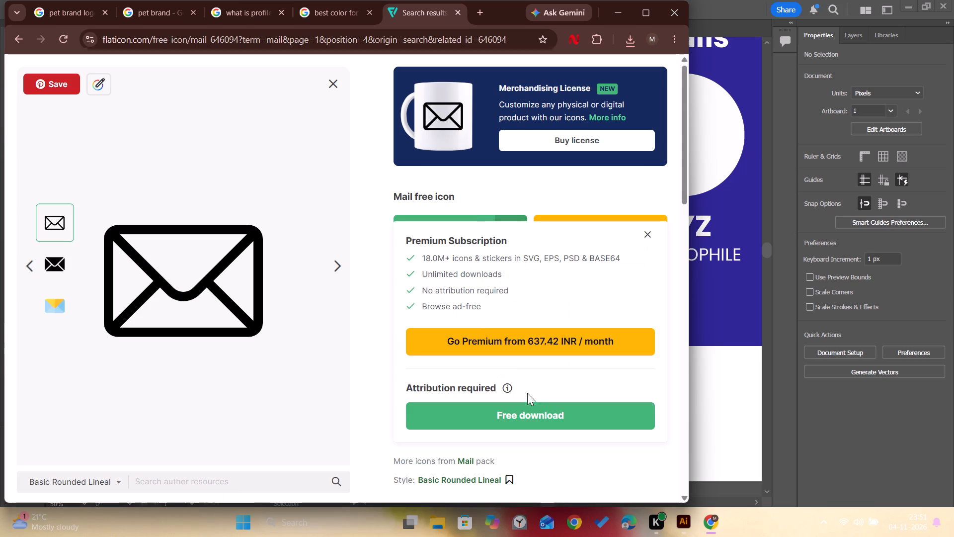
left_click(532, 416)
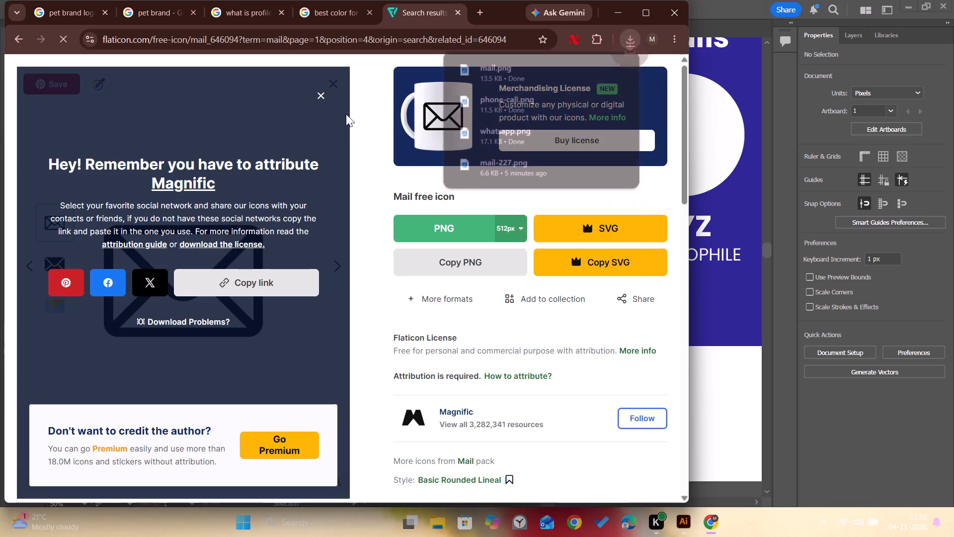
left_click(322, 98)
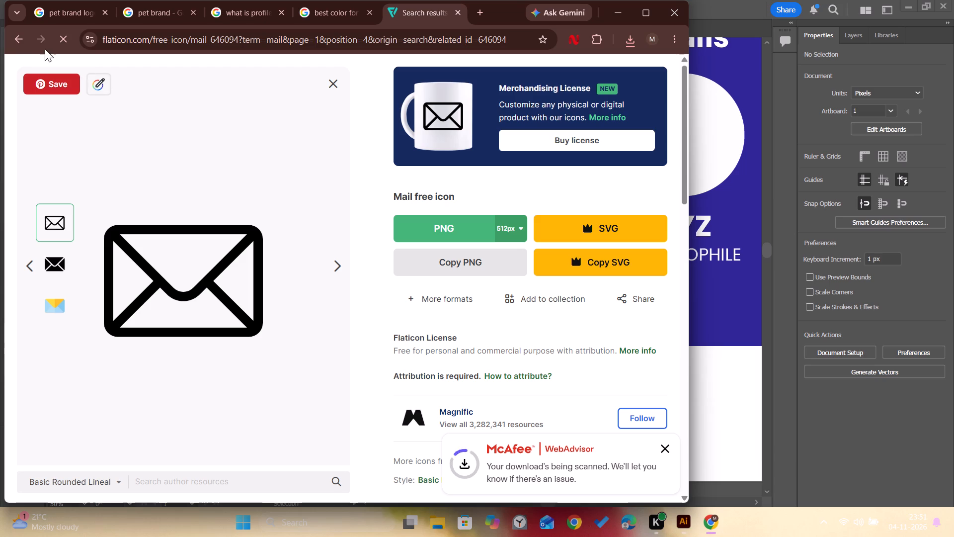
Go back to the Flaticon results and replace the icon search with STAR.
left_click(21, 42)
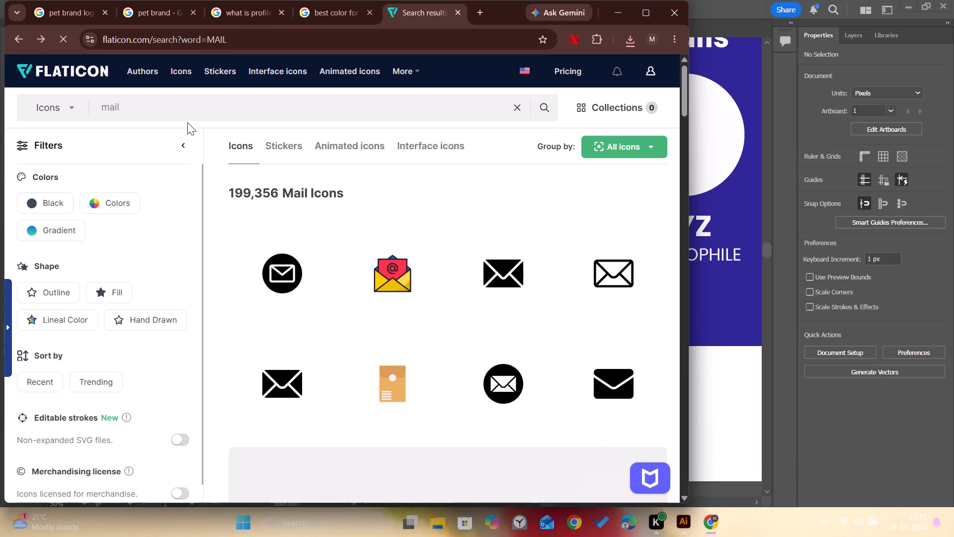
left_click(181, 106)
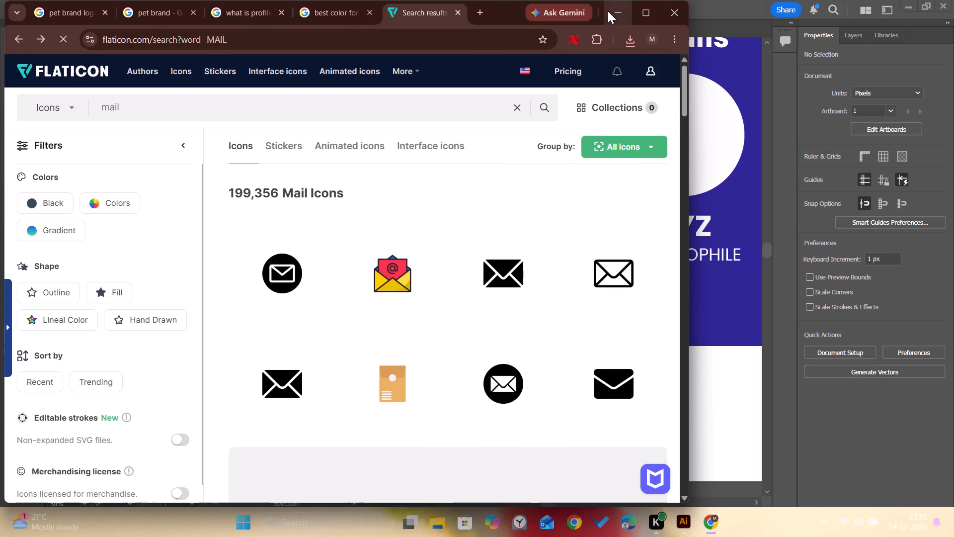
left_click_drag(484, 9, 492, 28)
left_click_drag(498, 15, 485, 326)
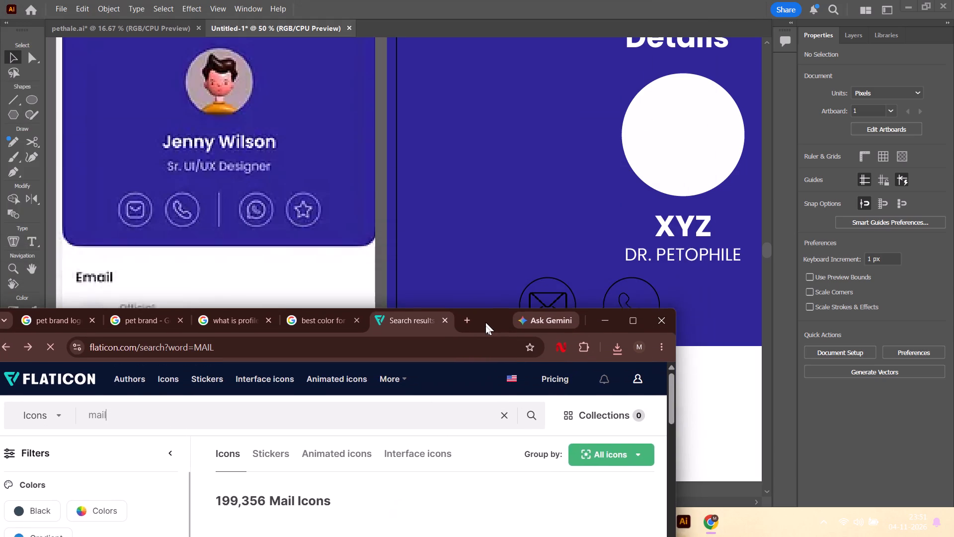
left_click_drag(485, 326, 496, 97)
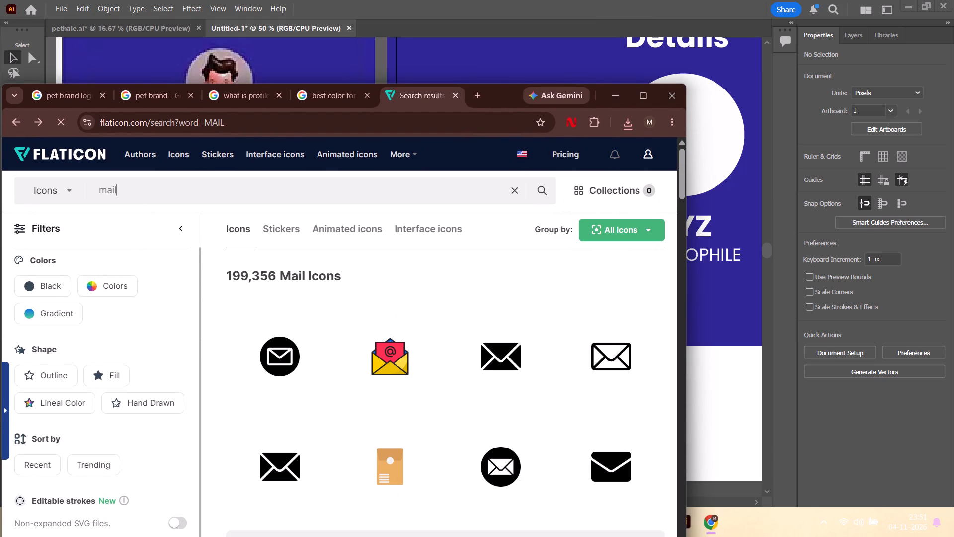
left_click_drag(236, 198, 46, 182)
type("STAR")
key("Return")
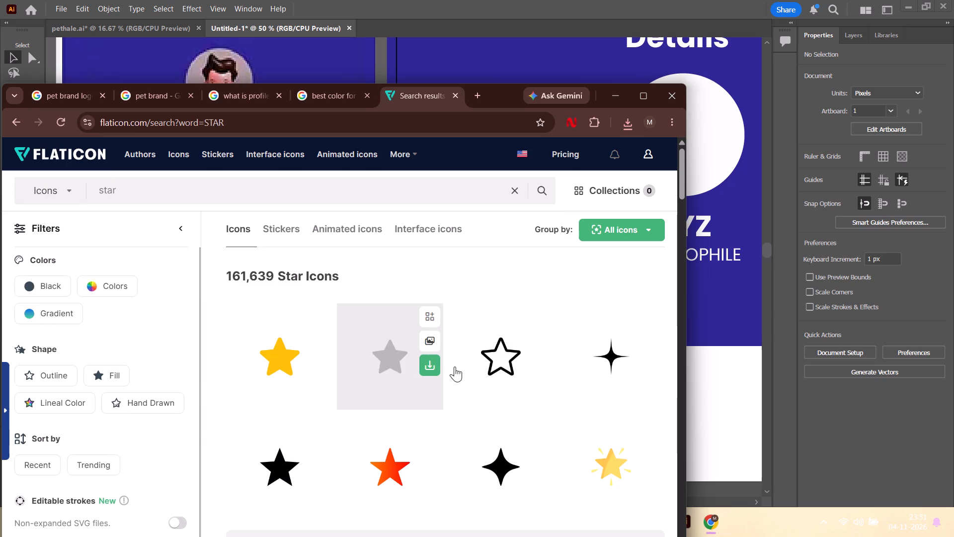
Download the black outlined five-point star icon as a PNG and close the browser to return to Illustrator.
left_click(541, 360)
left_click(514, 440)
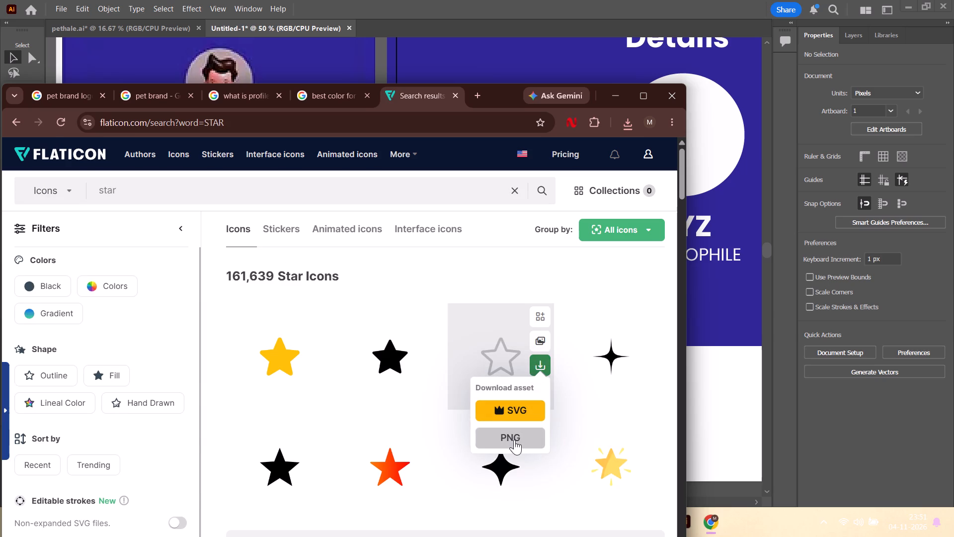
left_click(514, 357)
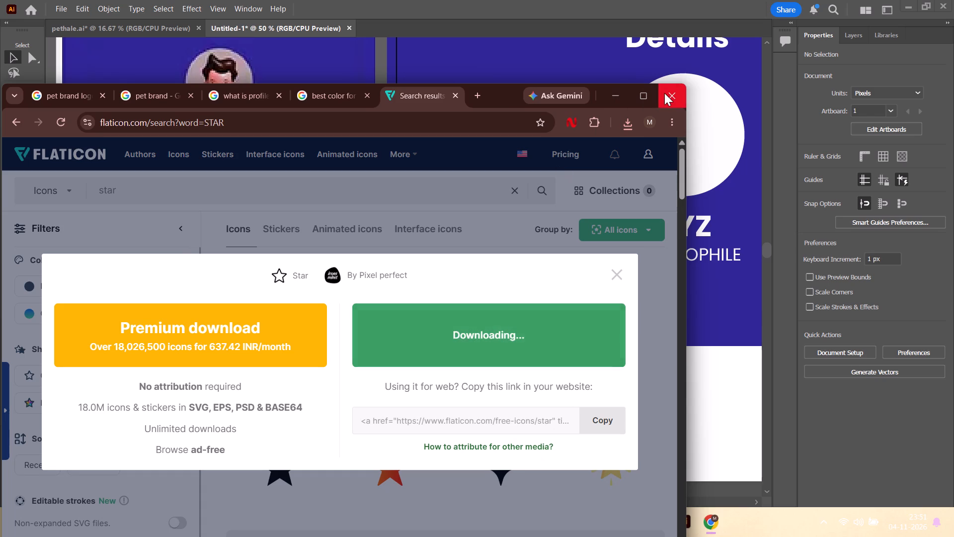
left_click(664, 93)
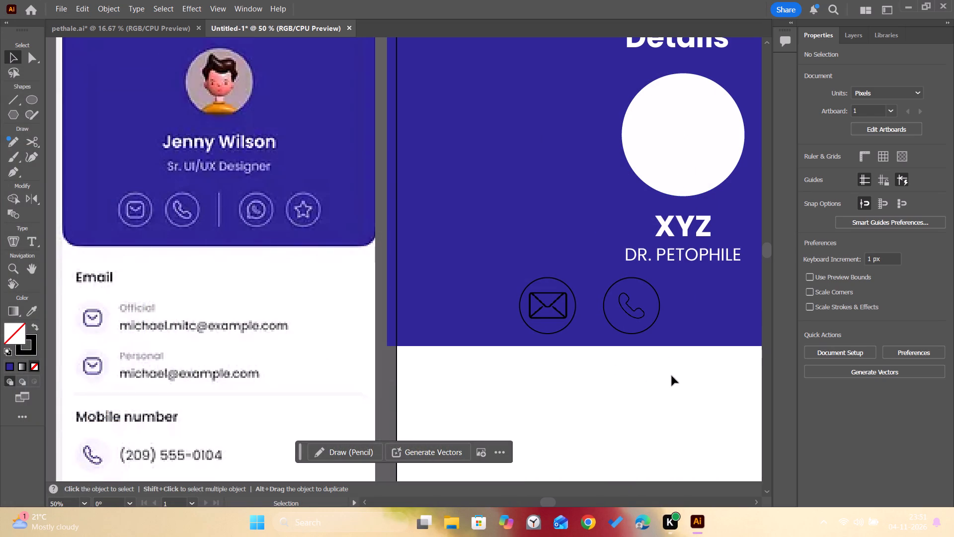
Delete the circled envelope and phone icons below DR. PETOPHILE, keeping the blue header background and the white circle.
left_click_drag(681, 376, 501, 282)
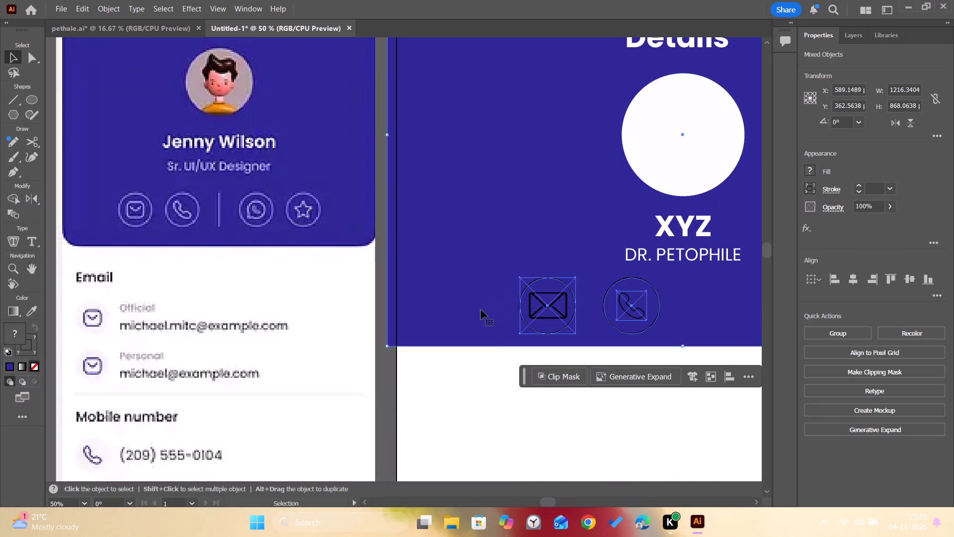
left_click(481, 310, "shift")
key("Delete")
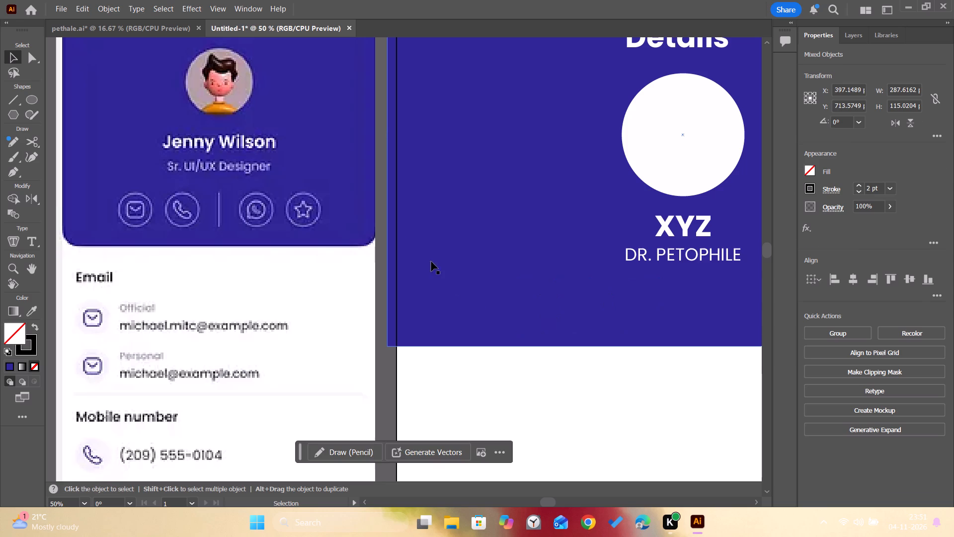
Place the downloaded WhatsApp, phone call, mail and star icon images in the document as linked files.
left_click(64, 9)
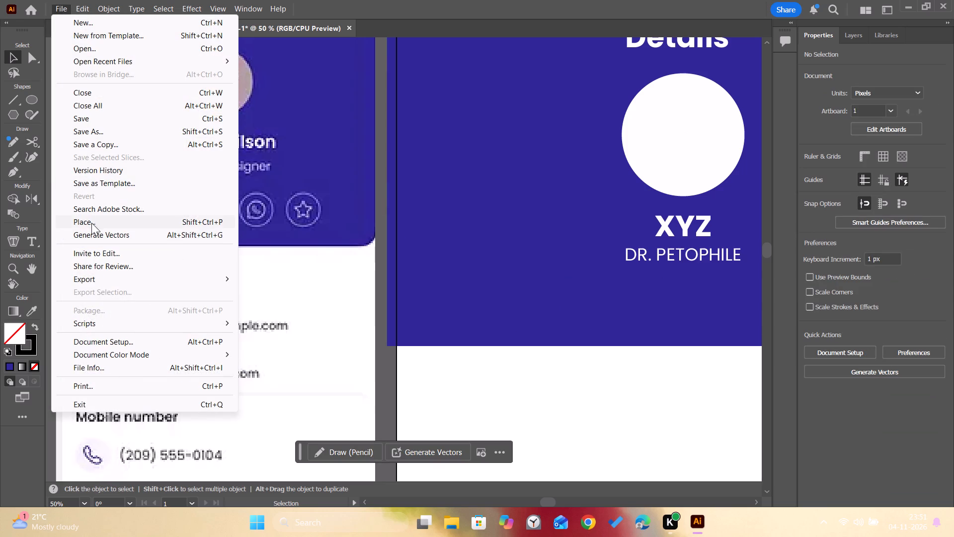
left_click(91, 218)
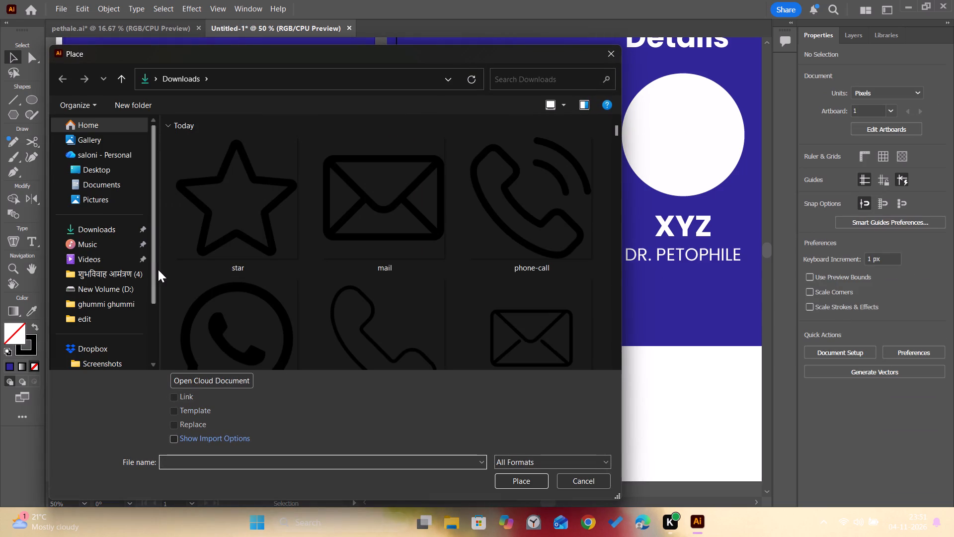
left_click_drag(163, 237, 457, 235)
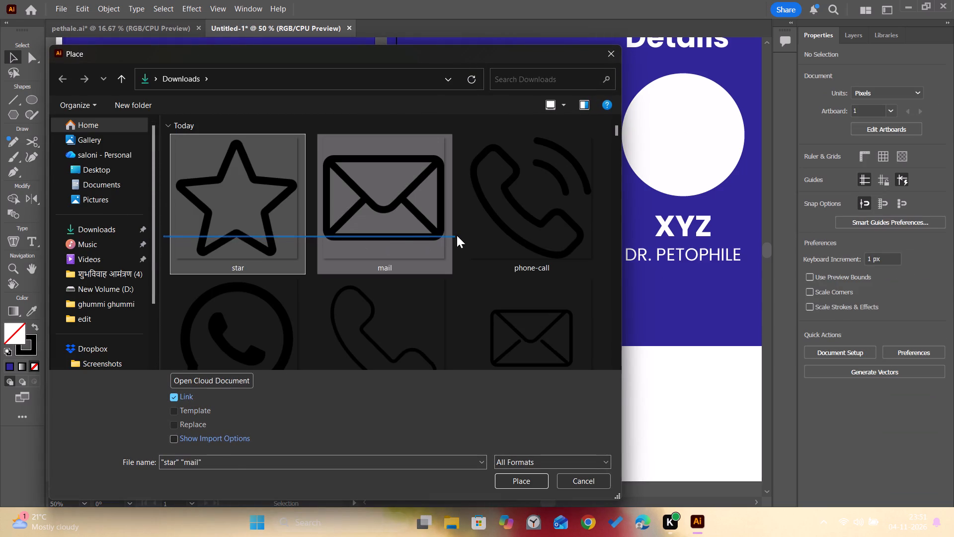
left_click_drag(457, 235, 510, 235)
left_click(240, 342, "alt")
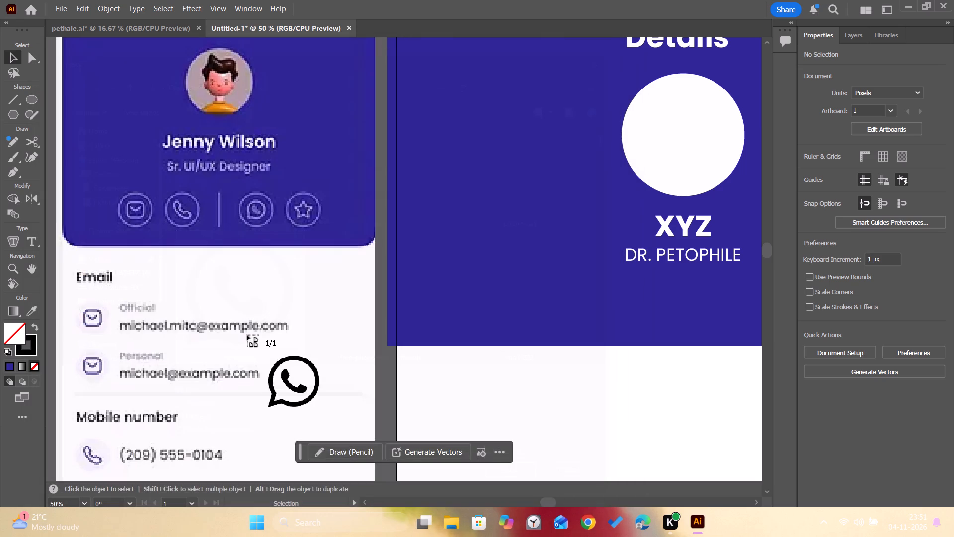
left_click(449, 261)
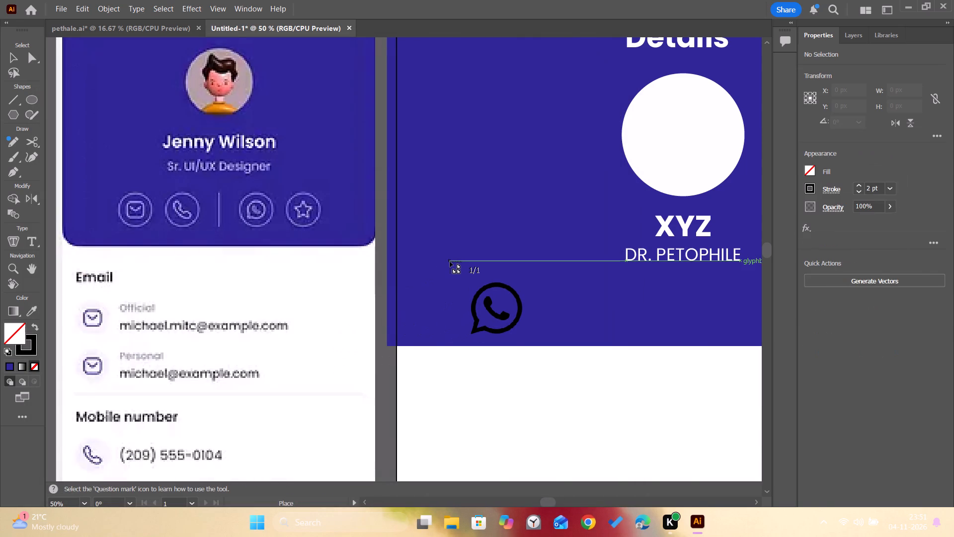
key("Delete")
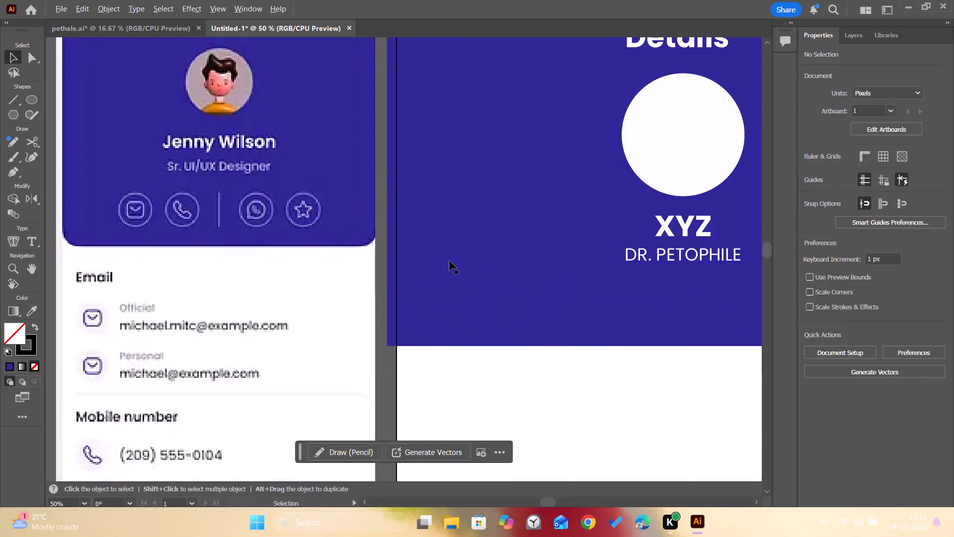
Place the star, mail, phone-call and whatsapp images from Downloads as linked files, all starting just below DR. PETOPHILE.
scroll(450, 261, "down", 2, "alt")
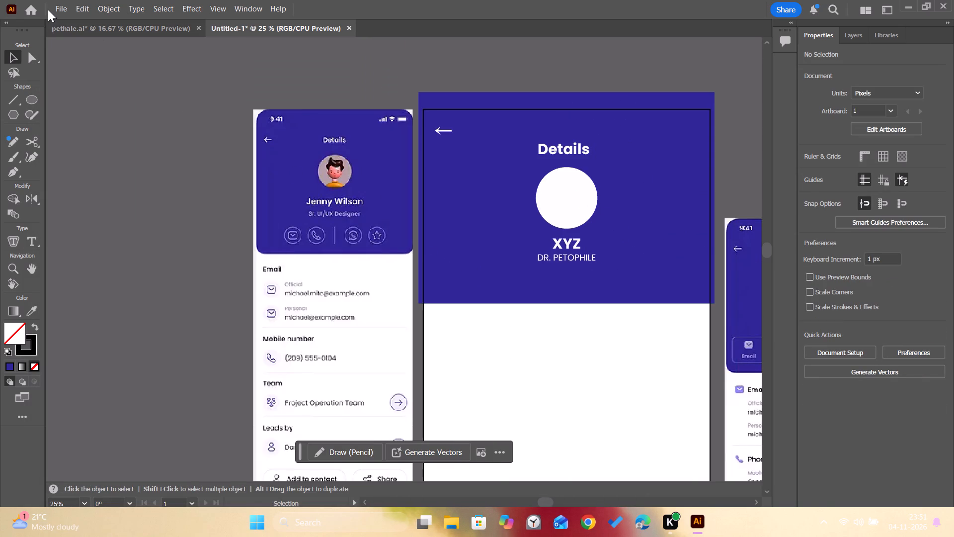
left_click(53, 9)
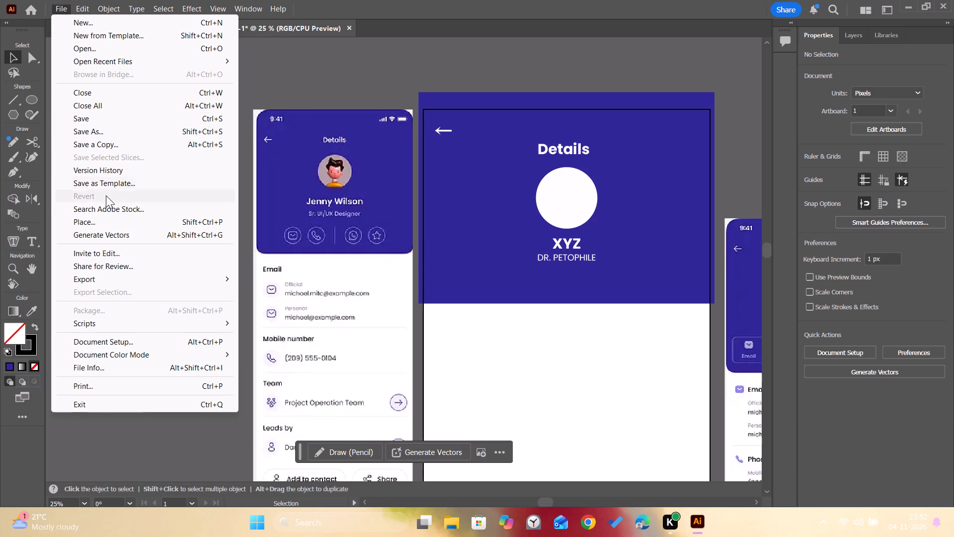
left_click(109, 227)
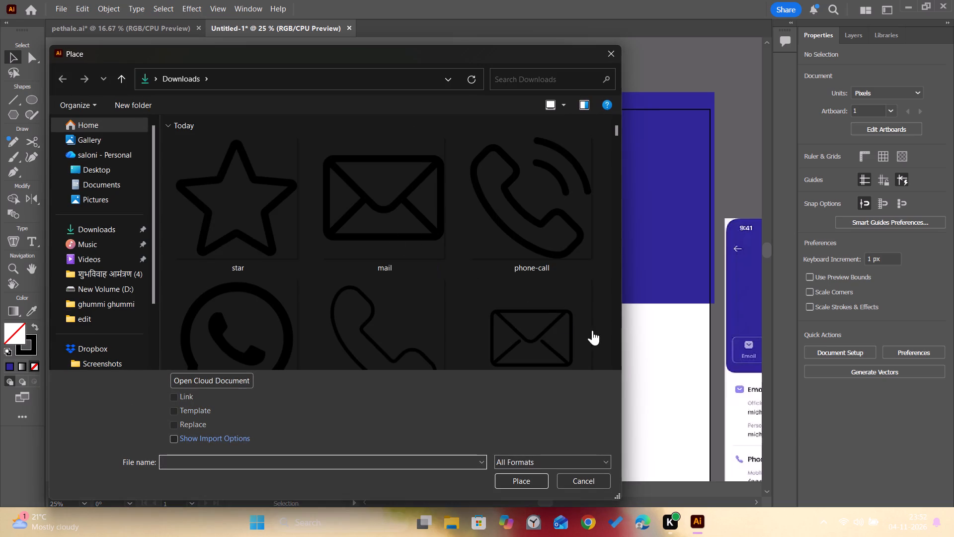
left_click_drag(622, 322, 916, 345)
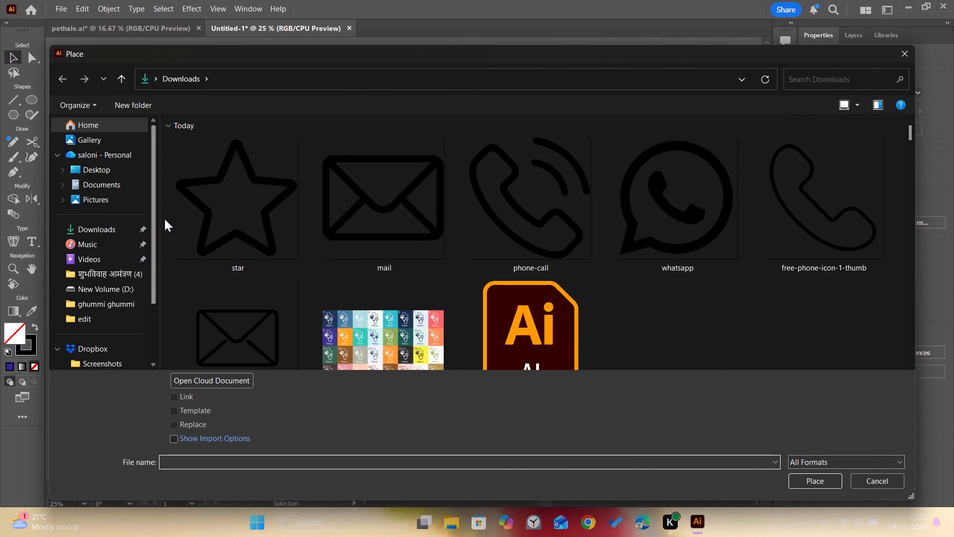
left_click_drag(165, 219, 658, 235)
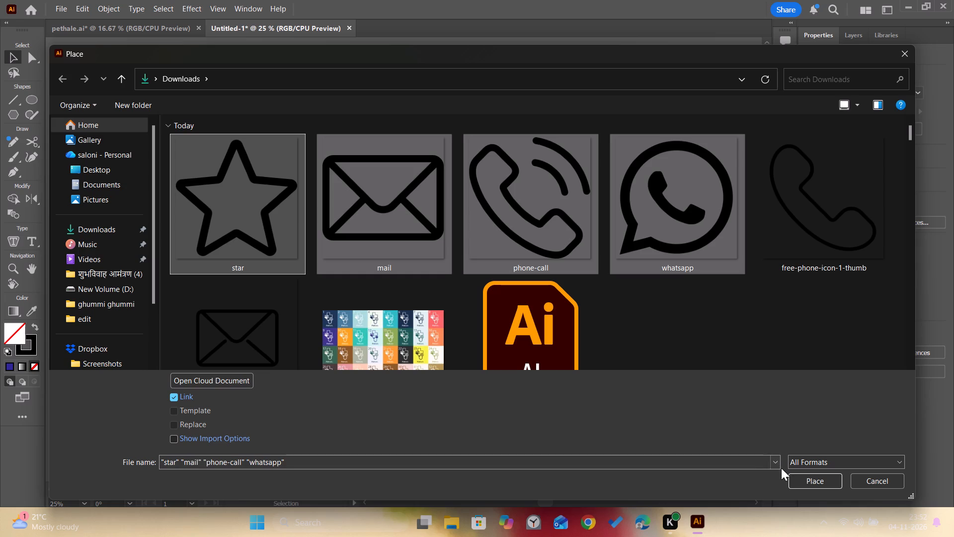
left_click(792, 476)
left_click(513, 262)
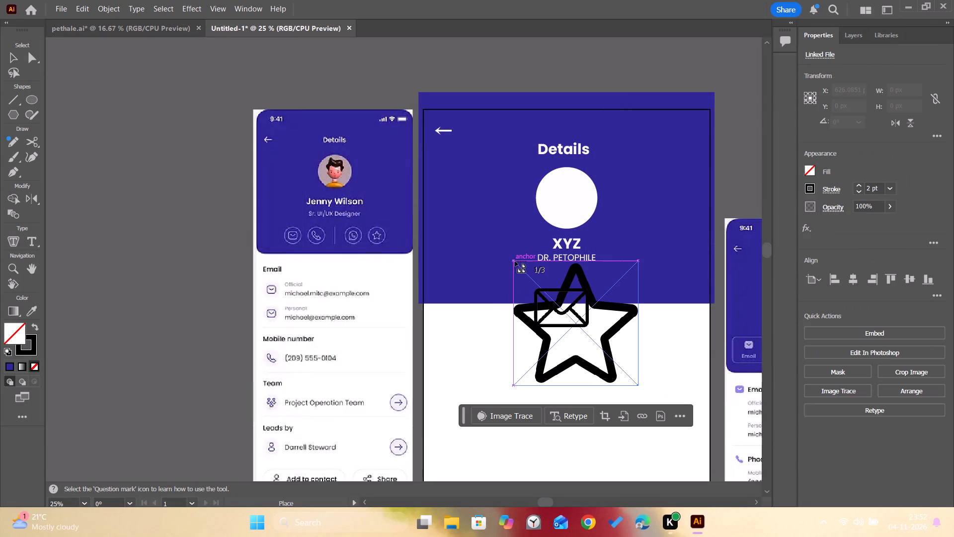
left_click(514, 261)
left_click(514, 261)
left_click(514, 261)
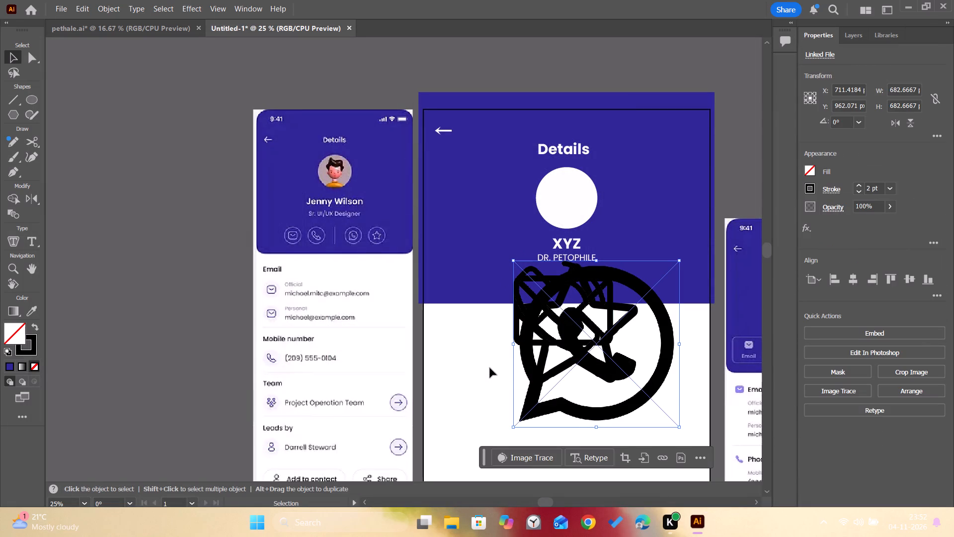
Select the four overlapping placed icons below DR. PETOPHILE and scale them down together from their shared lower-right corner.
left_click_drag(481, 353, 635, 325)
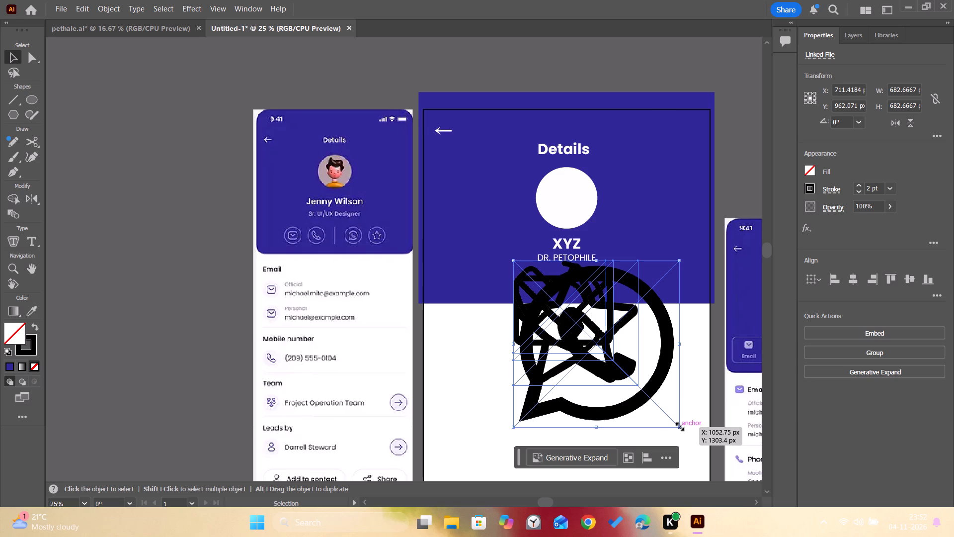
left_click_drag(679, 425, 635, 392)
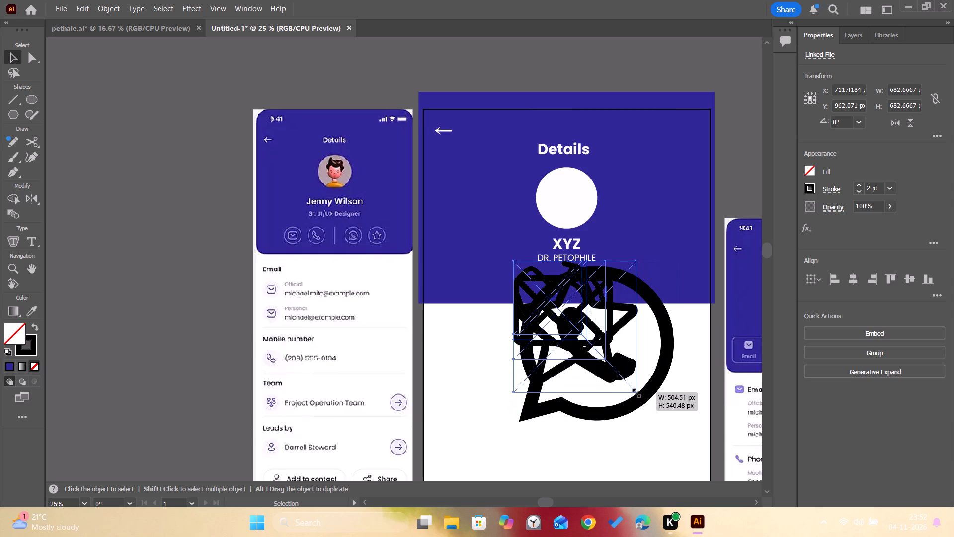
Scale the four placed icons down together proportionally, leaving them overlapping just below DR. PETOPHILE, and deselect them.
left_click_drag(635, 392, 586, 355)
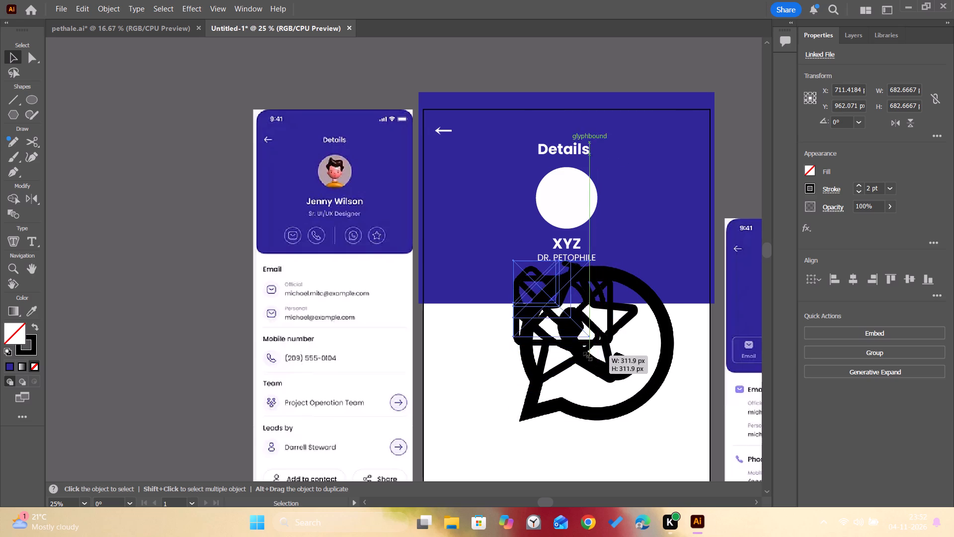
left_click_drag(586, 355, 576, 346)
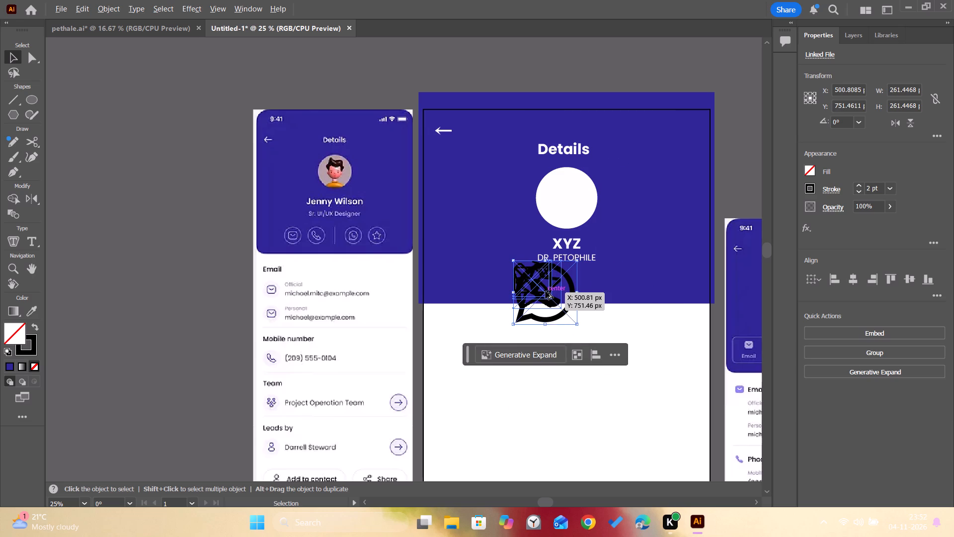
scroll(546, 291, "up", 5, "alt")
key("space")
key("space")
key("space")
key("space")
key("space")
key("space")
key("space")
key("space")
key("space")
scroll(549, 295, "down", 1)
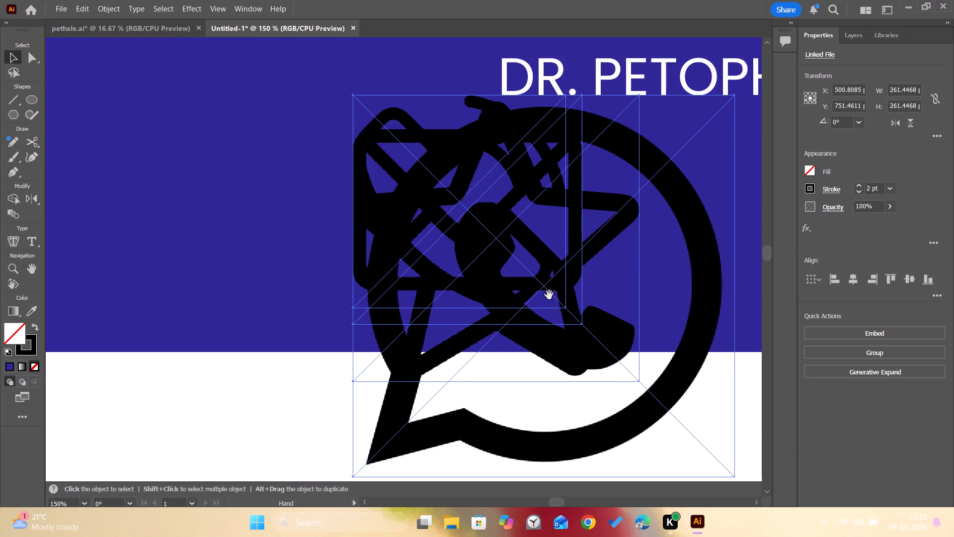
scroll(549, 295, "down", 1)
scroll(558, 295, "down", 2, "alt")
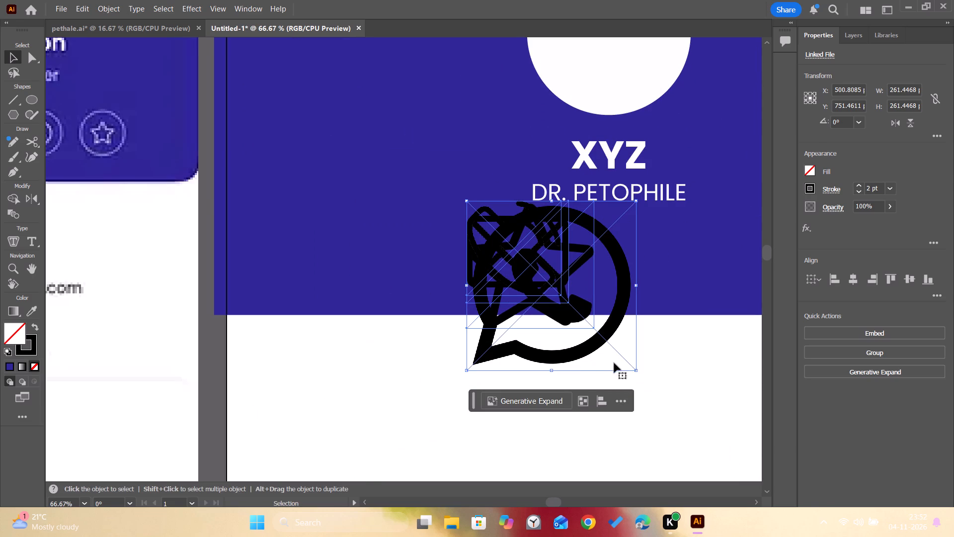
left_click_drag(636, 371, 591, 333, "shift")
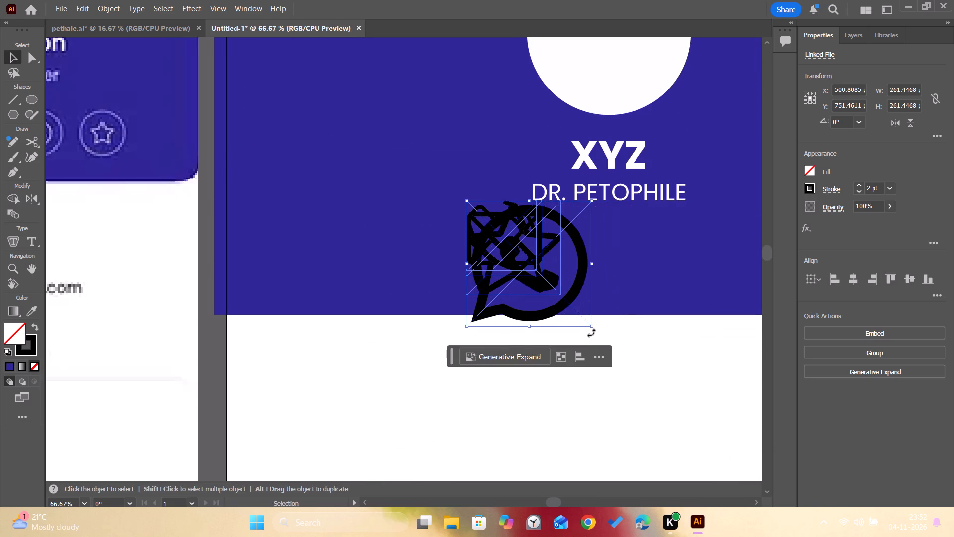
left_click(630, 339)
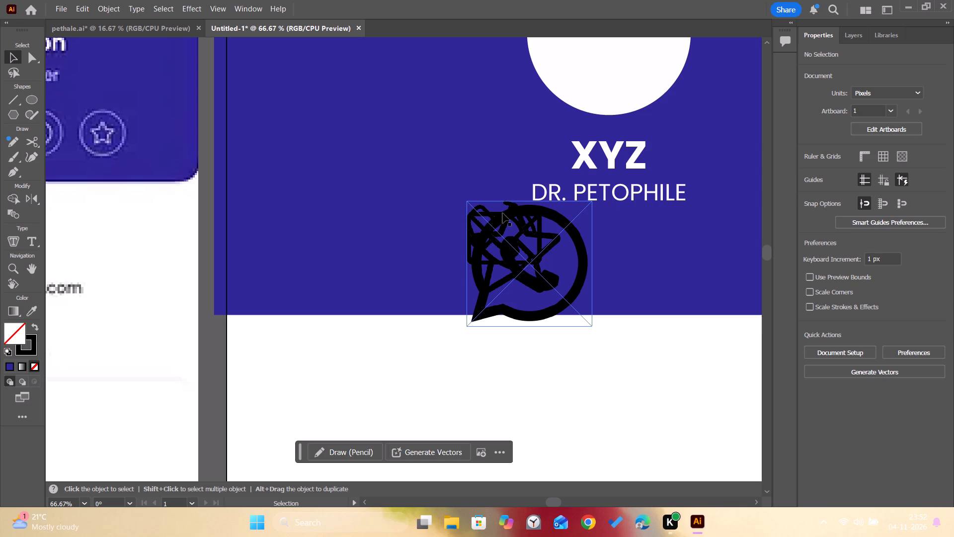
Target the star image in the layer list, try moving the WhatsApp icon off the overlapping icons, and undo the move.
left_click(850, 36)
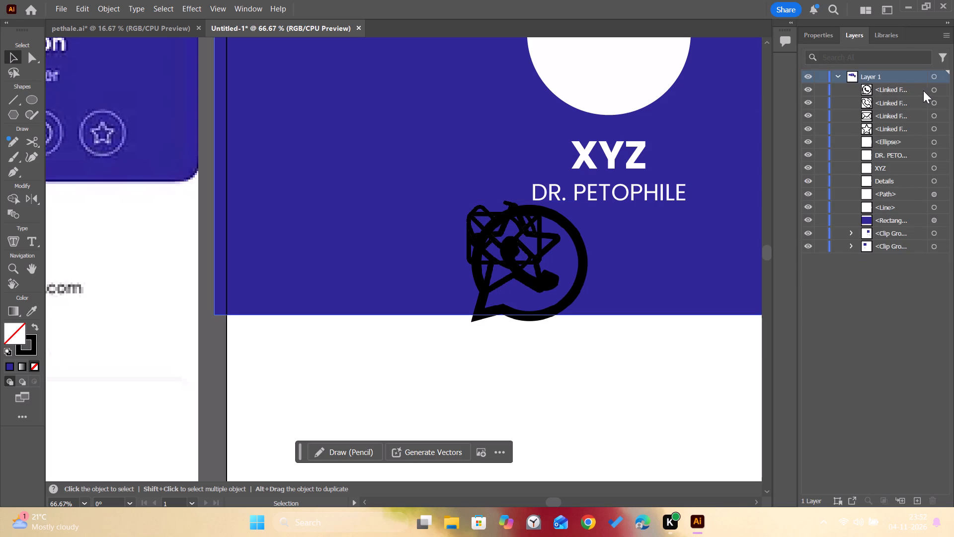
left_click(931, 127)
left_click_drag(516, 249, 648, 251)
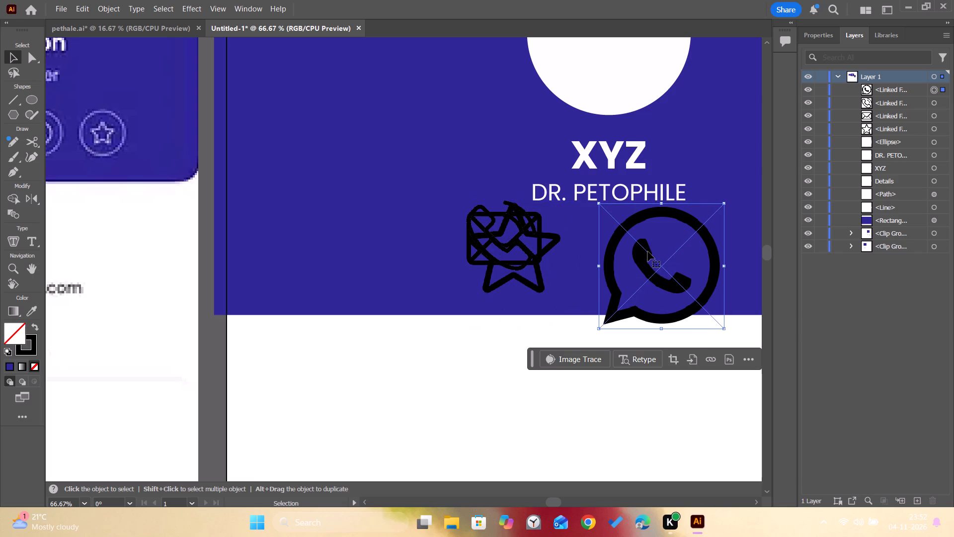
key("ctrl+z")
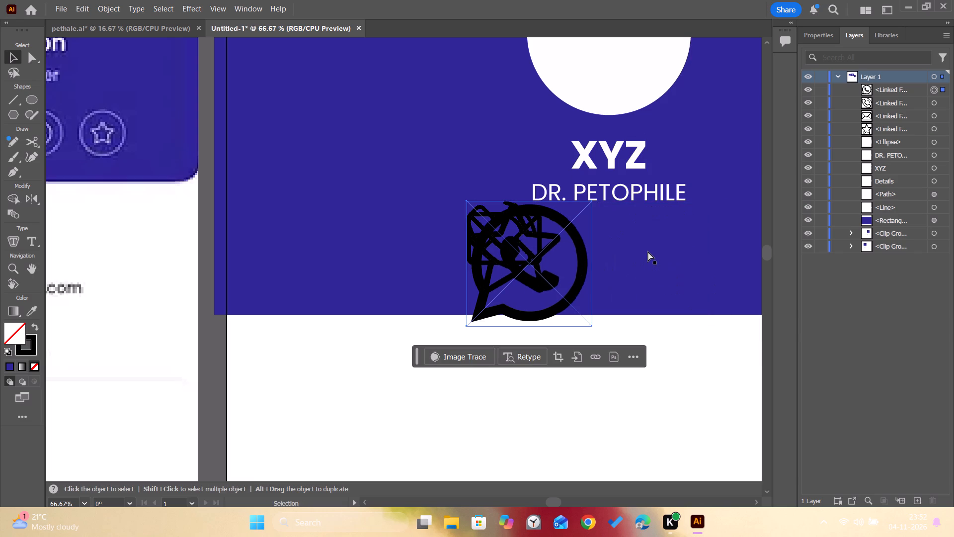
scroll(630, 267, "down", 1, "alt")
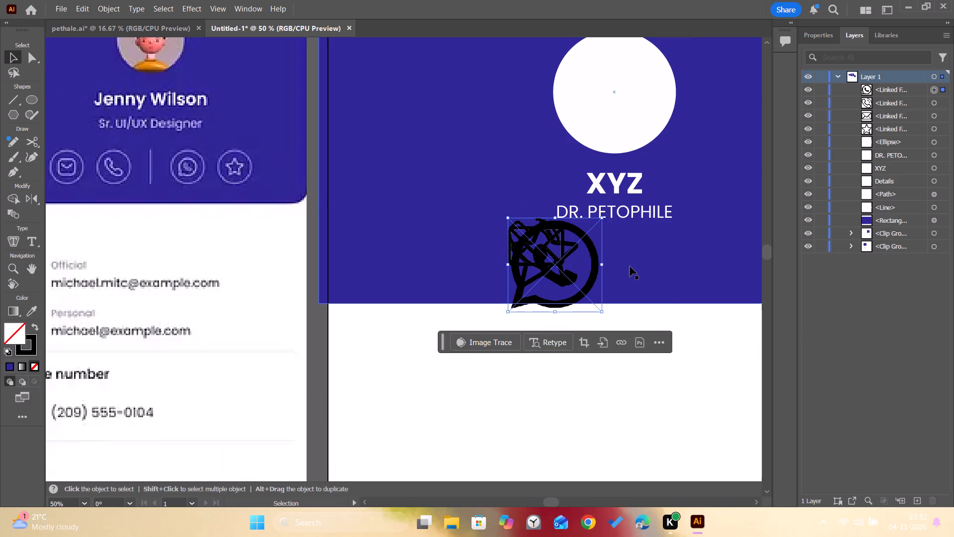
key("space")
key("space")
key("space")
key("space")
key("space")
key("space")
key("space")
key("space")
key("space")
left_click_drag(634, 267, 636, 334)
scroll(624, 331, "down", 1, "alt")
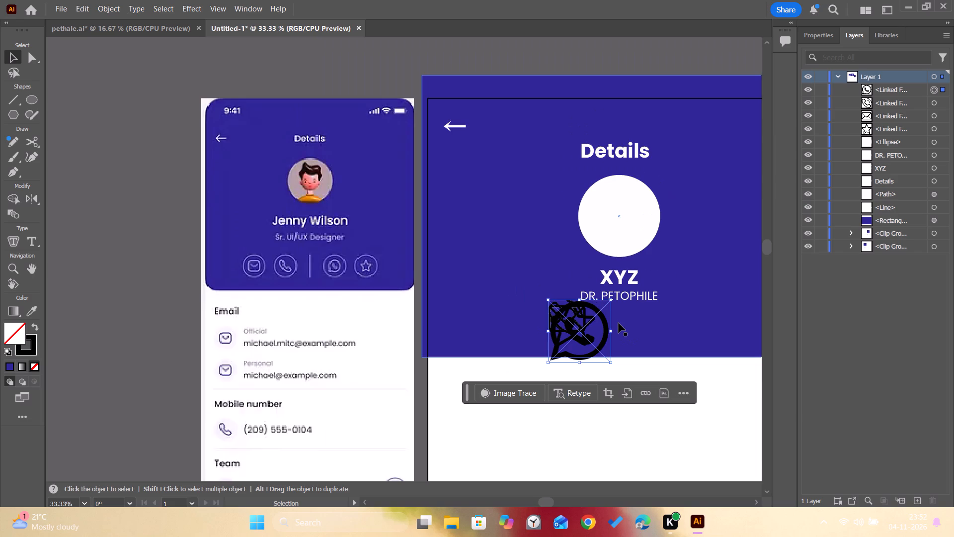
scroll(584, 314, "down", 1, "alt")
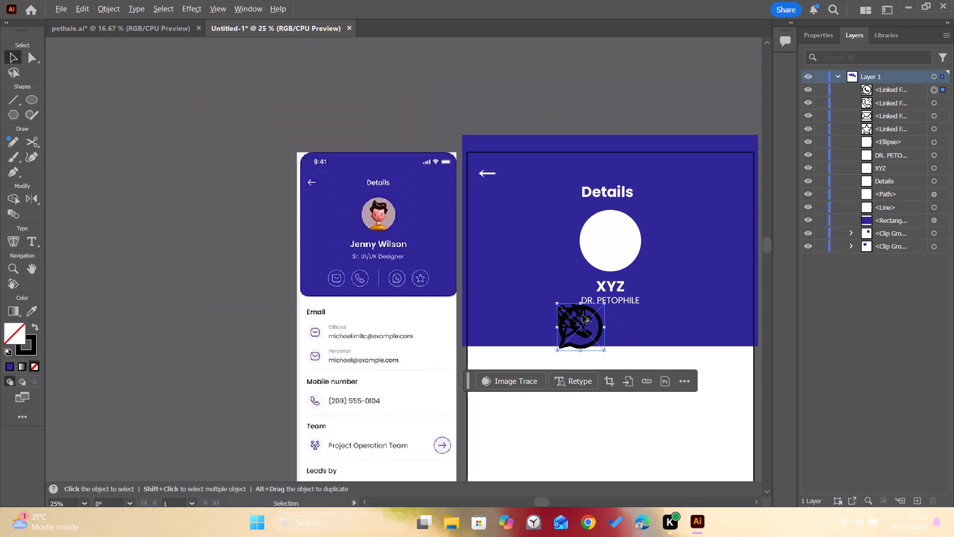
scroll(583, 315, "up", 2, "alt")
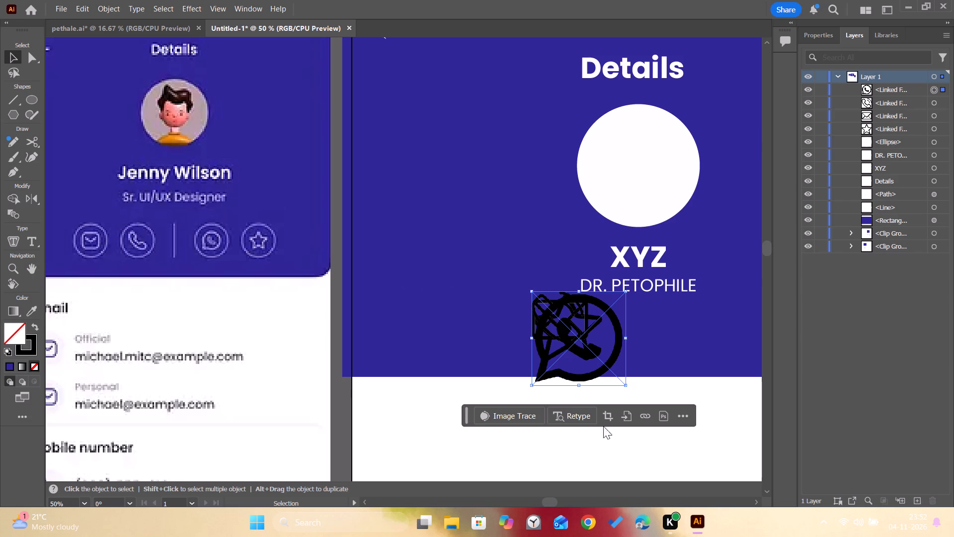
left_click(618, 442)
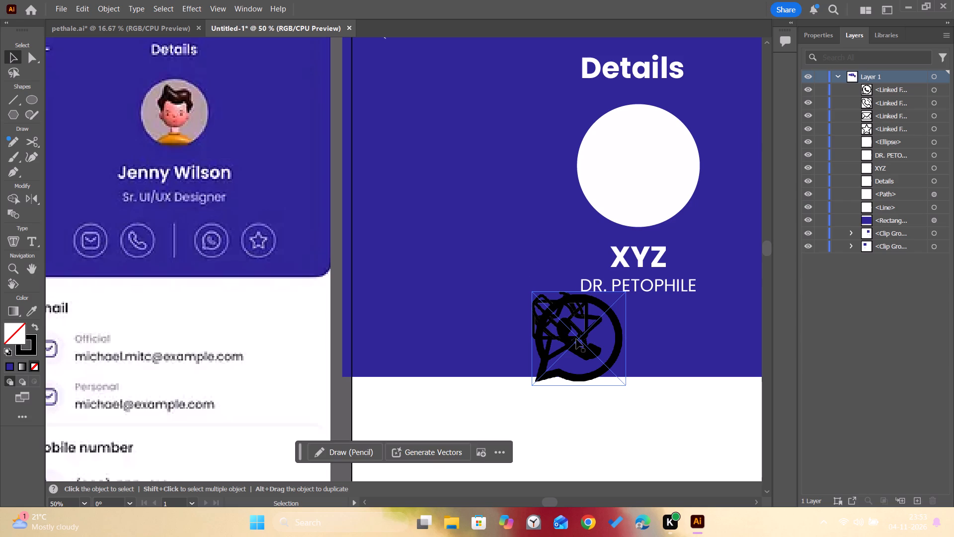
Move the WhatsApp icon and the phone icon off the overlapping stack to opposite sides of the remaining star and mail icons.
left_click_drag(576, 338, 683, 338)
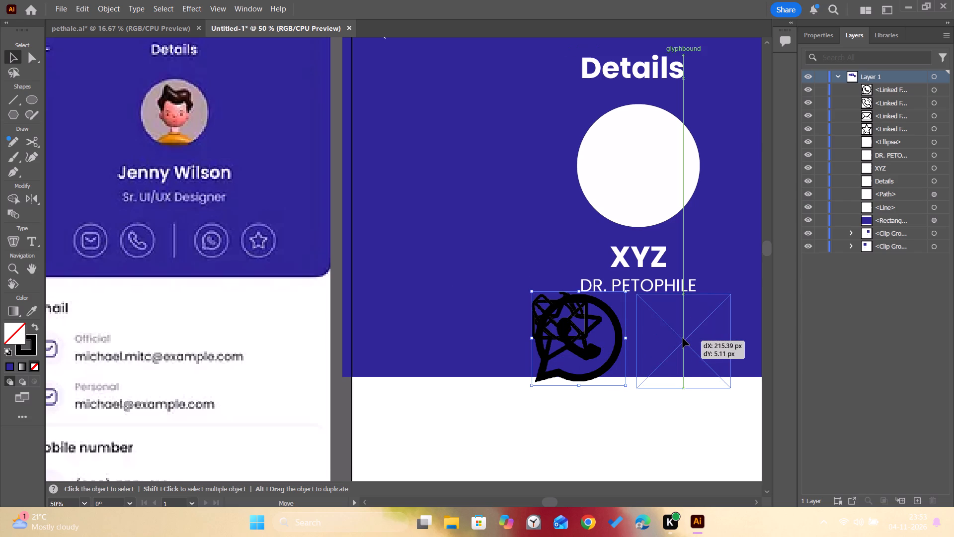
left_click_drag(683, 338, 683, 337)
left_click_drag(580, 337, 469, 338)
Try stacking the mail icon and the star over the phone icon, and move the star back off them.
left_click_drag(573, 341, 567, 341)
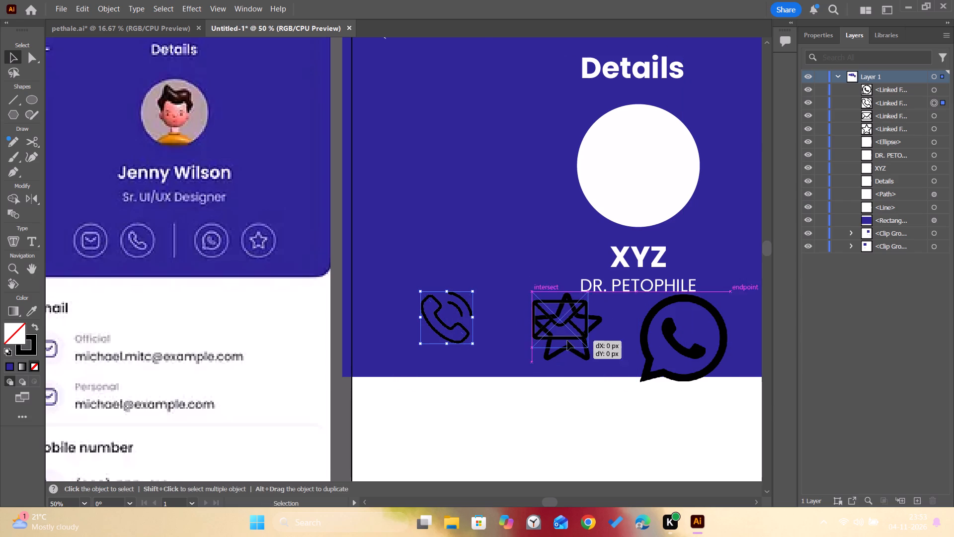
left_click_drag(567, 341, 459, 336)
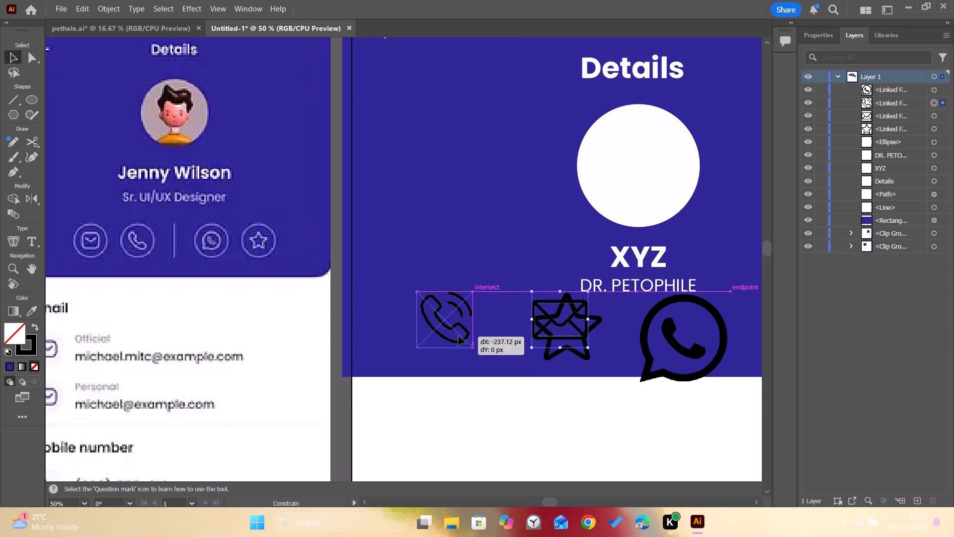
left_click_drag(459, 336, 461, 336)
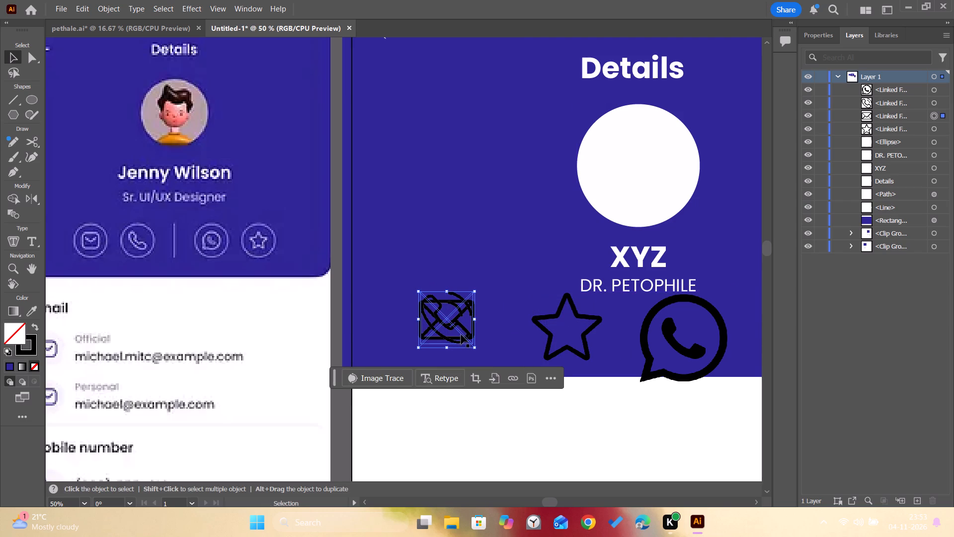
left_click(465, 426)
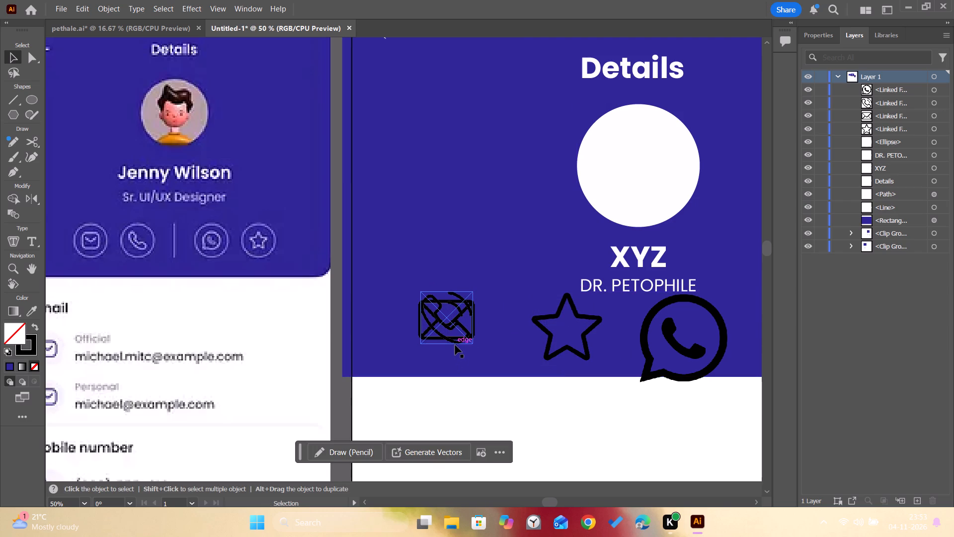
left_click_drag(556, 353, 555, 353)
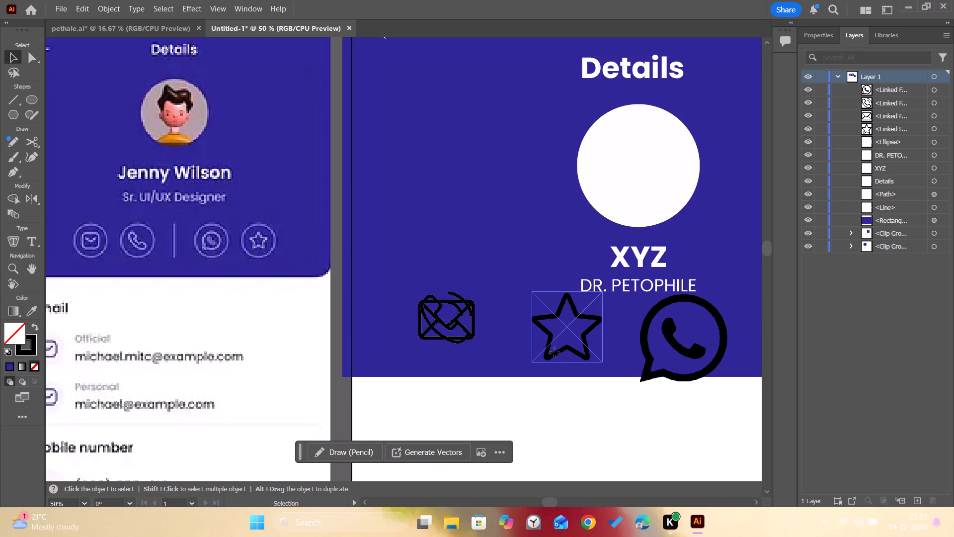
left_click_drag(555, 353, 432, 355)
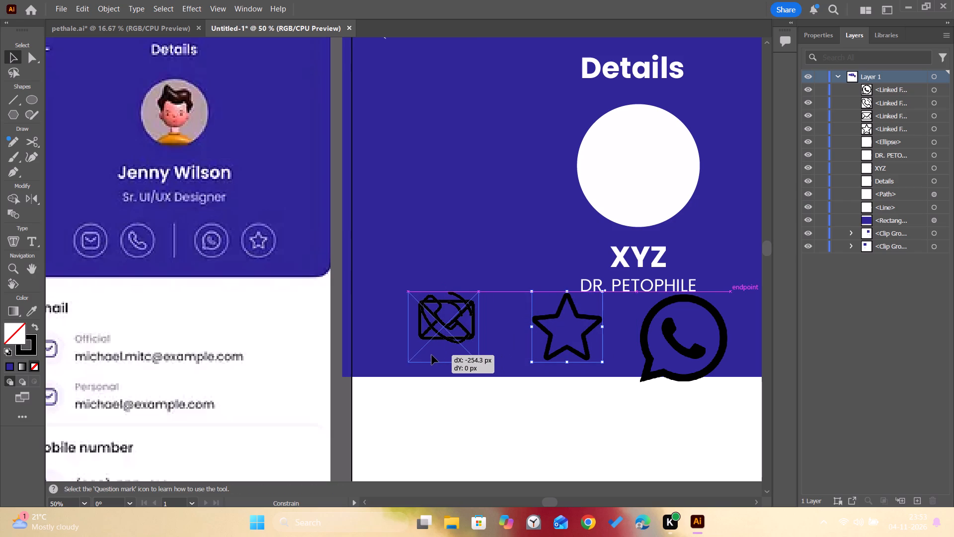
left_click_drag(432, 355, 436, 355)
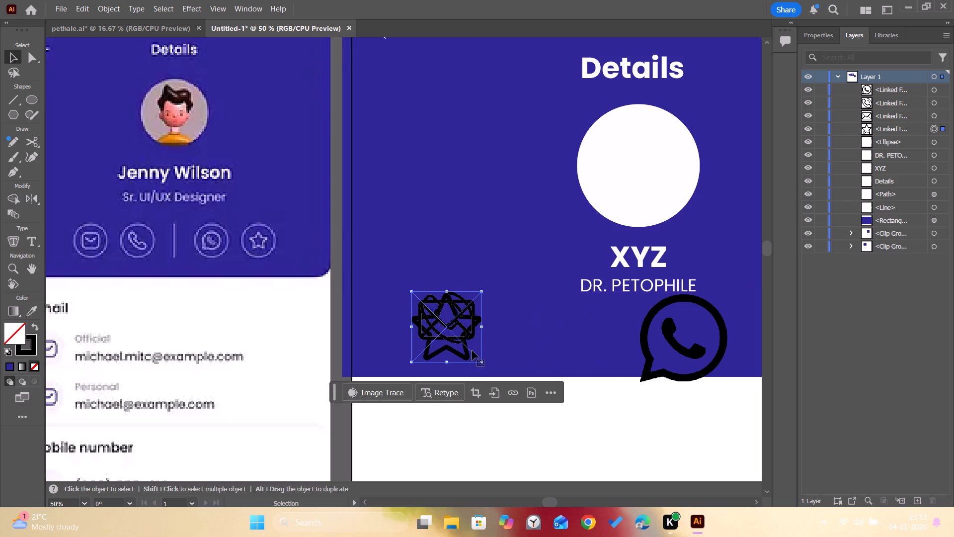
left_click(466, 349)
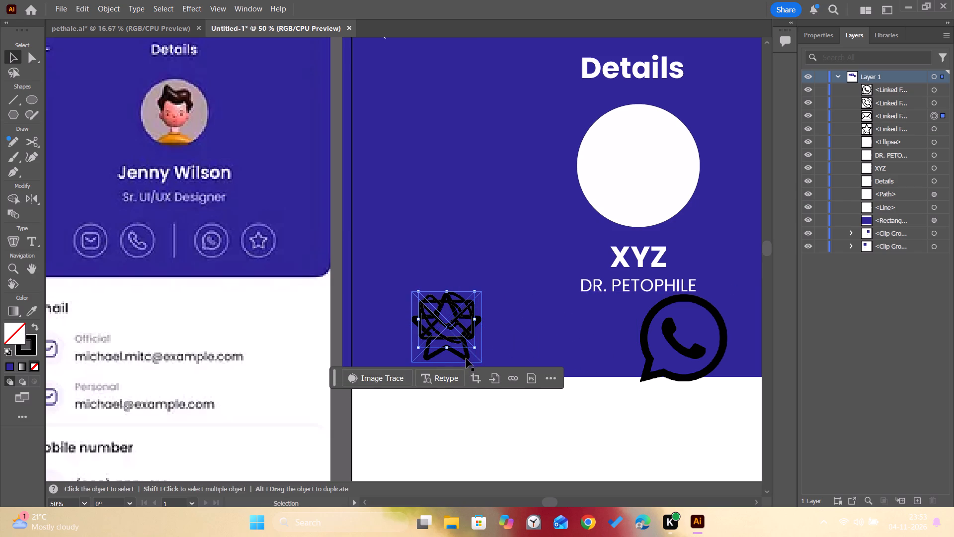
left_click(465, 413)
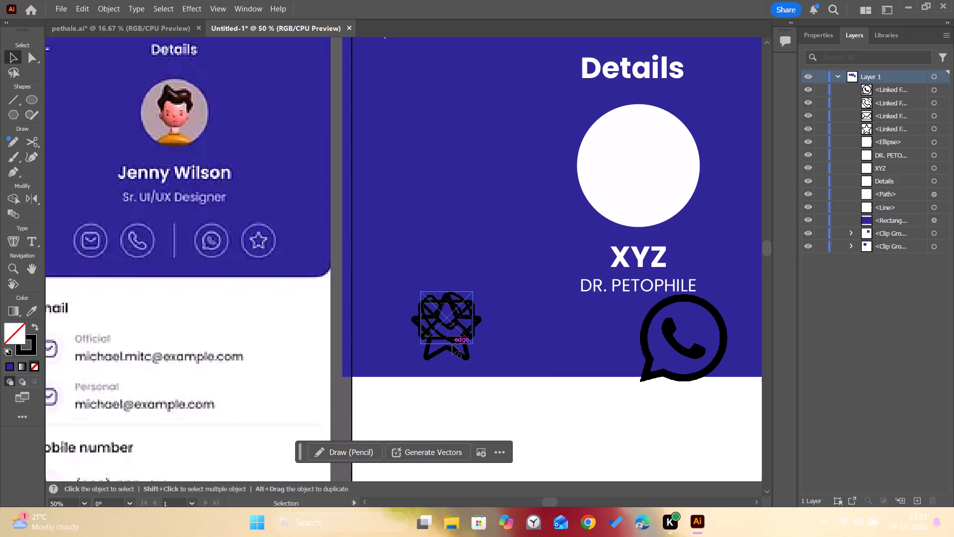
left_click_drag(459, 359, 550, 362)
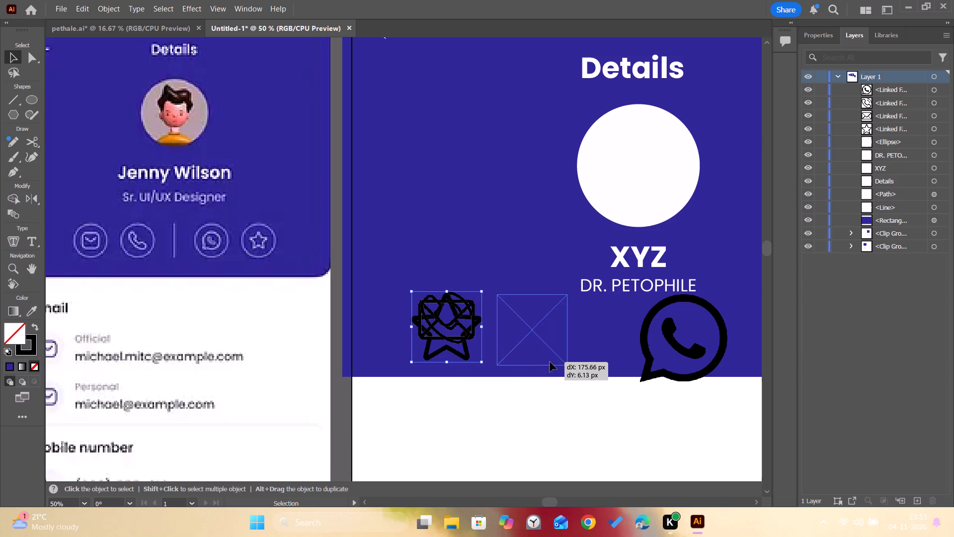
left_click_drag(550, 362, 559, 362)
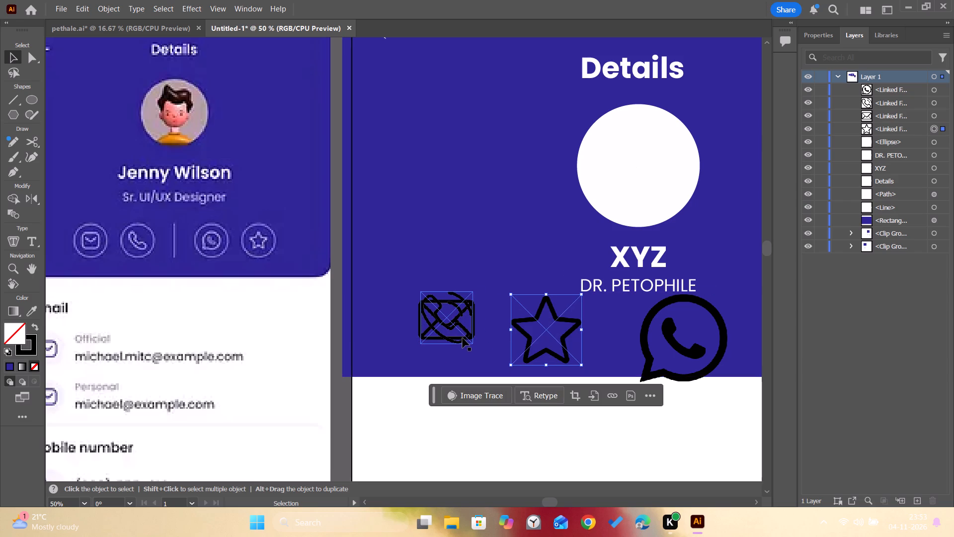
Centre the mail icon over the phone icon near the blue header's left edge and scale it down proportionally to the phone's size.
left_click_drag(461, 338, 412, 336)
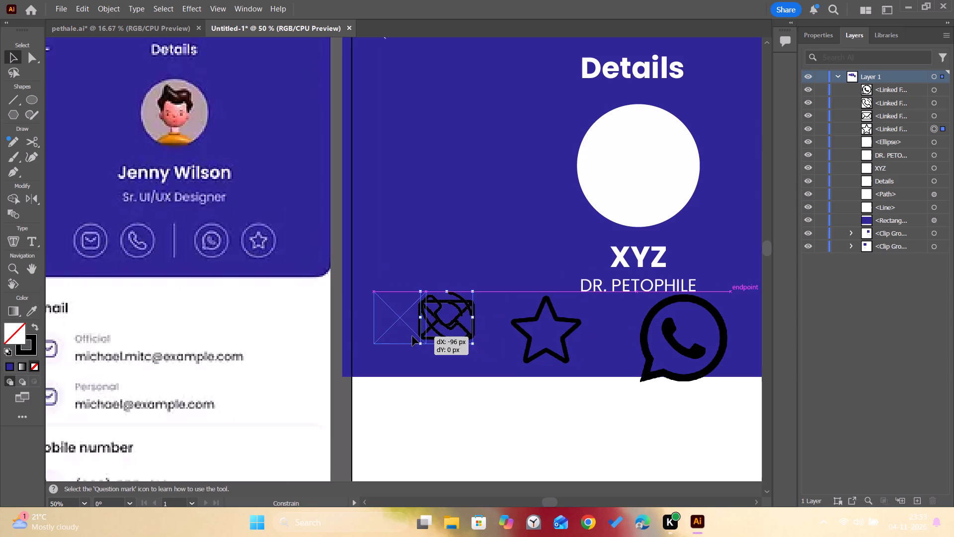
left_click_drag(412, 336, 399, 334)
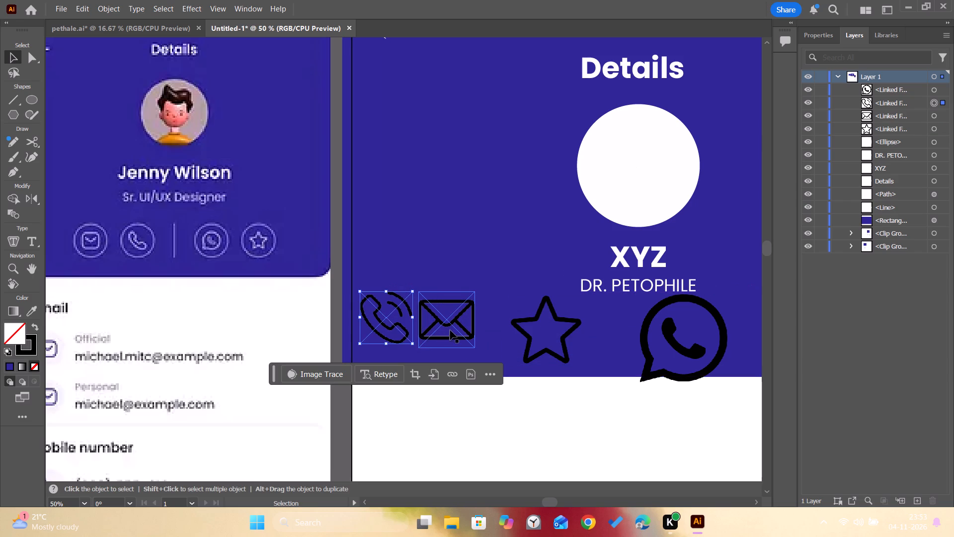
left_click_drag(451, 327, 393, 330)
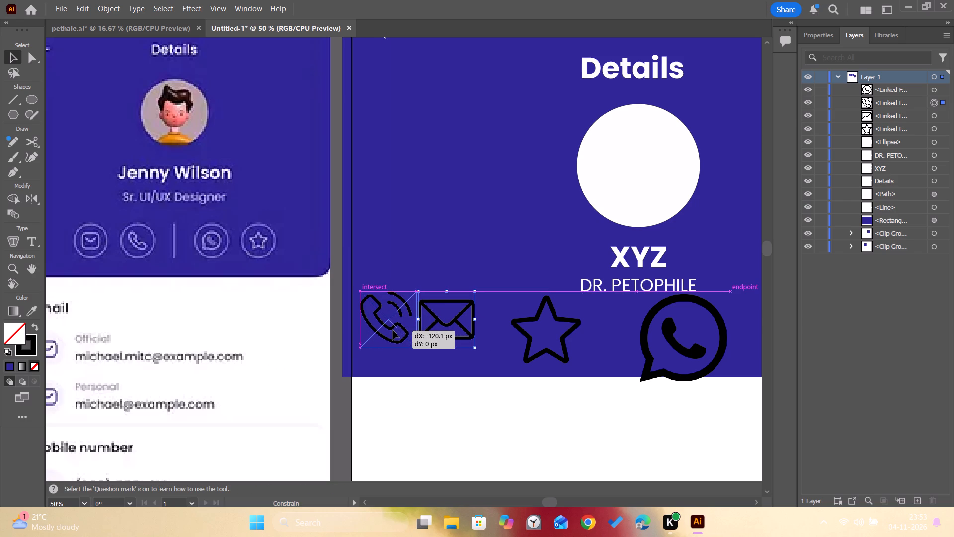
left_click_drag(393, 330, 391, 327)
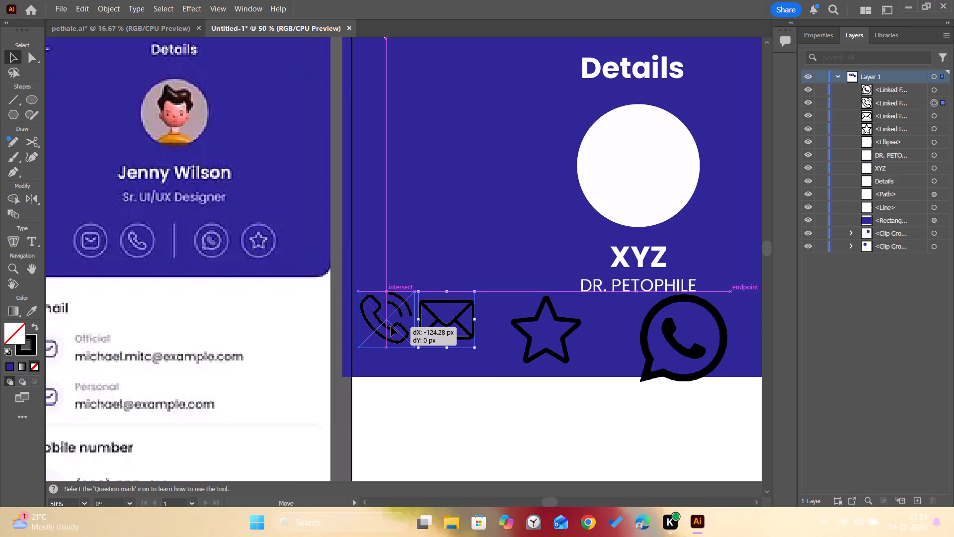
left_click_drag(391, 327, 391, 326)
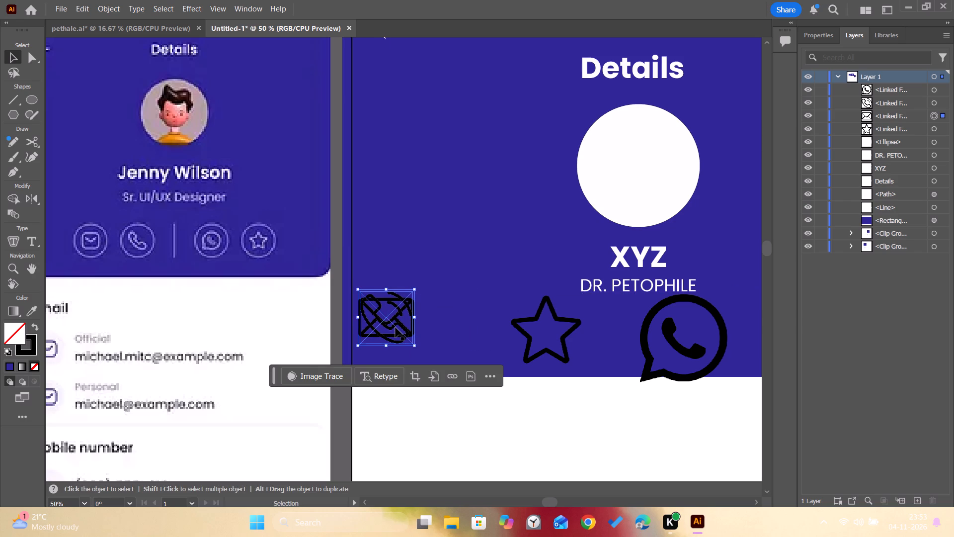
scroll(397, 328, "up", 6, "alt")
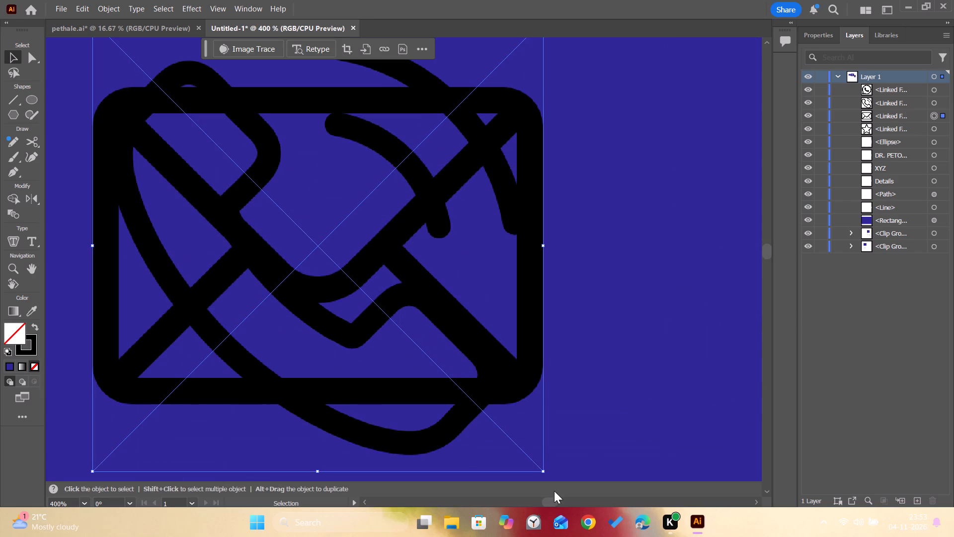
left_click_drag(543, 472, 534, 467)
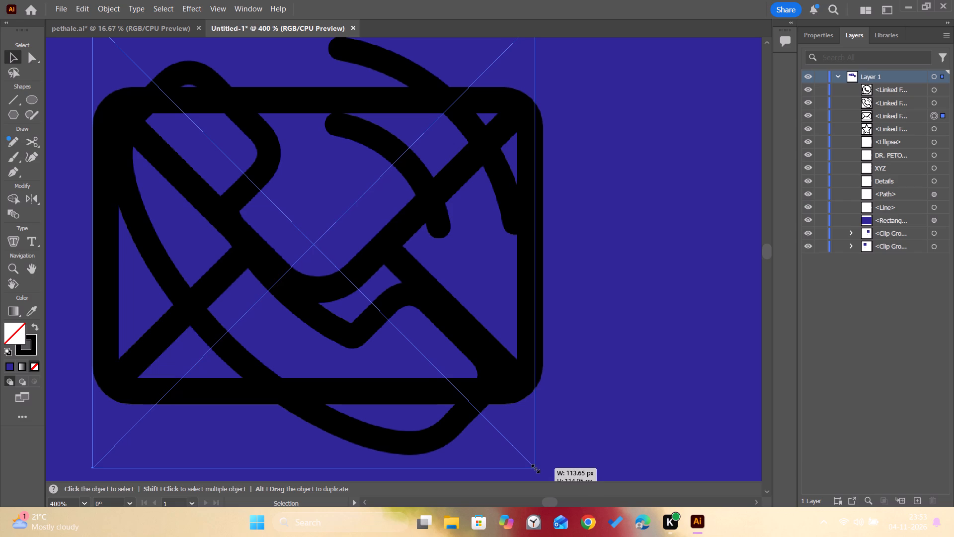
left_click_drag(534, 467, 528, 463)
Centre the star icon over the stacked mail and phone icons and scale it down from its centre to match their size.
scroll(561, 394, "down", 4, "alt")
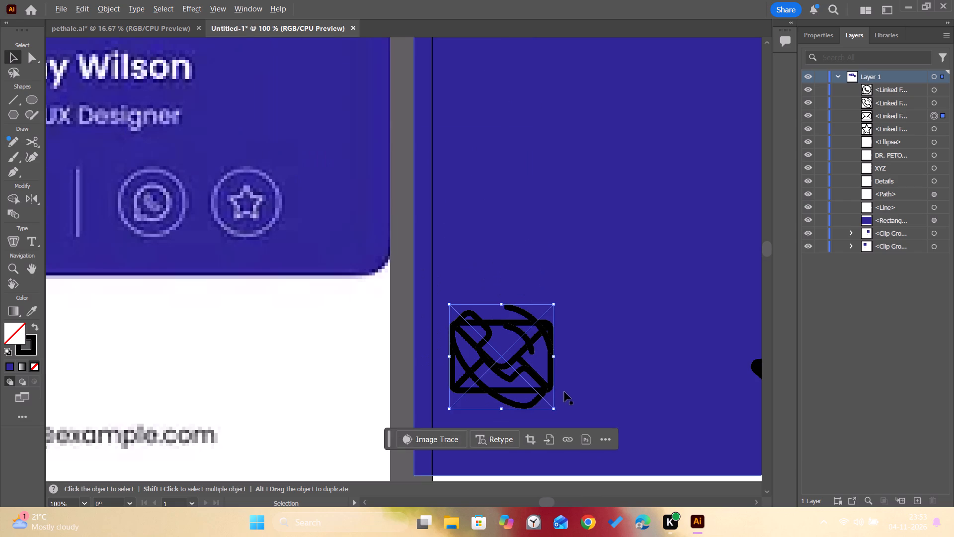
key("space")
key("space")
key("space")
key("space")
key("space")
key("space")
key("space")
key("space")
key("space")
key("space")
key("space")
key("space")
key("space")
key("space")
key("space")
key("space")
key("space")
key("space")
left_click_drag(601, 387, 494, 326)
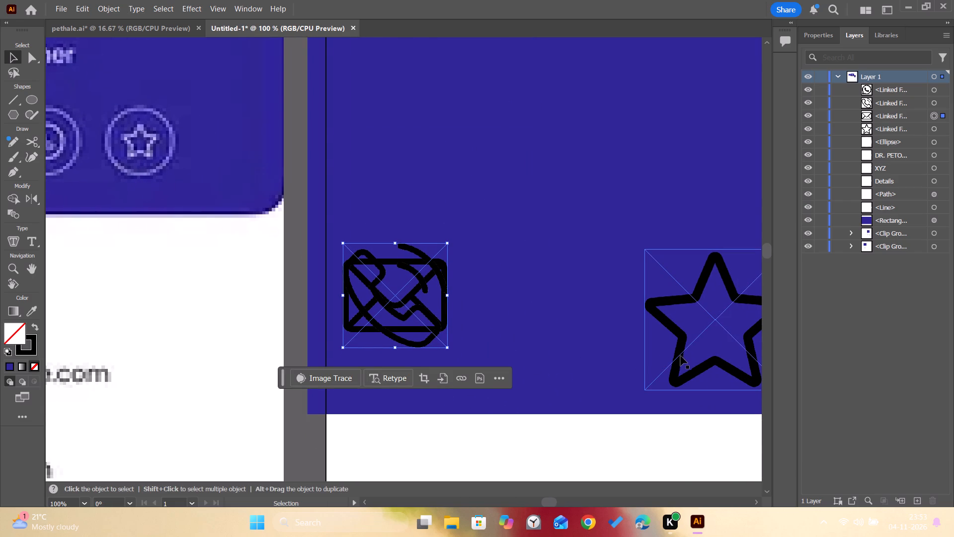
left_click_drag(680, 356, 404, 358)
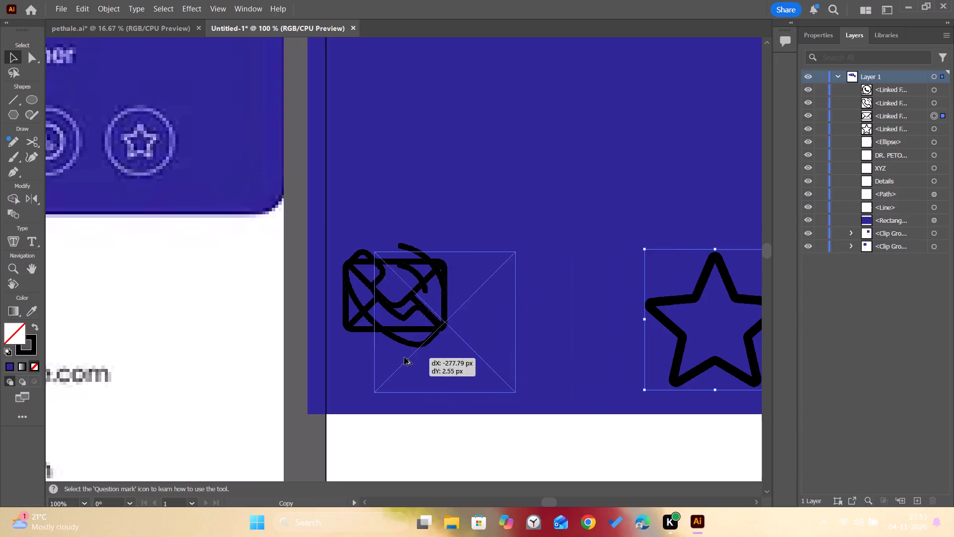
left_click_drag(404, 358, 360, 336)
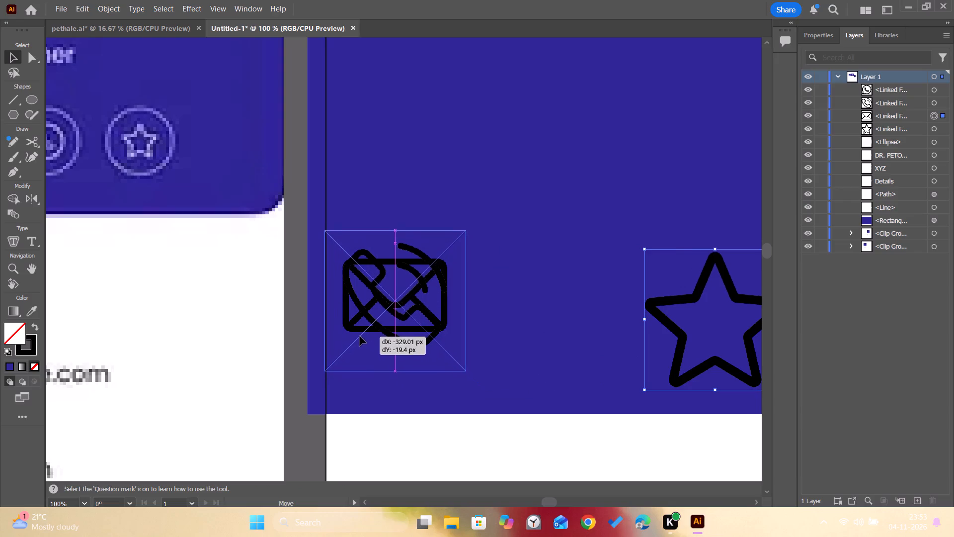
left_click_drag(360, 336, 360, 330)
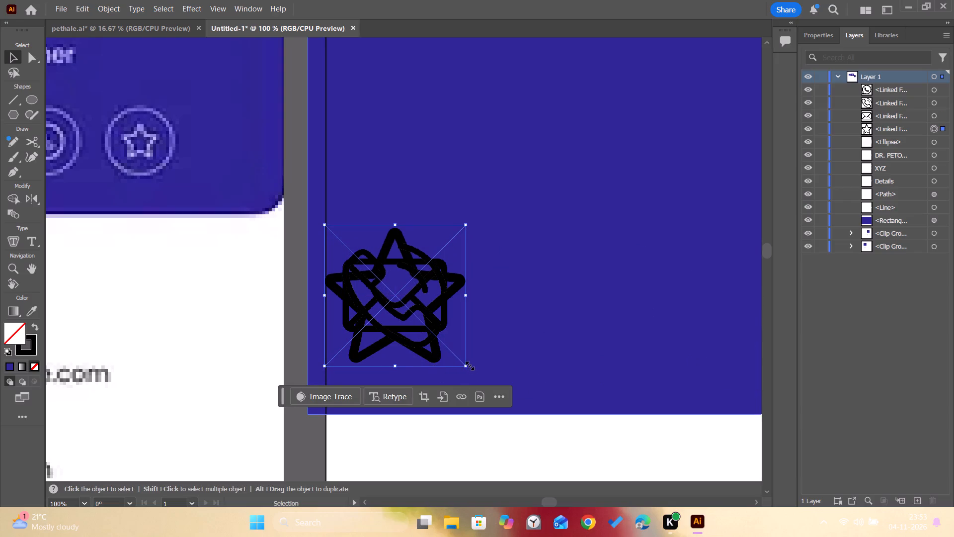
left_click_drag(466, 366, 450, 354)
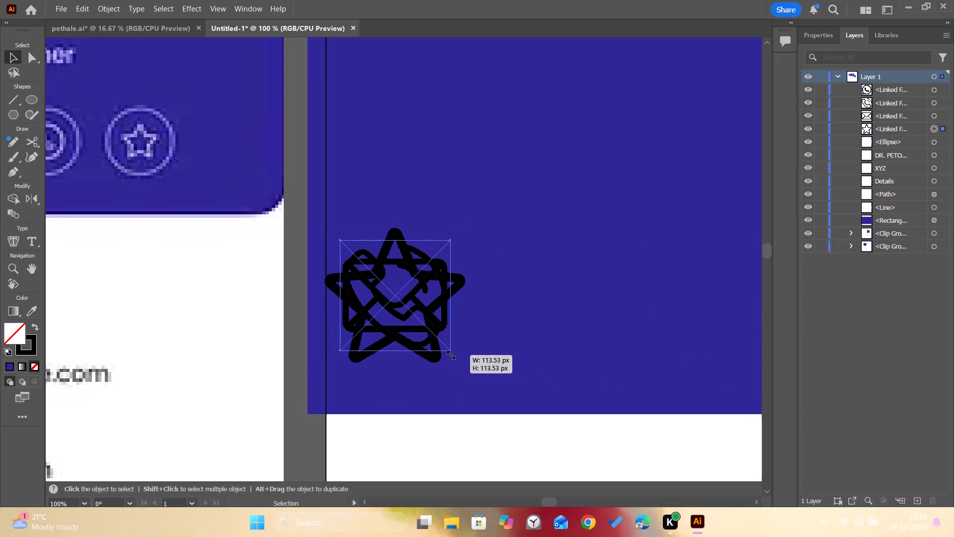
left_click_drag(450, 354, 448, 353)
Centre the WhatsApp icon over the other three stacked icons, scale it down from its centre to match their size, and deselect it.
scroll(508, 343, "down", 3, "alt")
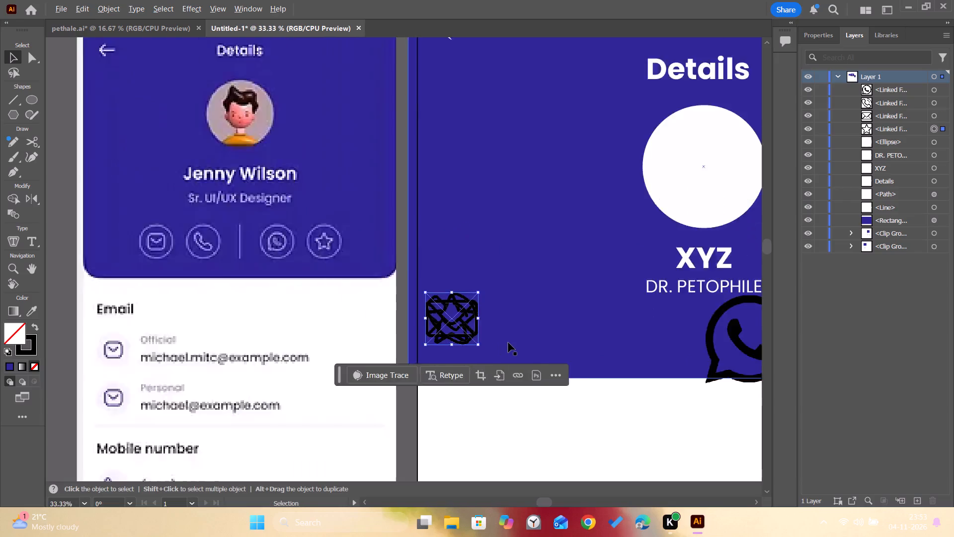
left_click_drag(643, 329, 439, 314)
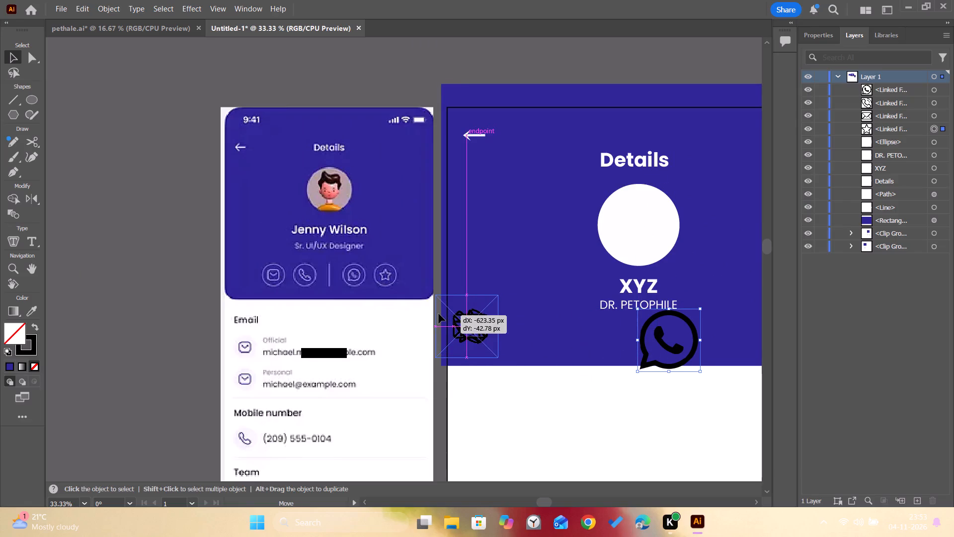
left_click_drag(439, 314, 445, 314)
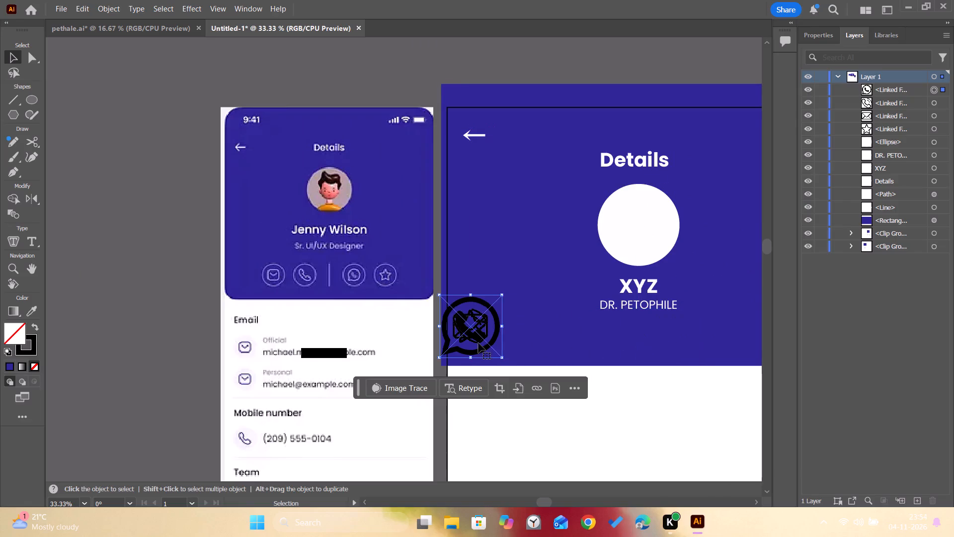
scroll(479, 339, "up", 3, "alt")
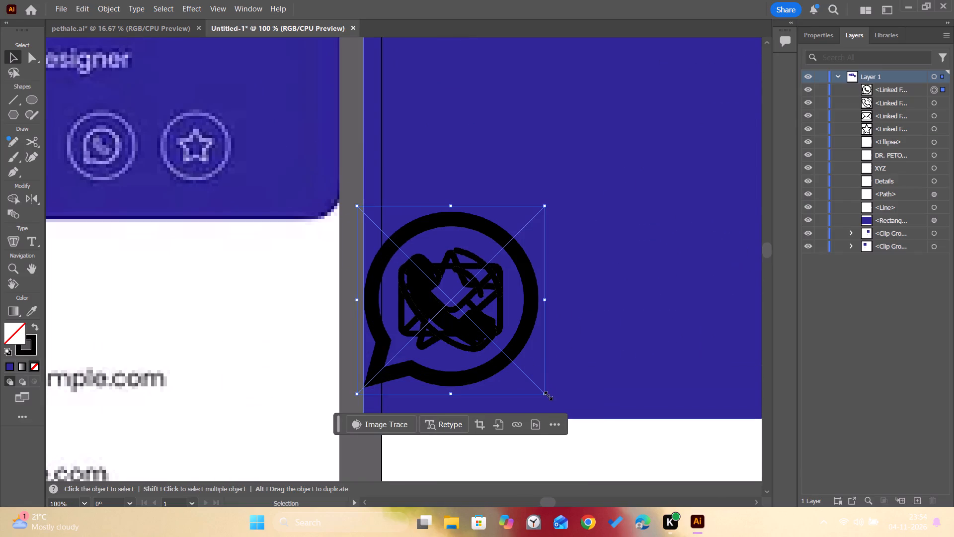
left_click_drag(547, 394, 514, 360, "alt")
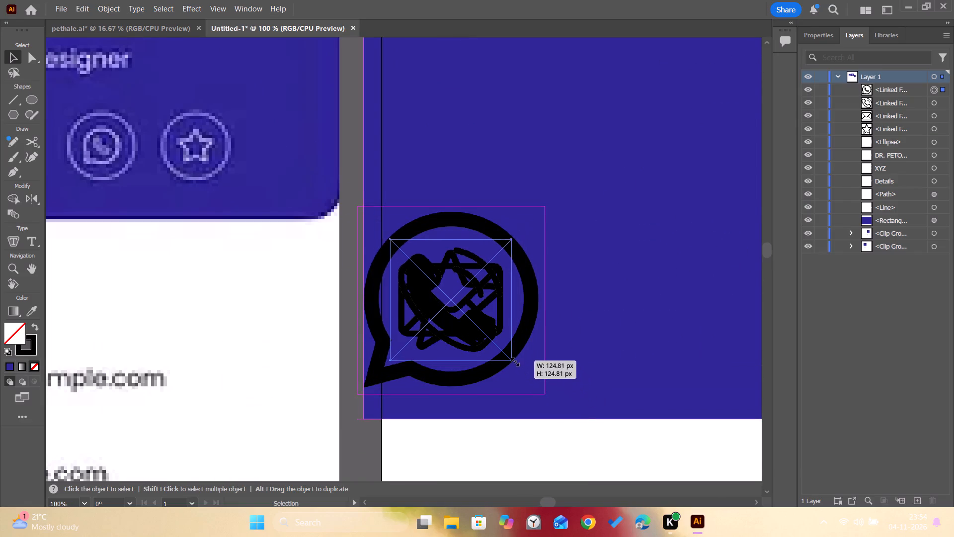
left_click_drag(514, 360, 507, 351, "alt")
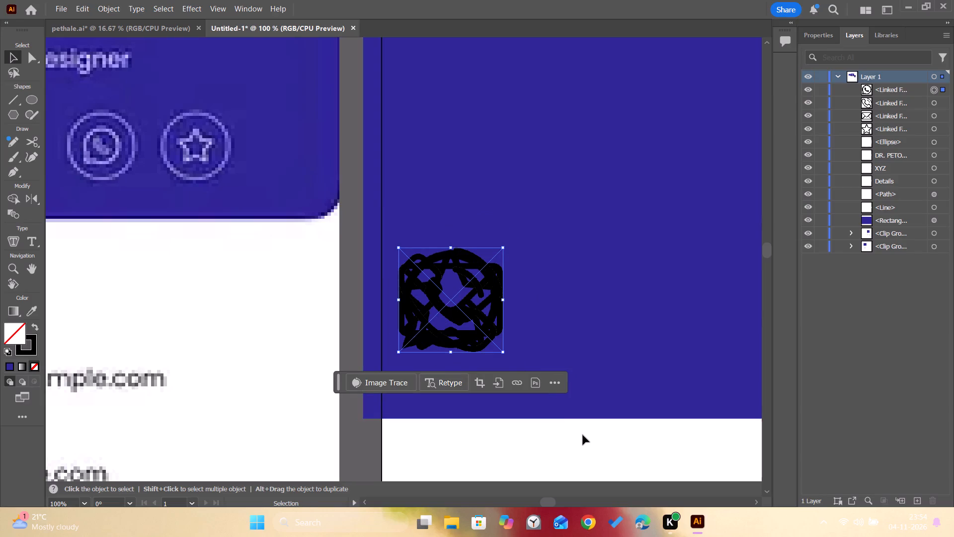
left_click(578, 450)
Select all four stacked icons, move them together onto the white area below the blue header, and deselect them.
scroll(508, 312, "down", 3, "alt")
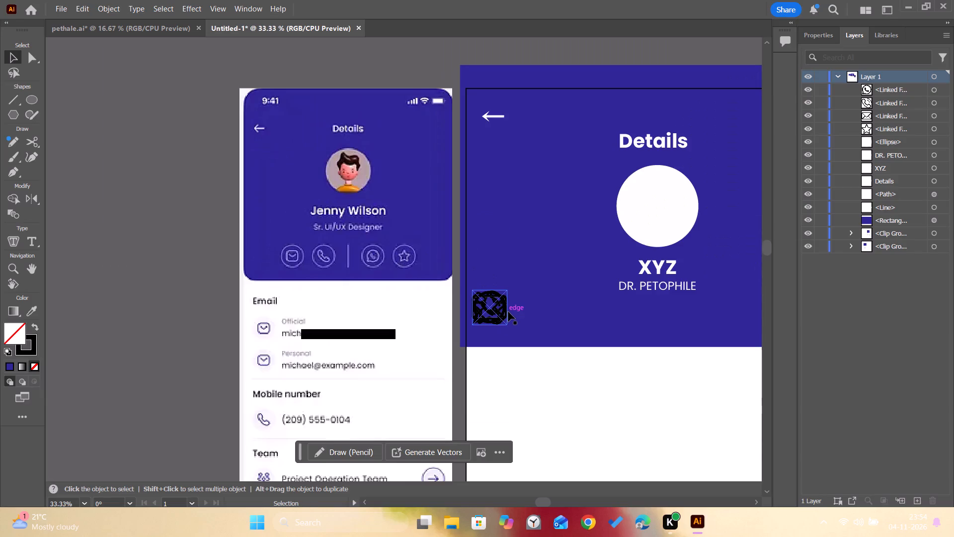
left_click_drag(508, 366, 494, 310)
left_click_drag(494, 310, 480, 283)
left_click(549, 312, "shift")
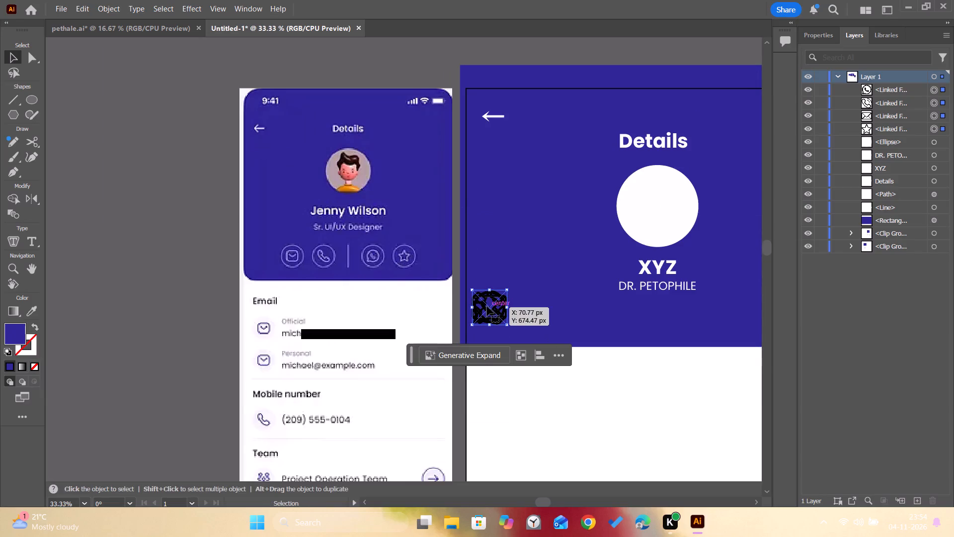
left_click_drag(486, 306, 575, 381)
left_click(619, 398)
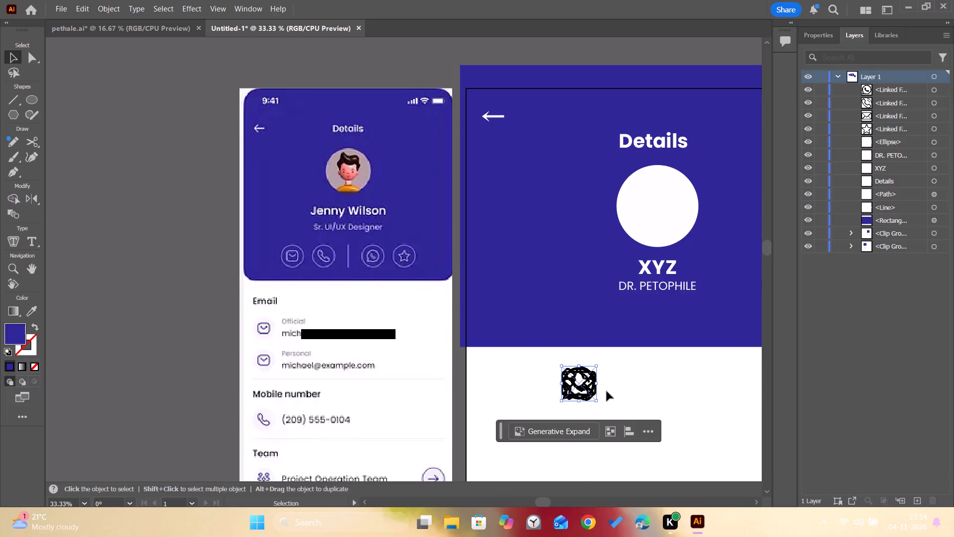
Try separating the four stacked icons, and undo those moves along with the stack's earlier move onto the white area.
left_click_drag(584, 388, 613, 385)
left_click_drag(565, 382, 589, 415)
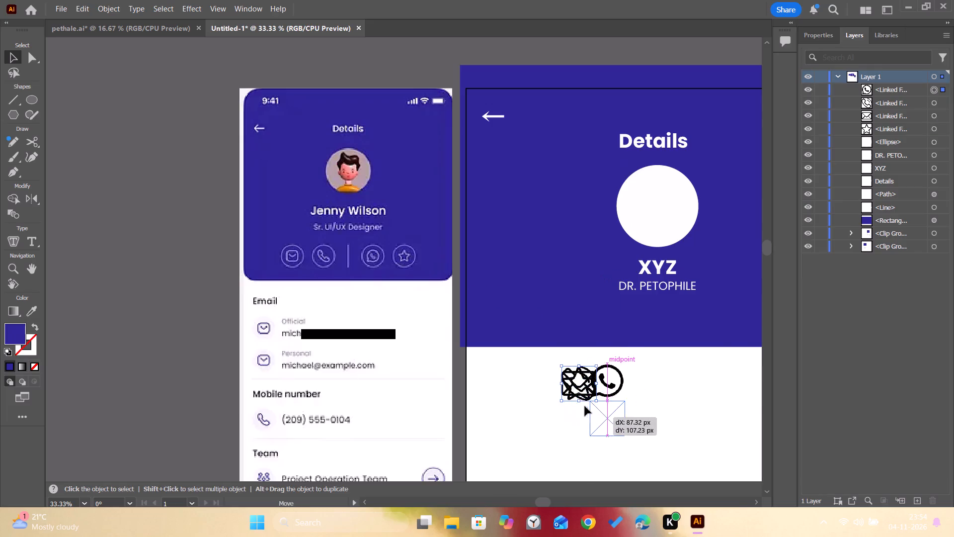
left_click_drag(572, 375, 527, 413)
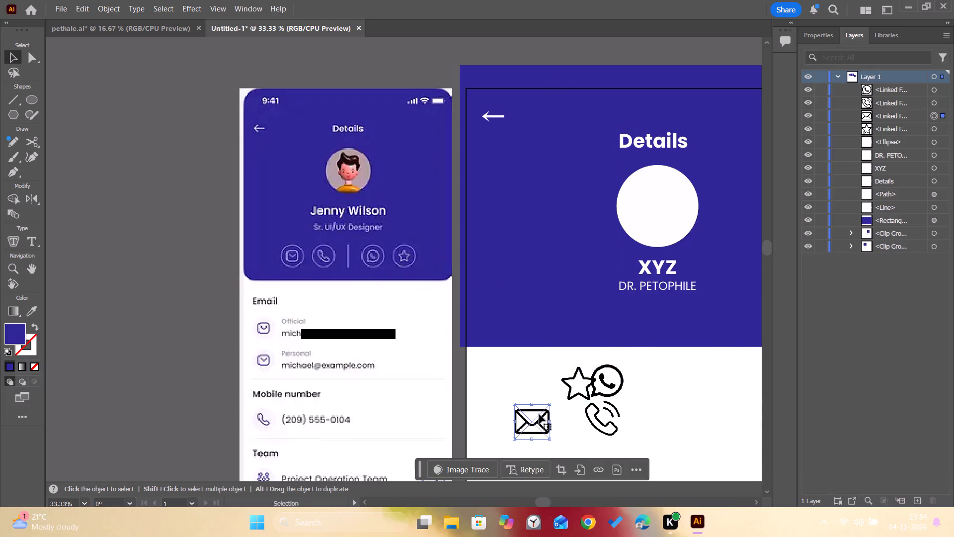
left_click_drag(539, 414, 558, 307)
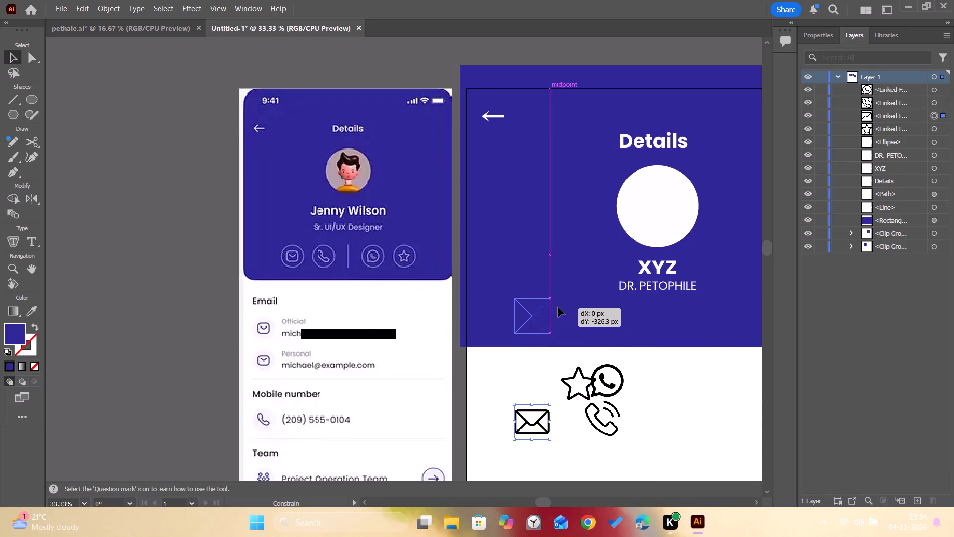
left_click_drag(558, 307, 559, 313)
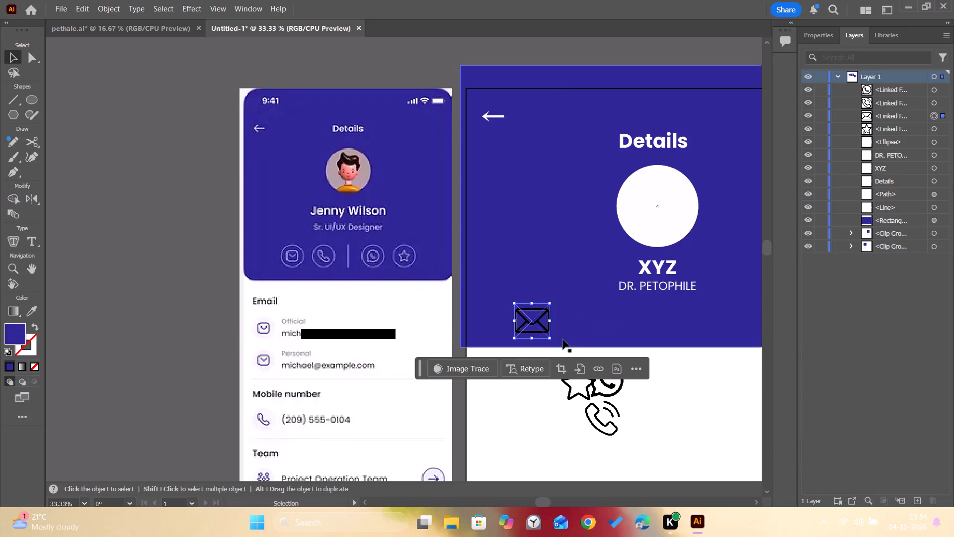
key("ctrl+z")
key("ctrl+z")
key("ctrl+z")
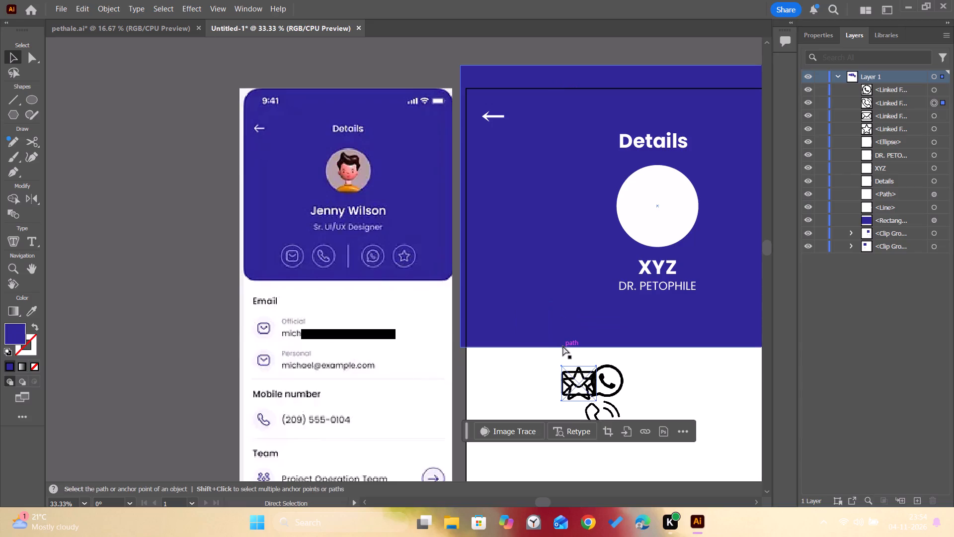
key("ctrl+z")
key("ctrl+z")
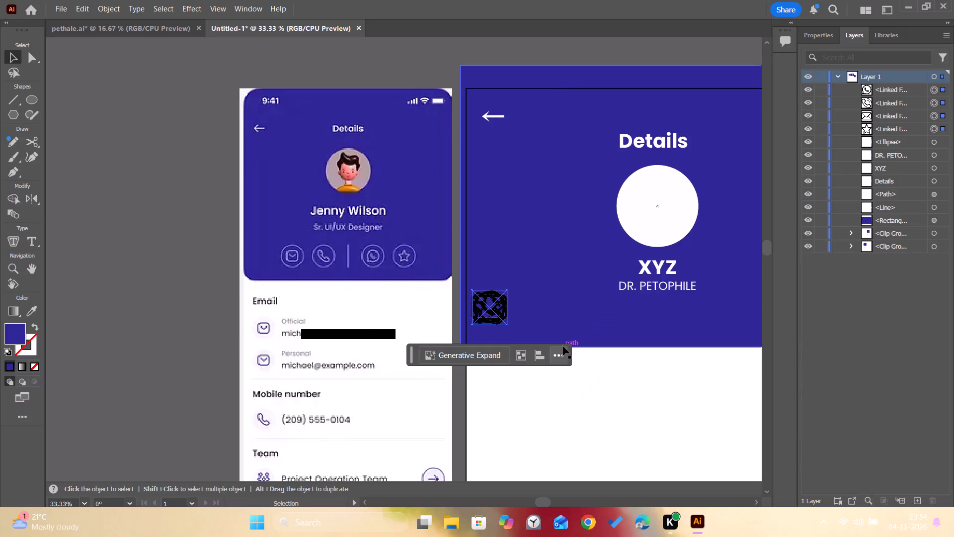
Scale the four stacked icons down together to about 80 px square and centre them over the left reference screen's mail icon.
left_click_drag(506, 324, 500, 317)
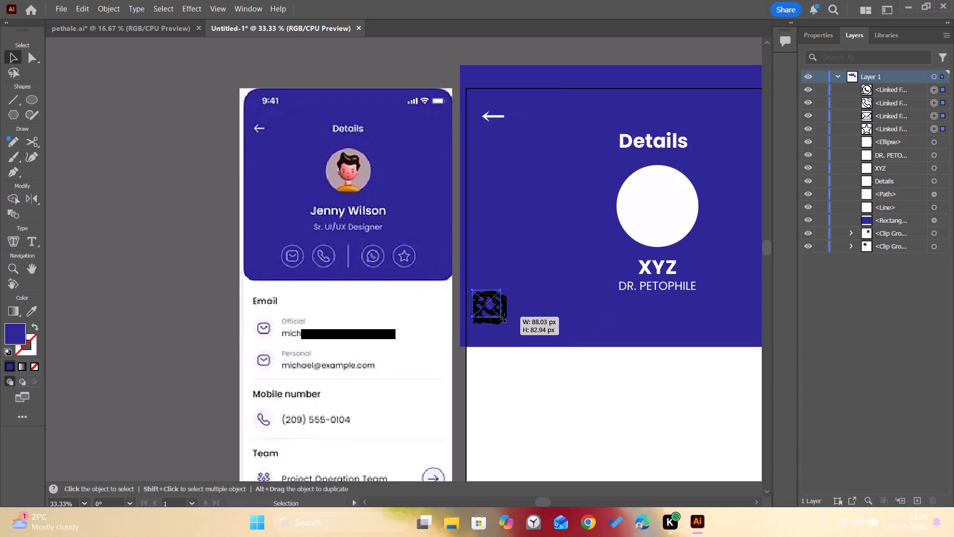
left_click_drag(500, 317, 500, 315)
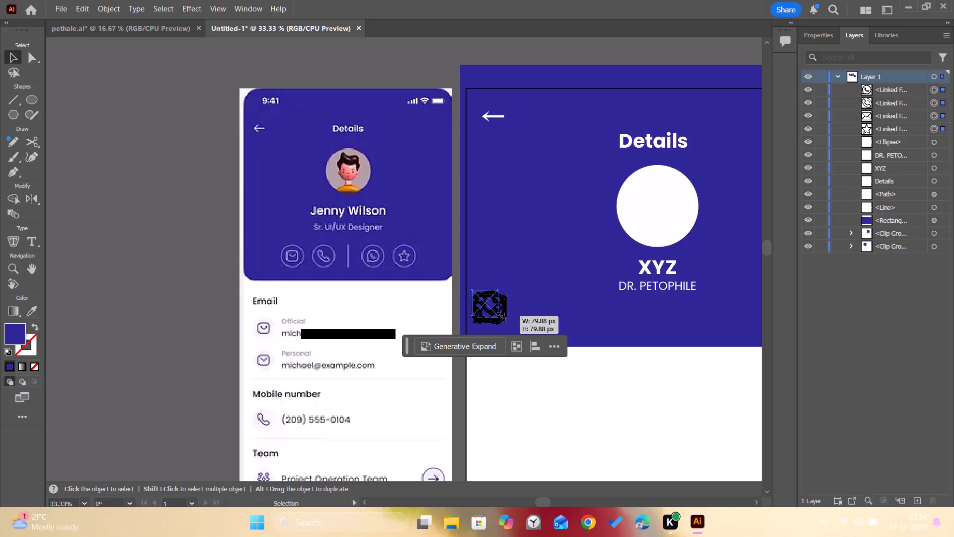
left_click_drag(487, 310, 294, 264)
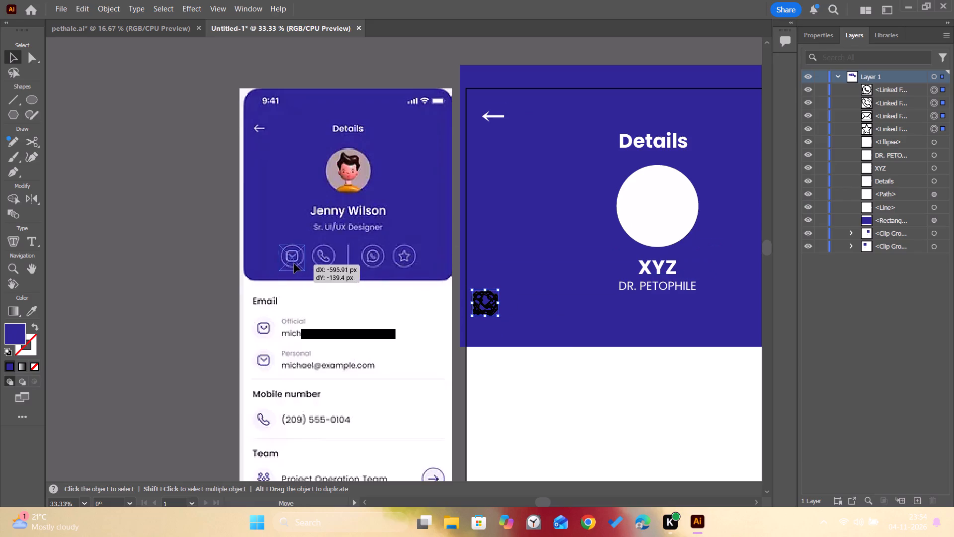
left_click_drag(294, 264, 295, 263)
scroll(288, 259, "up", 5)
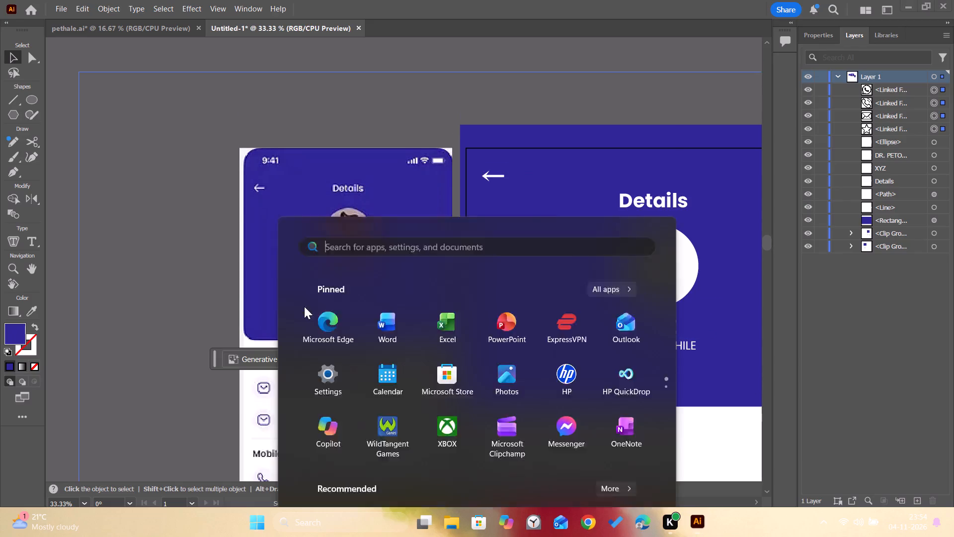
scroll(300, 323, "up", 4, "alt")
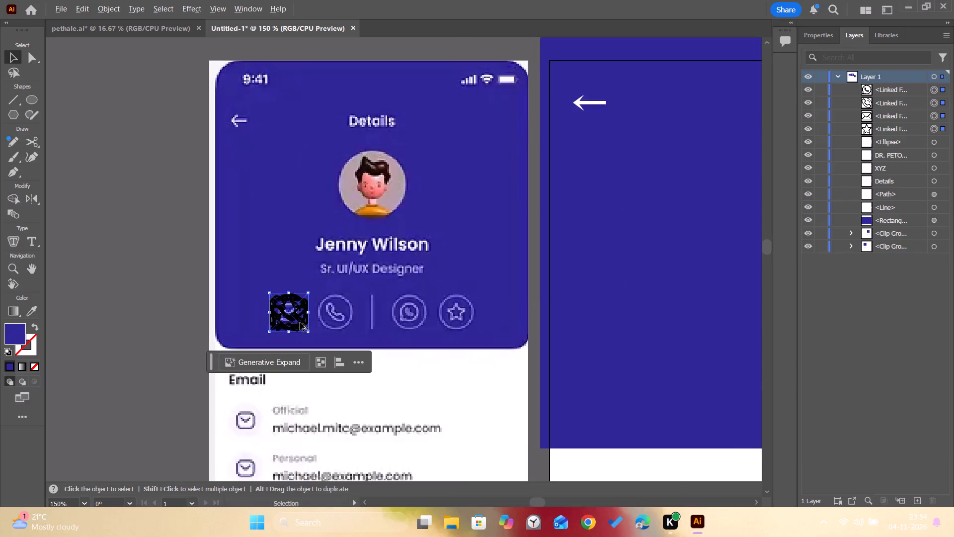
scroll(300, 323, "up", 3, "alt")
key("space")
key("space")
key("space")
key("space")
key("space")
left_click_drag(300, 317, 473, 347)
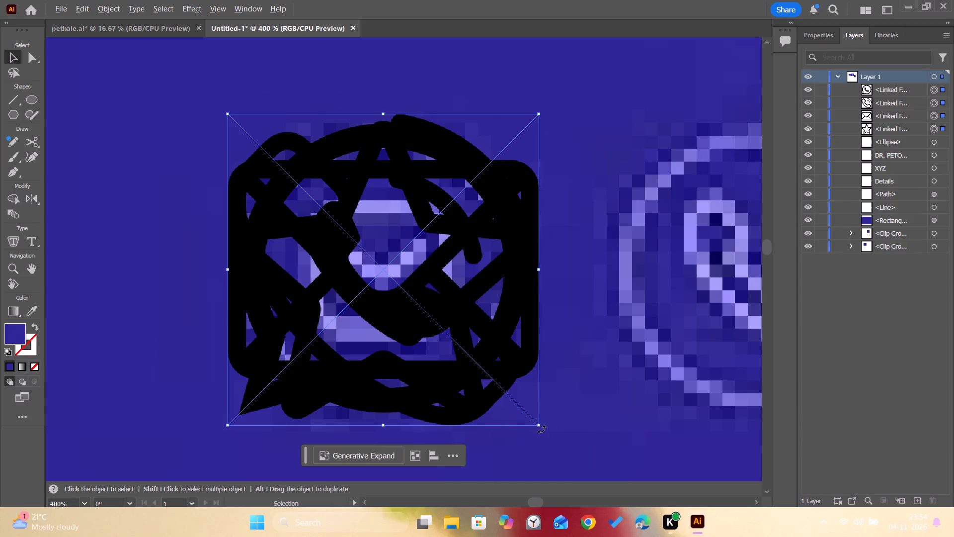
Resize the stacked icons proportionally from their centre to about 91 px square, slightly larger than the reference icon's circle.
left_click_drag(539, 426, 442, 349, "alt")
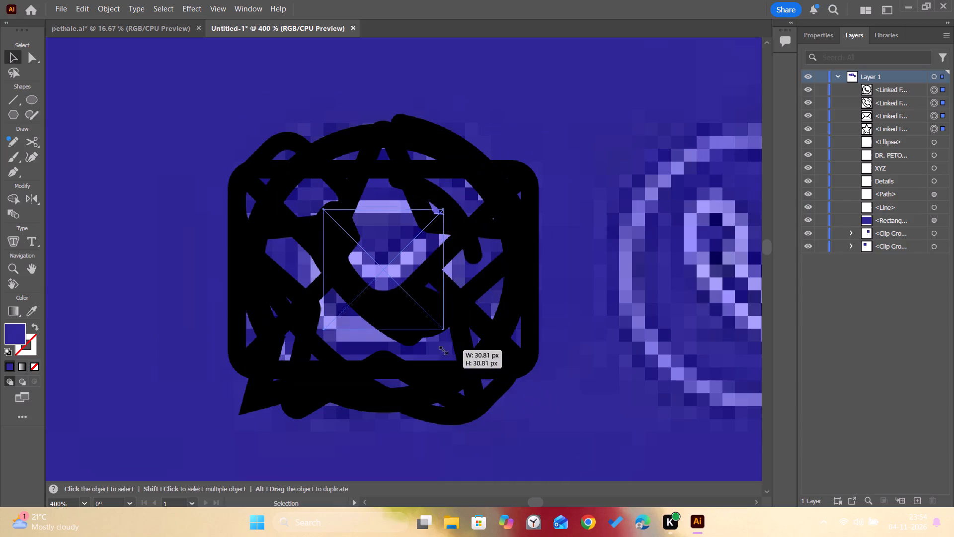
left_click_drag(442, 349, 442, 349, "alt")
left_click_drag(441, 330, 479, 369, "alt")
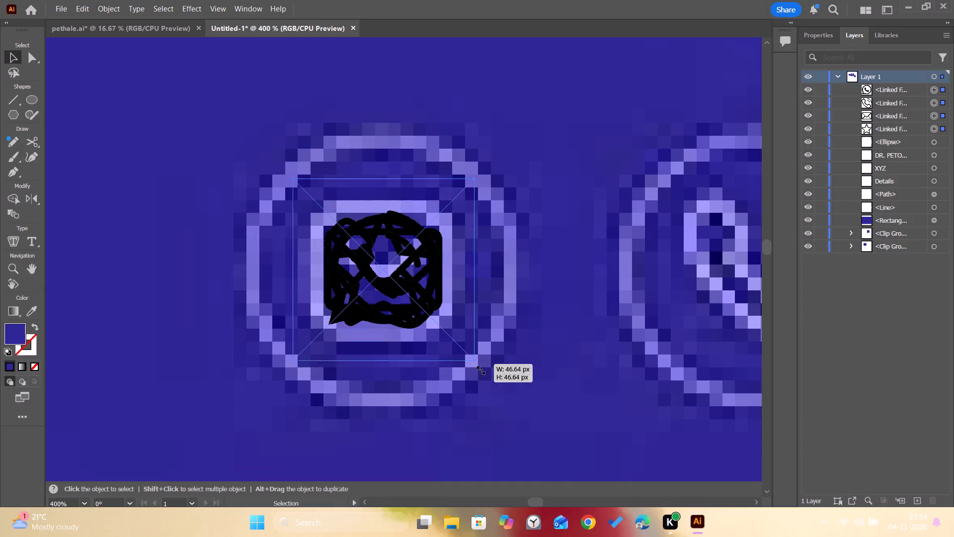
left_click_drag(479, 369, 574, 447, "alt")
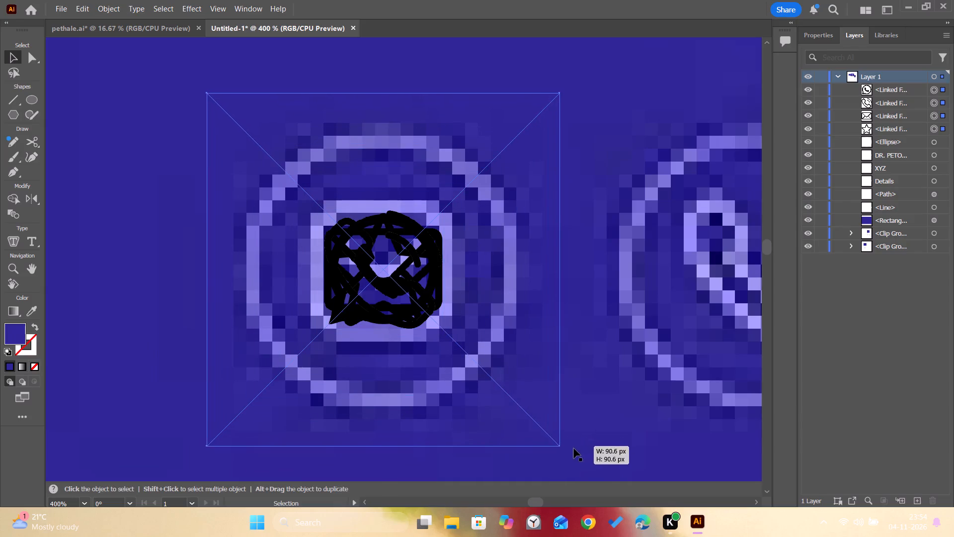
Move the four stacked icons together onto the white area below the blue header and deselect them.
scroll(554, 375, "down", 7, "alt")
key("space")
key("space")
key("space")
key("space")
key("space")
key("space")
key("space")
key("space")
key("space")
key("space")
key("space")
key("space")
key("space")
left_click_drag(639, 385, 574, 375)
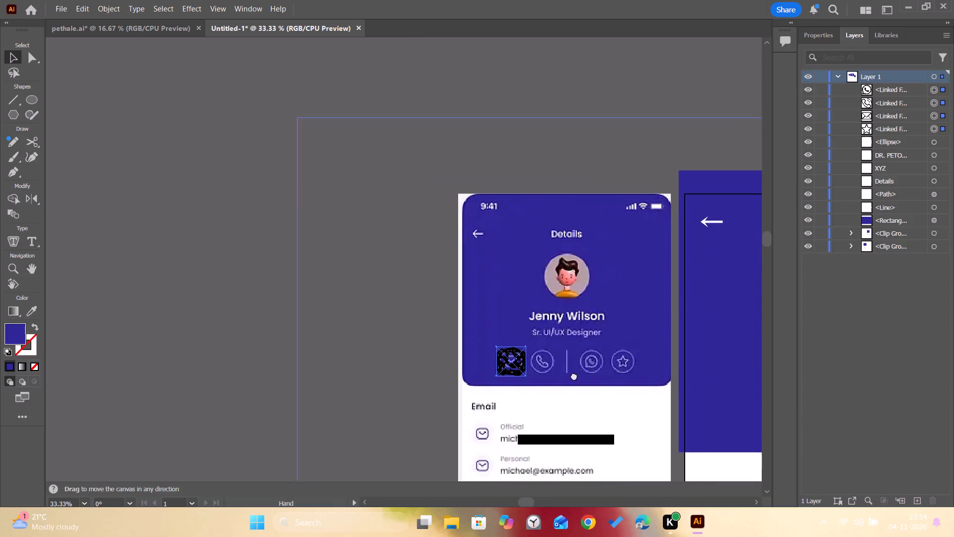
left_click_drag(574, 375, 419, 327)
left_click_drag(323, 308, 621, 463)
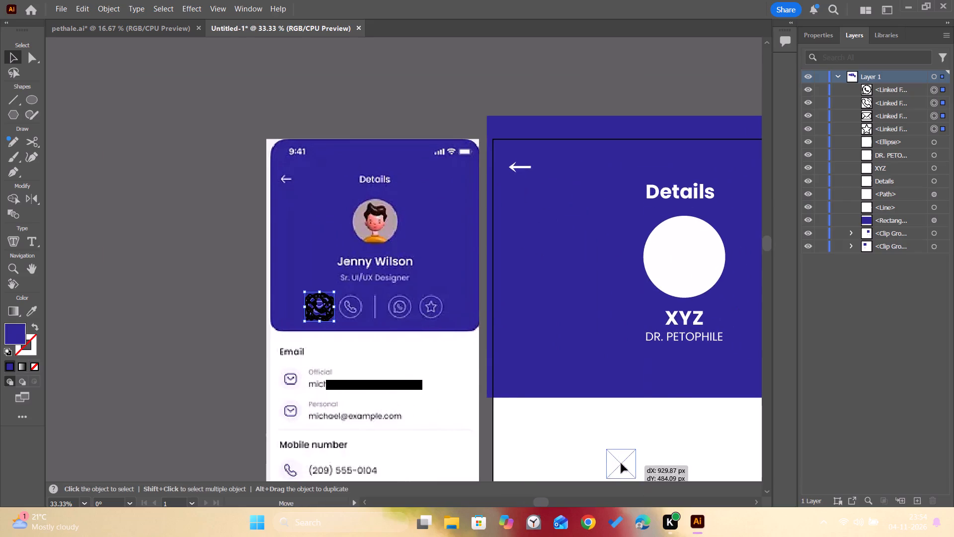
left_click_drag(621, 463, 605, 432)
left_click(680, 457)
Pull the WhatsApp and phone icons away from the stack and delete the extra WhatsApp icon overlapping the header's lower edge.
left_click_drag(599, 432, 659, 426)
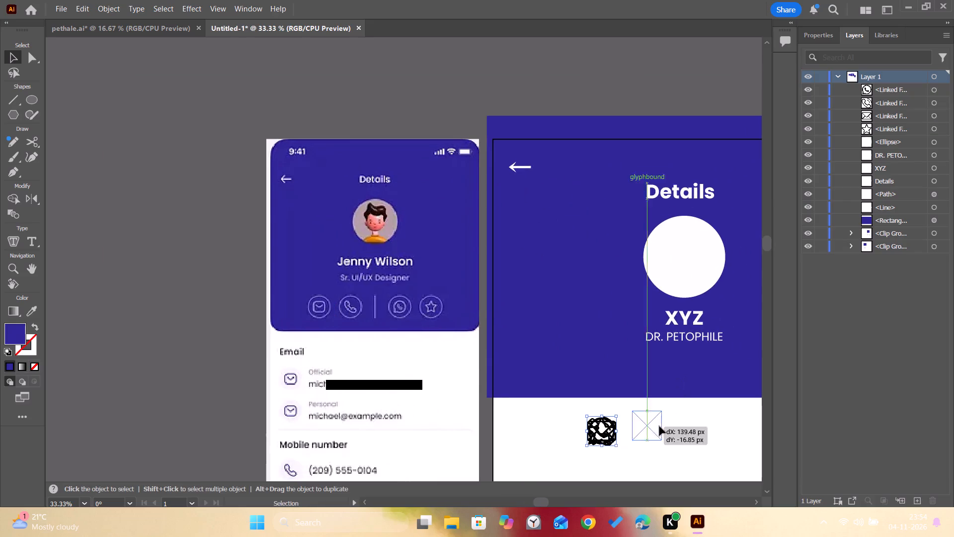
left_click_drag(659, 426, 679, 425)
left_click_drag(607, 430, 662, 393)
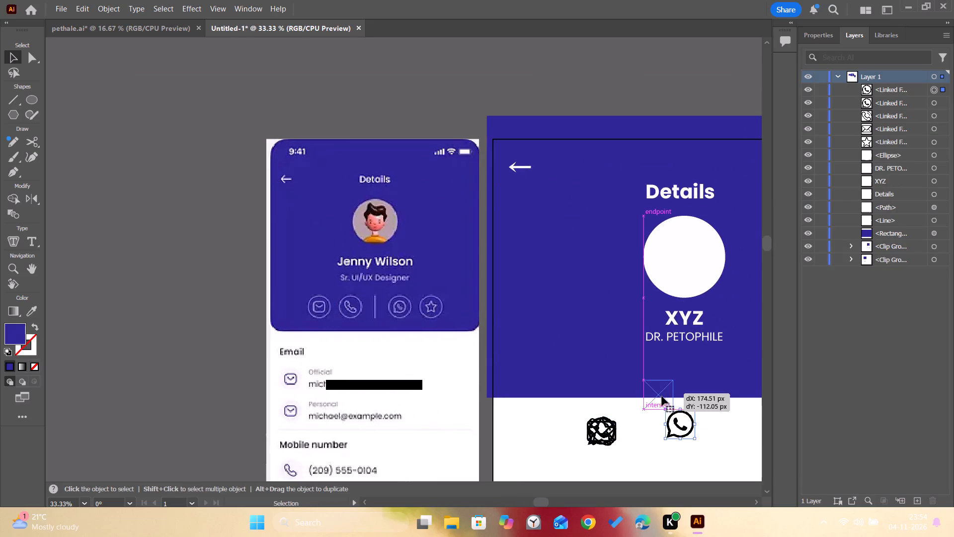
left_click_drag(607, 424, 604, 392)
left_click(657, 389)
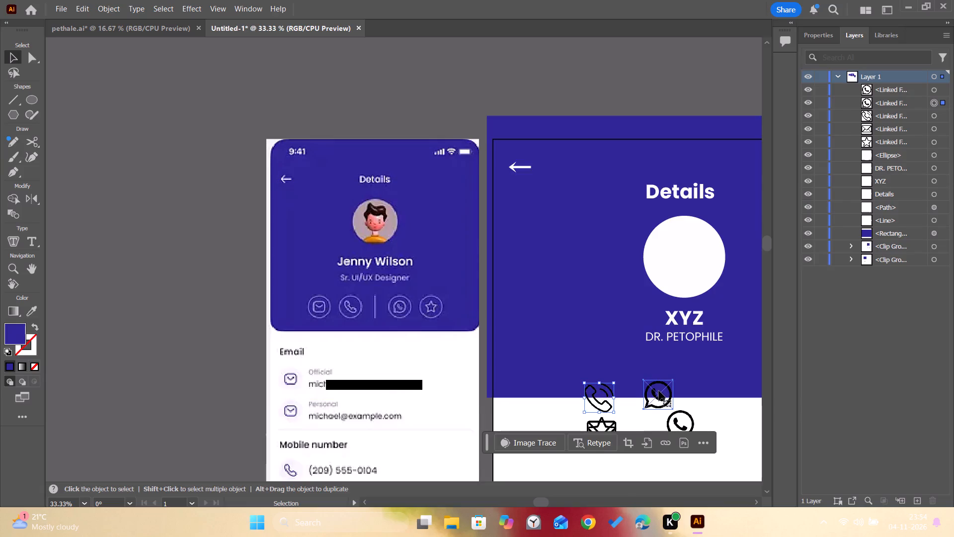
key("Delete")
Place the phone icon on the blue header below DR. PETOPHILE and the mail icon to its left on the same line.
left_click_drag(597, 404, 615, 381)
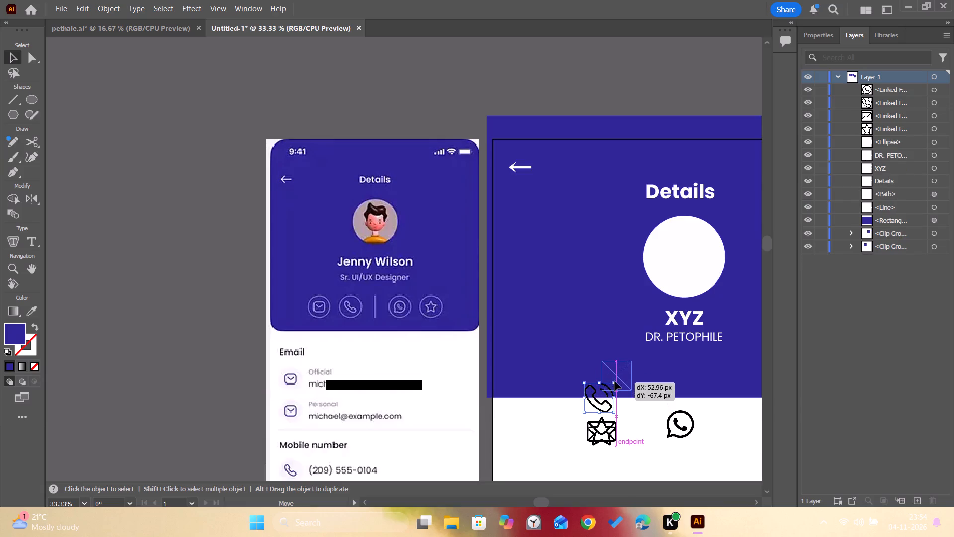
left_click_drag(615, 381, 616, 378)
left_click(634, 456)
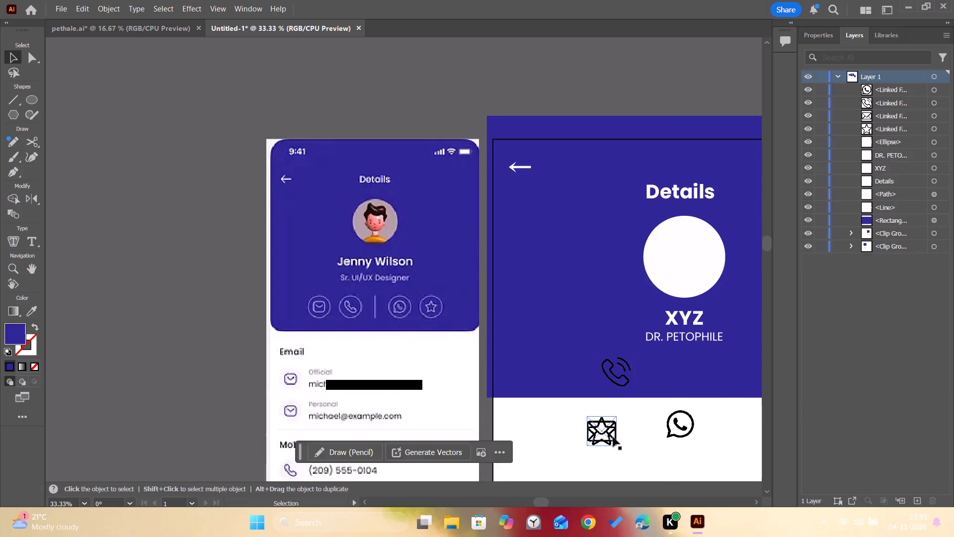
left_click_drag(613, 437, 570, 379)
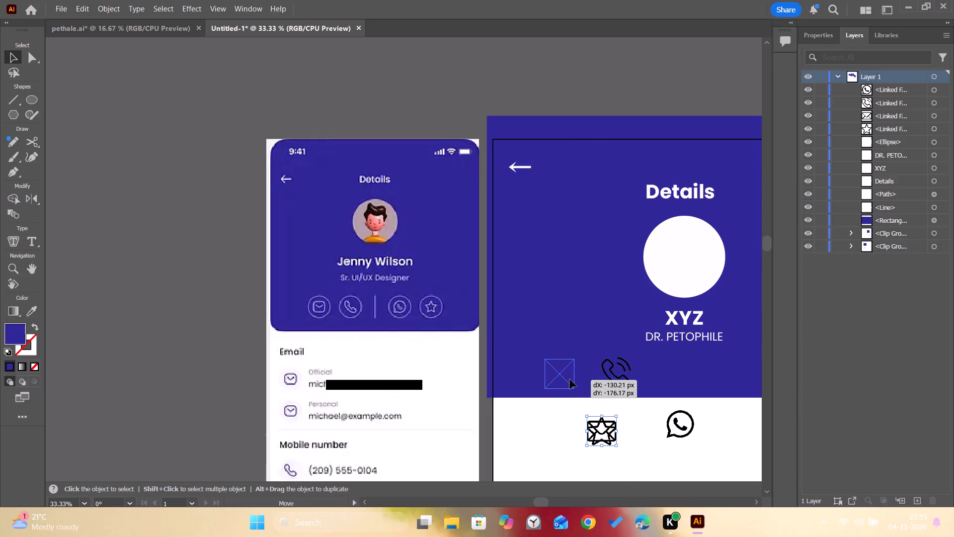
left_click_drag(570, 379, 568, 379)
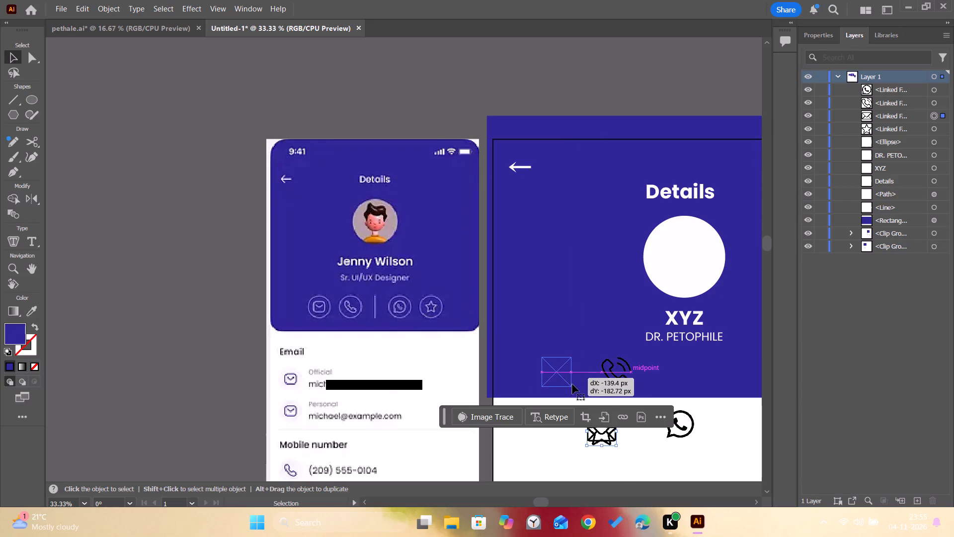
left_click(652, 457)
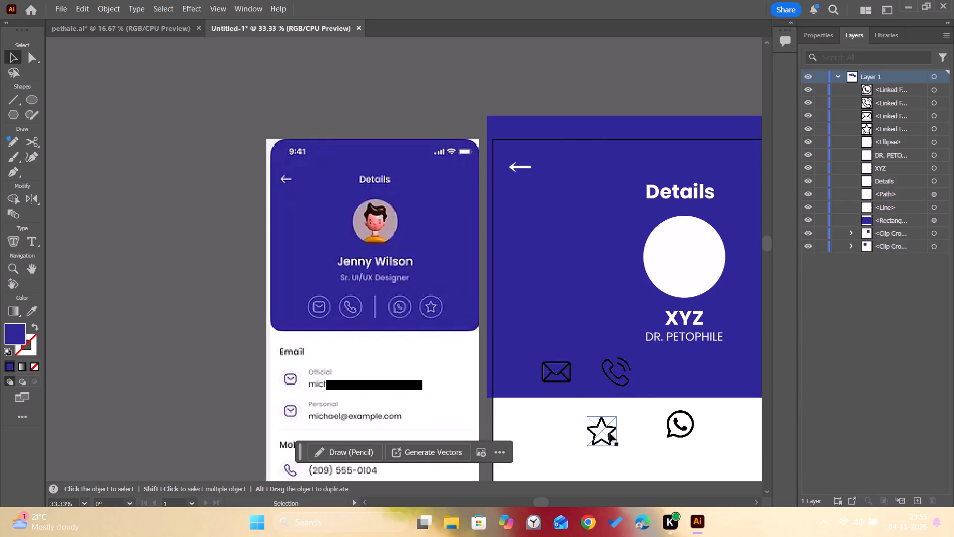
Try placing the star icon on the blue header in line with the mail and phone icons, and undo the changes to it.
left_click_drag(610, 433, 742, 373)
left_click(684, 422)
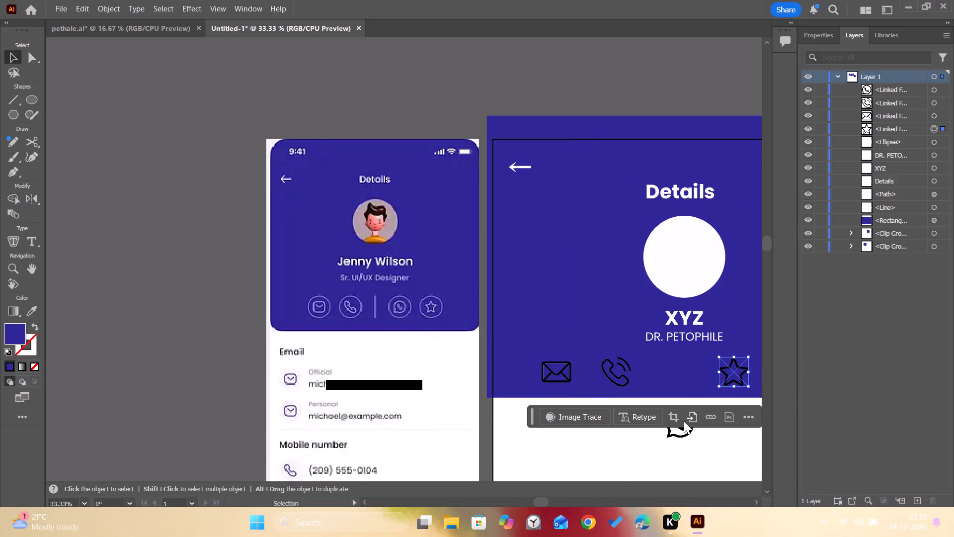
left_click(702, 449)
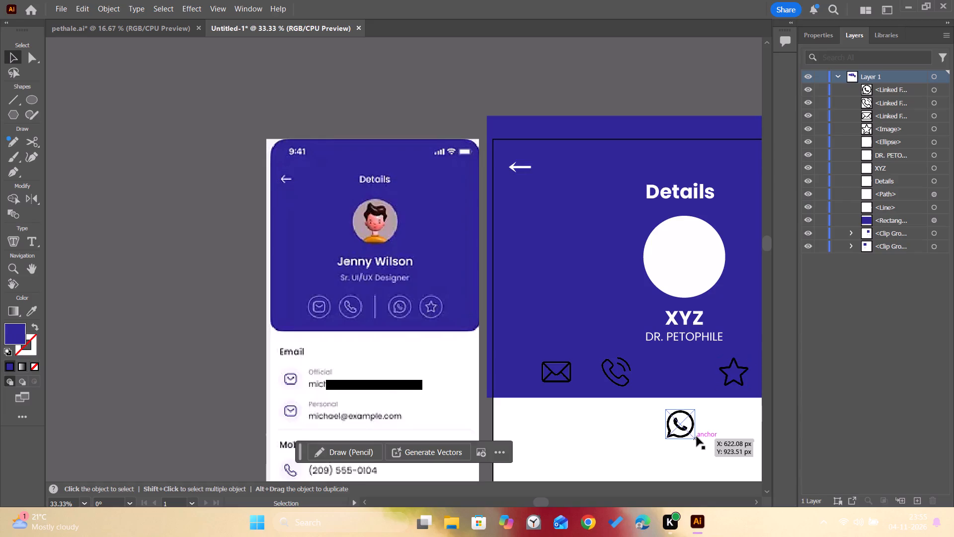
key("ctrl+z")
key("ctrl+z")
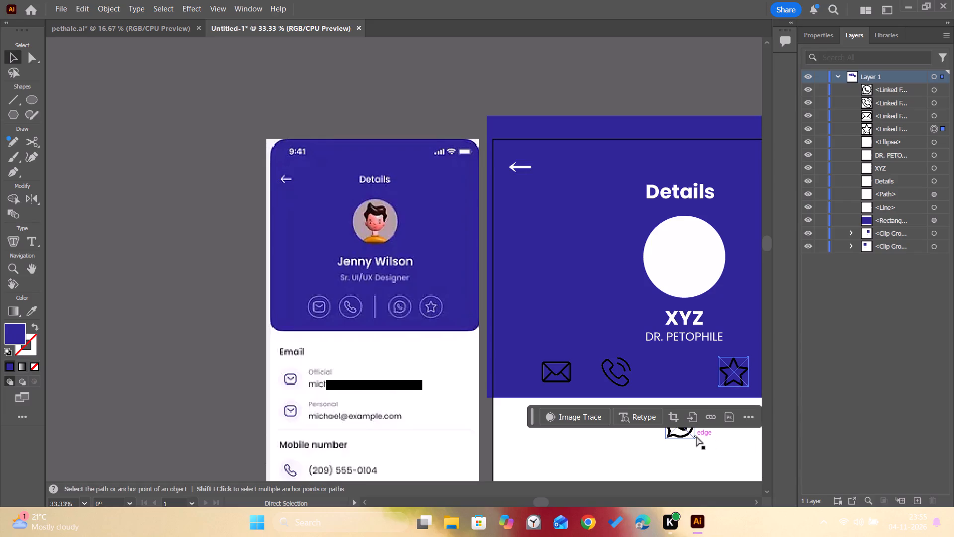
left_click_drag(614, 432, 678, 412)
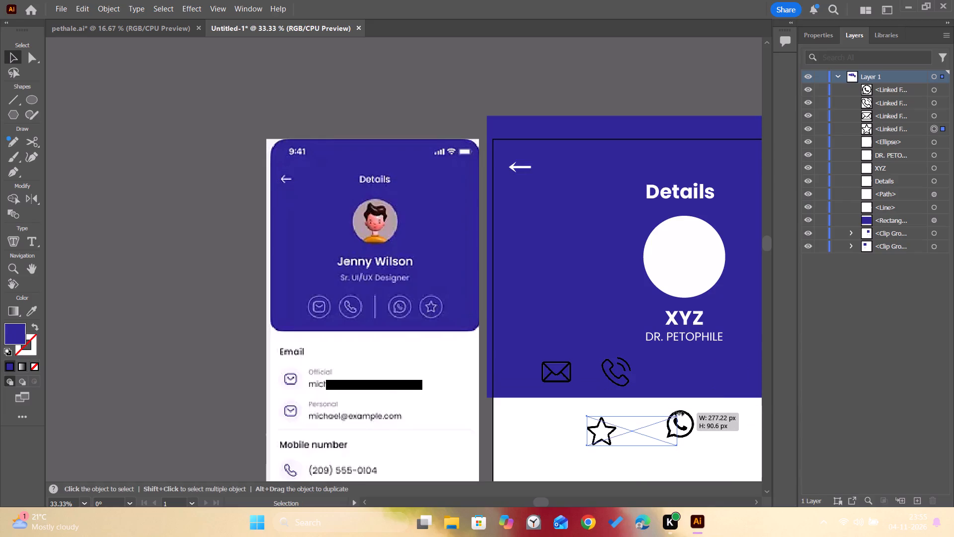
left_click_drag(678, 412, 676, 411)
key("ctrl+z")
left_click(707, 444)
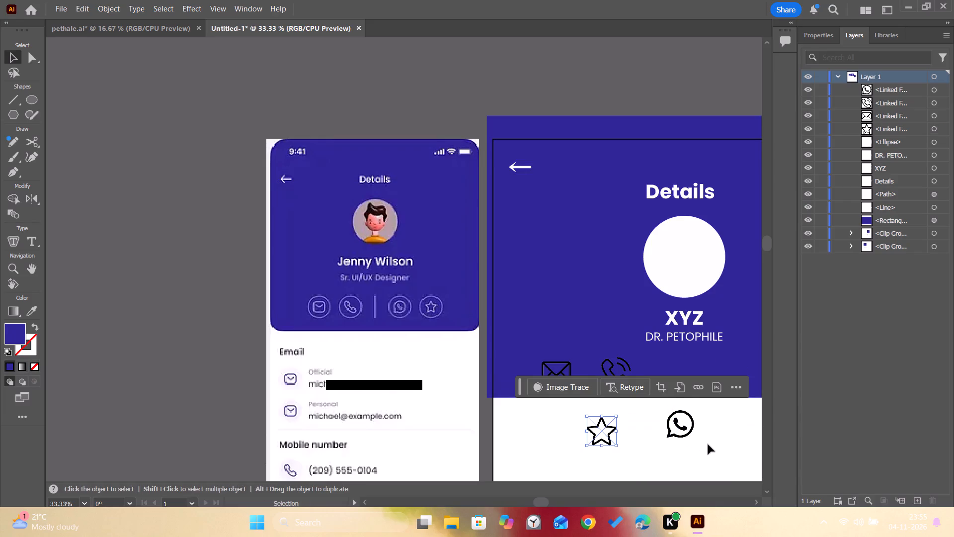
Move the WhatsApp icon onto the blue header, centred over the mail icon.
key("space")
key("space")
key("space")
key("space")
key("space")
key("space")
key("space")
key("space")
key("space")
key("space")
key("space")
key("space")
key("space")
key("space")
key("space")
key("space")
key("space")
key("space")
key("space")
key("space")
left_click_drag(723, 432, 557, 409)
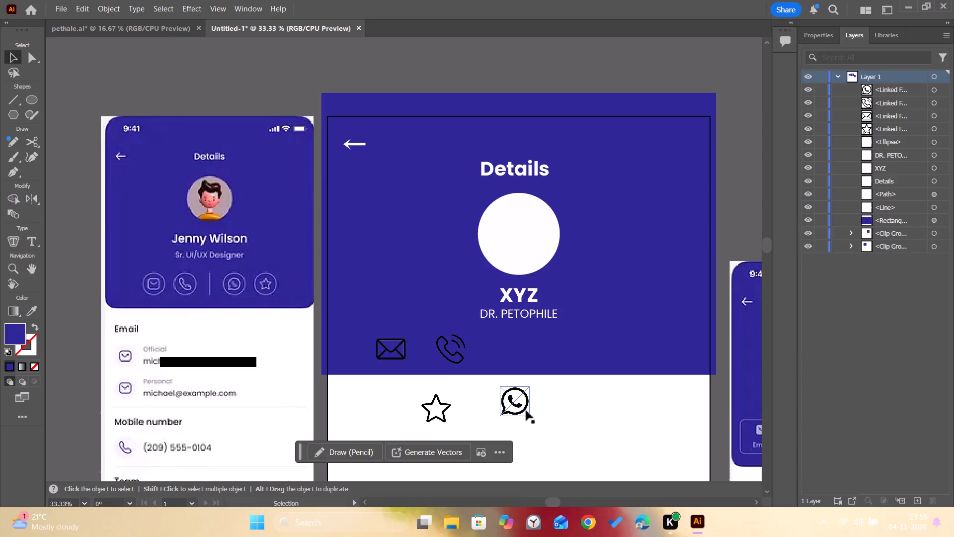
left_click_drag(526, 410, 403, 358)
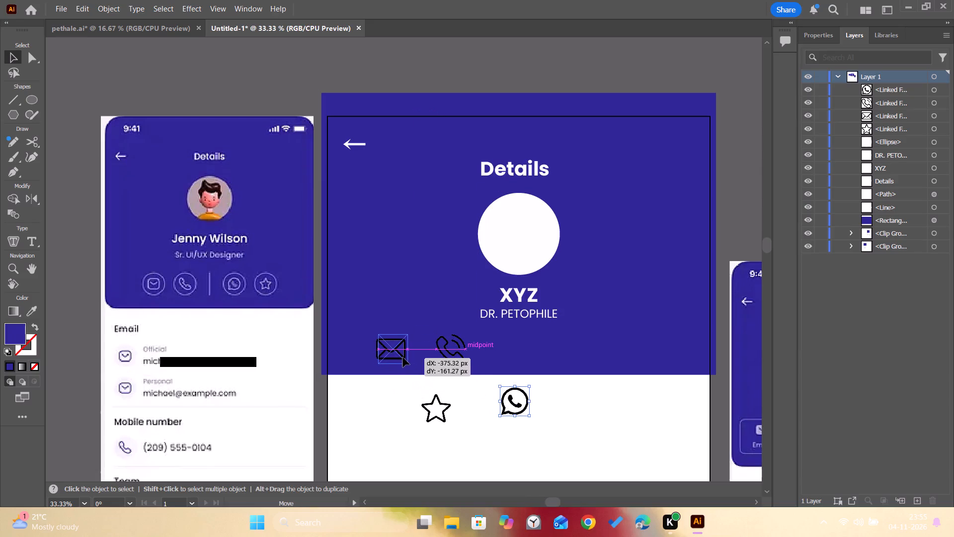
left_click_drag(403, 358, 402, 357)
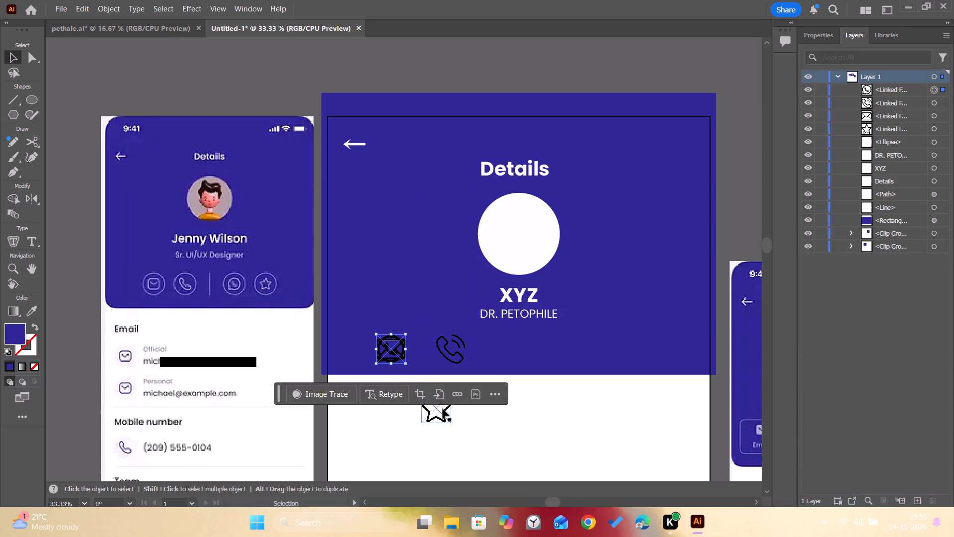
Move the star icon onto the blue header, centred over the phone icon.
left_click_drag(443, 409, 461, 350)
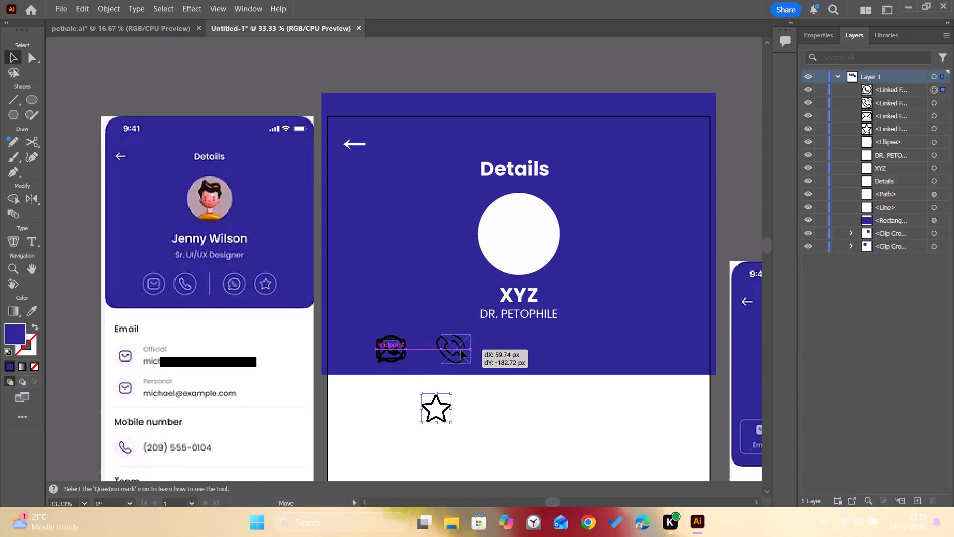
left_click_drag(461, 350, 456, 350)
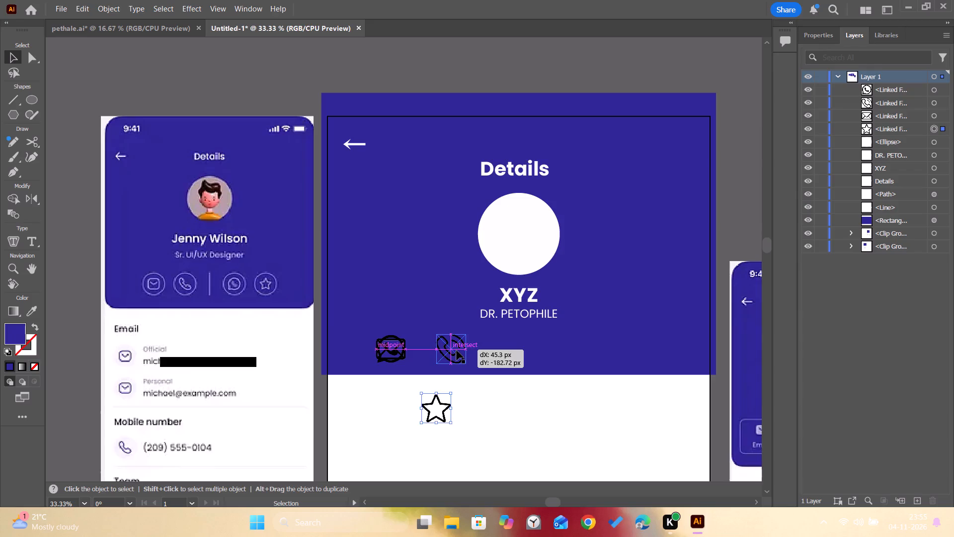
Shift all four overlapping icons together to the right along their line on the blue header.
left_click_drag(477, 426, 392, 332)
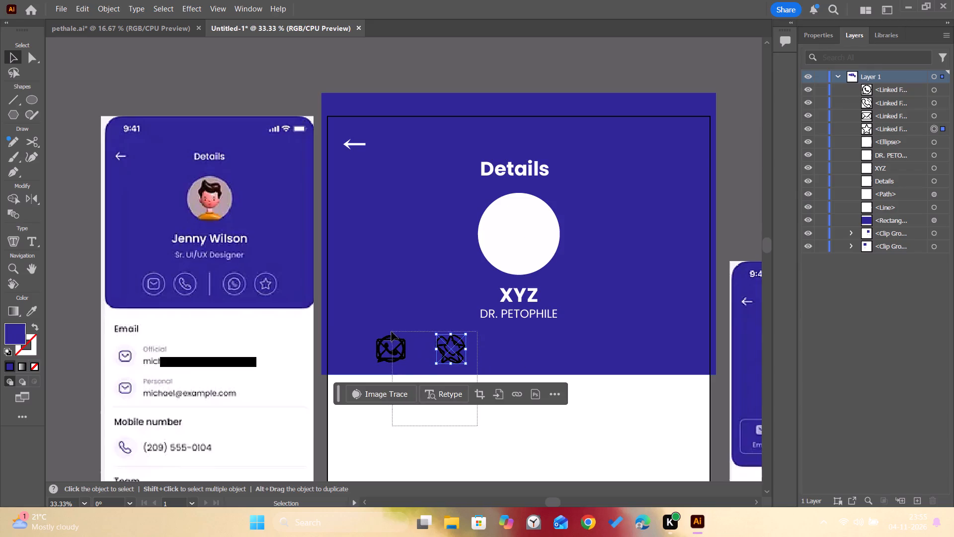
left_click_drag(392, 332, 385, 328)
left_click(490, 340, "shift")
left_click_drag(456, 353, 455, 353)
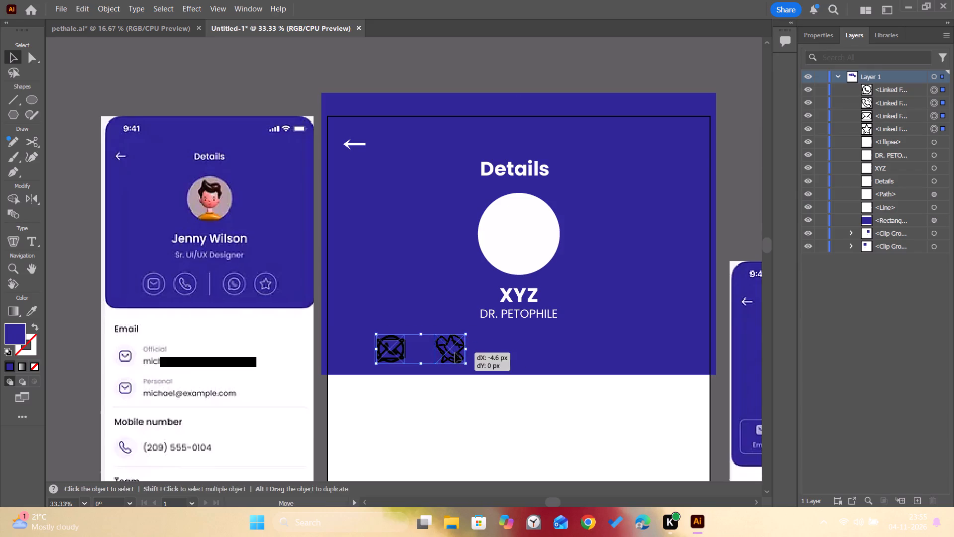
left_click_drag(455, 353, 484, 351)
left_click(496, 418)
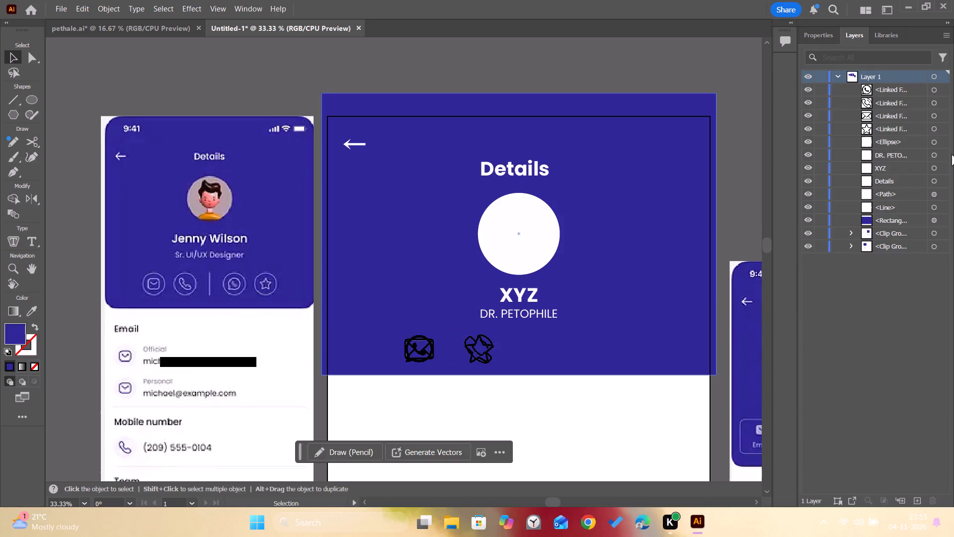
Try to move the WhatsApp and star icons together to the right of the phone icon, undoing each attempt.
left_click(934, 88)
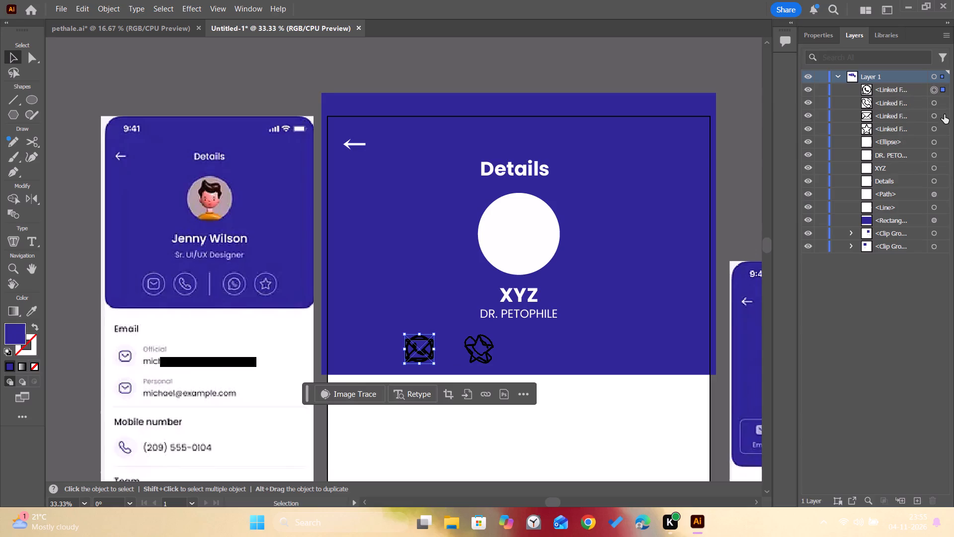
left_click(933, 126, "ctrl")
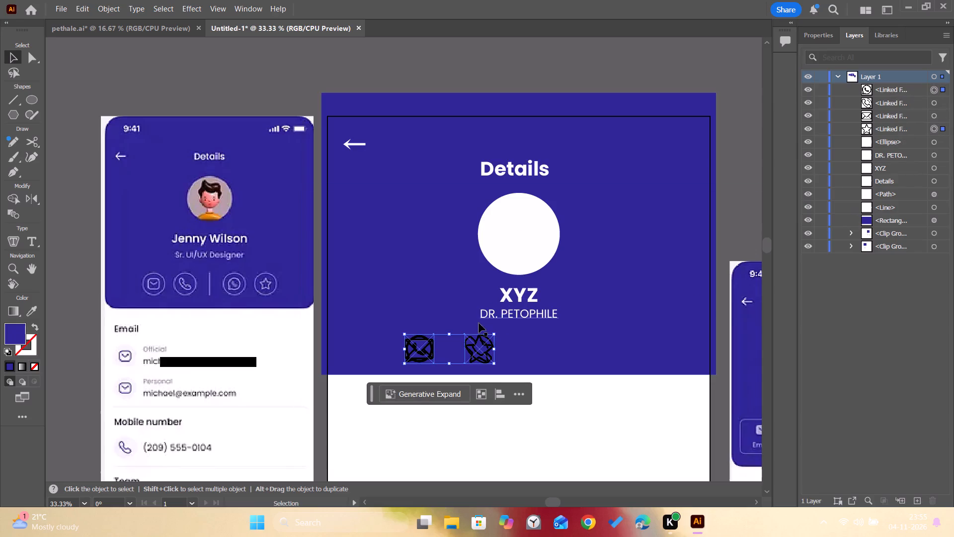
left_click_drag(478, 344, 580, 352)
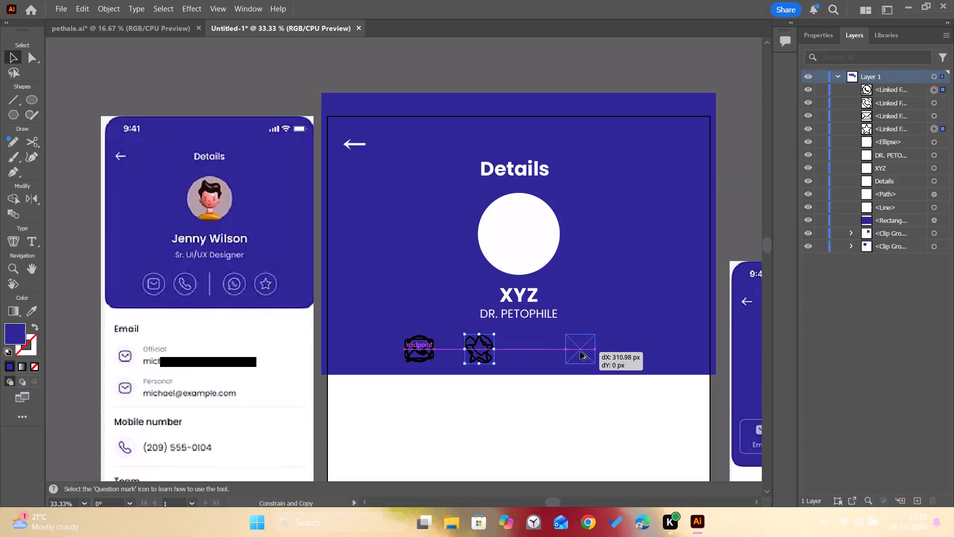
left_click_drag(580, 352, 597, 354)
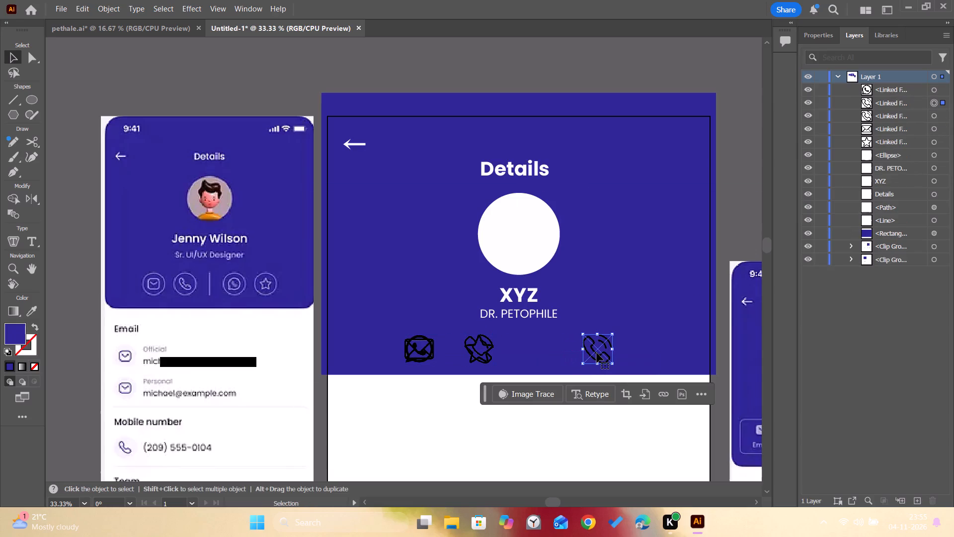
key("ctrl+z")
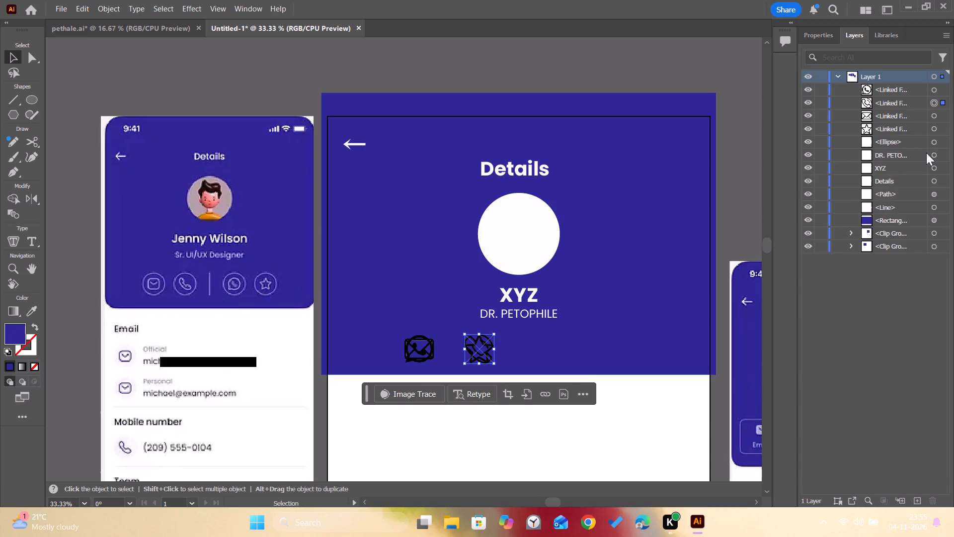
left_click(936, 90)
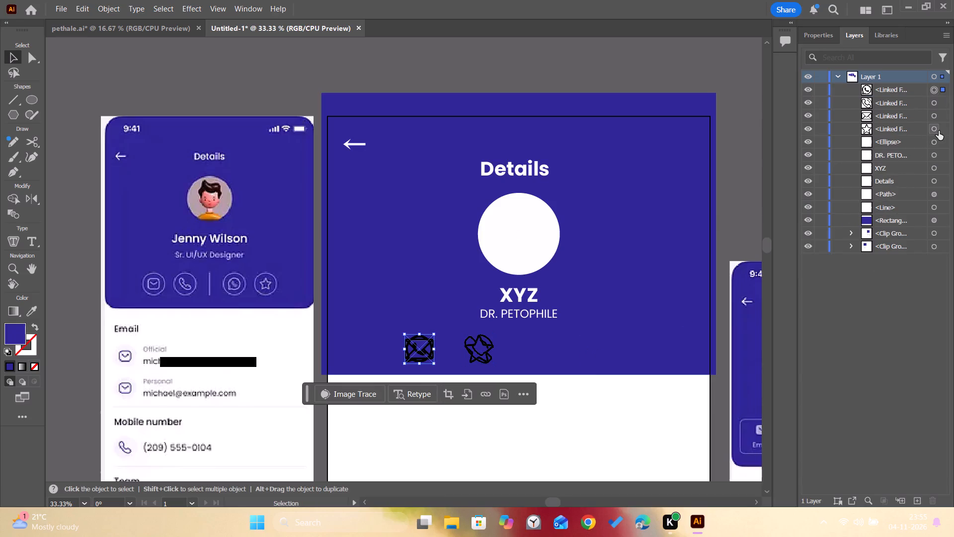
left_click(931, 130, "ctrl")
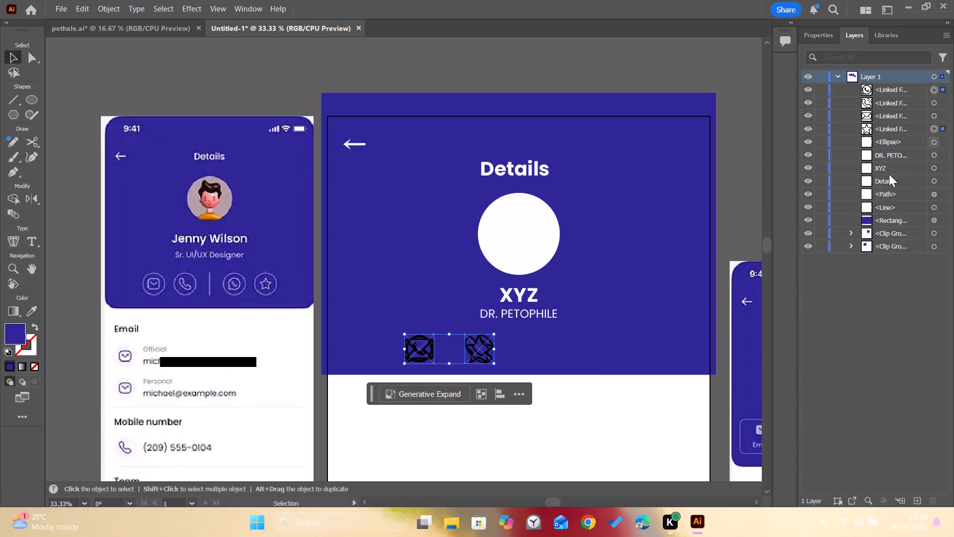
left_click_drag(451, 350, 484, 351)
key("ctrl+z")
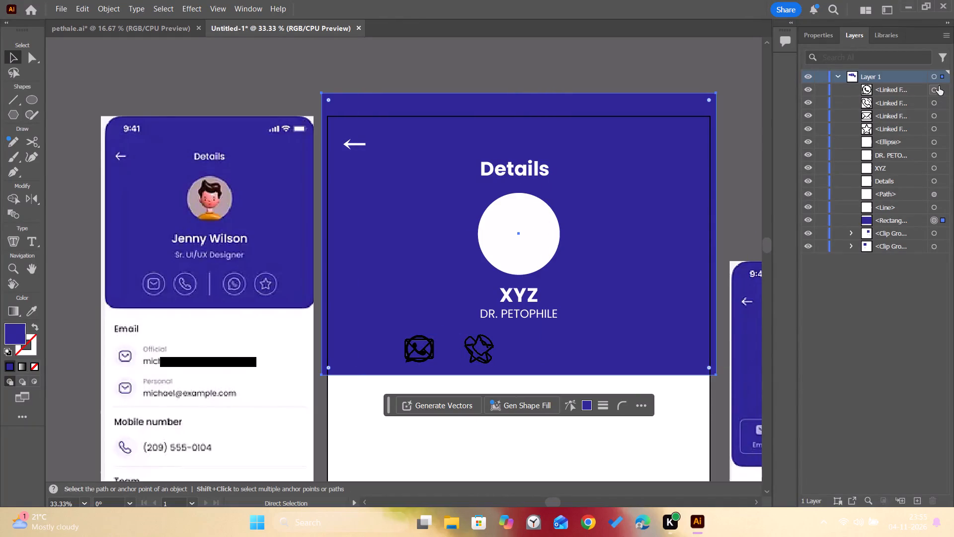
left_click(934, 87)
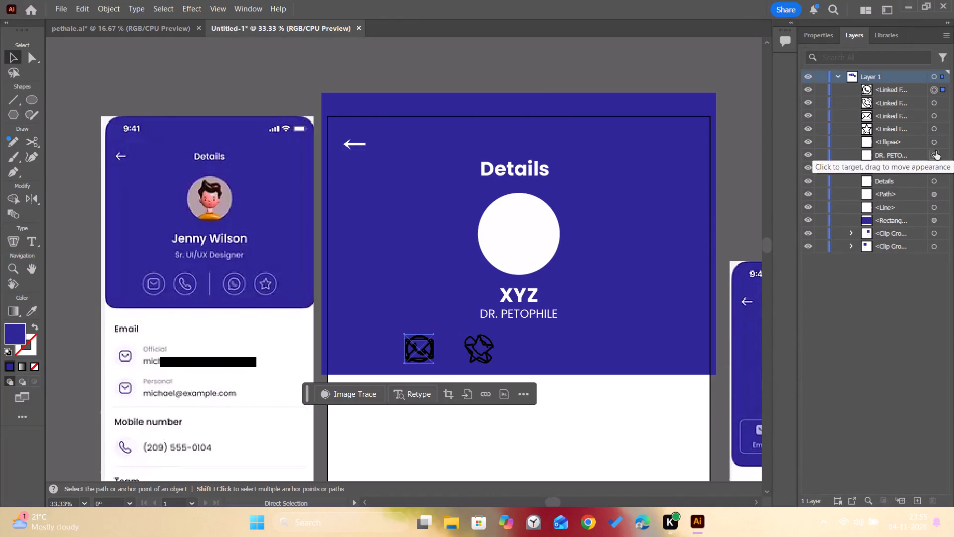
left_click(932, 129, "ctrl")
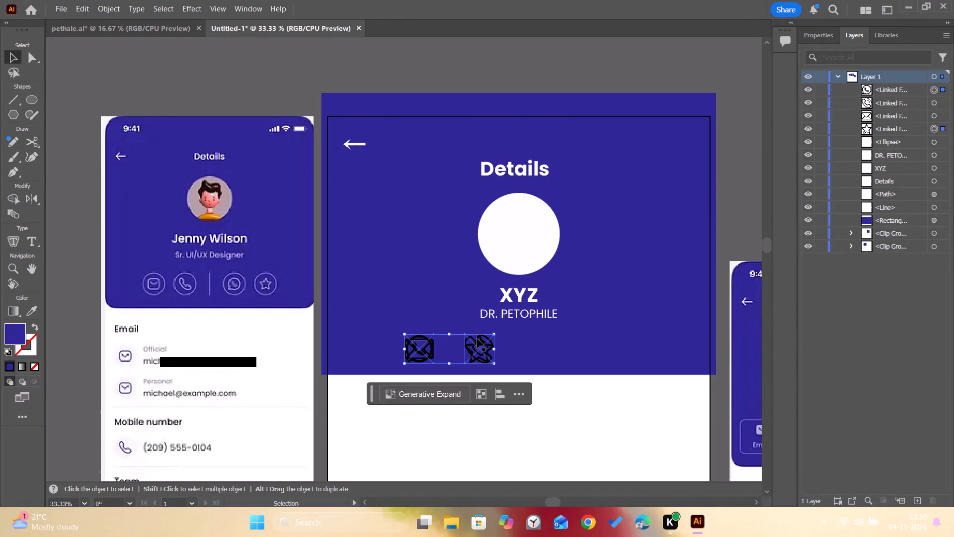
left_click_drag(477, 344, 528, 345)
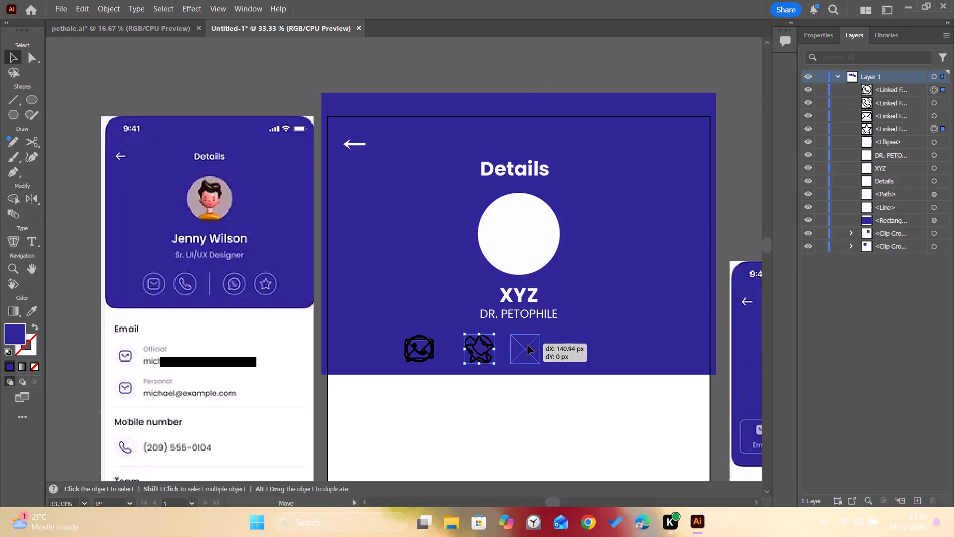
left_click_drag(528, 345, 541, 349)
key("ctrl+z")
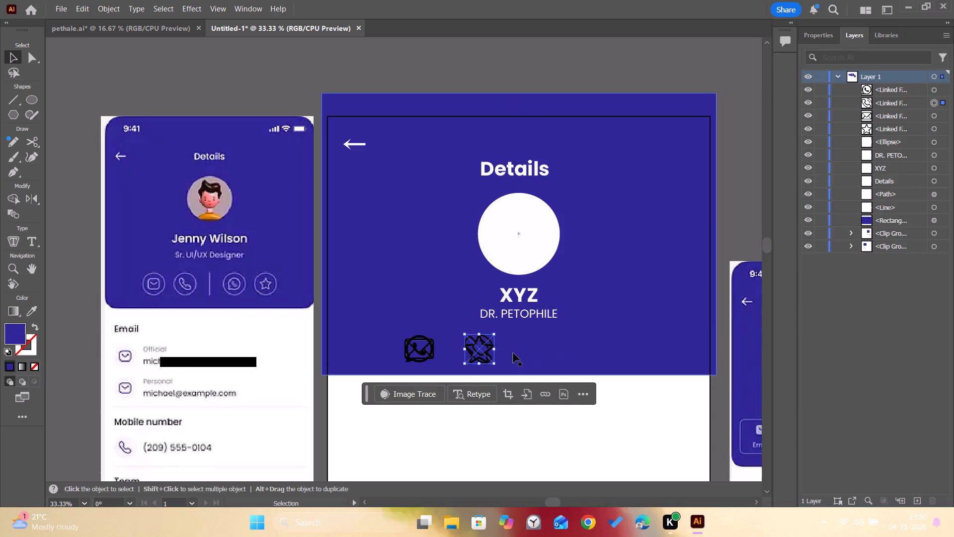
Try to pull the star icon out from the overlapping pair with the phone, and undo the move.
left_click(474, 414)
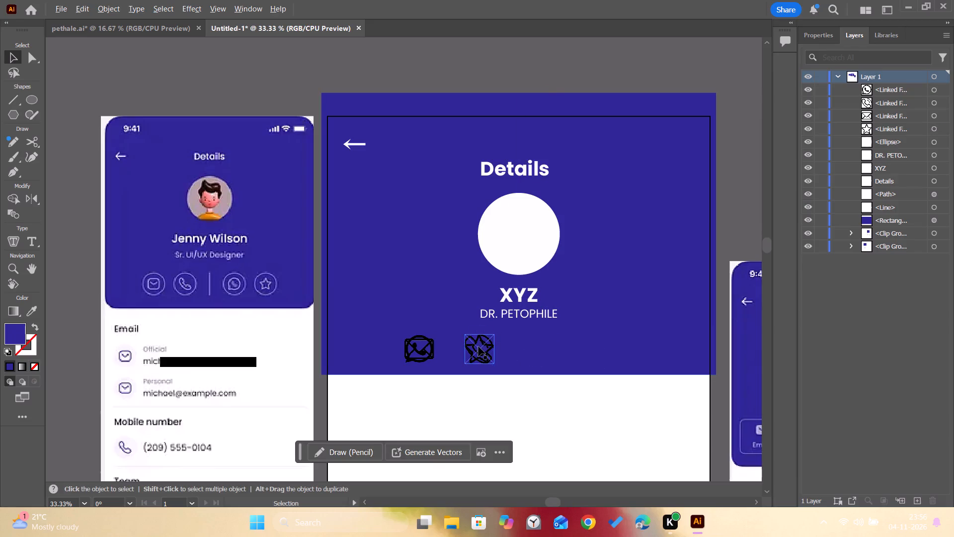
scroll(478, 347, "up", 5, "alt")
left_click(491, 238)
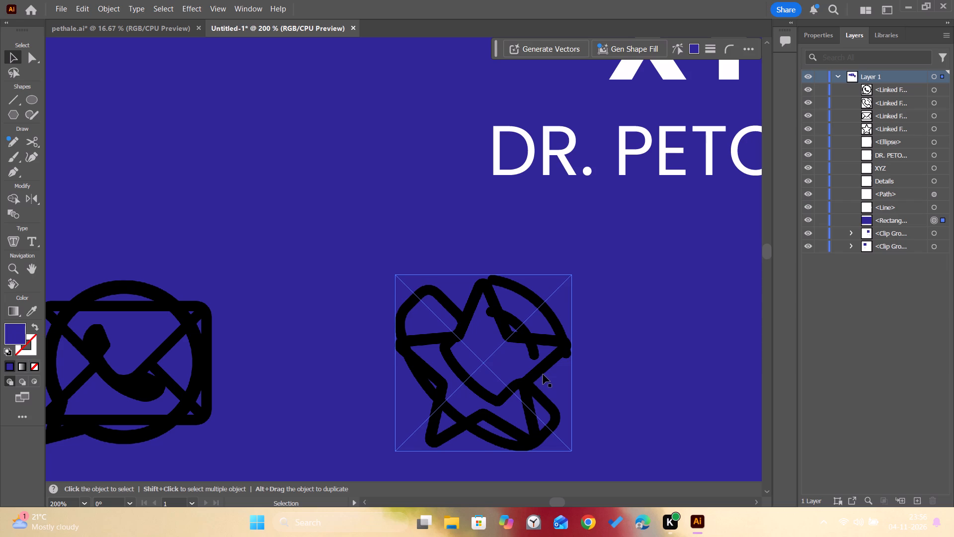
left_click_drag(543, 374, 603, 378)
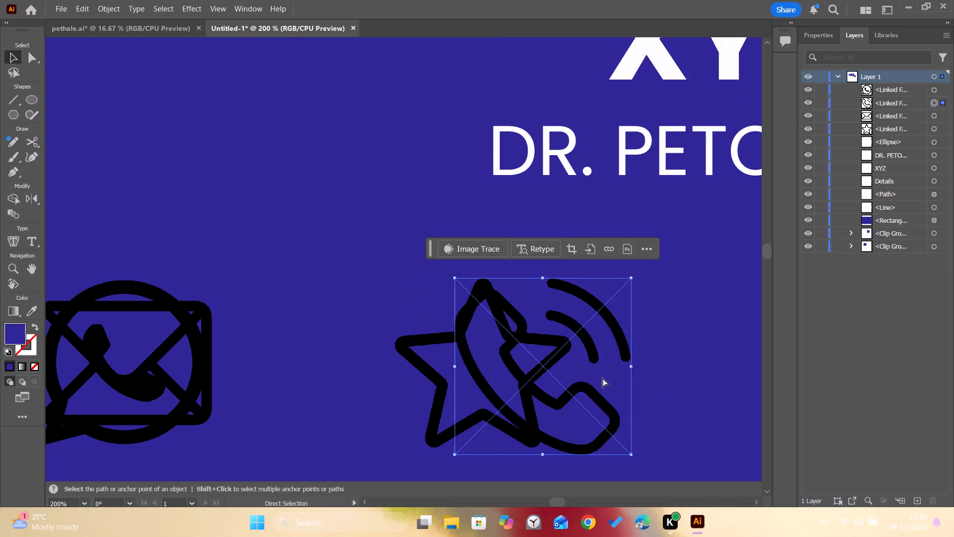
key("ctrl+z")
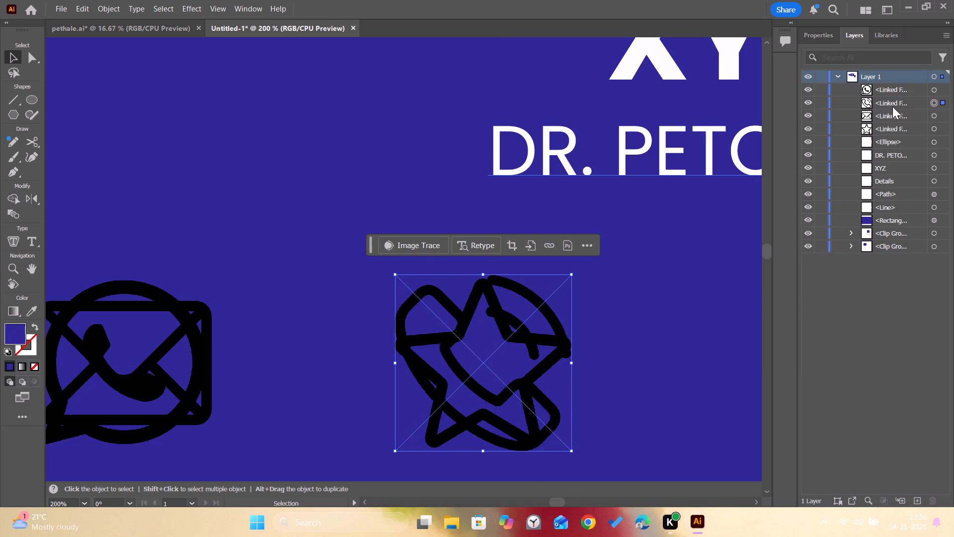
Reorder the star icon in the layer stack so it sits directly below the WhatsApp icon, above the phone icon.
left_click_drag(893, 127, 893, 98)
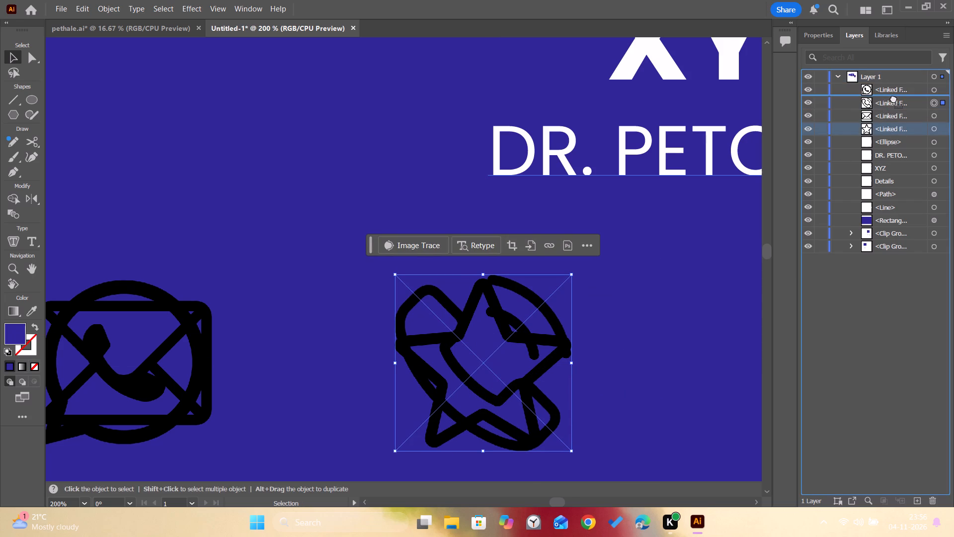
left_click_drag(893, 98, 892, 98)
Move the WhatsApp and star icons together to the right of the phone icon, level with the mail and phone icons.
left_click(938, 102)
left_click(935, 92, "shift")
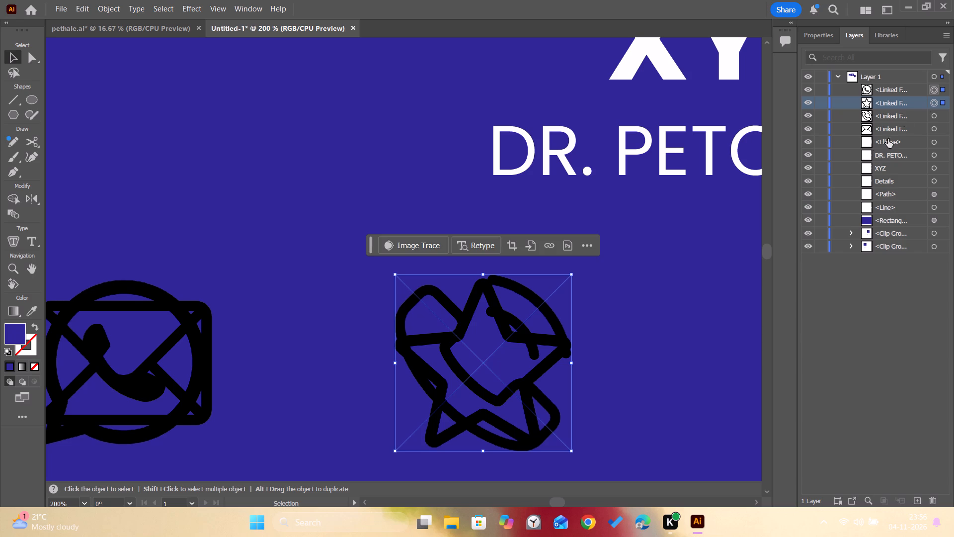
scroll(732, 250, "down", 2, "alt")
key("space")
key("space")
left_click_drag(680, 316, 396, 307)
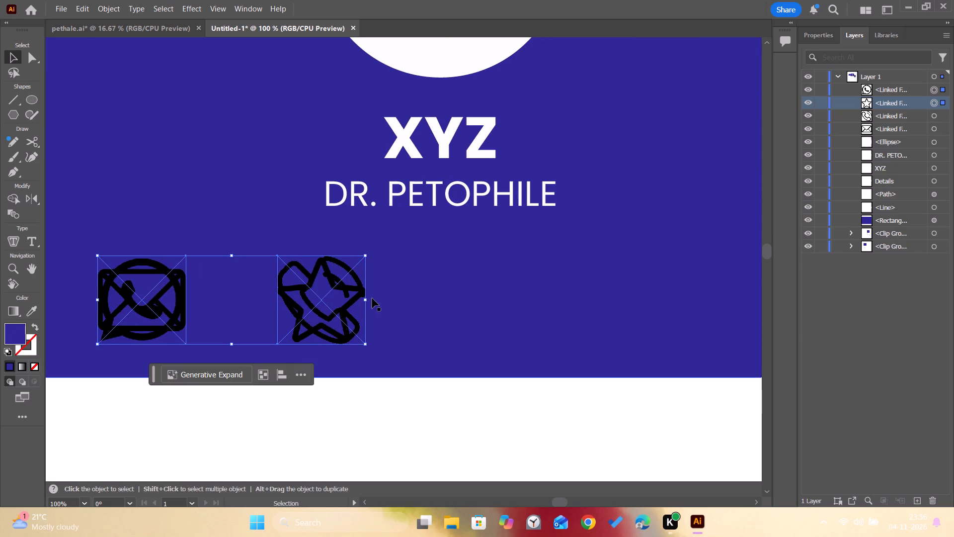
left_click_drag(351, 298, 680, 303)
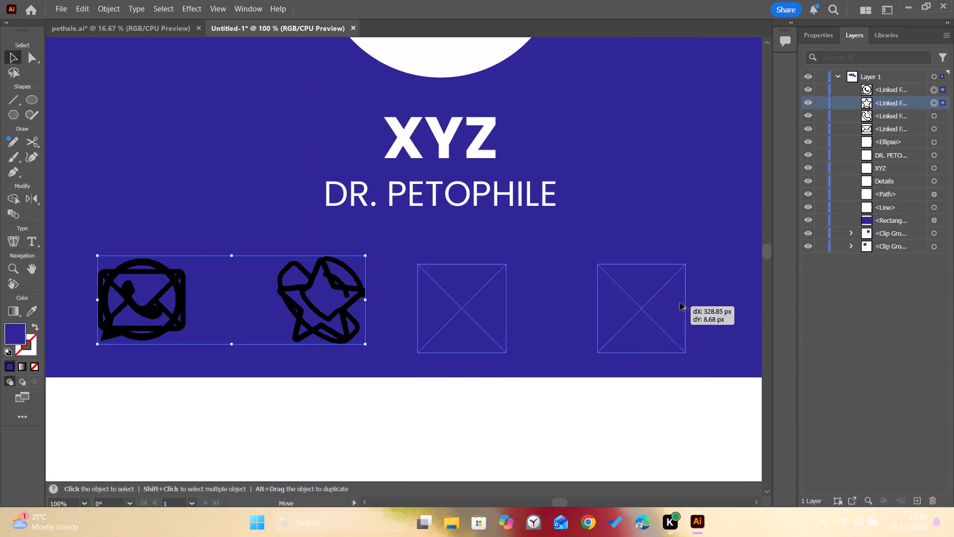
left_click_drag(680, 303, 721, 296)
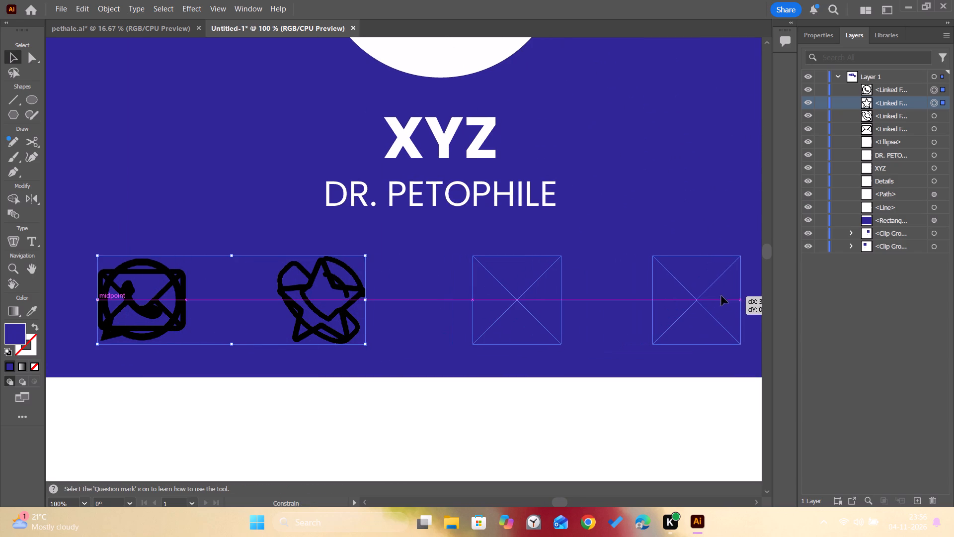
left_click_drag(721, 296, 738, 292)
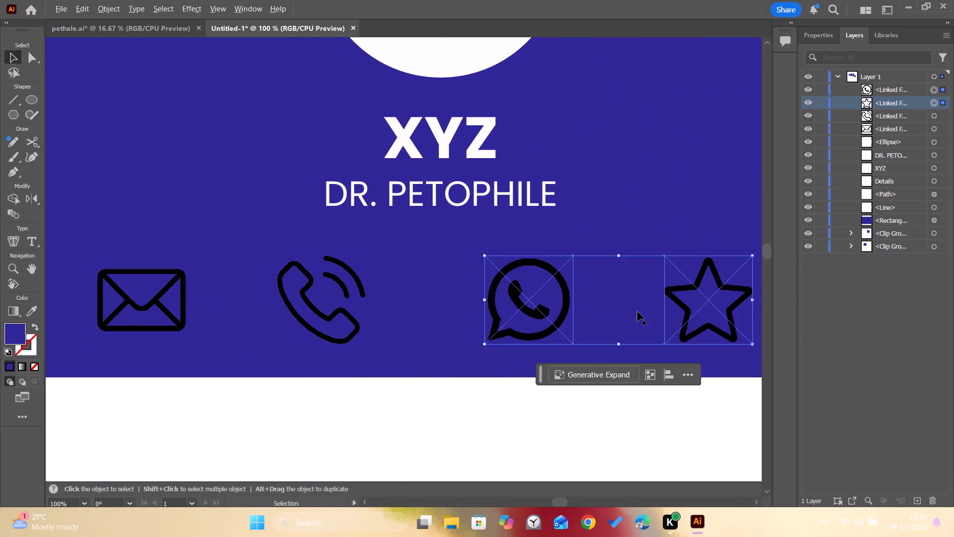
Shift the WhatsApp and star icons closer to the phone icon, leaving a gap of about 94 px, on the same line.
scroll(637, 312, "down", 2, "alt")
key("space")
key("space")
key("space")
key("space")
left_click_drag(645, 324, 532, 318)
scroll(533, 319, "down", 1, "alt")
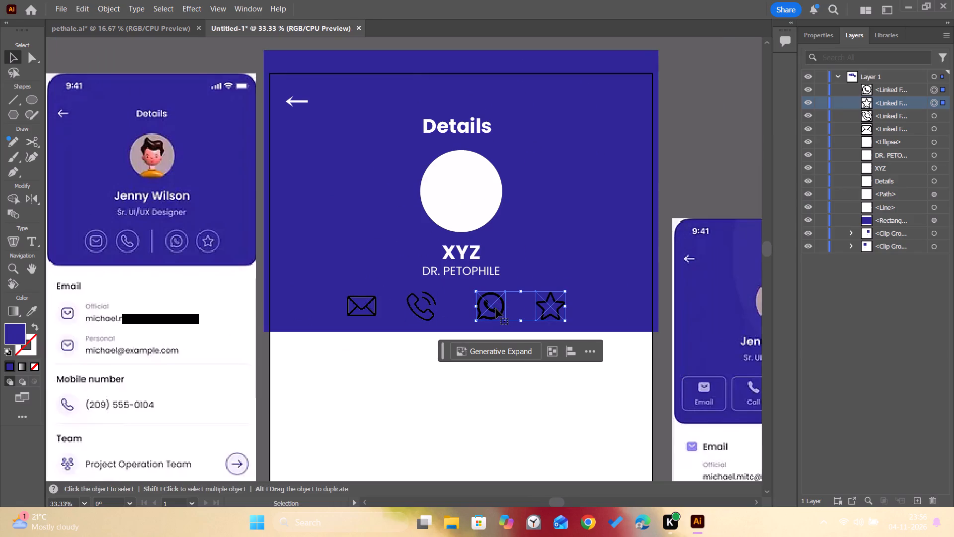
left_click_drag(492, 308, 482, 306)
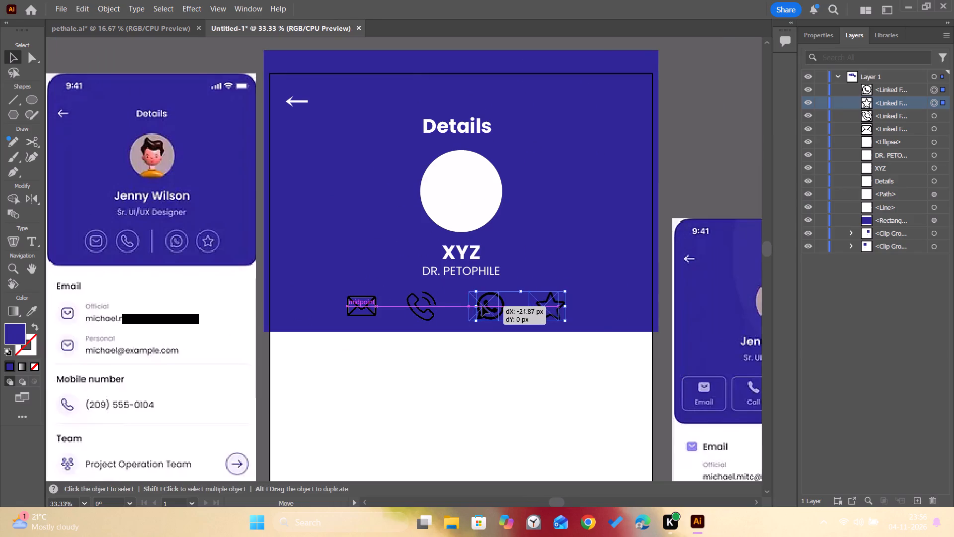
left_click_drag(482, 306, 481, 305)
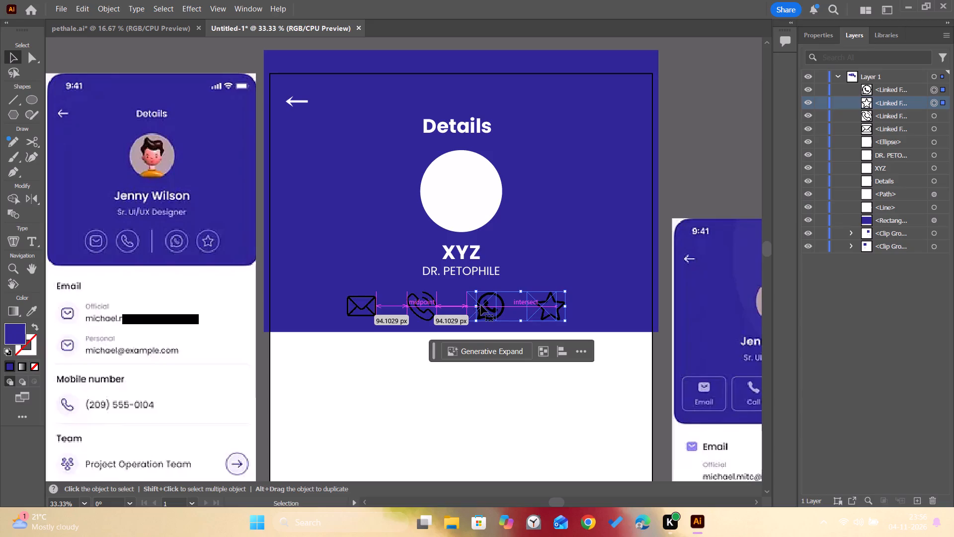
Measure the gaps between the neighbouring mail, phone, WhatsApp and star icons.
left_click(352, 309, "alt")
left_click(415, 316, "alt")
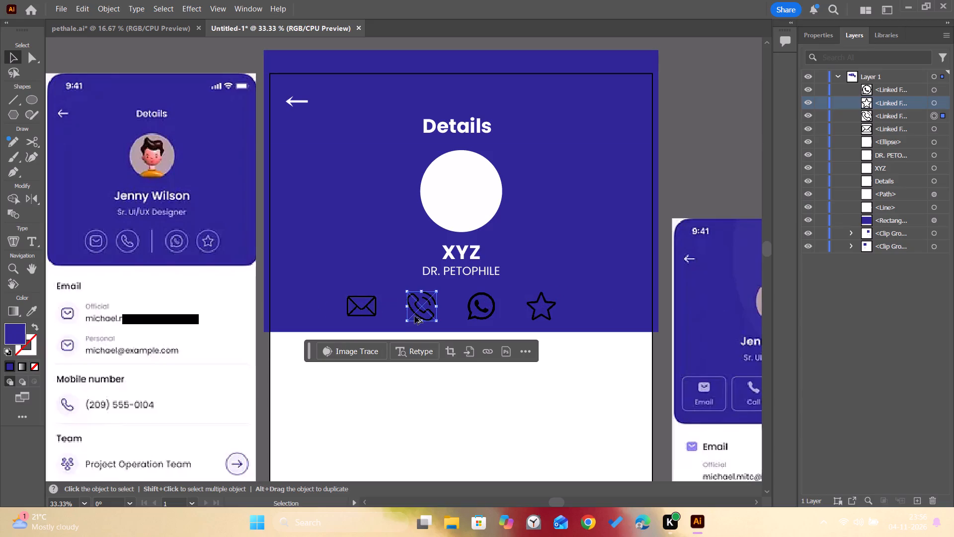
left_click(364, 309)
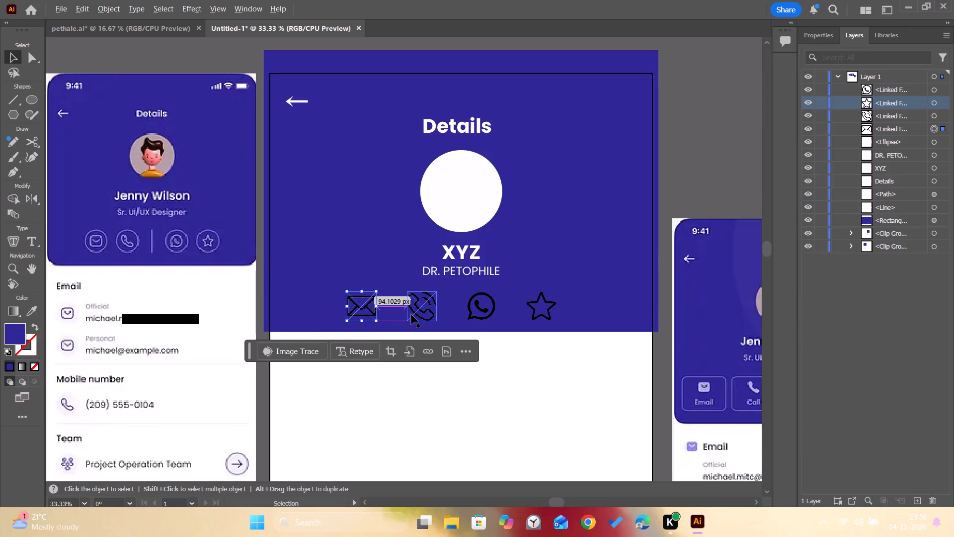
left_click(411, 315)
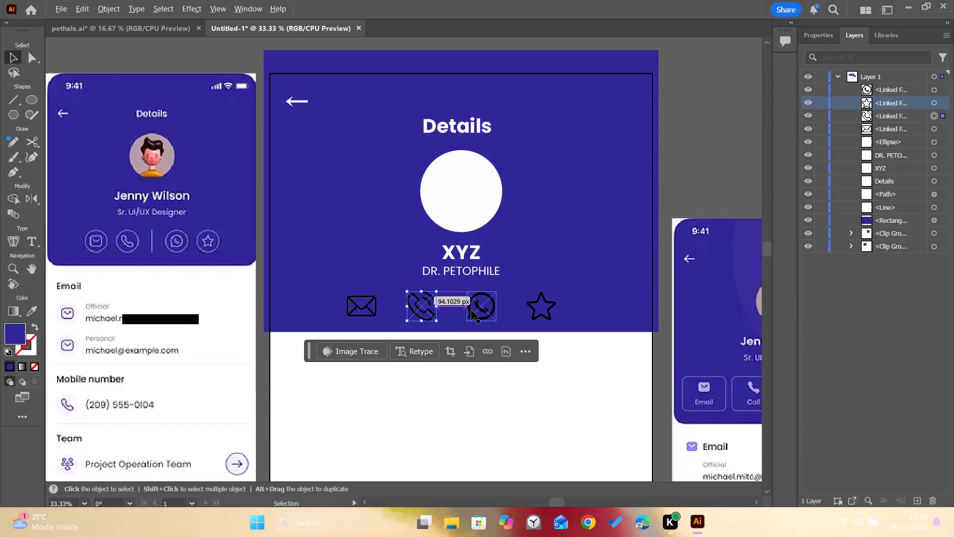
left_click(472, 310)
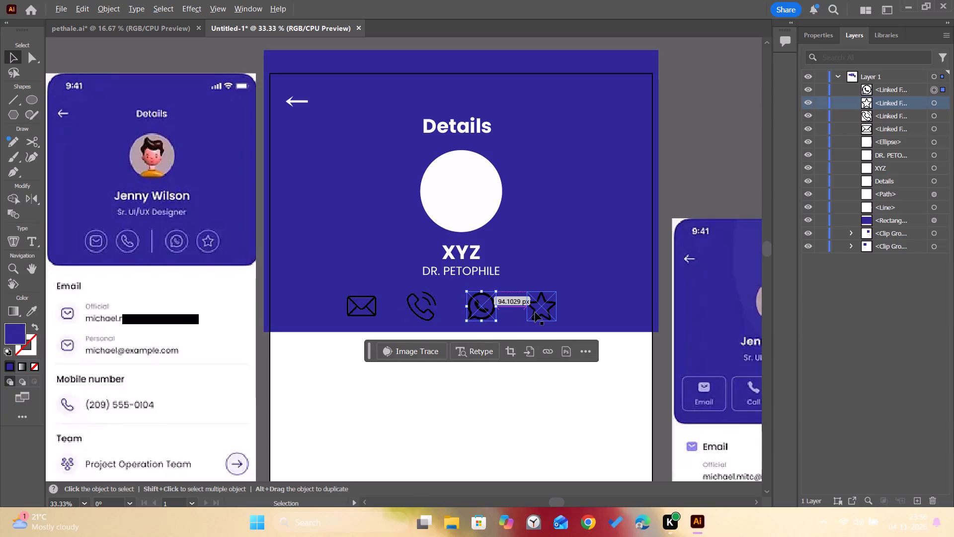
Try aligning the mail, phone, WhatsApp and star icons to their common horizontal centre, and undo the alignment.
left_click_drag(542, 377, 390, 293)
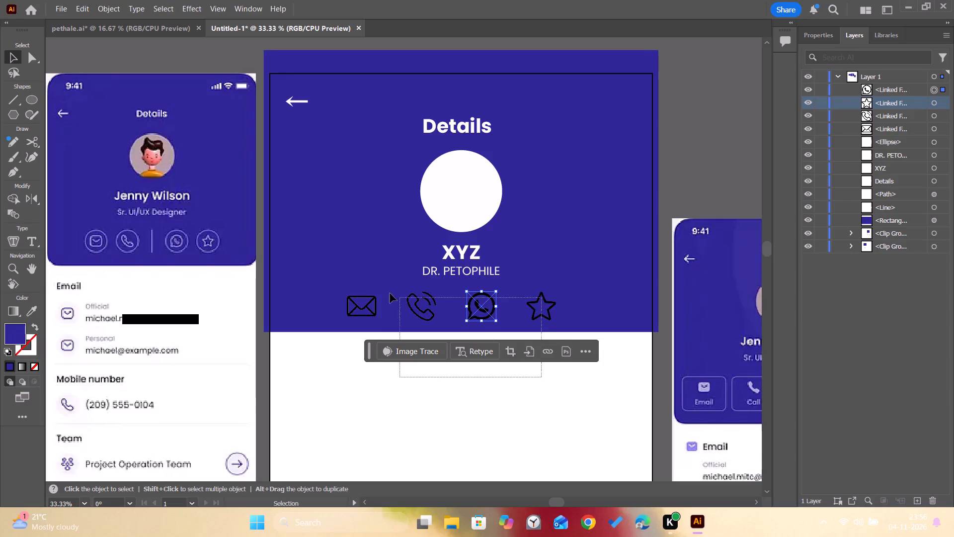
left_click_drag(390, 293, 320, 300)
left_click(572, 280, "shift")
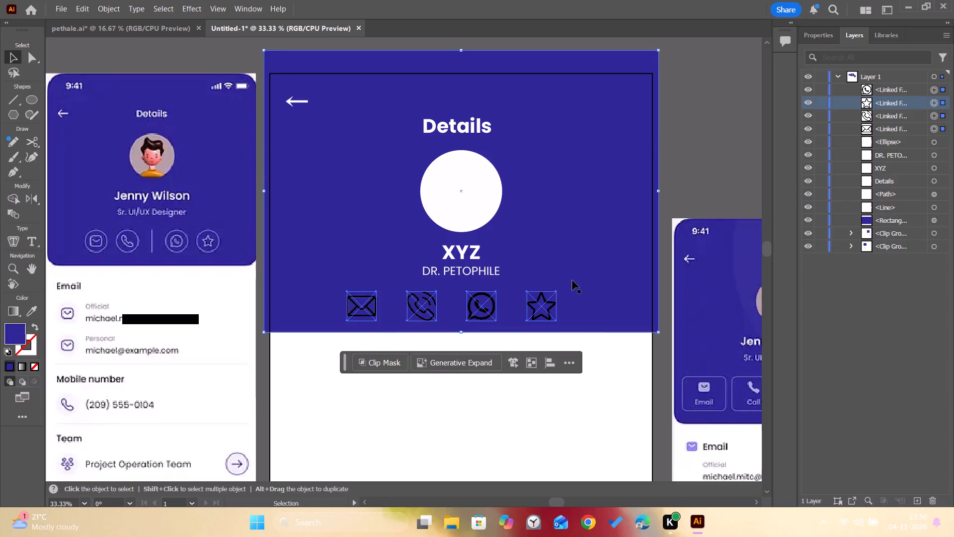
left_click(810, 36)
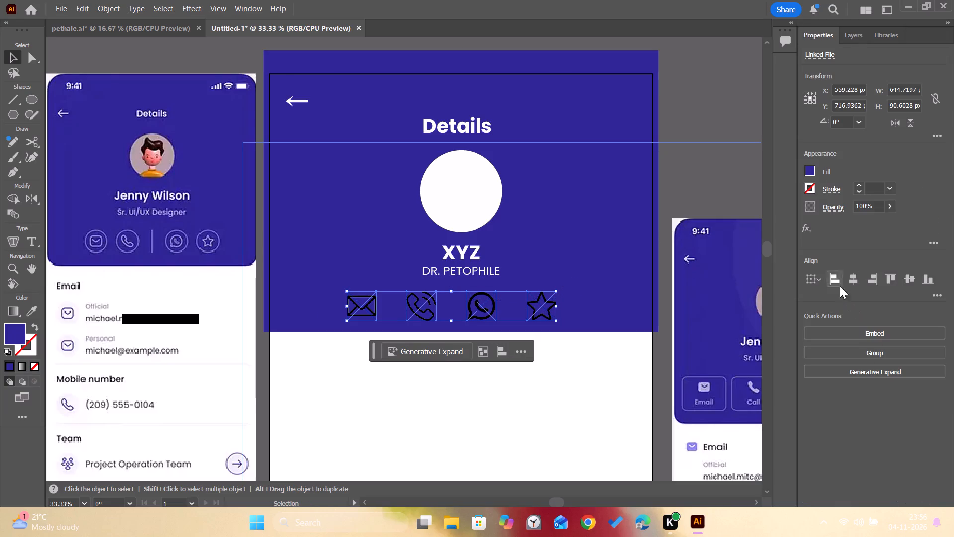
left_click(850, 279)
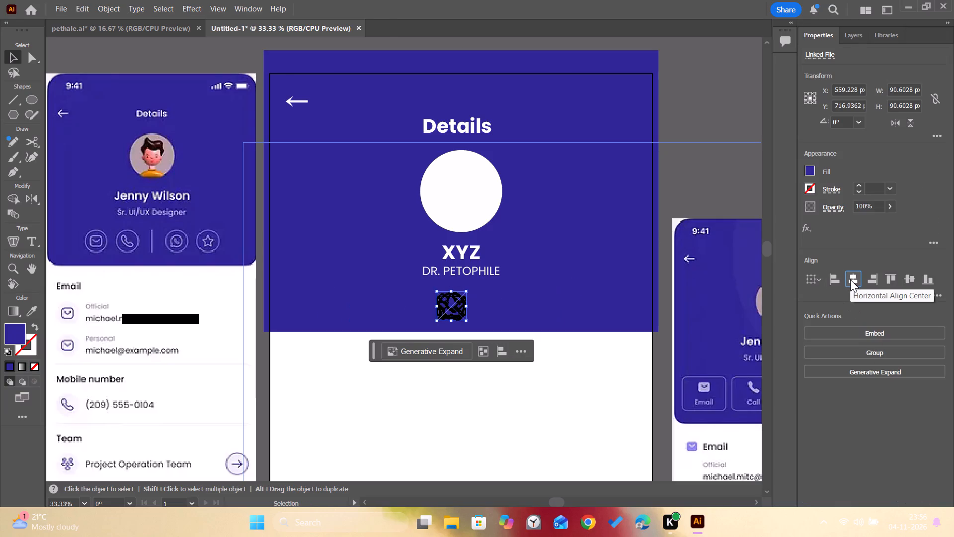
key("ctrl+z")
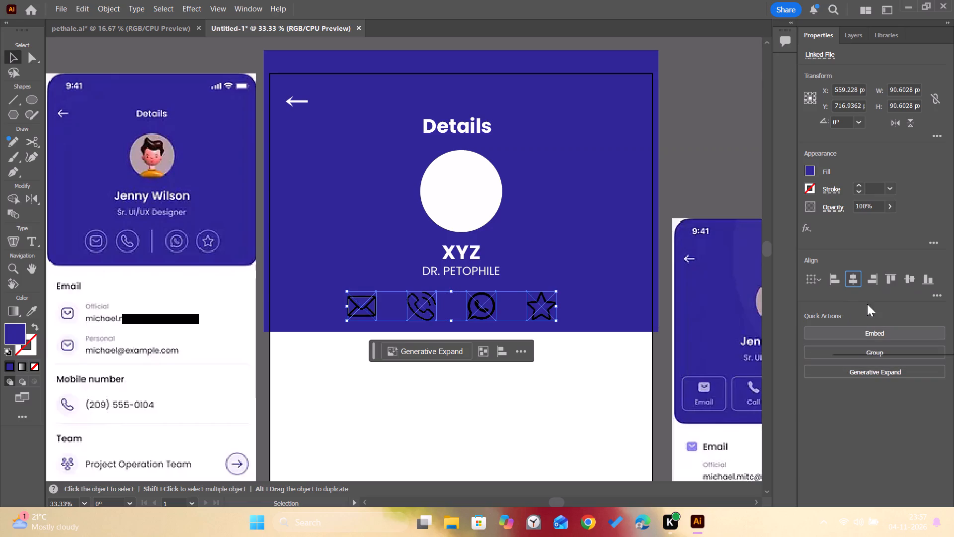
Align the top edges of the mail, phone, WhatsApp and star icons, and open the choice of alignment reference.
left_click(890, 283)
left_click(890, 282)
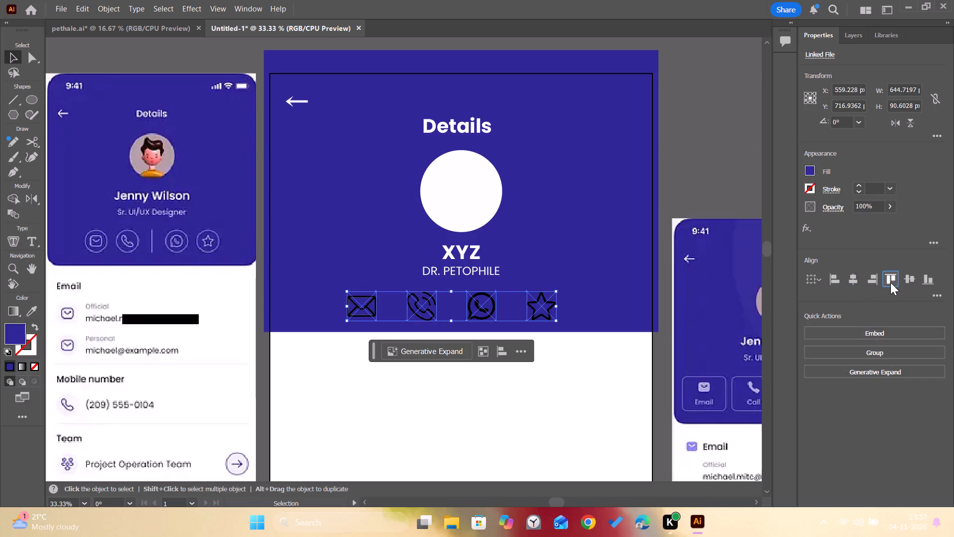
left_click(820, 281)
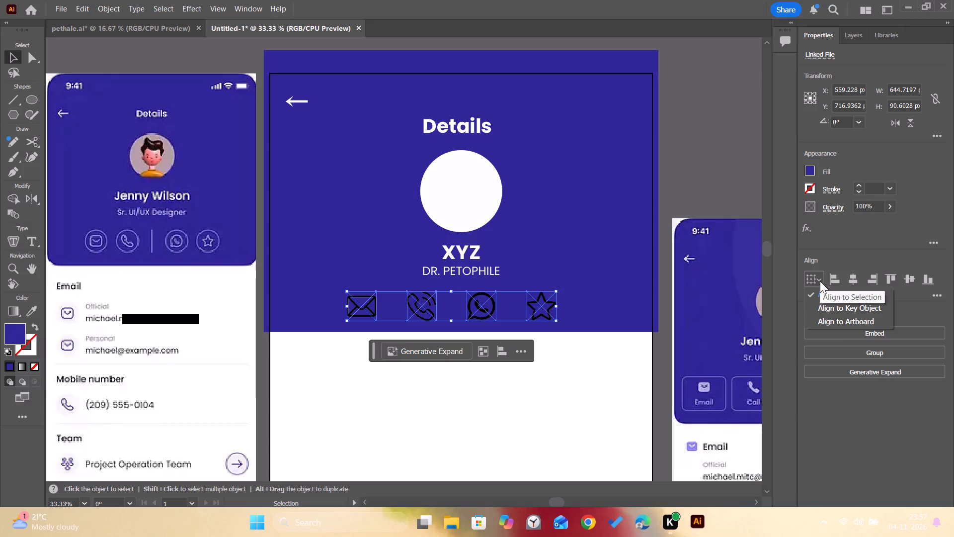
Show the rulers and place a vertical guide through the centre of the white circle, at X about 589 px.
left_click(845, 441)
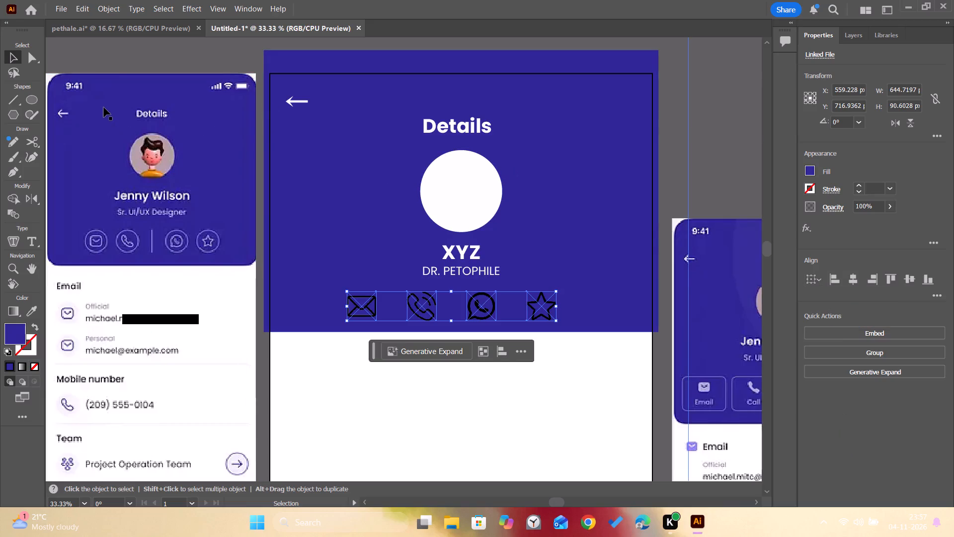
key("ctrl+r")
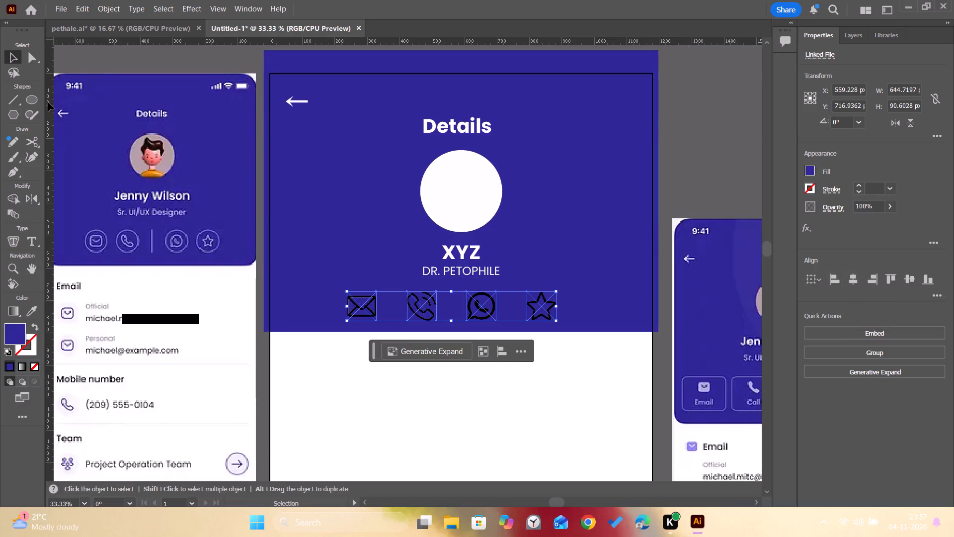
left_click_drag(47, 101, 459, 162)
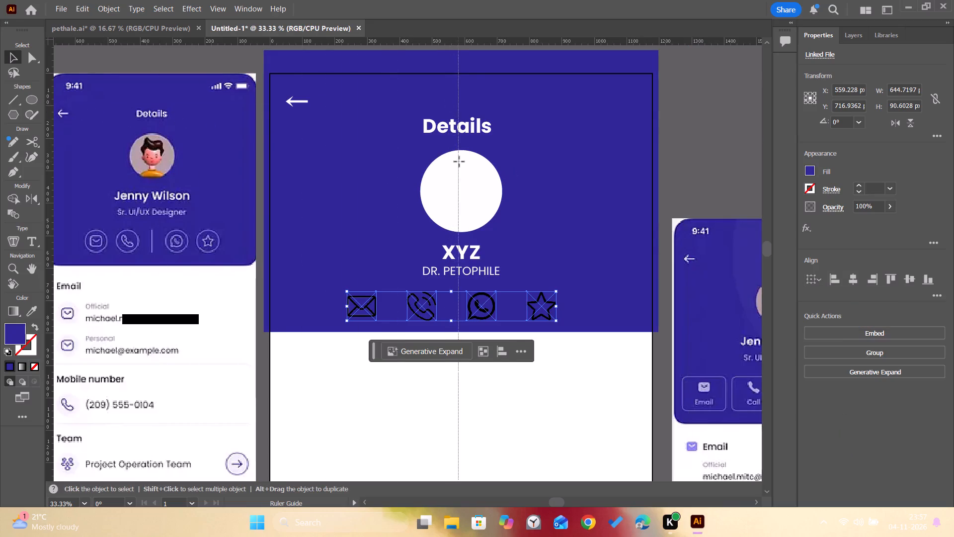
left_click_drag(459, 162, 461, 162)
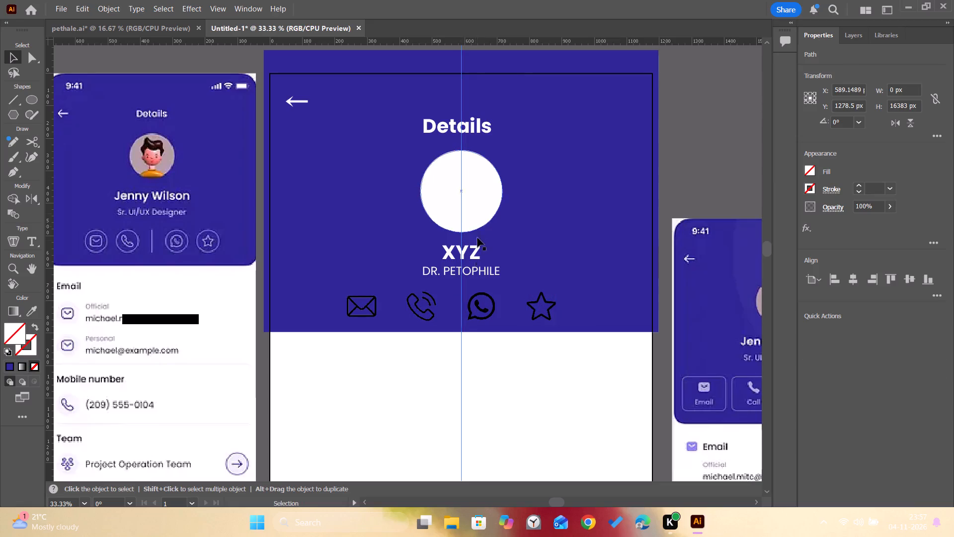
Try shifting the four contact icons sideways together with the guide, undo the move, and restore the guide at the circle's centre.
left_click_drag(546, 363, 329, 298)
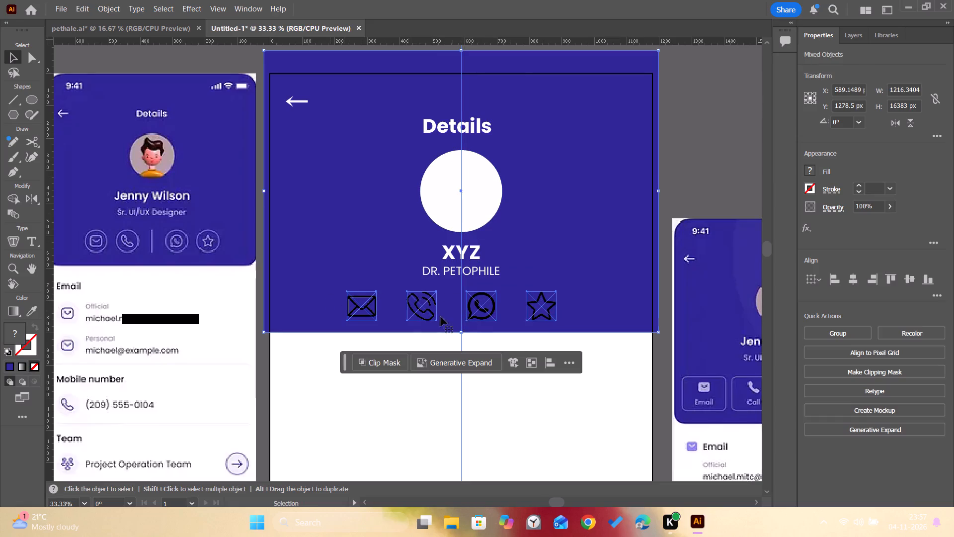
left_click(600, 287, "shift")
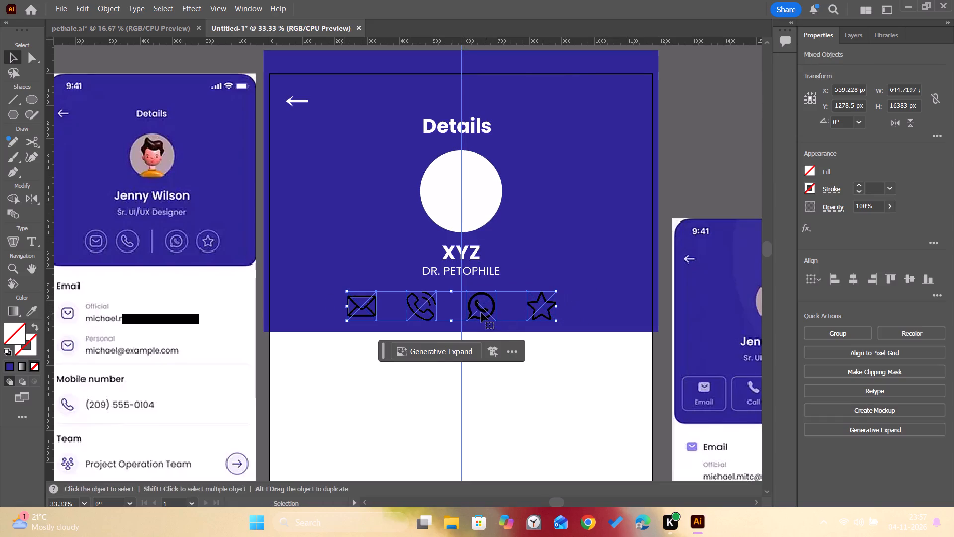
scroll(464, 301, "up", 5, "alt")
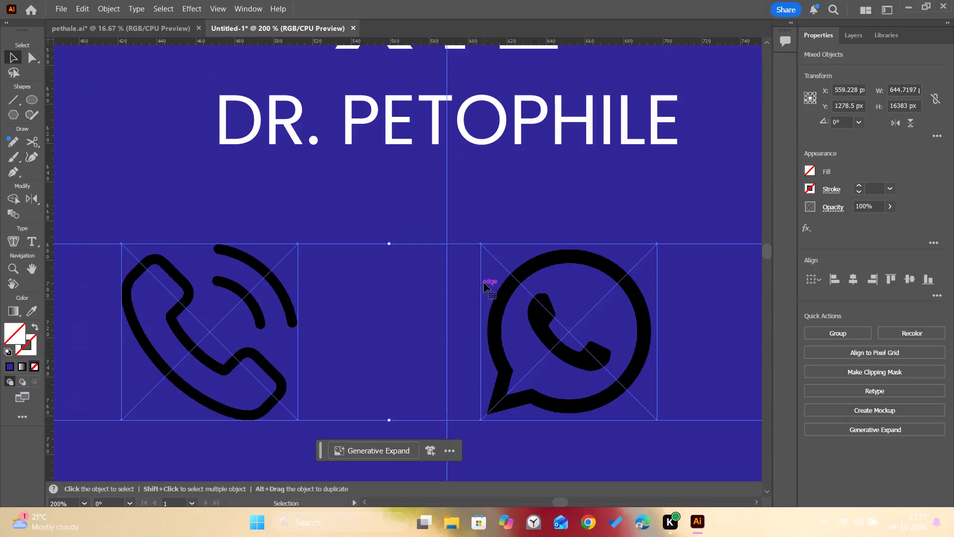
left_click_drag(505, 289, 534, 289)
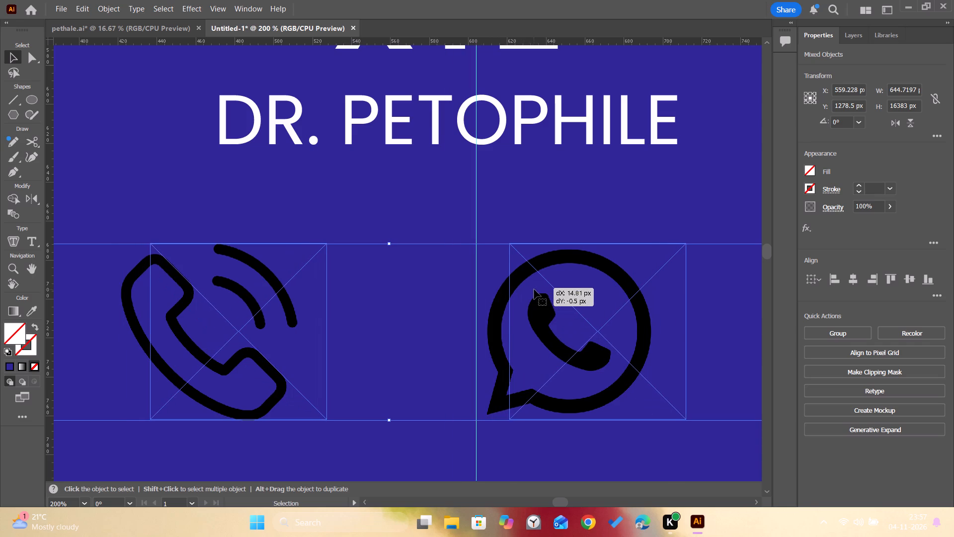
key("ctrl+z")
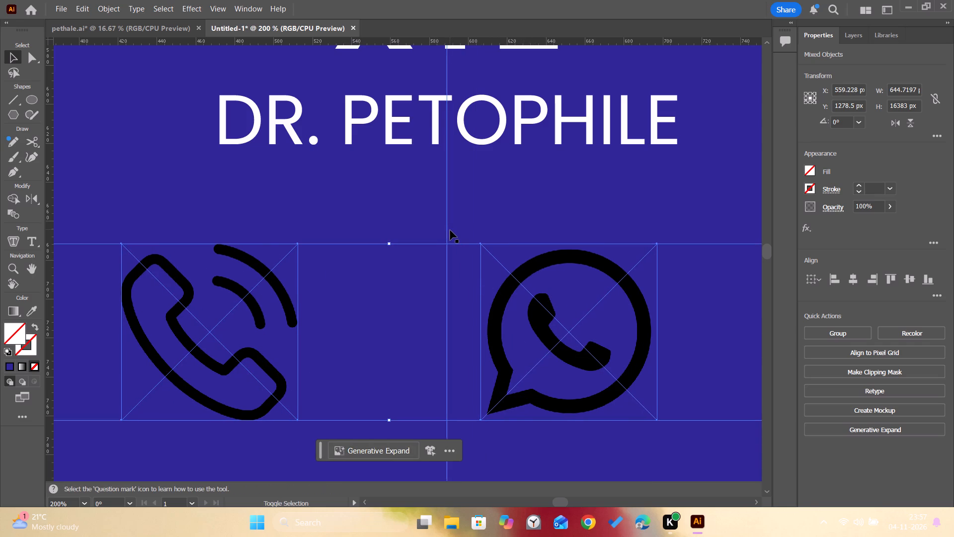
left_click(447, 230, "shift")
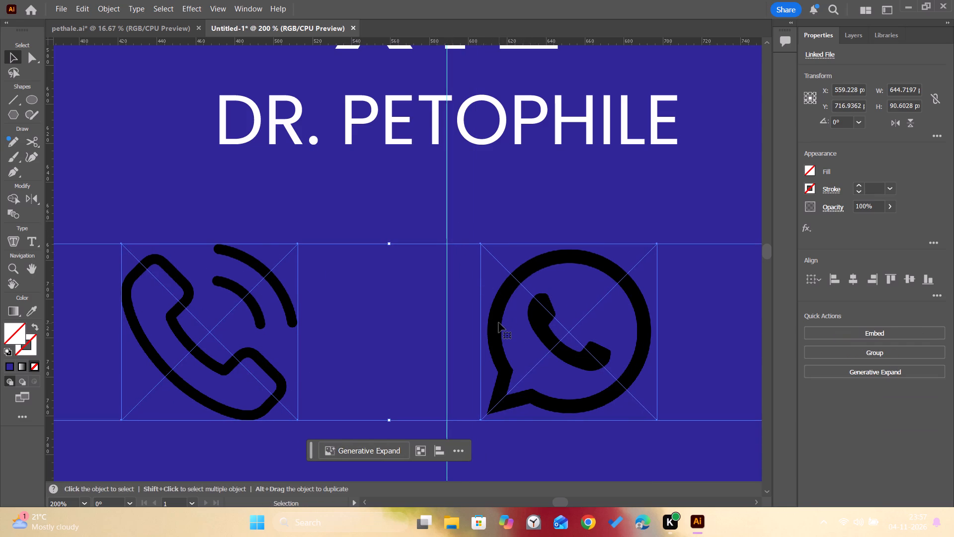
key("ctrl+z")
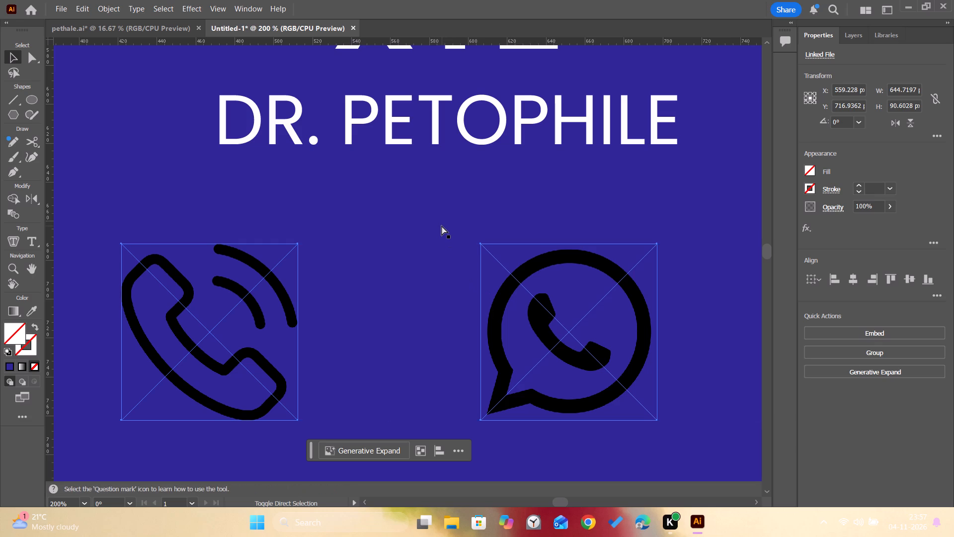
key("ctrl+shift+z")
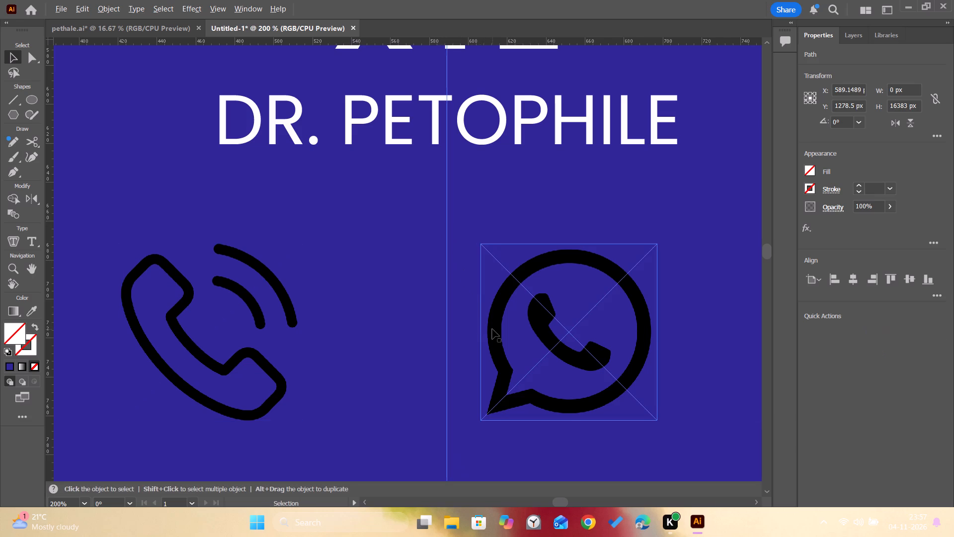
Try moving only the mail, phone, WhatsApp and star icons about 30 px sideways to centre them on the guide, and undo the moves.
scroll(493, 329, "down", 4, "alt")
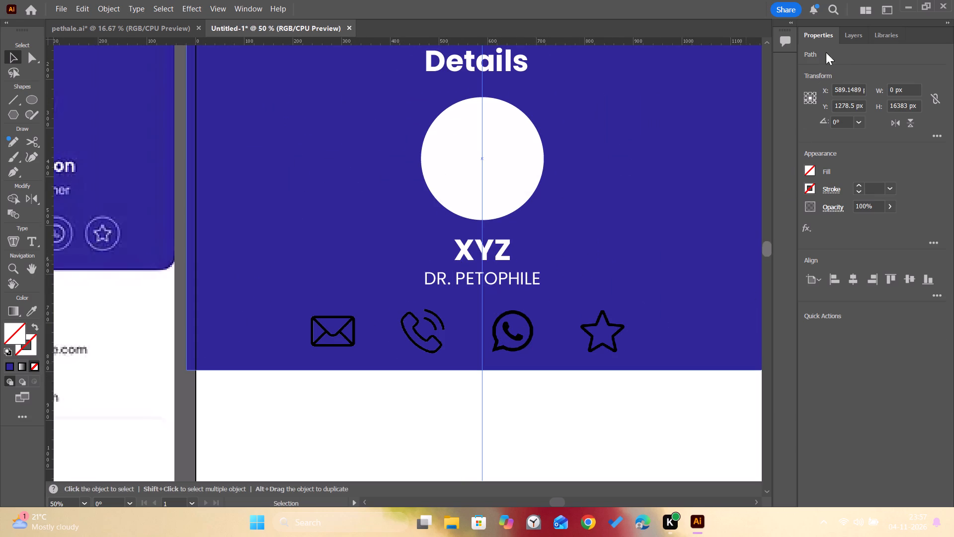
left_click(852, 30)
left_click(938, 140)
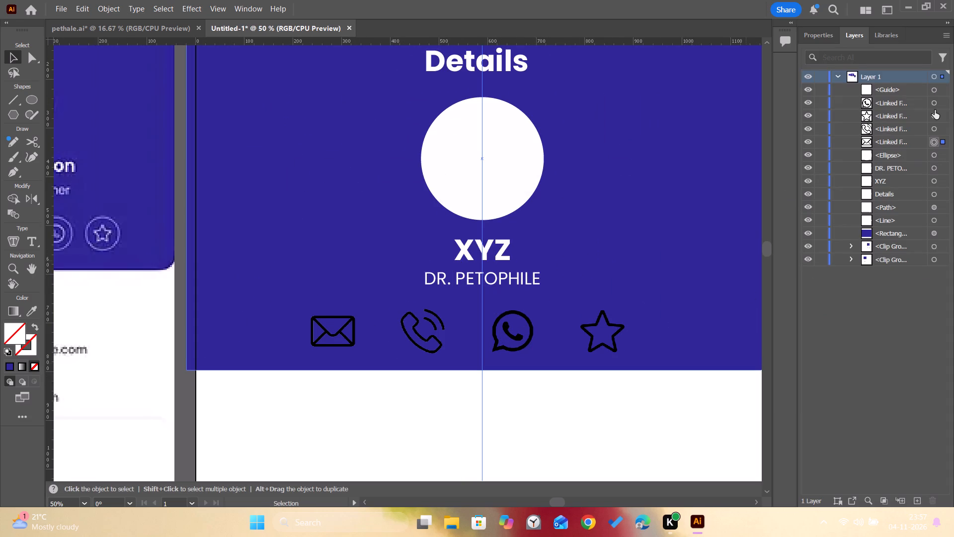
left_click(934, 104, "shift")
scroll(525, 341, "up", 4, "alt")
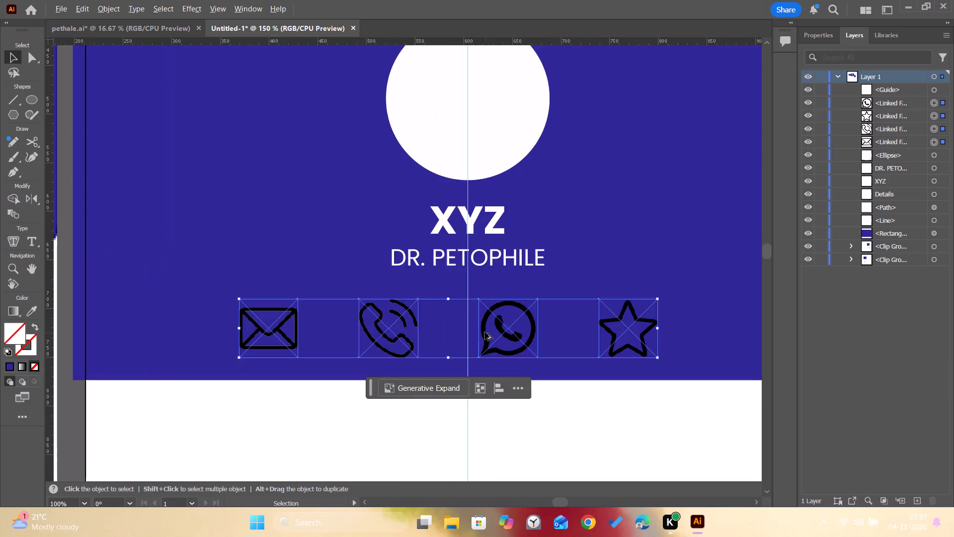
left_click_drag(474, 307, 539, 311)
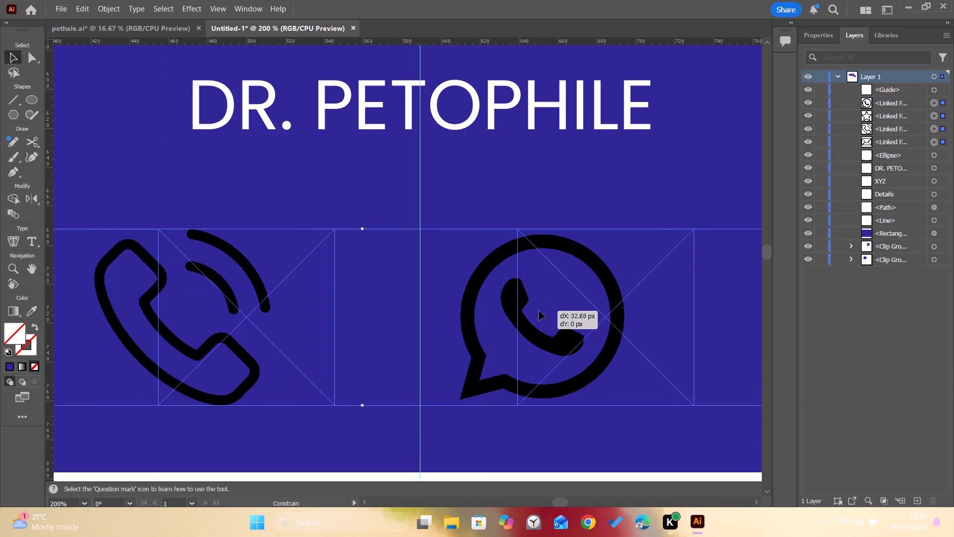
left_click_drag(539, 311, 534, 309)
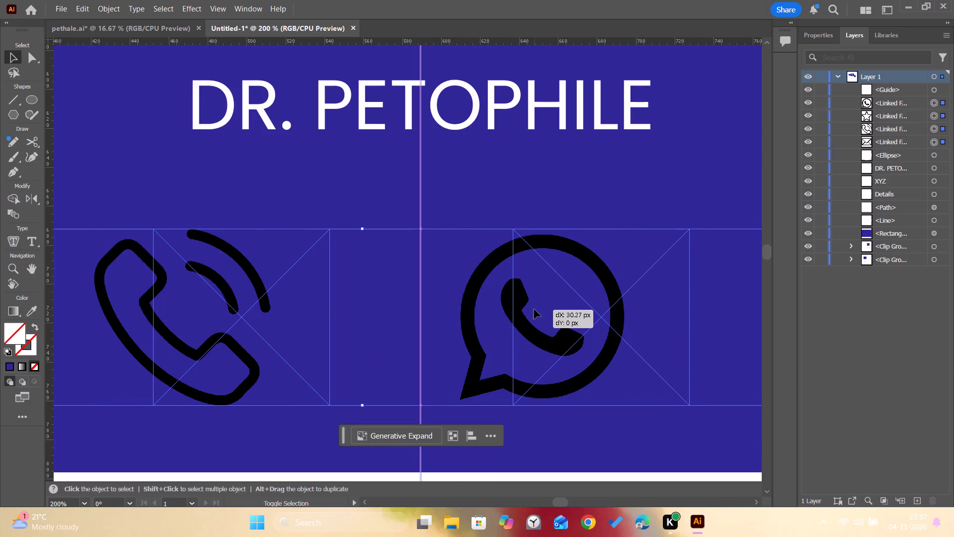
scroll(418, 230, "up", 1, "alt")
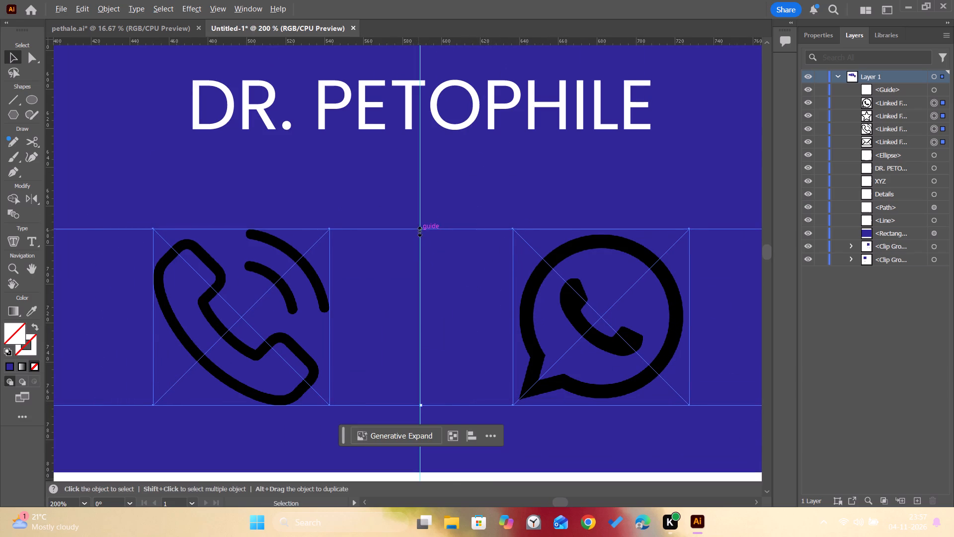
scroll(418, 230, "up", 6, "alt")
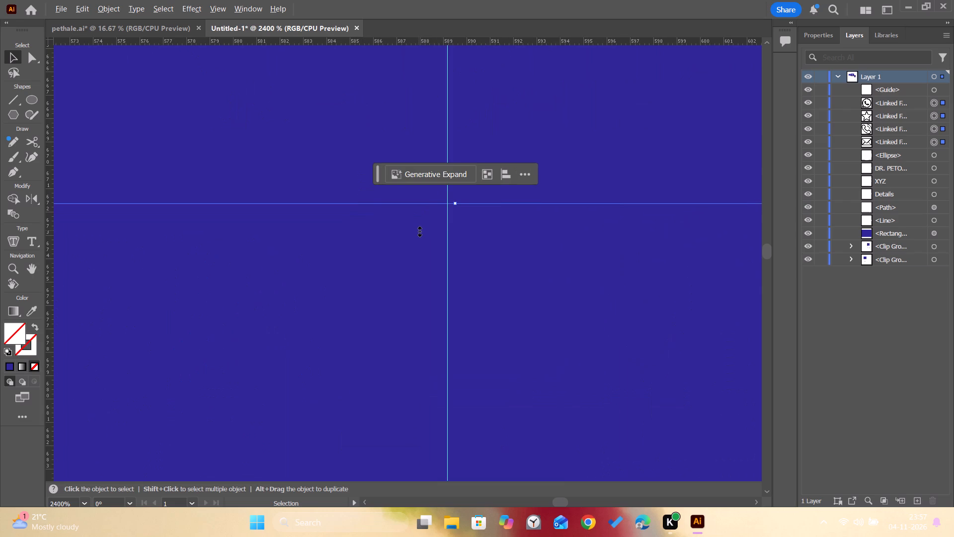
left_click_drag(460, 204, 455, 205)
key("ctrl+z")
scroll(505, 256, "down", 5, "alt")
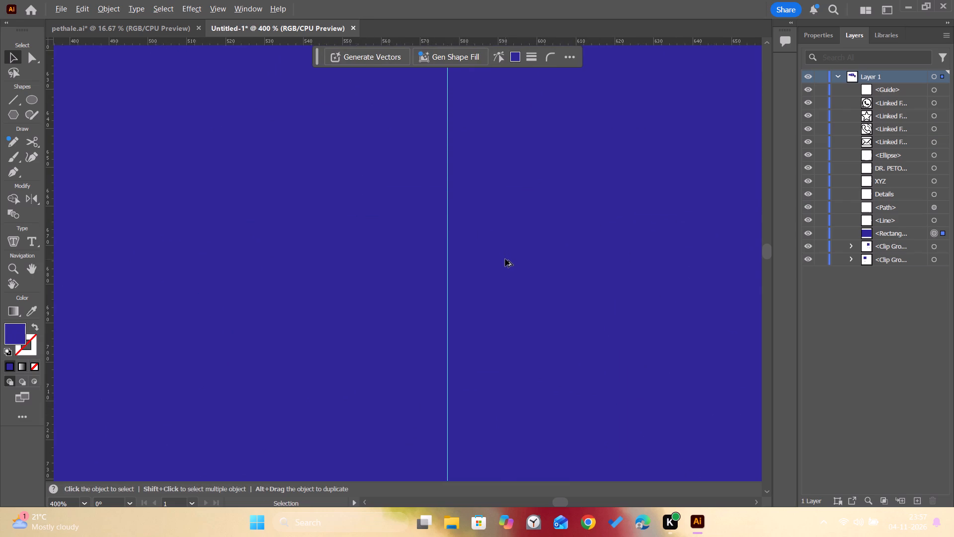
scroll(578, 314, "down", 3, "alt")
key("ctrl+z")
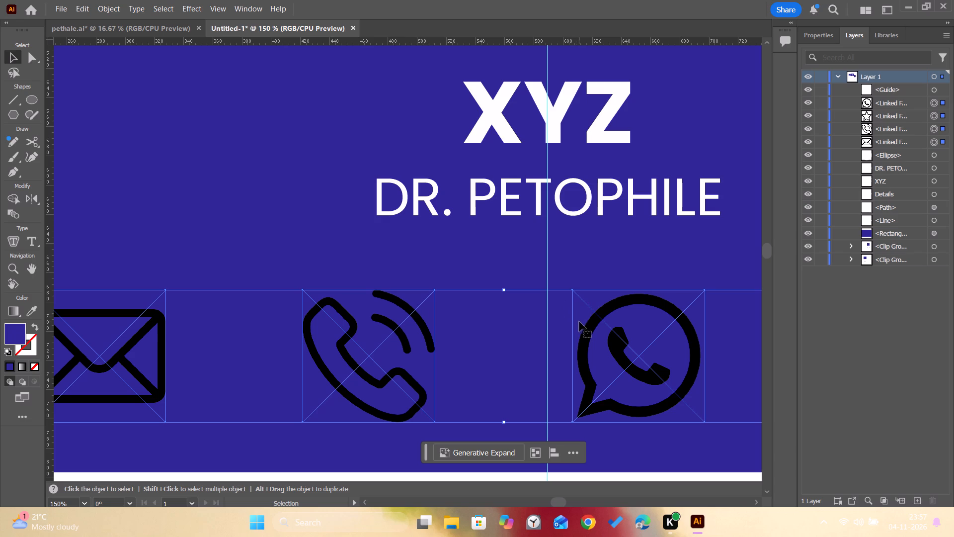
Move the mail, phone, WhatsApp and star icons together about 30 px horizontally so their common centre lies on the vertical guide.
left_click_drag(589, 335, 615, 336)
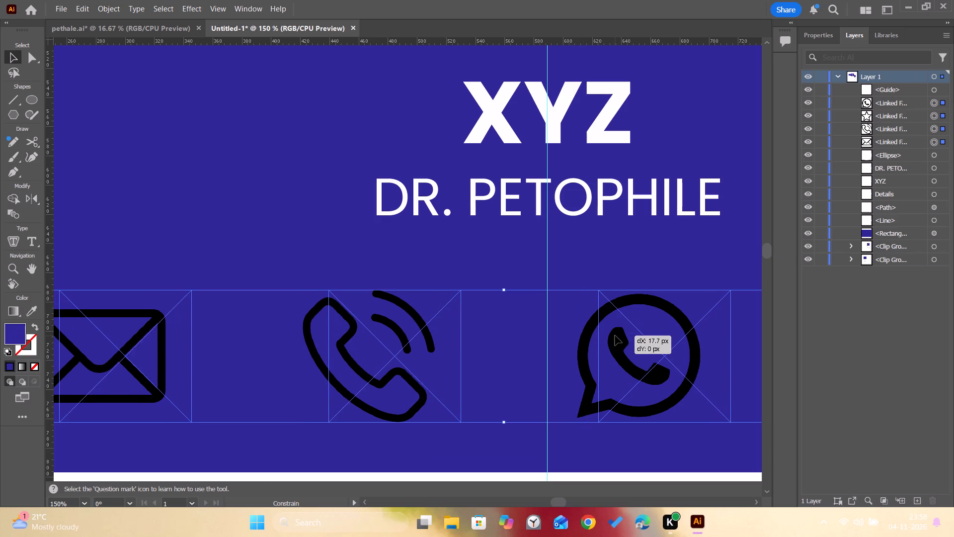
left_click_drag(615, 336, 624, 337)
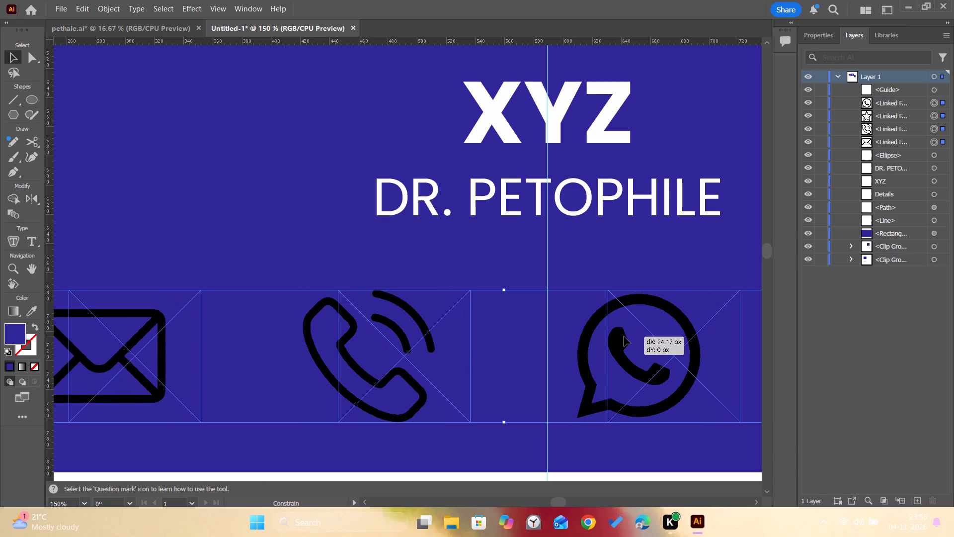
left_click_drag(624, 337, 632, 338)
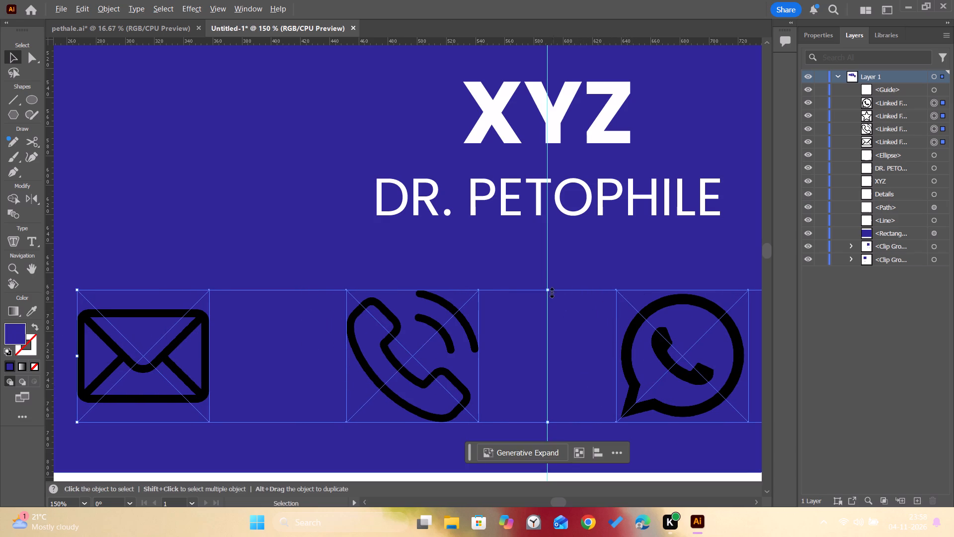
scroll(549, 291, "up", 7, "alt")
scroll(549, 291, "down", 7, "alt")
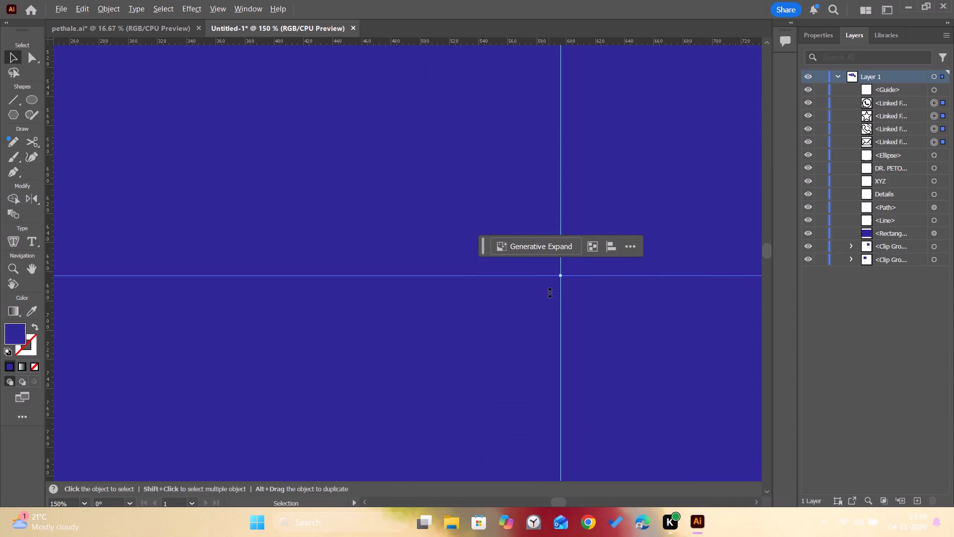
scroll(549, 291, "down", 4, "alt")
Select the WhatsApp icon on its own in the icon row below DR. PETOPHILE.
left_click(660, 387)
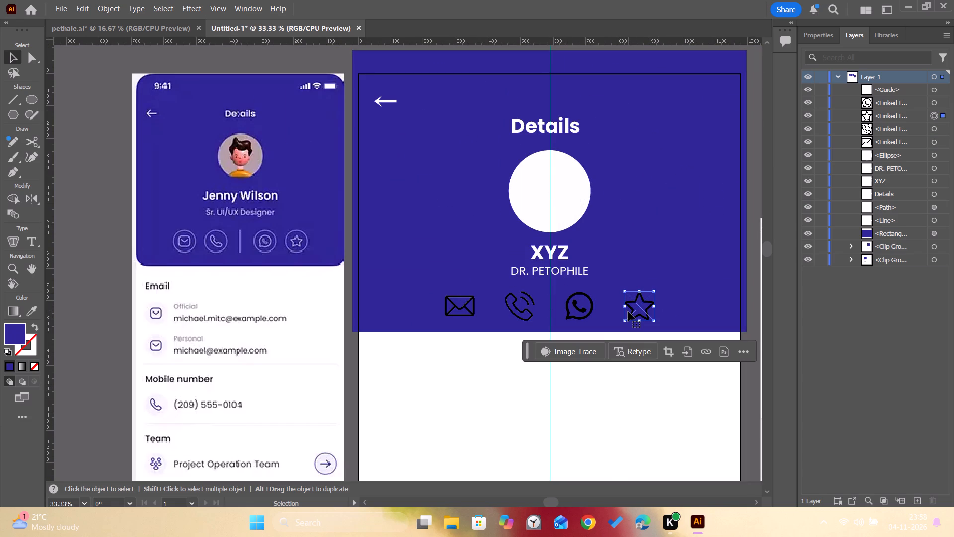
left_click(589, 313)
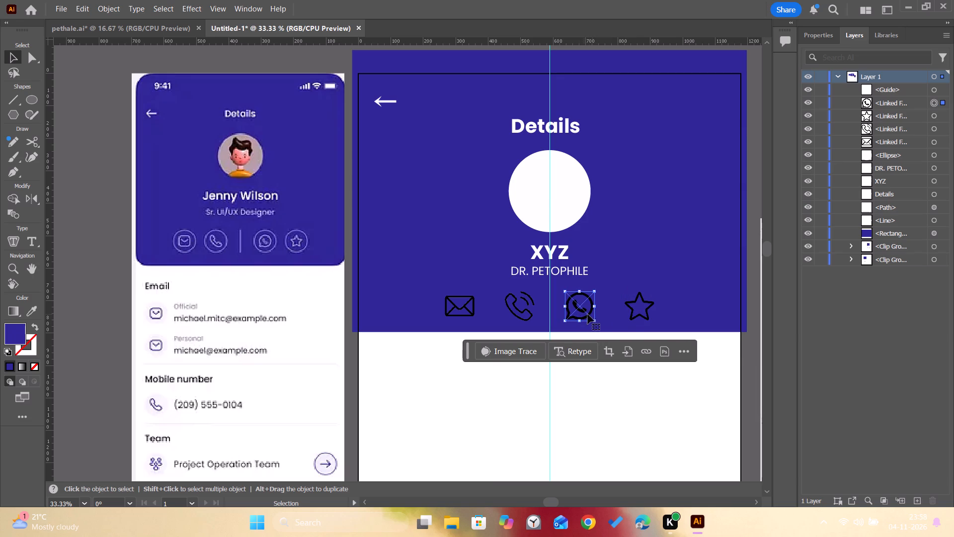
Scale the four header icons down together proportionally about their common centre, making each about 65 px wide.
left_click(626, 315, "shift")
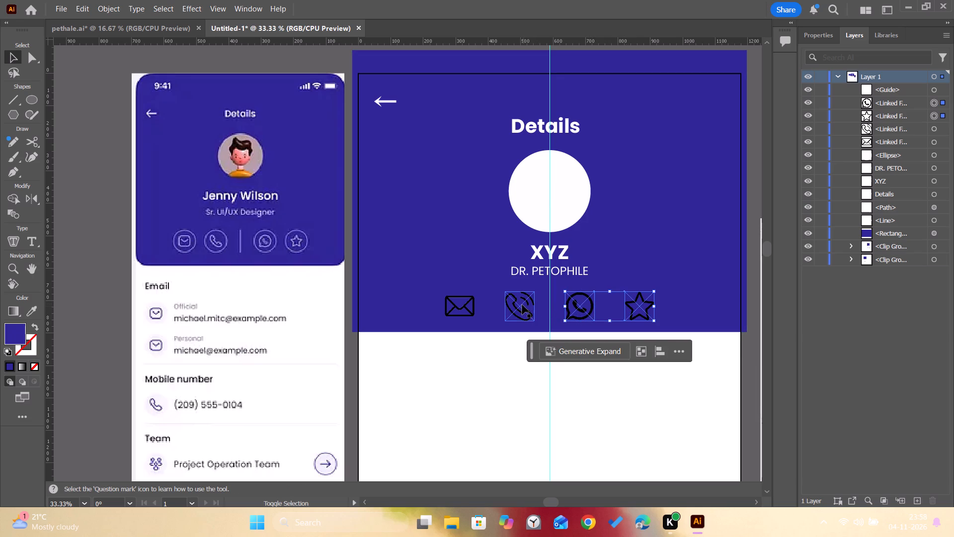
left_click(522, 306, "shift")
left_click(461, 311, "shift")
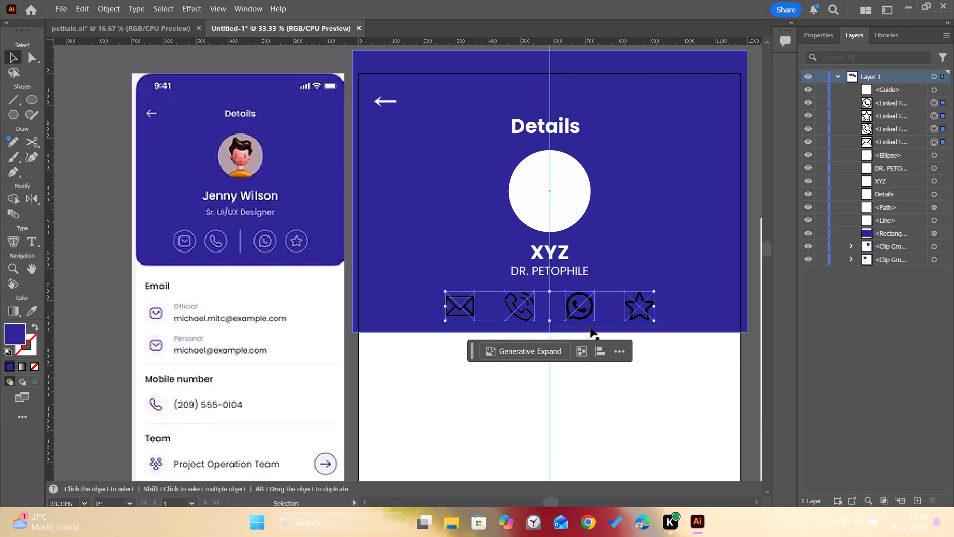
left_click_drag(656, 321, 647, 318, "alt")
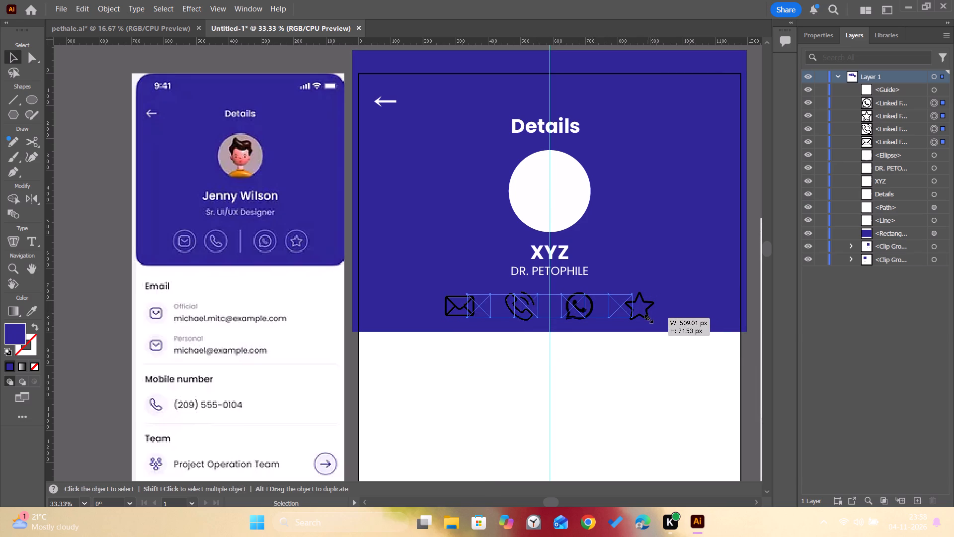
left_click_drag(647, 318, 645, 317, "alt")
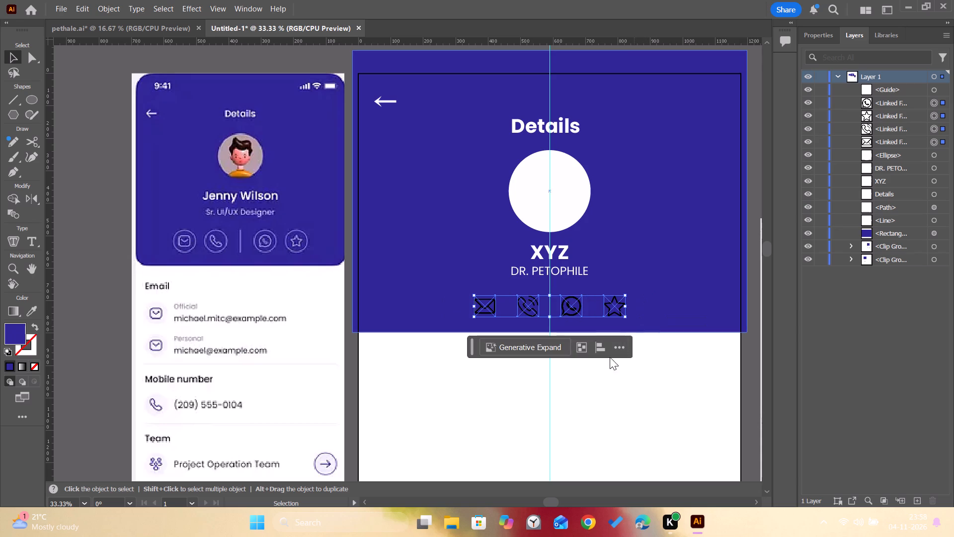
left_click(607, 375)
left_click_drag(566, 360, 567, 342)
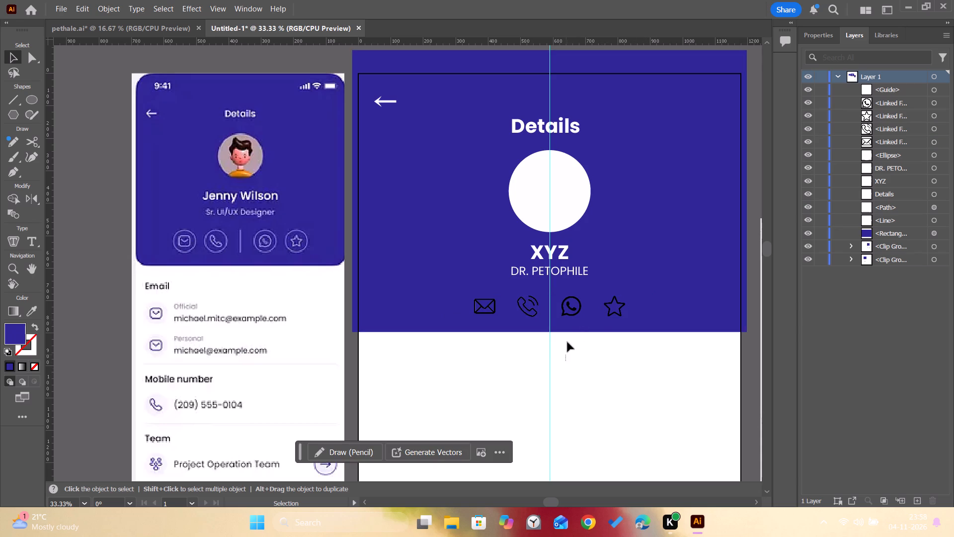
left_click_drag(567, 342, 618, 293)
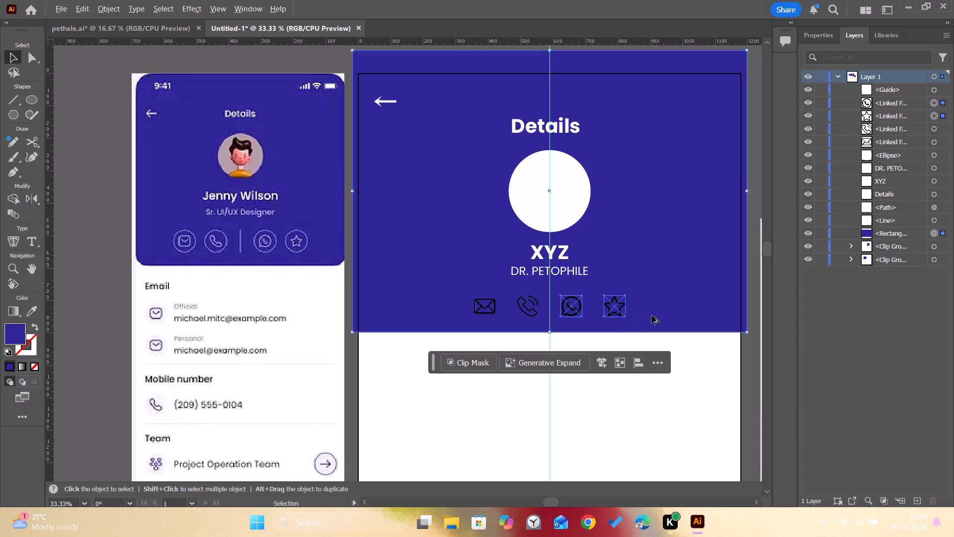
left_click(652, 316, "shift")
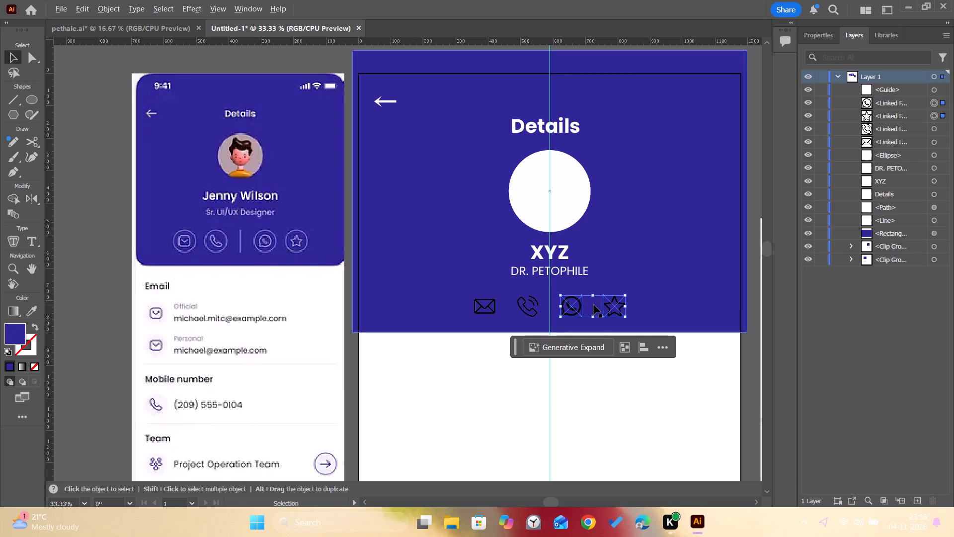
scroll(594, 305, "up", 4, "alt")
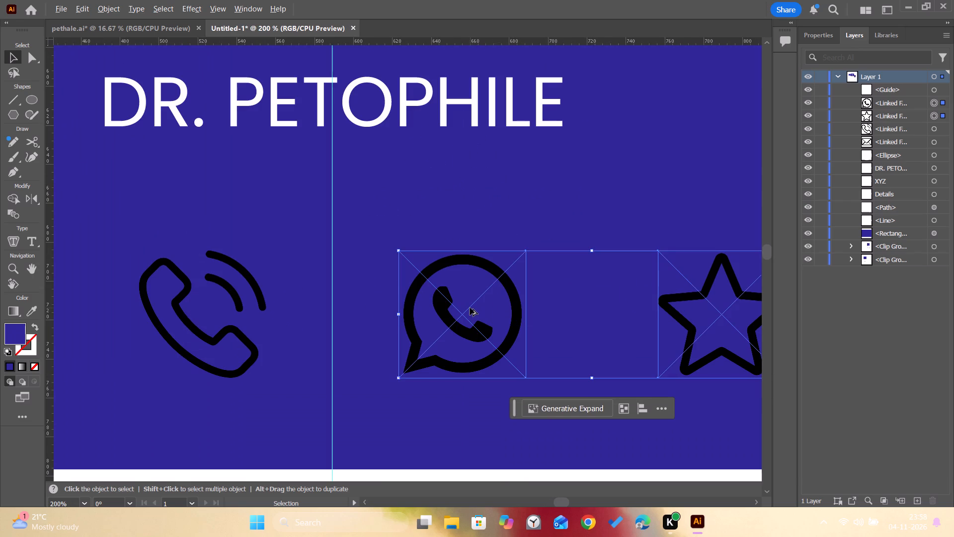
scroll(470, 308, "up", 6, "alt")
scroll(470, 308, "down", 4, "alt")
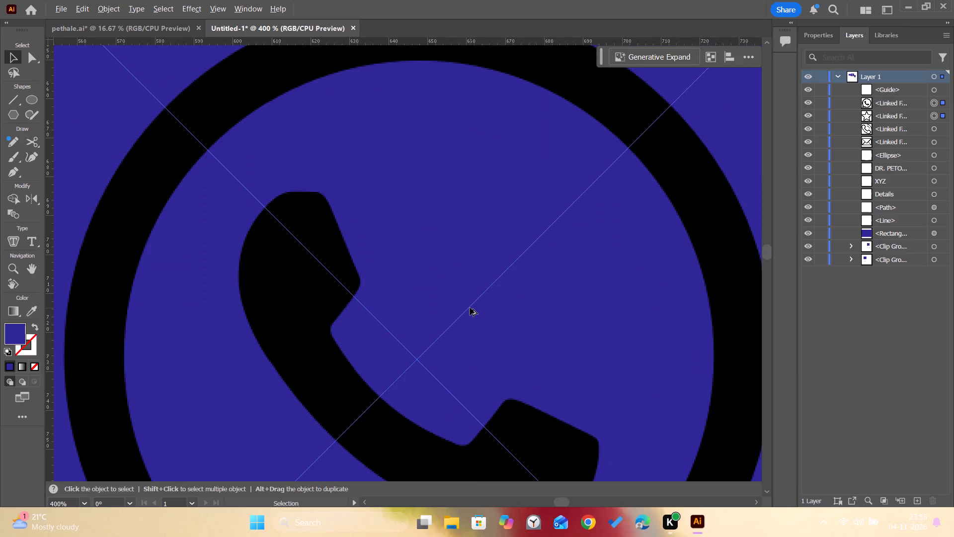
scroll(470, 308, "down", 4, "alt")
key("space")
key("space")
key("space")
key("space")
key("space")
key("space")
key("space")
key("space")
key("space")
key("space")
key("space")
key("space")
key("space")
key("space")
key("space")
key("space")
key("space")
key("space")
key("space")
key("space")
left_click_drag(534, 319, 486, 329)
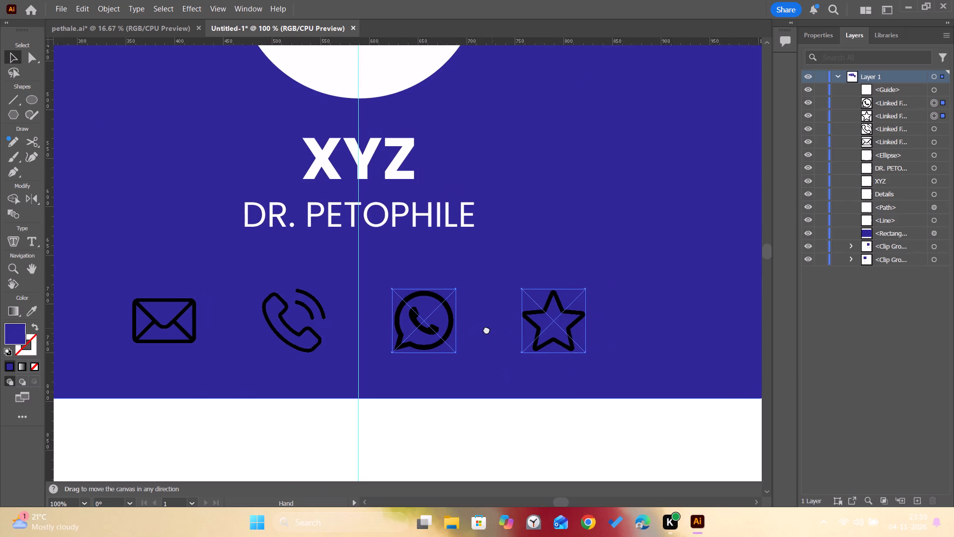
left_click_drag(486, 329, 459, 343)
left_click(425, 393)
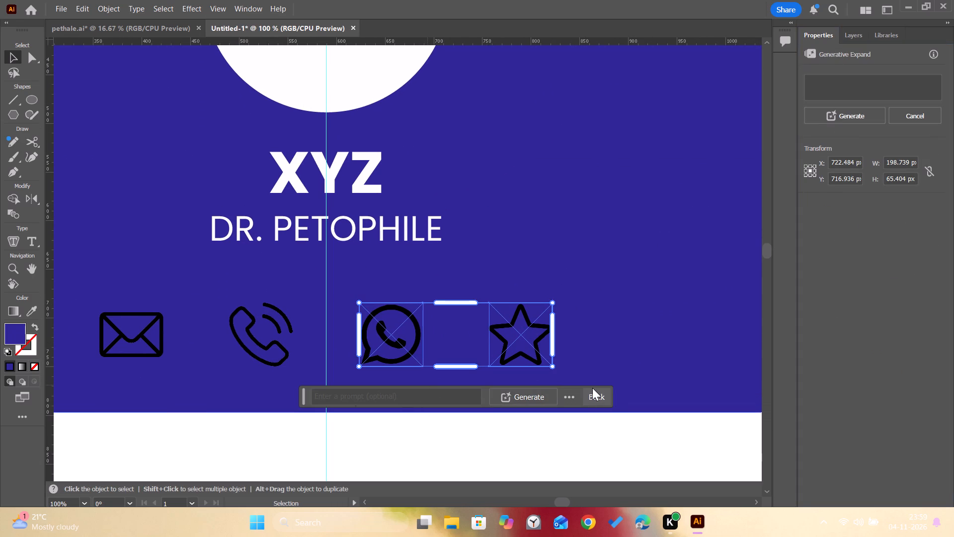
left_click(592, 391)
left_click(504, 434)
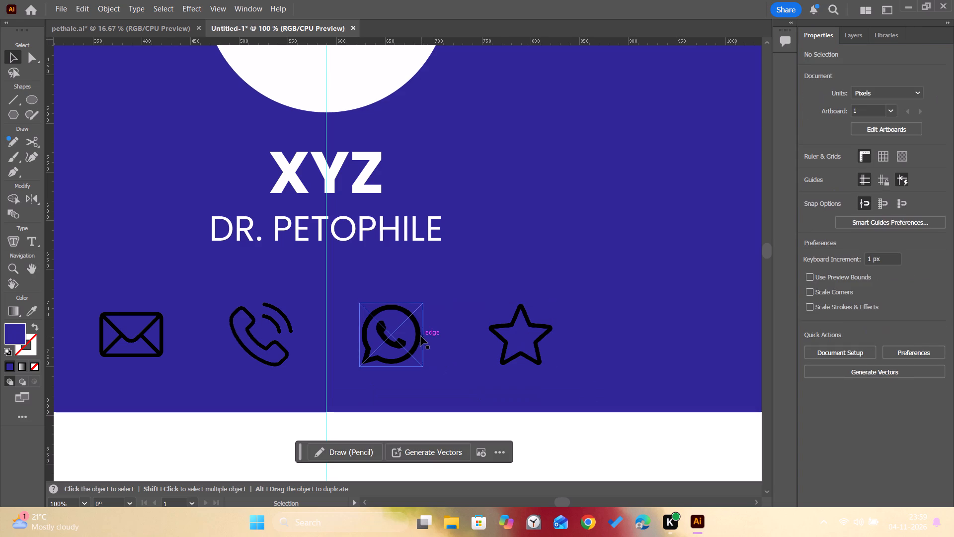
Measure the gap between the WhatsApp and star icons.
left_click(421, 336)
left_click(499, 344, "alt")
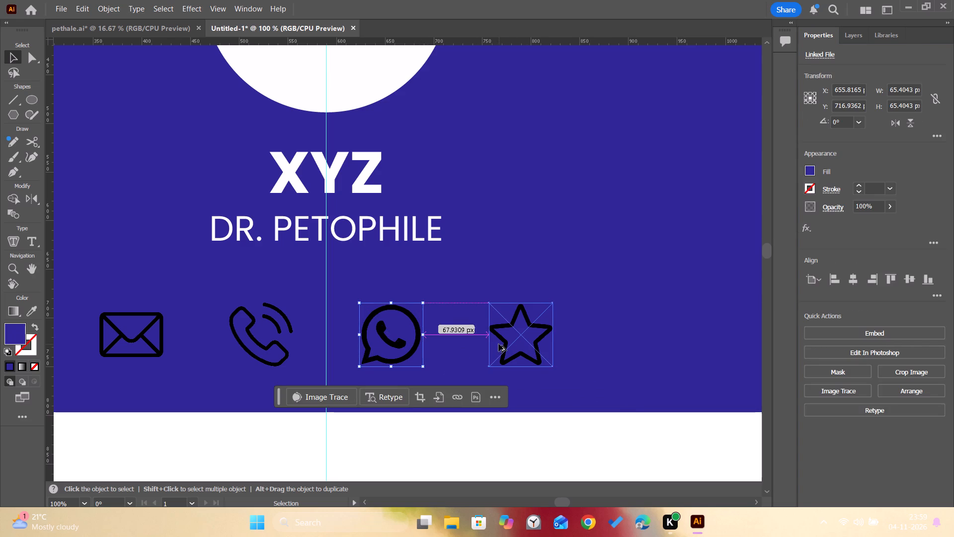
left_click(419, 332, "shift")
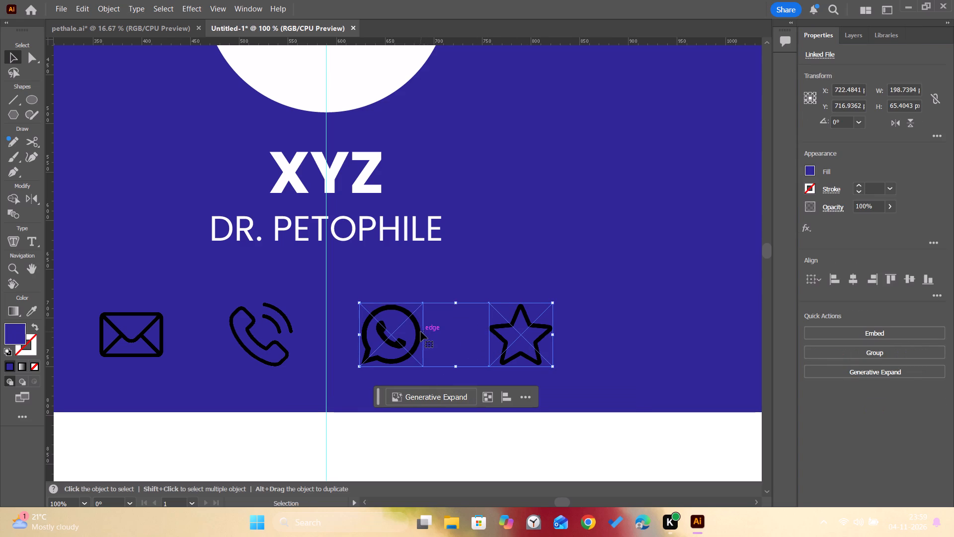
Move the WhatsApp and star icons together horizontally about 23 px to the right, away from the centre guide.
left_click(420, 332)
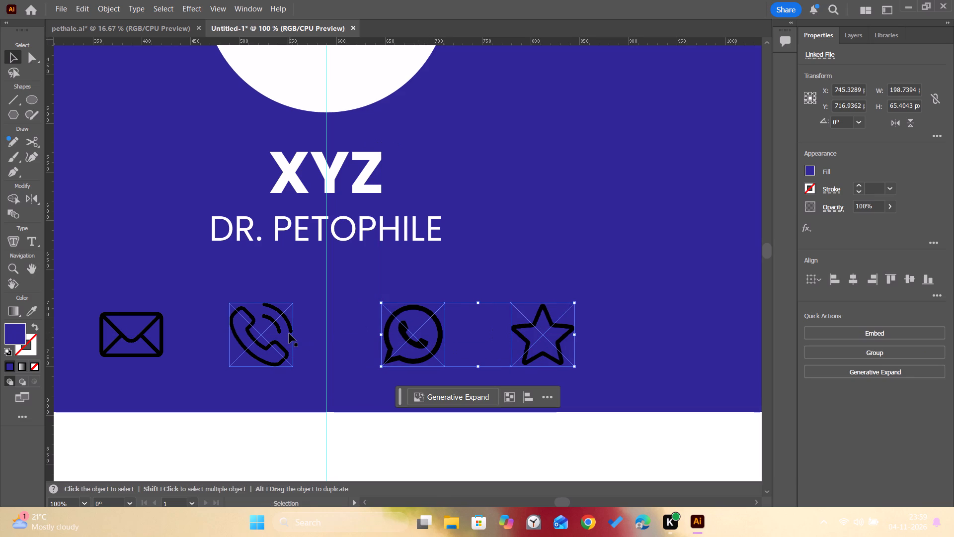
key("ctrl+z")
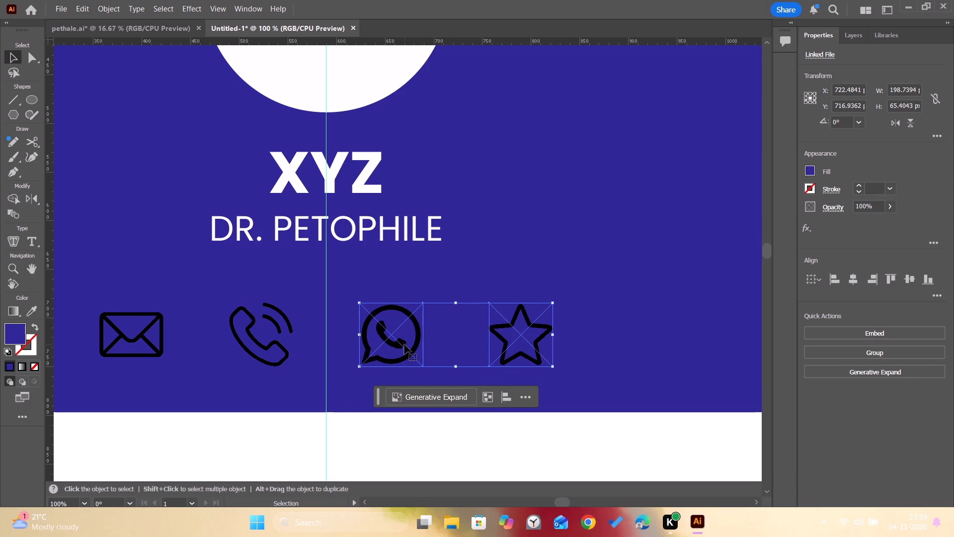
left_click_drag(416, 344, 440, 346)
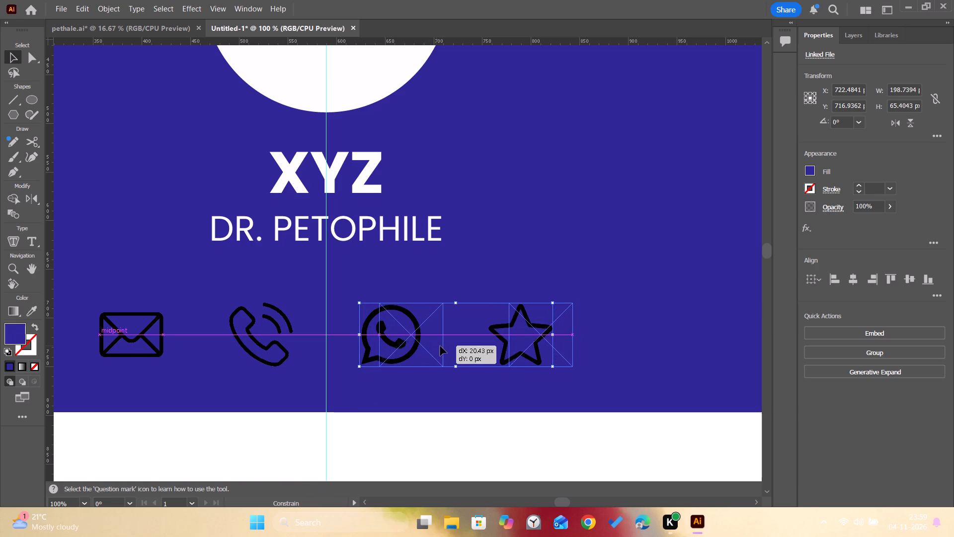
left_click_drag(440, 346, 439, 345)
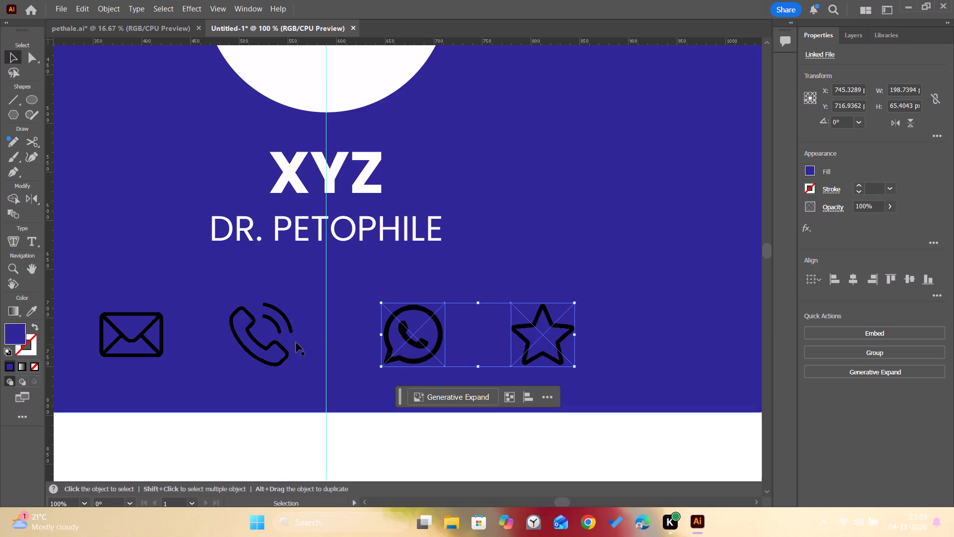
Move the mail and phone icons together about 17 px left and 17 px up, away from the centre guide.
left_click(286, 339)
left_click(161, 338, "shift")
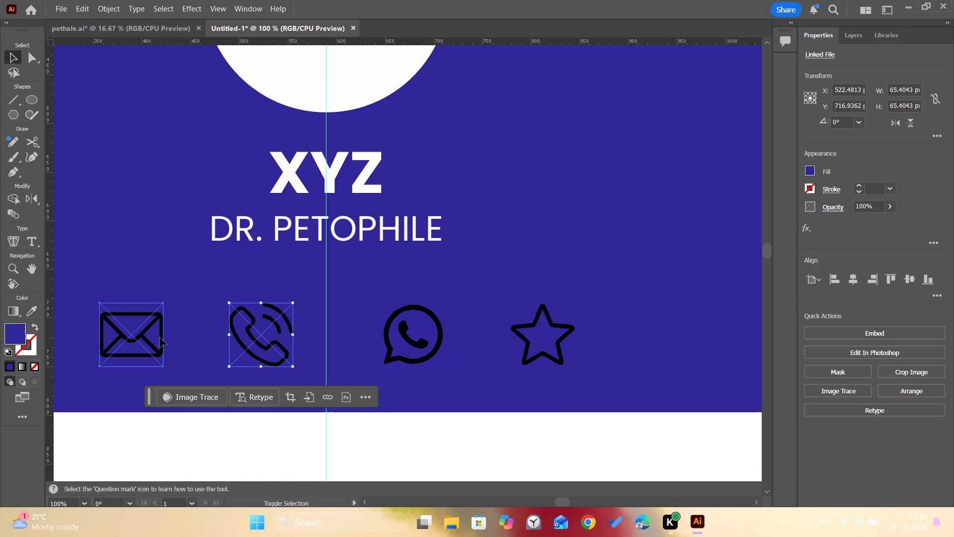
left_click_drag(240, 342, 218, 339)
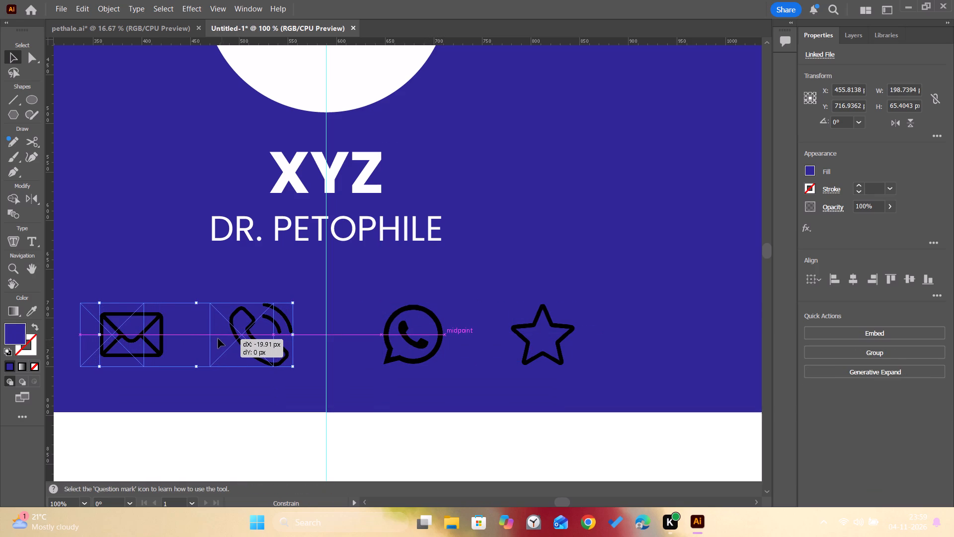
left_click_drag(218, 339, 214, 337)
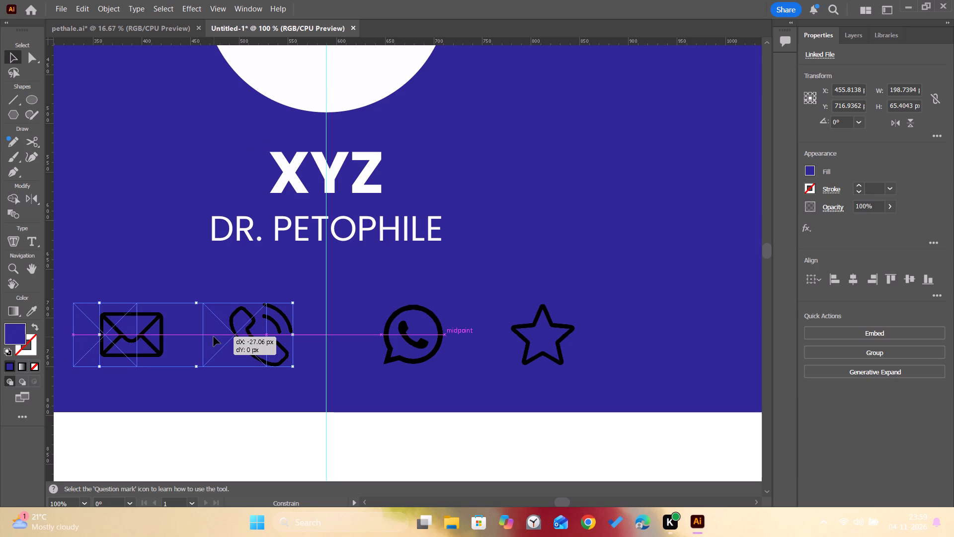
left_click_drag(214, 337, 216, 337)
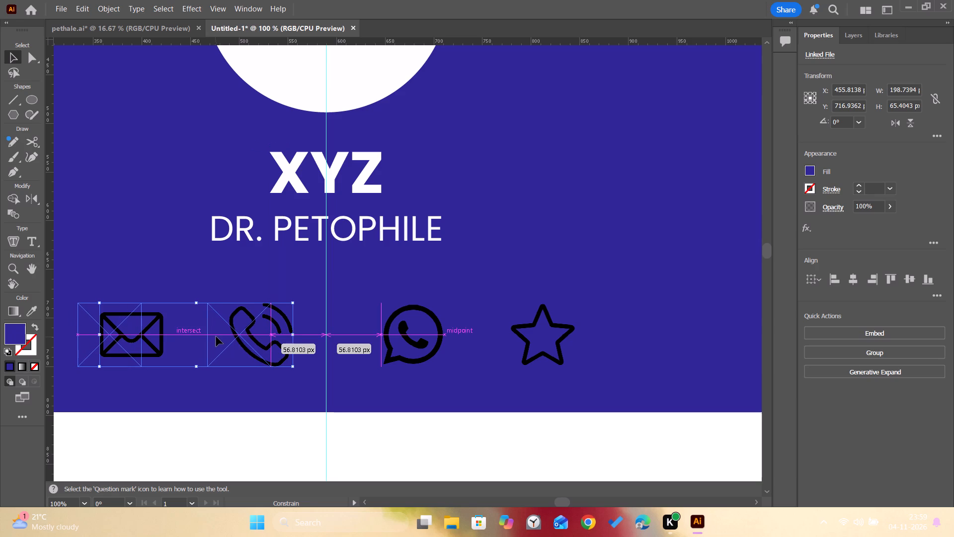
left_click_drag(216, 337, 216, 335)
left_click_drag(216, 335, 214, 332)
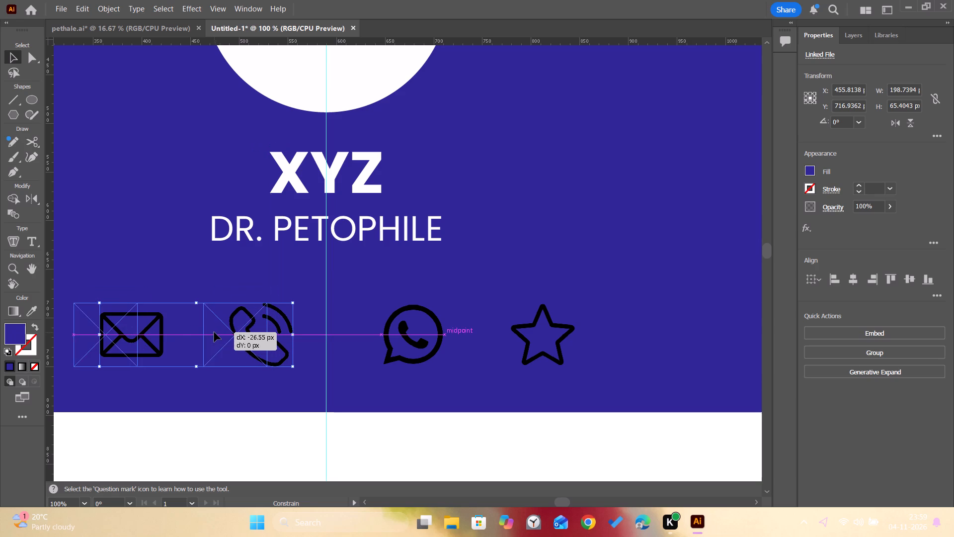
left_click_drag(214, 332, 215, 332)
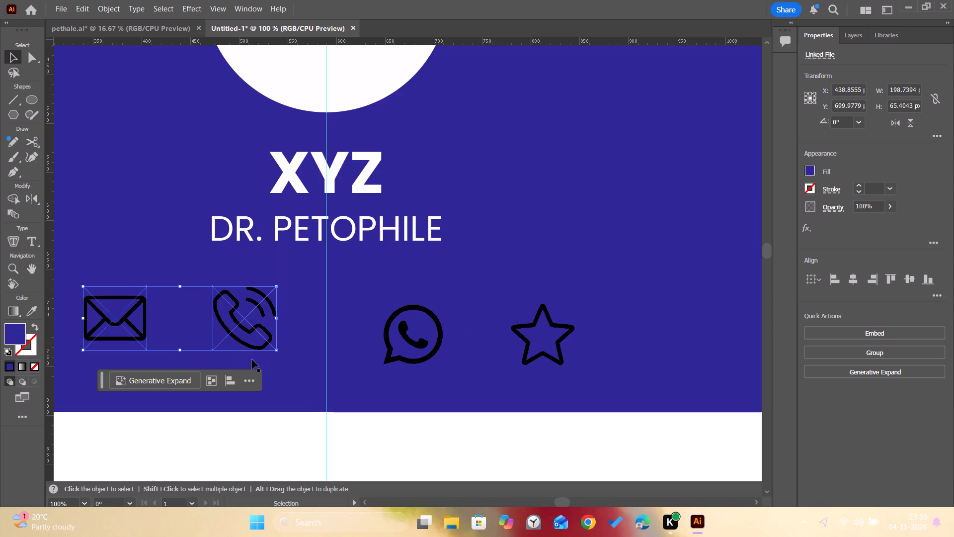
left_click(378, 446)
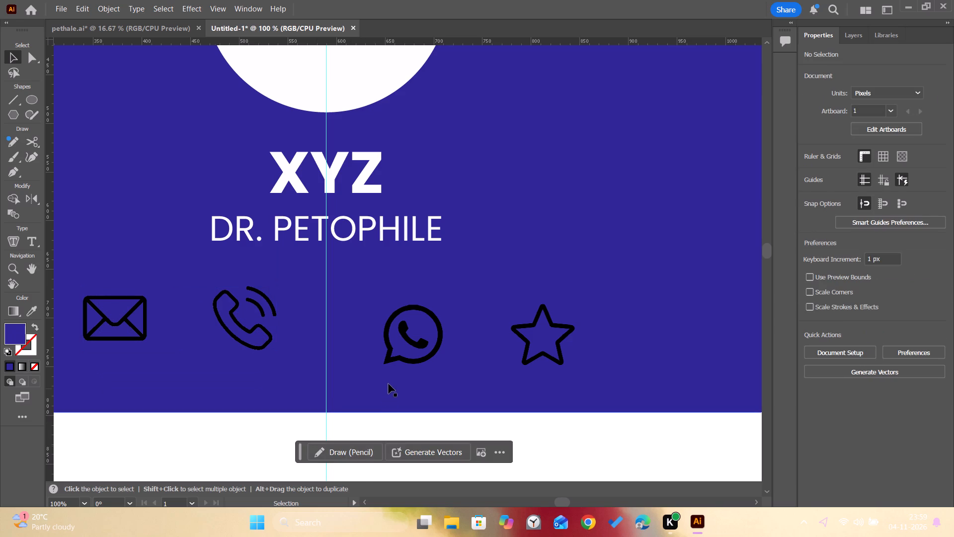
Move the WhatsApp and star icons straight up about 17 px, level with the mail and phone icons.
left_click(393, 363)
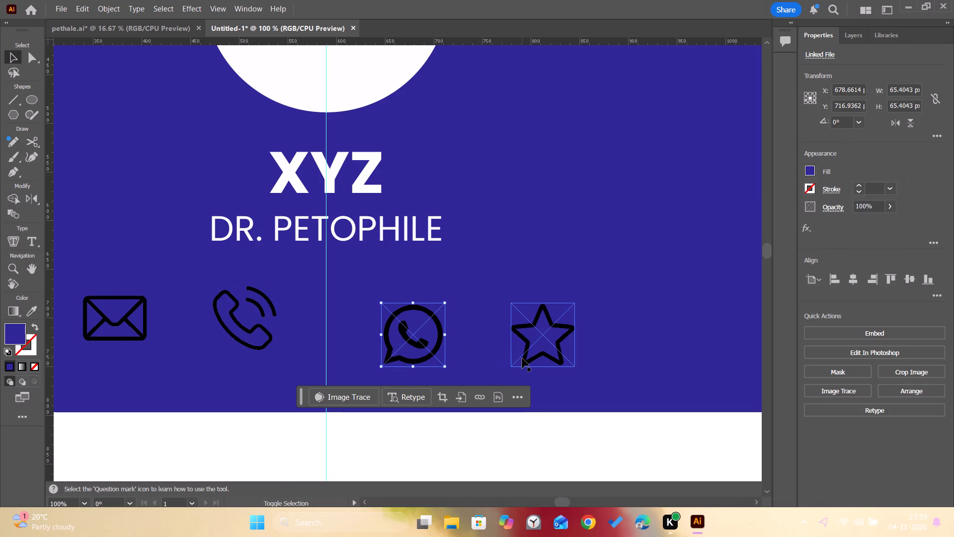
left_click(522, 358, "shift")
left_click_drag(523, 352, 523, 345)
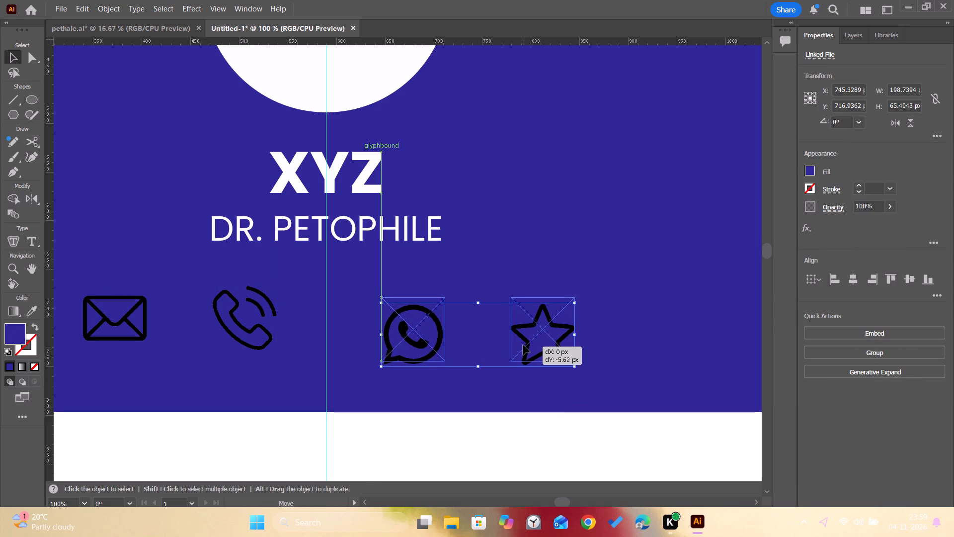
left_click_drag(523, 345, 522, 335)
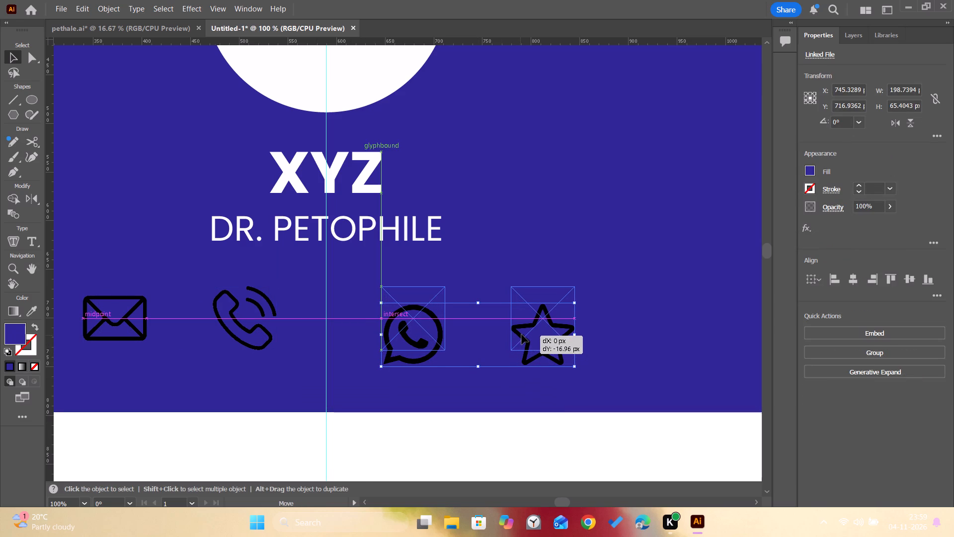
left_click_drag(522, 335, 522, 334)
left_click(490, 462)
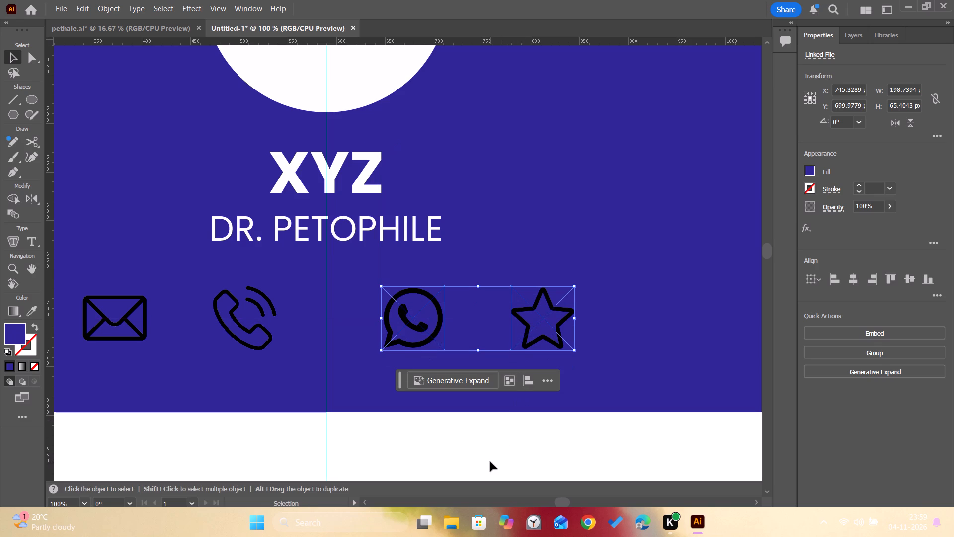
Draw a vertical divider line about 52 px long on the centre guide between the phone and WhatsApp icons.
scroll(448, 344, "down", 1)
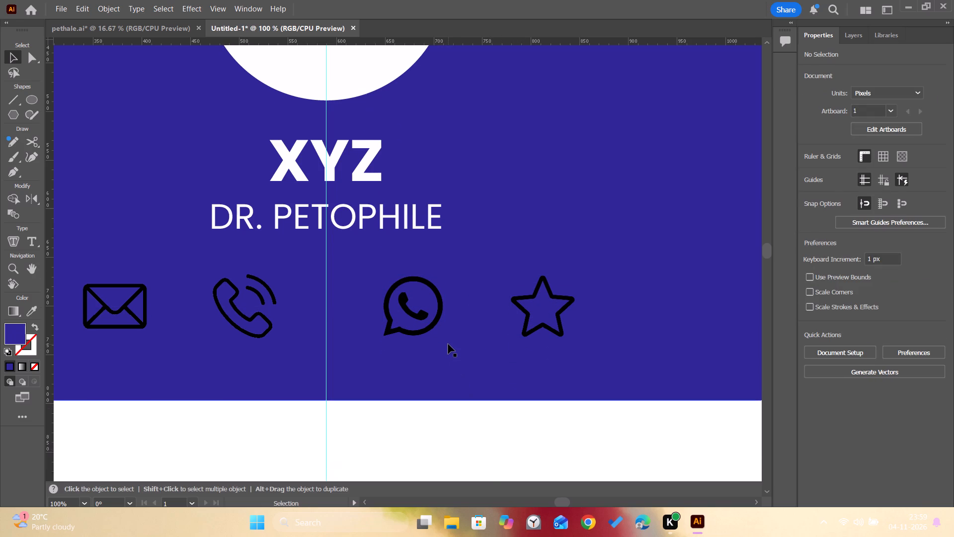
scroll(448, 344, "down", 1)
scroll(360, 322, "down", 2, "alt")
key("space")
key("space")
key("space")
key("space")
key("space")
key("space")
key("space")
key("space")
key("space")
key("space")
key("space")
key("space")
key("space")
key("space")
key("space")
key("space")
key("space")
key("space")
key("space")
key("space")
left_click_drag(347, 320, 447, 385)
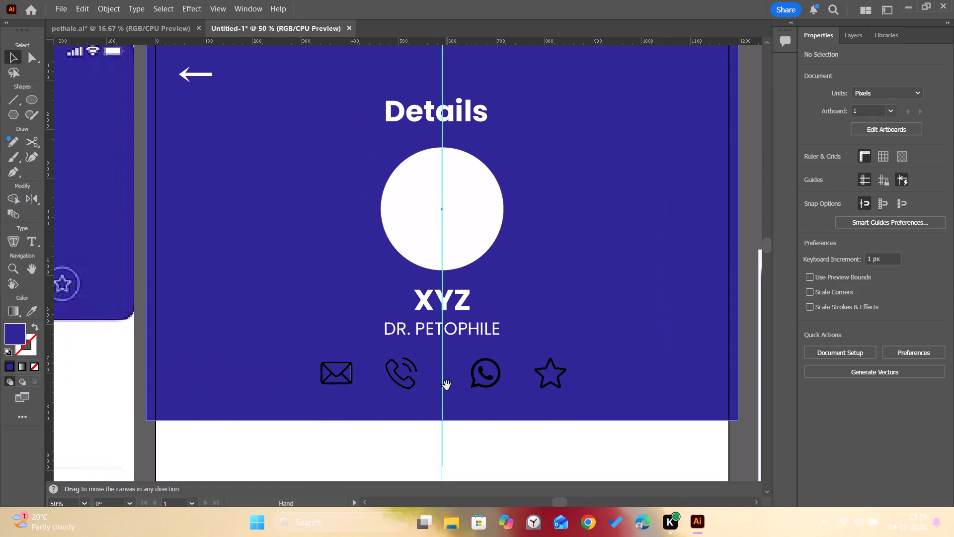
scroll(438, 378, "up", 4, "alt")
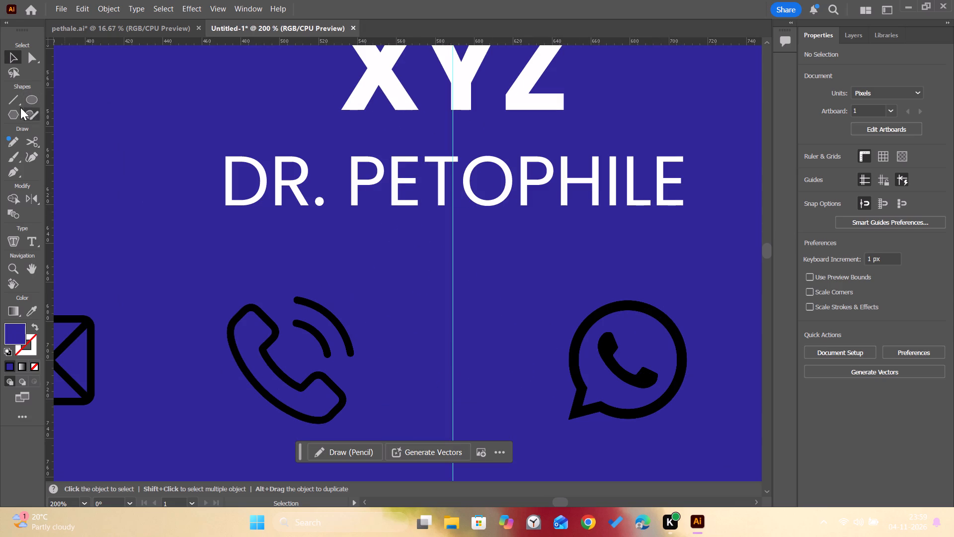
left_click(16, 102)
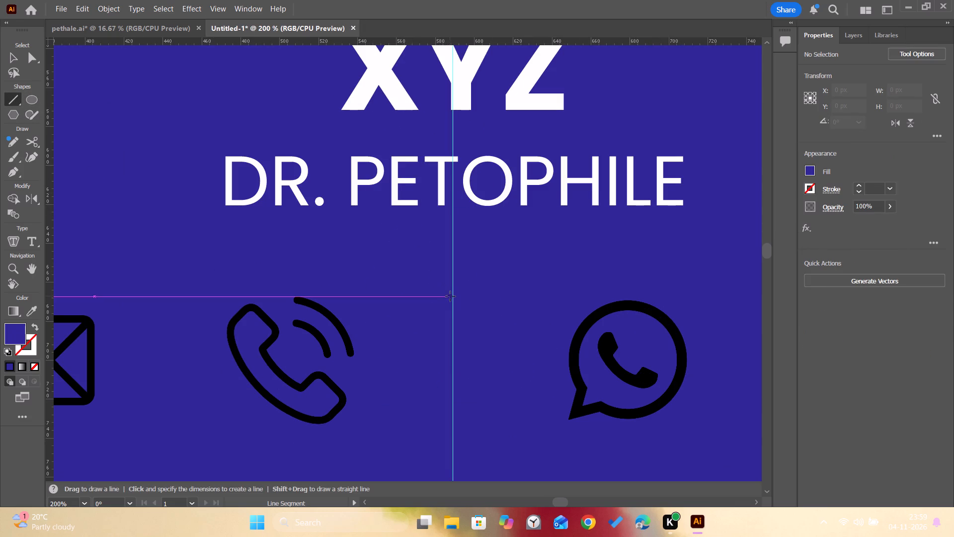
left_click_drag(453, 299, 453, 383)
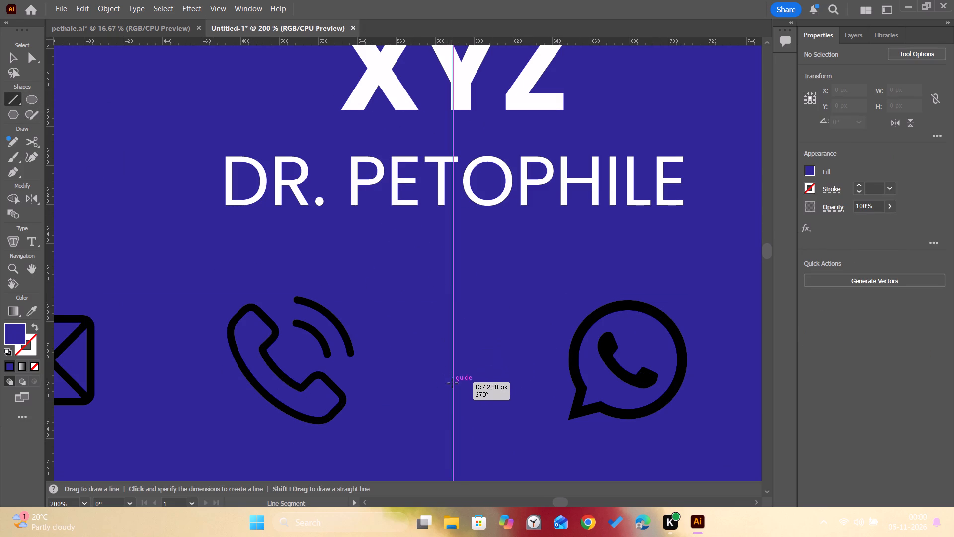
left_click_drag(453, 383, 451, 402)
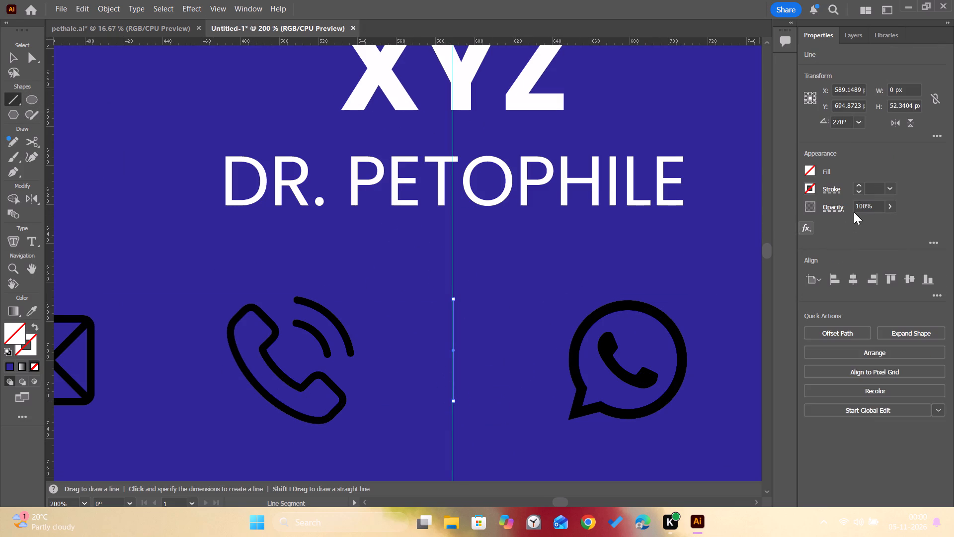
Give the divider line a 7 pt stroke with round caps.
left_click(888, 190)
left_click(903, 361)
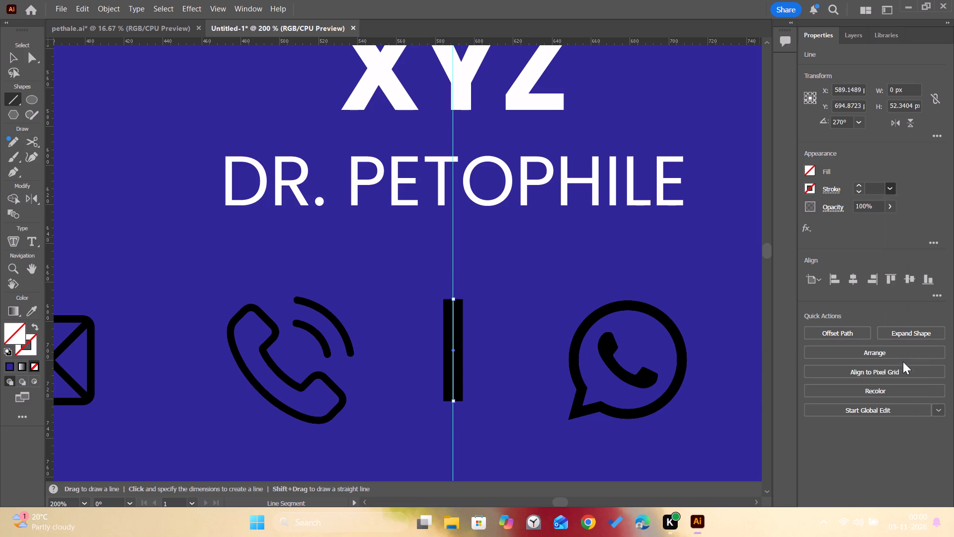
left_click(886, 191)
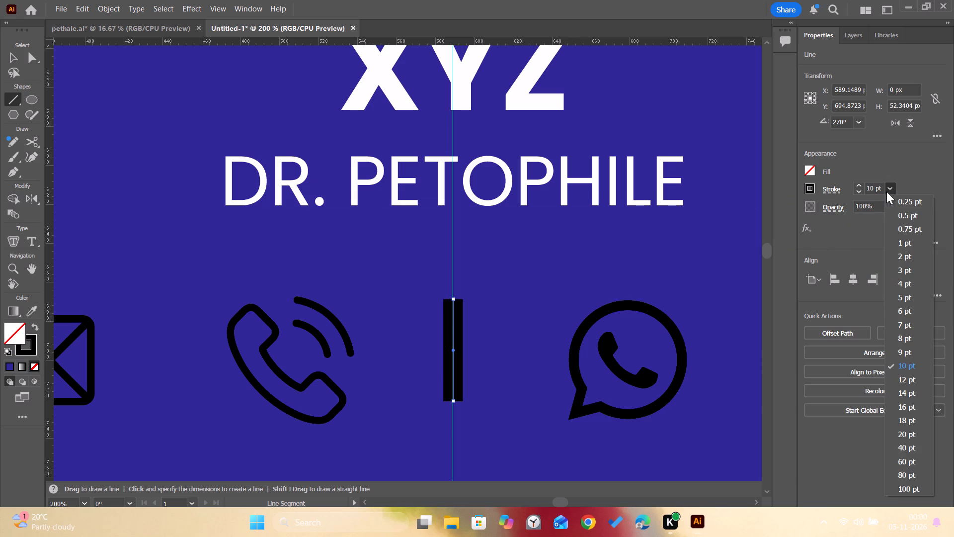
left_click(921, 326)
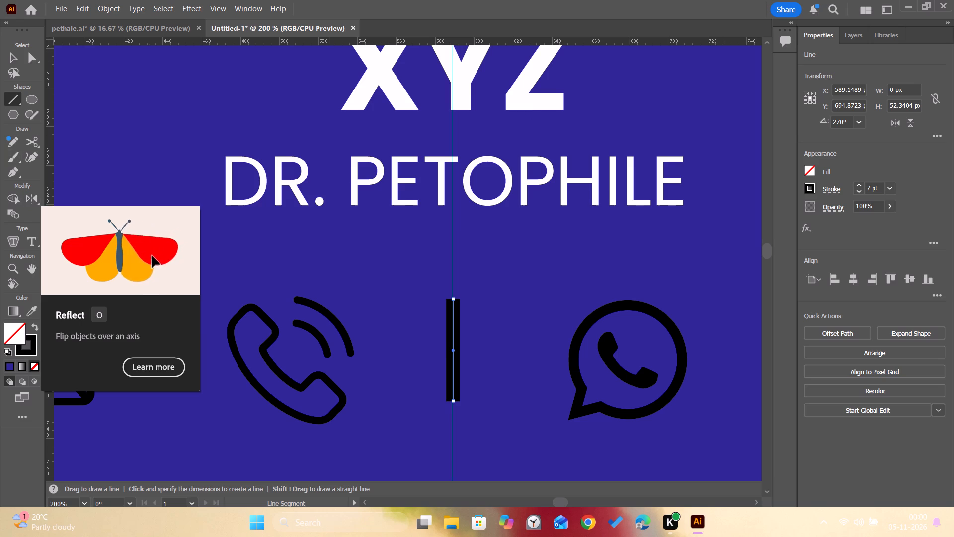
left_click(831, 193)
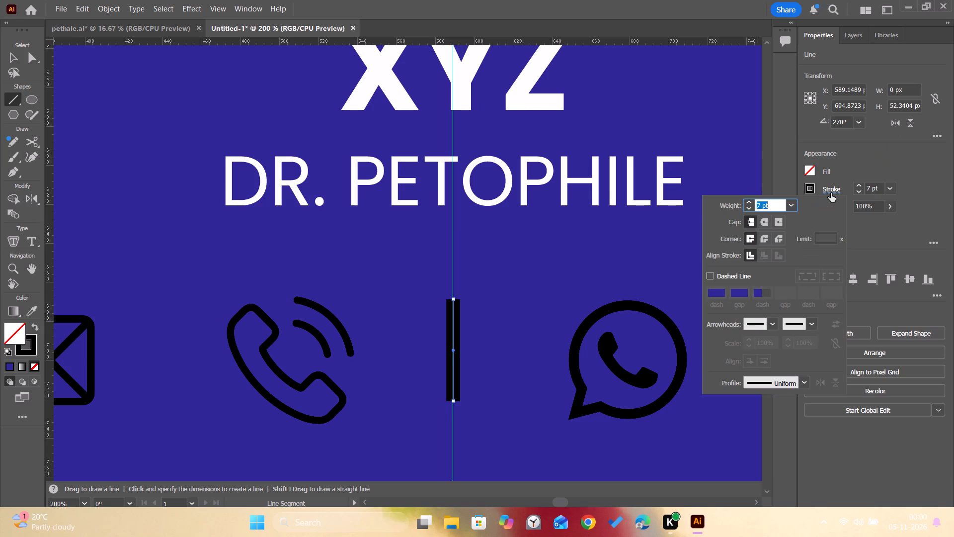
left_click(768, 220)
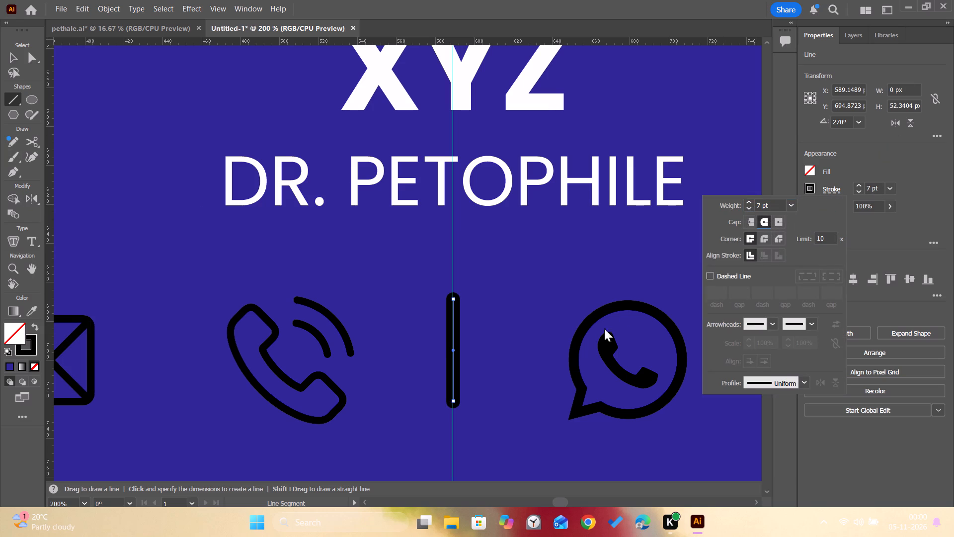
scroll(583, 350, "down", 4, "alt")
left_click(925, 159)
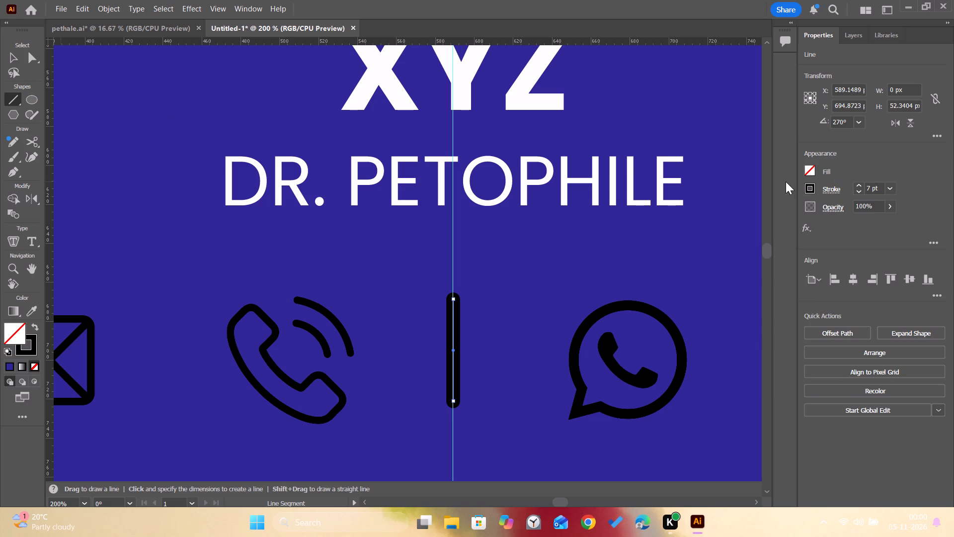
Set the divider line's stroke colour to white.
left_click(805, 190)
left_click(682, 246)
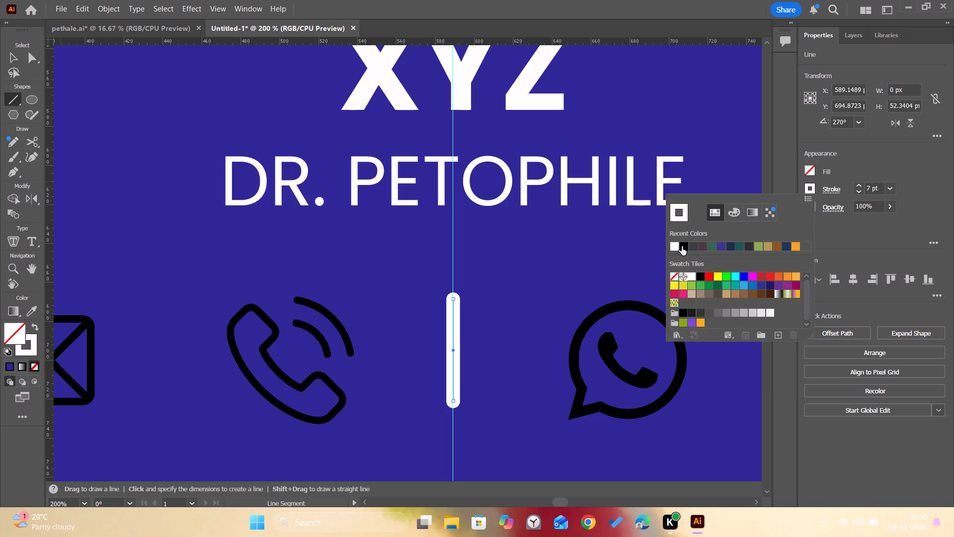
scroll(592, 270, "down", 8, "alt")
left_click(601, 255)
scroll(594, 269, "down", 4, "alt")
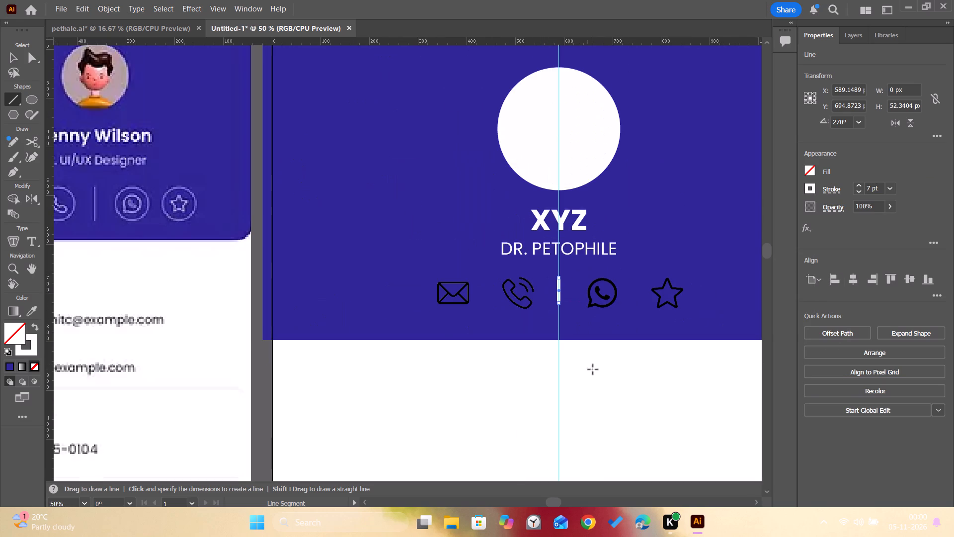
Draw an unfilled, white-outlined circle about 95 px in diameter, centred on the mail icon.
left_click(17, 61)
left_click(551, 417)
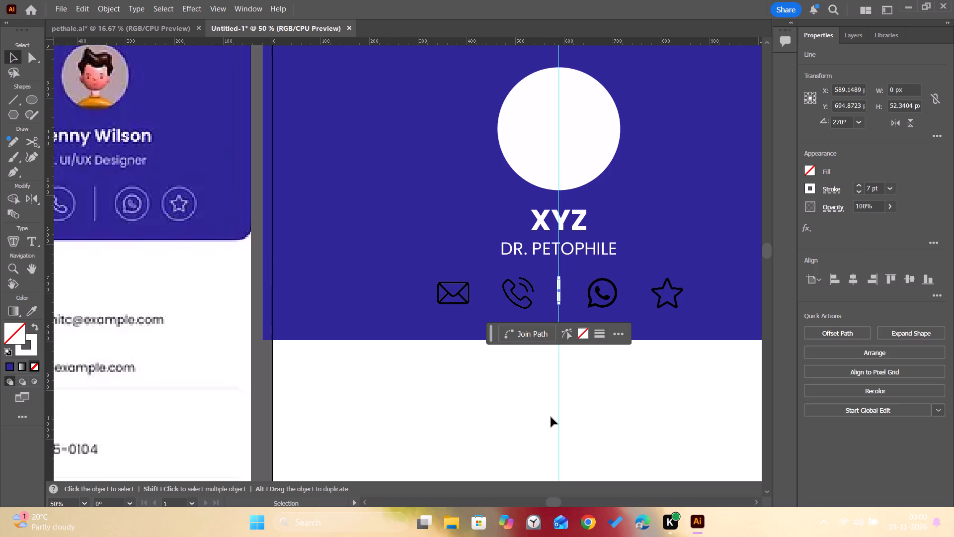
scroll(456, 292, "up", 3, "alt")
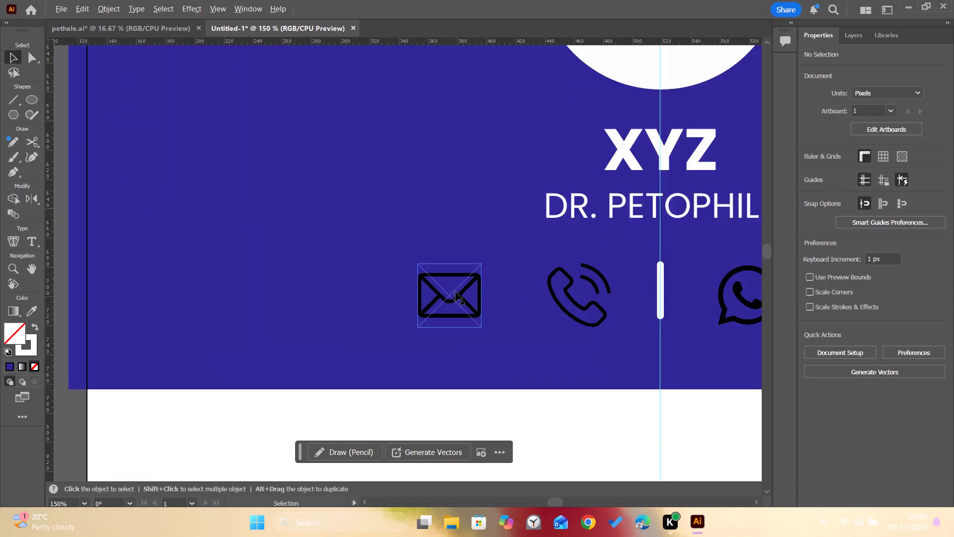
scroll(458, 292, "down", 3, "alt")
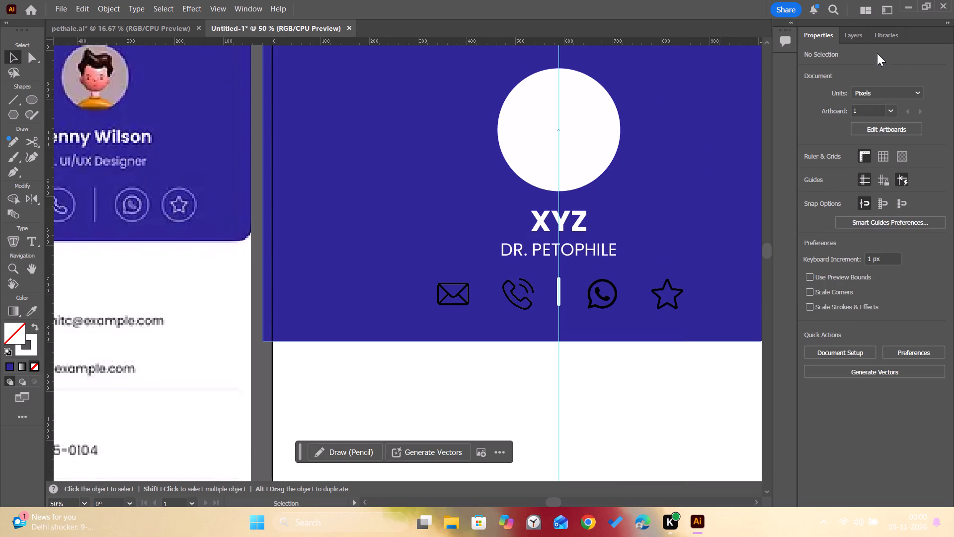
left_click(25, 95)
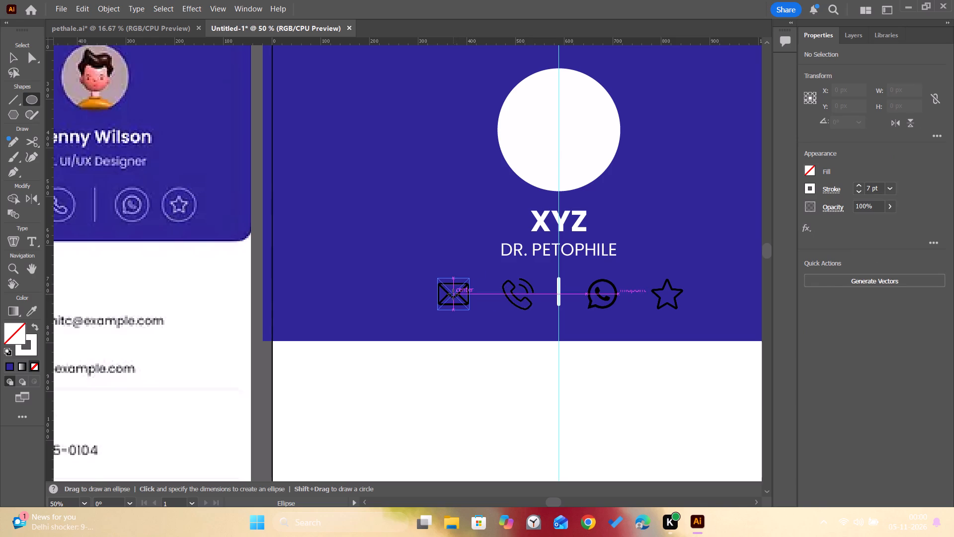
left_click_drag(452, 294, 474, 315)
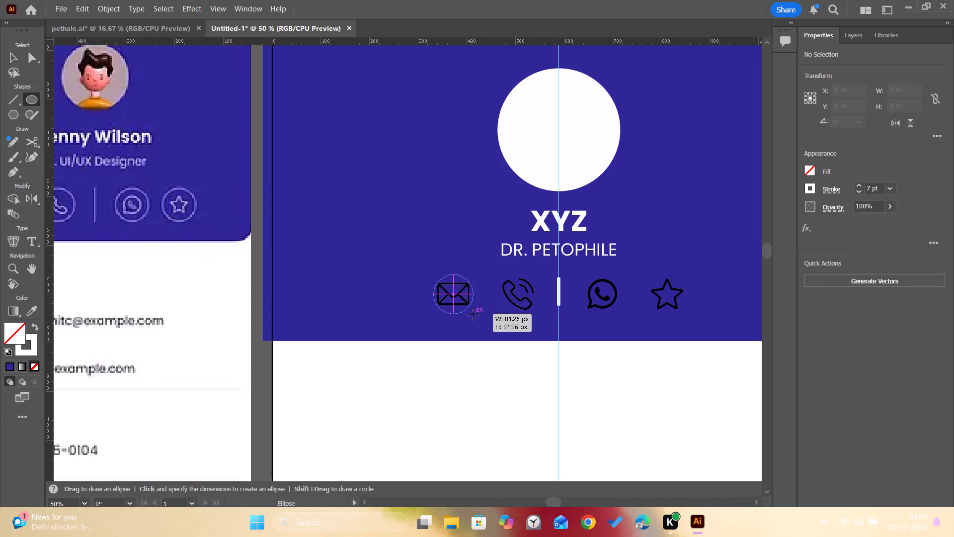
left_click_drag(474, 315, 476, 318)
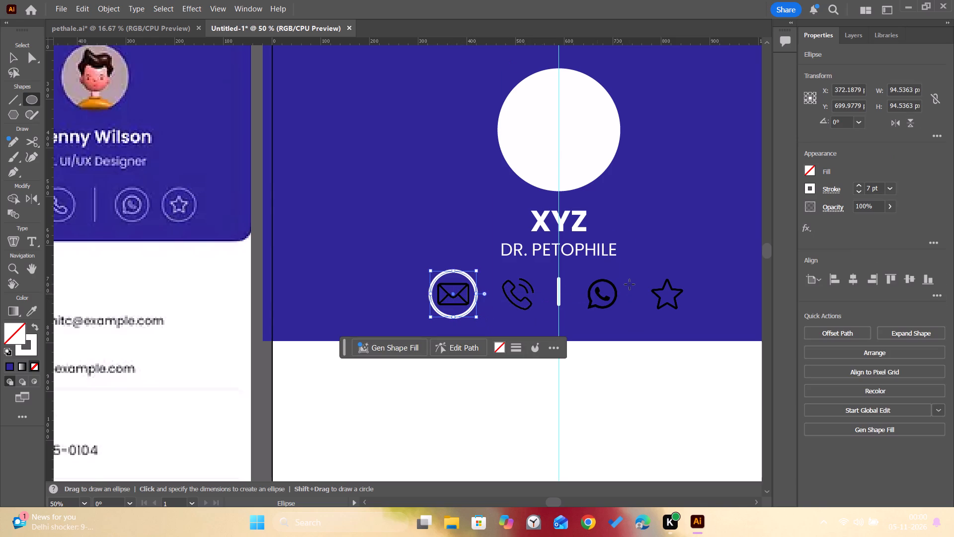
Set the stroke weight of the circle around the mail icon to 5 pt.
left_click(891, 191)
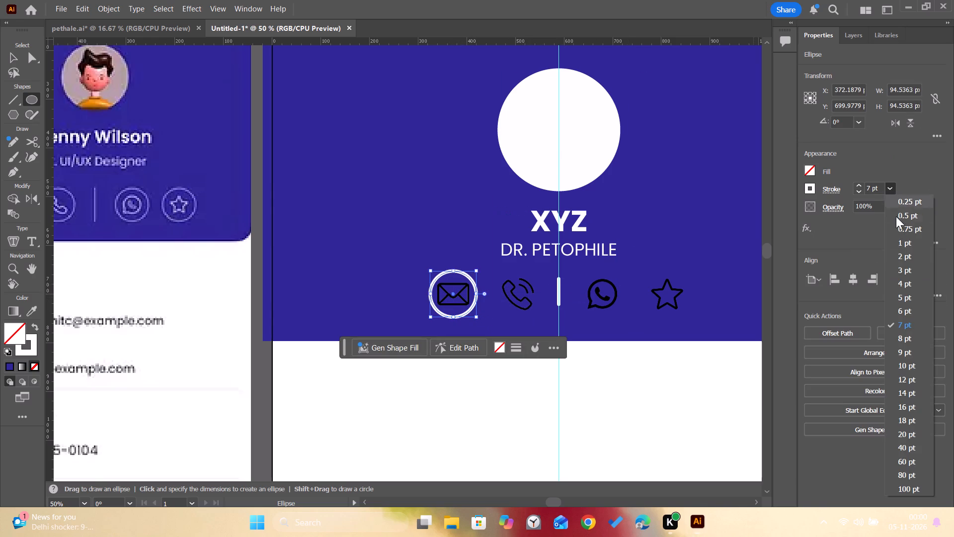
left_click(899, 291)
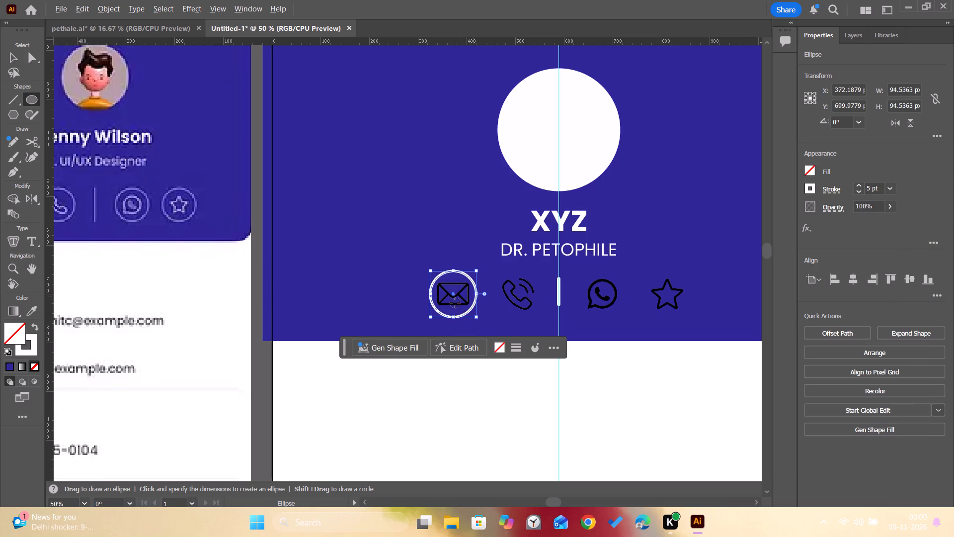
Duplicate the mail icon's circle horizontally so the copy surrounds the phone icon at the same height.
scroll(451, 303, "up", 4, "alt")
key("v")
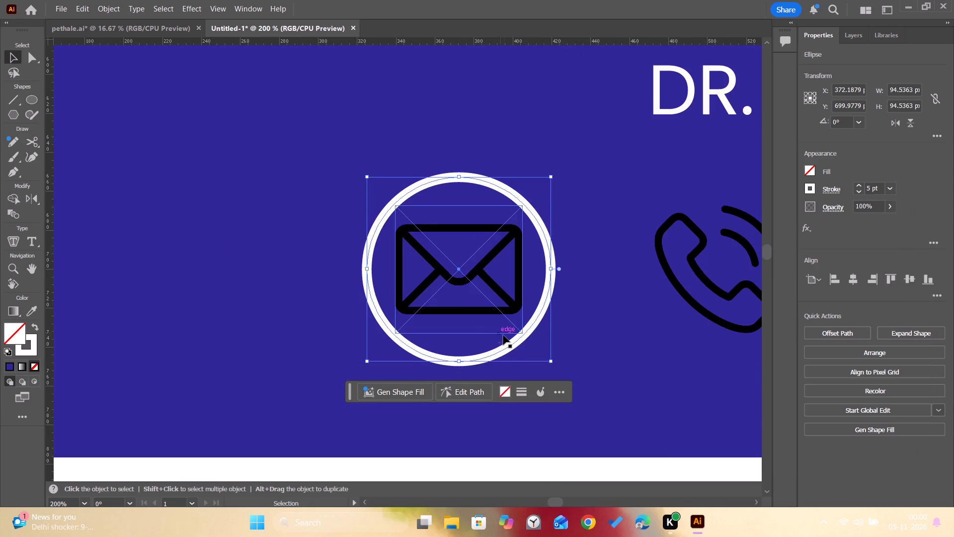
left_click_drag(509, 347, 527, 354, "alt")
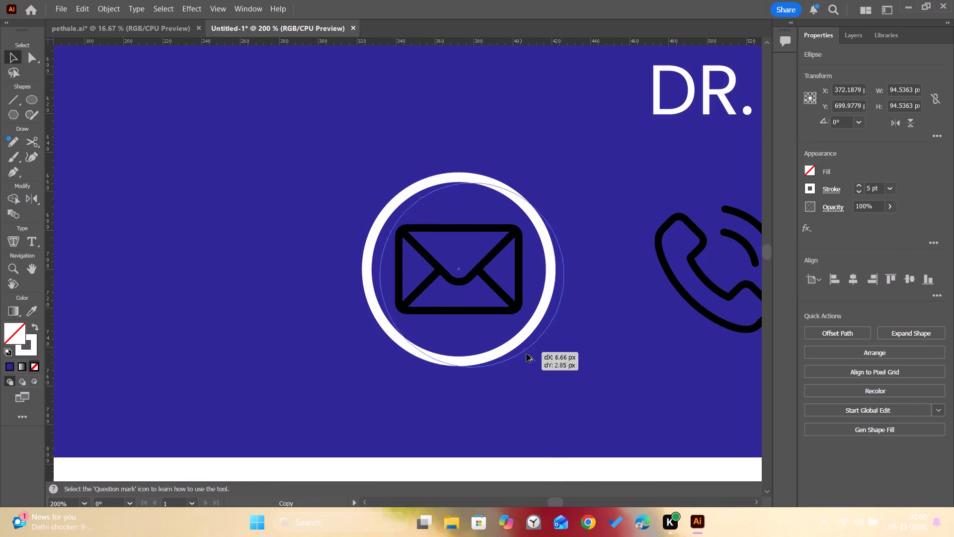
left_click_drag(527, 354, 772, 368, "alt")
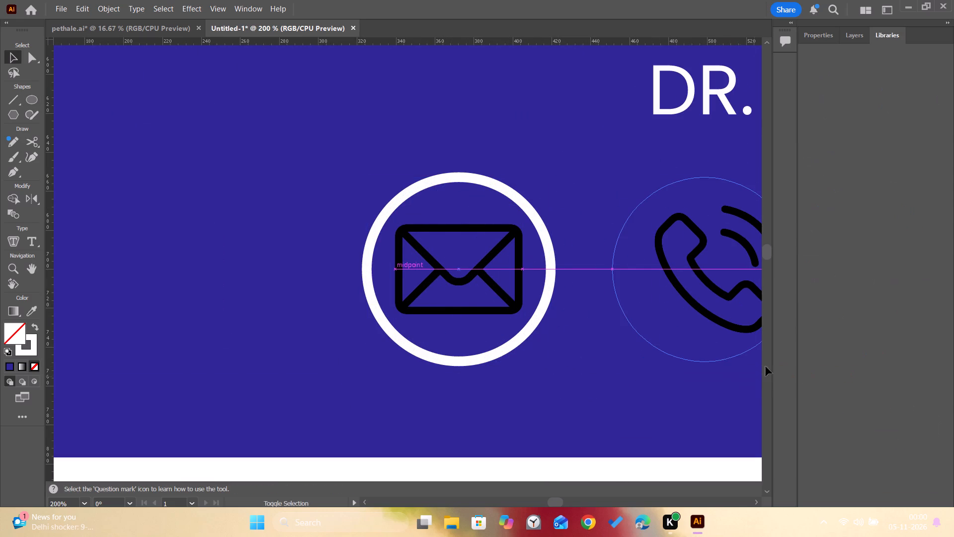
key("space")
key("space")
key("space")
key("space")
key("space")
key("space")
key("space")
key("space")
key("space")
key("space")
key("space")
key("space")
key("space")
key("space")
left_click_drag(693, 325, 477, 345)
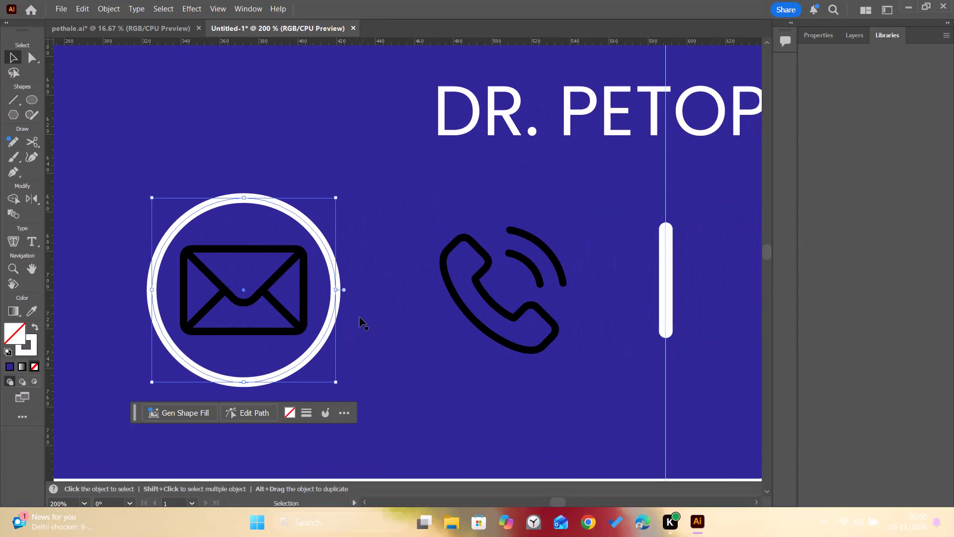
left_click_drag(330, 325, 438, 336, "alt+shift")
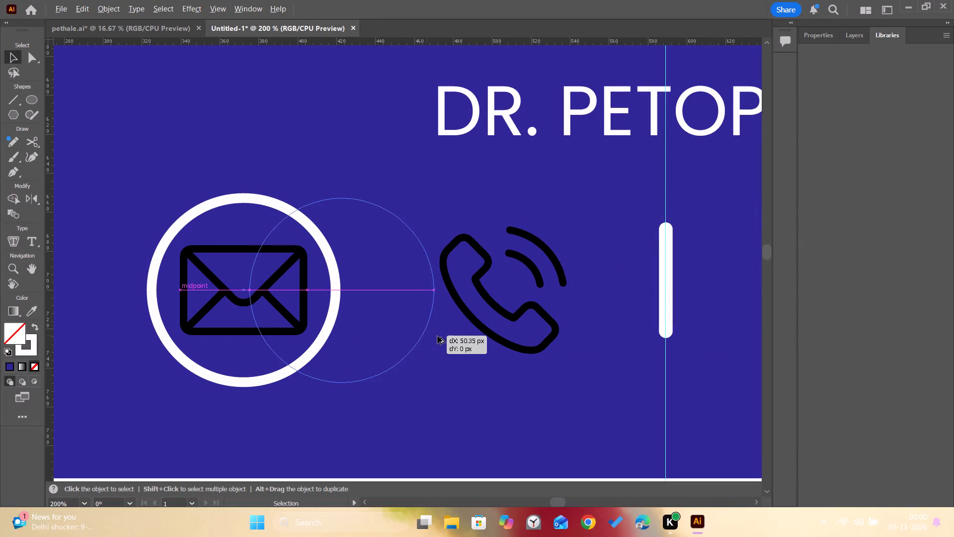
left_click_drag(438, 336, 583, 345, "alt+shift")
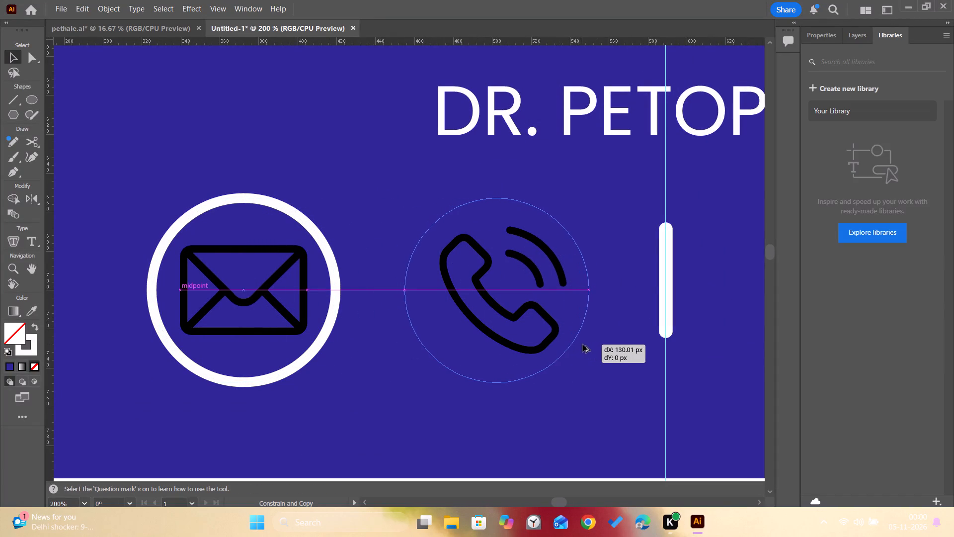
left_click_drag(583, 345, 588, 345, "alt+shift")
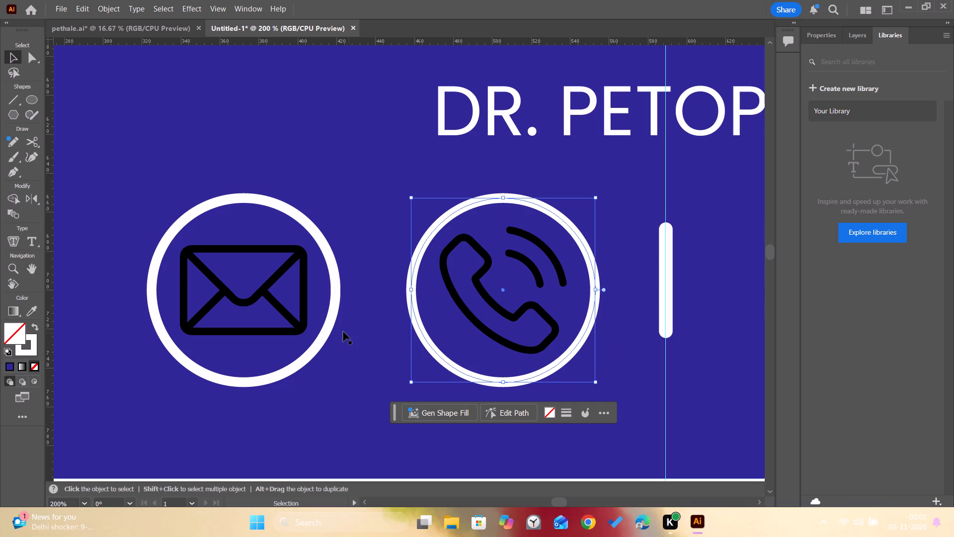
Duplicate the mail and phone icons' circles together about 305 px horizontally, at the same height, so the copies surround the WhatsApp and star icons.
left_click(330, 327, "shift")
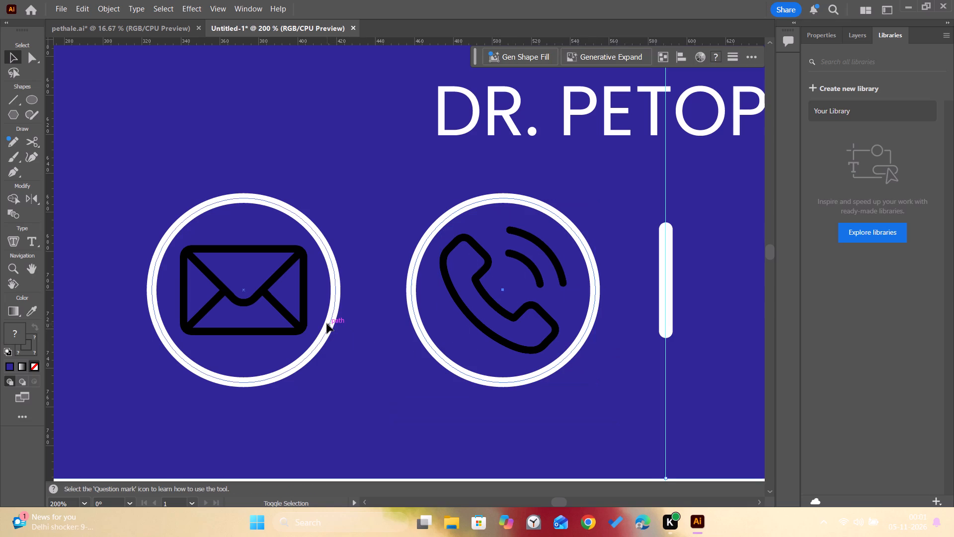
left_click(329, 324)
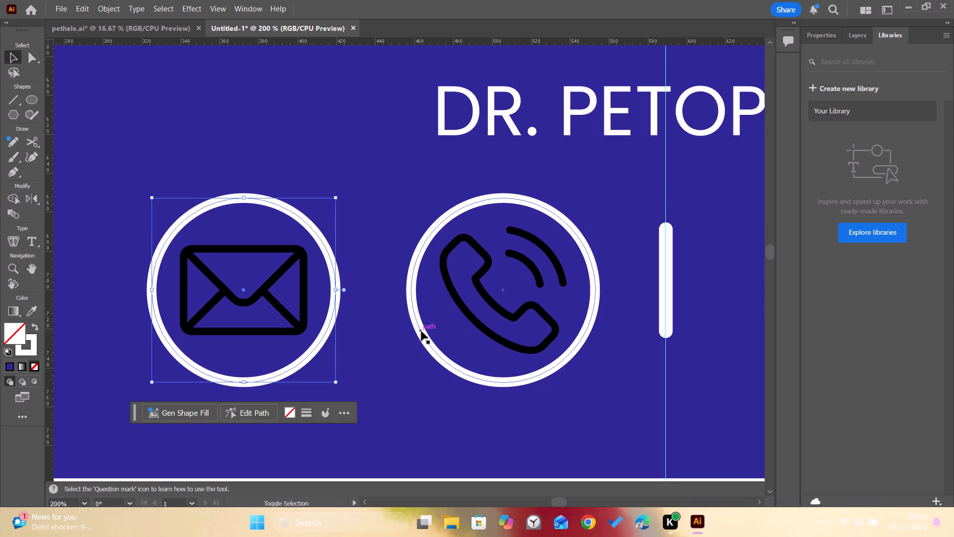
left_click(422, 332, "shift")
scroll(460, 334, "down", 2, "alt")
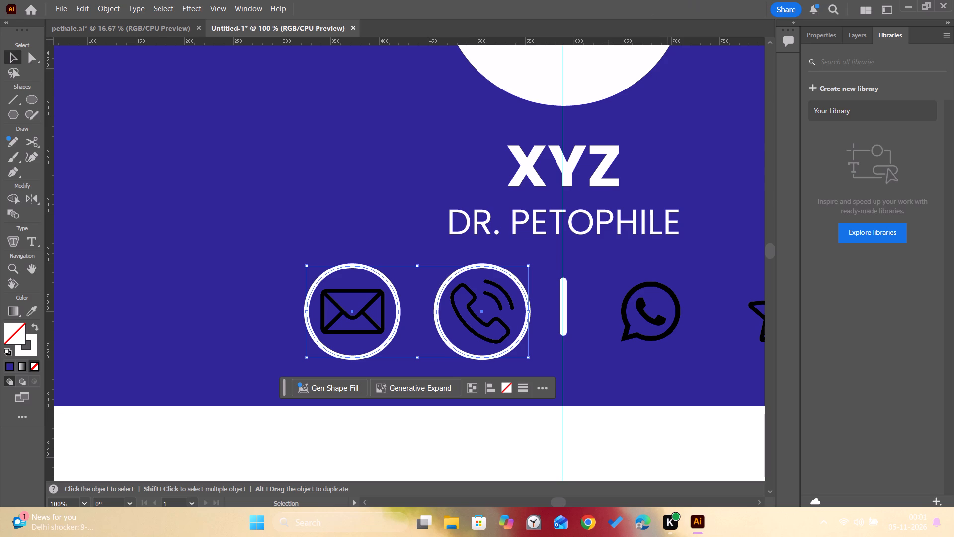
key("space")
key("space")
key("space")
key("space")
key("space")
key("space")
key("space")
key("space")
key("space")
left_click_drag(708, 329, 539, 344)
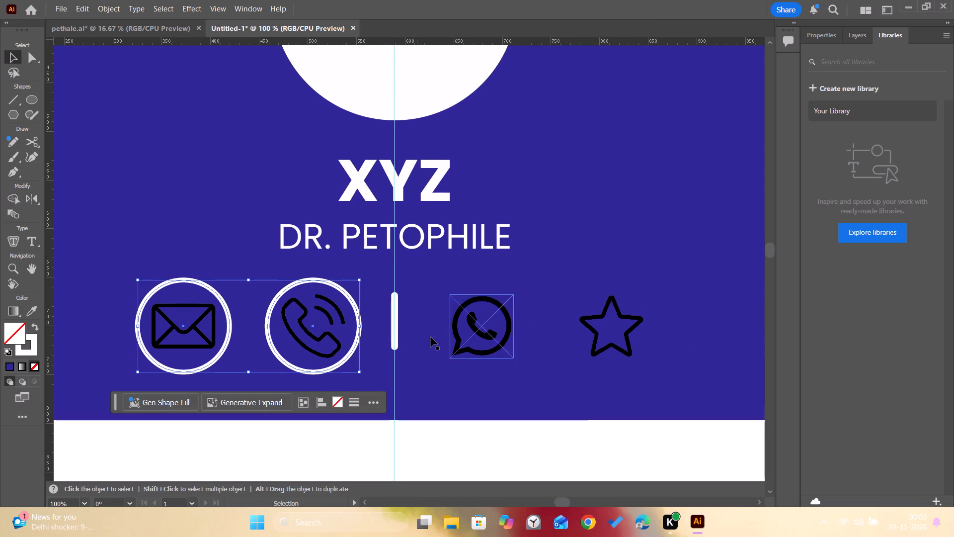
left_click_drag(351, 350, 383, 351, "alt")
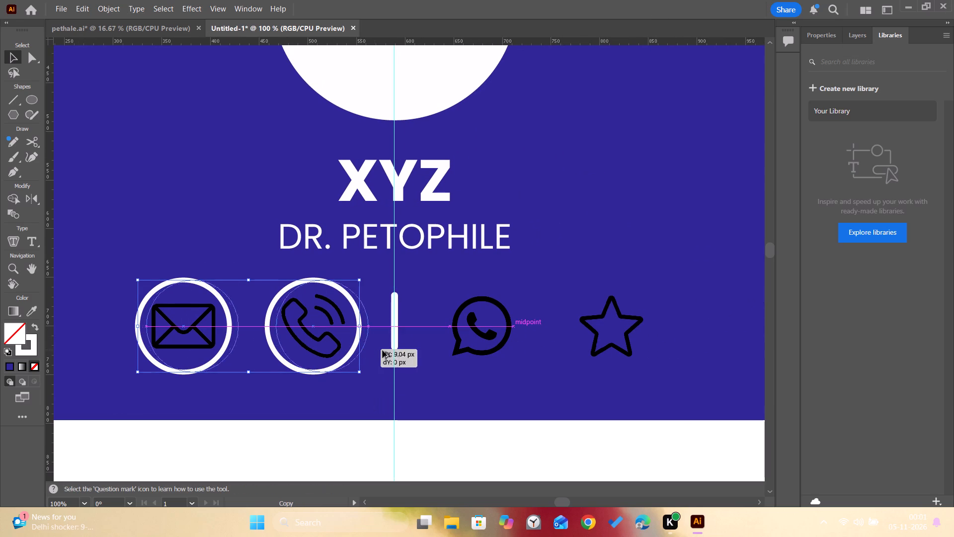
left_click_drag(383, 351, 650, 397, "alt")
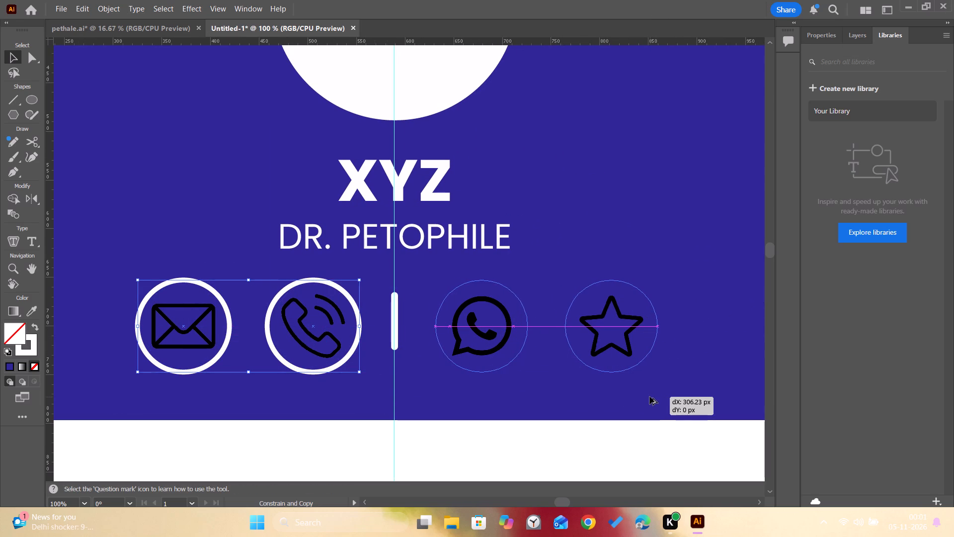
left_click_drag(650, 397, 656, 395, "alt")
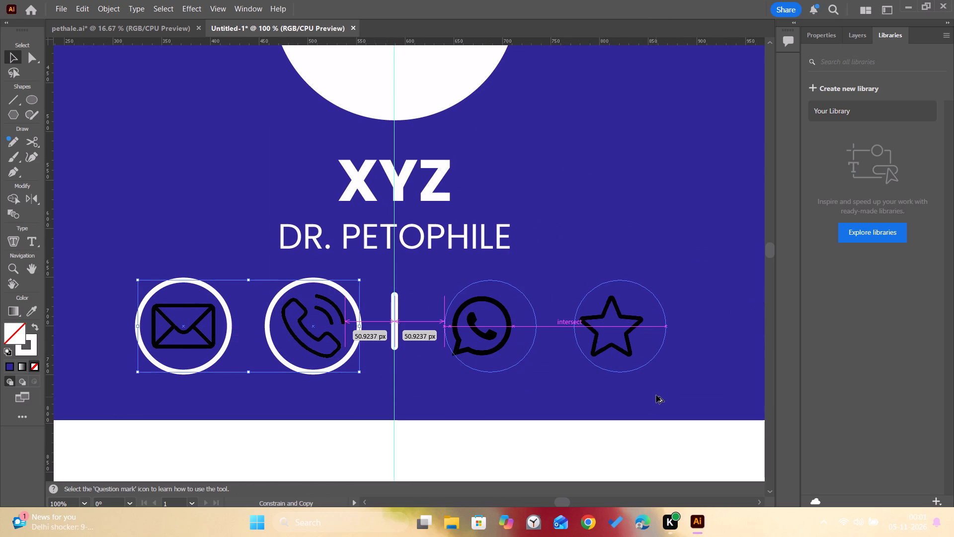
left_click_drag(656, 395, 646, 393, "alt")
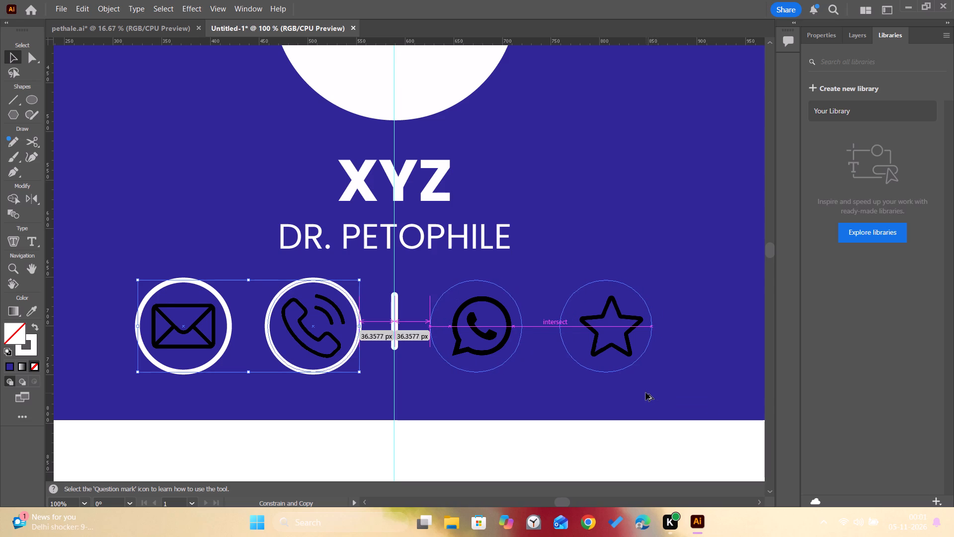
left_click_drag(646, 393, 648, 393, "alt")
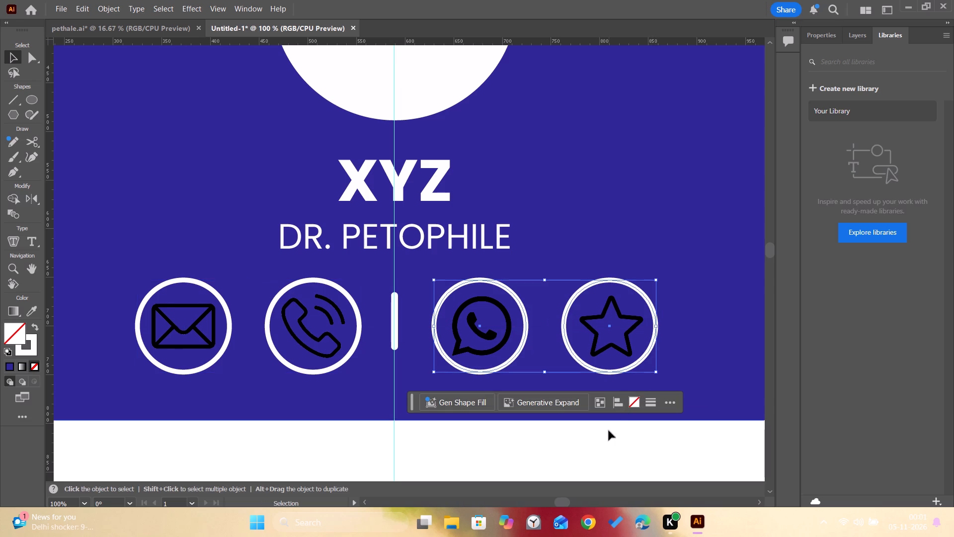
left_click(598, 450)
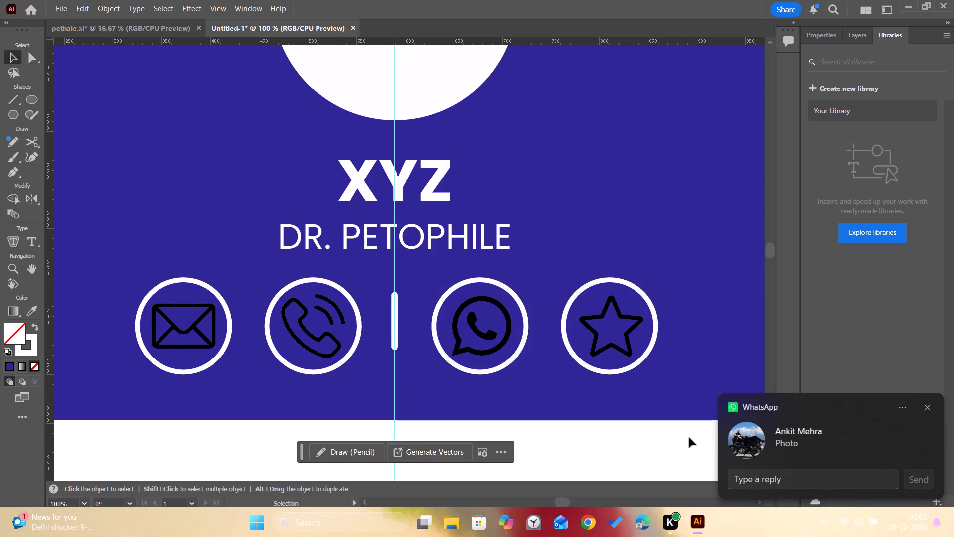
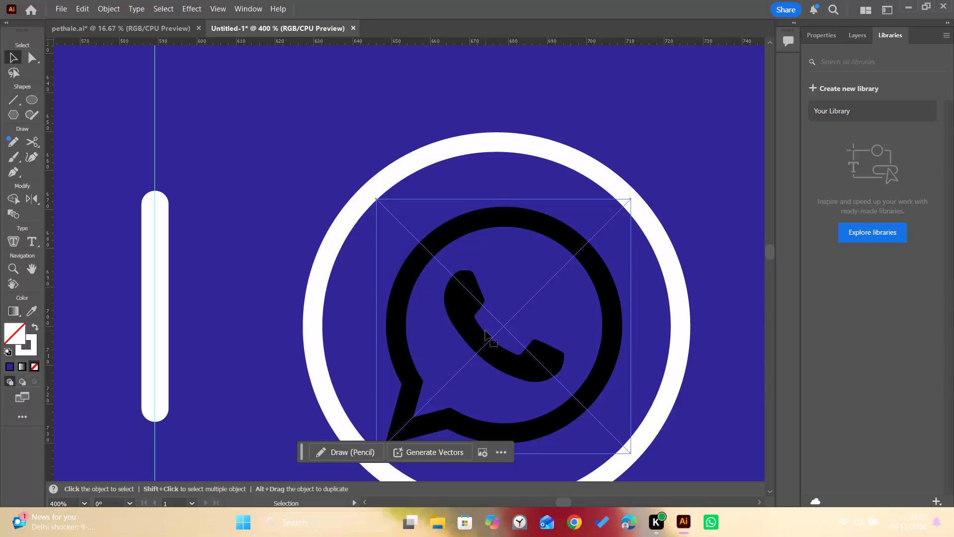
Move the circle around the WhatsApp icon horizontally until it is centred on the icon.
left_click(682, 343)
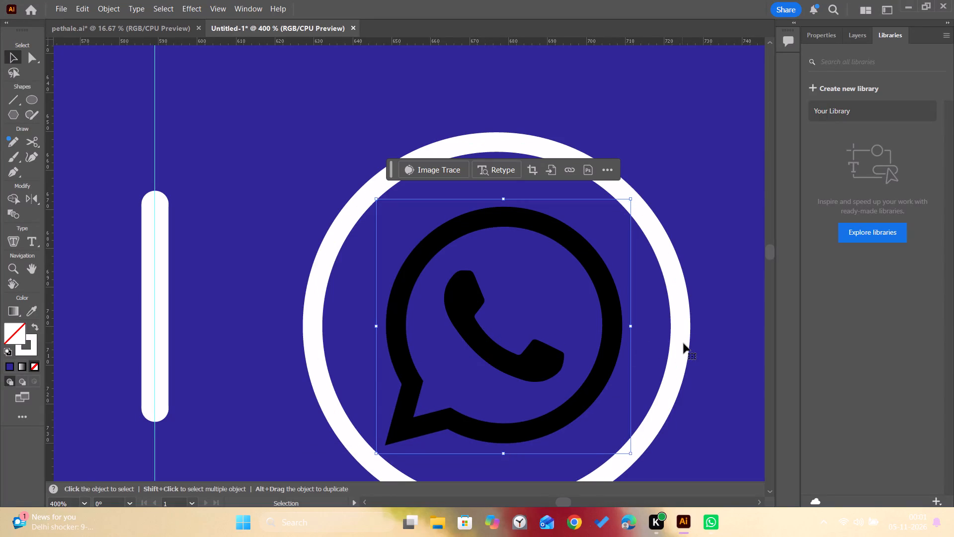
left_click_drag(676, 360, 685, 361)
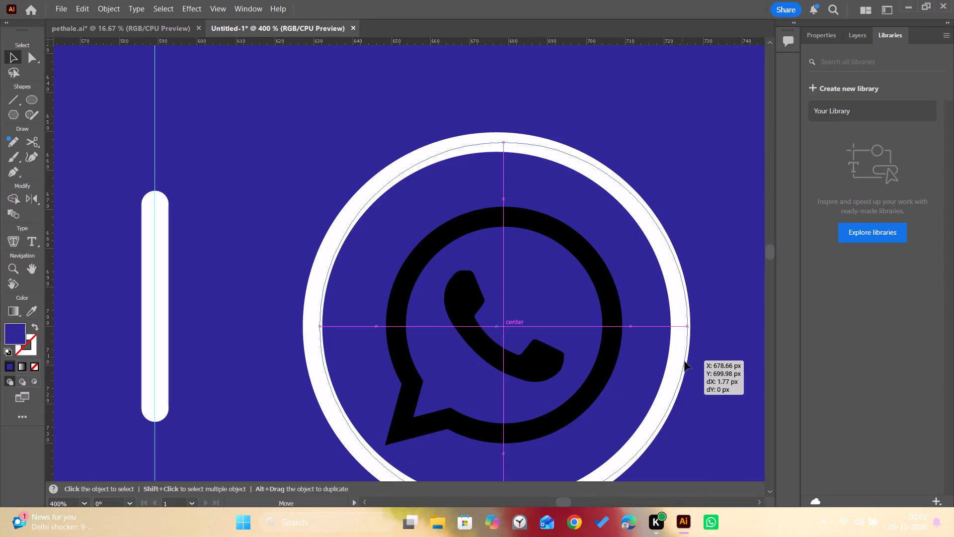
left_click_drag(685, 361, 686, 361)
Move the circle around the star icon horizontally until it is centred on the star.
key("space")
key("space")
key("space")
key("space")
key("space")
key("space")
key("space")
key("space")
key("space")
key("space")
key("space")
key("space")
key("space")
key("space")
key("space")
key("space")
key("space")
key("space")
left_click_drag(743, 369, 624, 383)
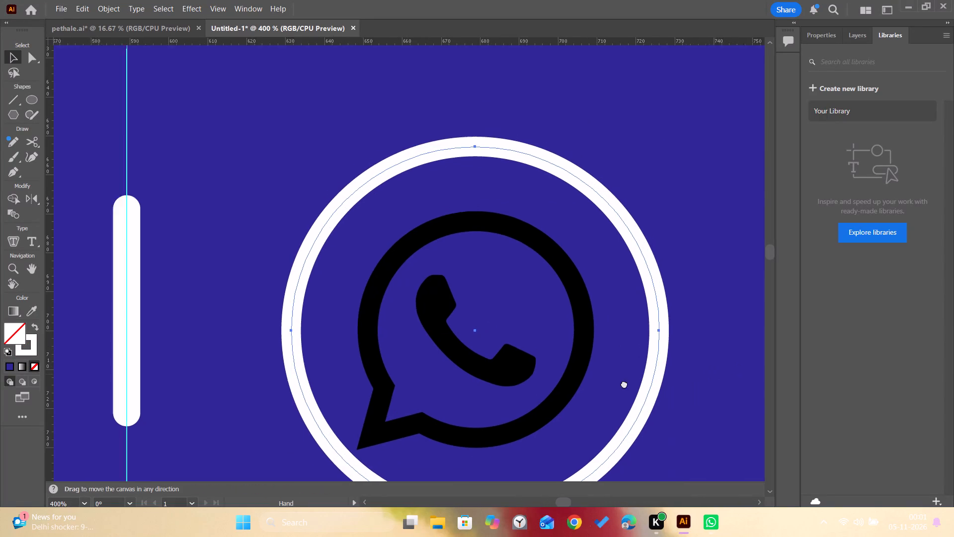
left_click_drag(624, 383, 223, 364)
left_click_drag(675, 352, 681, 352)
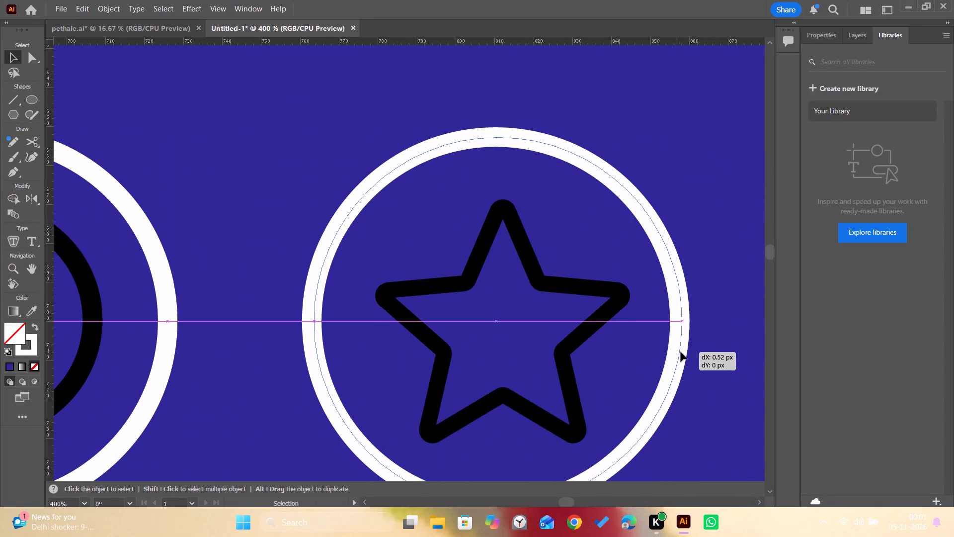
left_click_drag(681, 352, 685, 352)
Set the stroke weight of all four white icon circles to 3 pt.
scroll(658, 382, "down", 6, "alt")
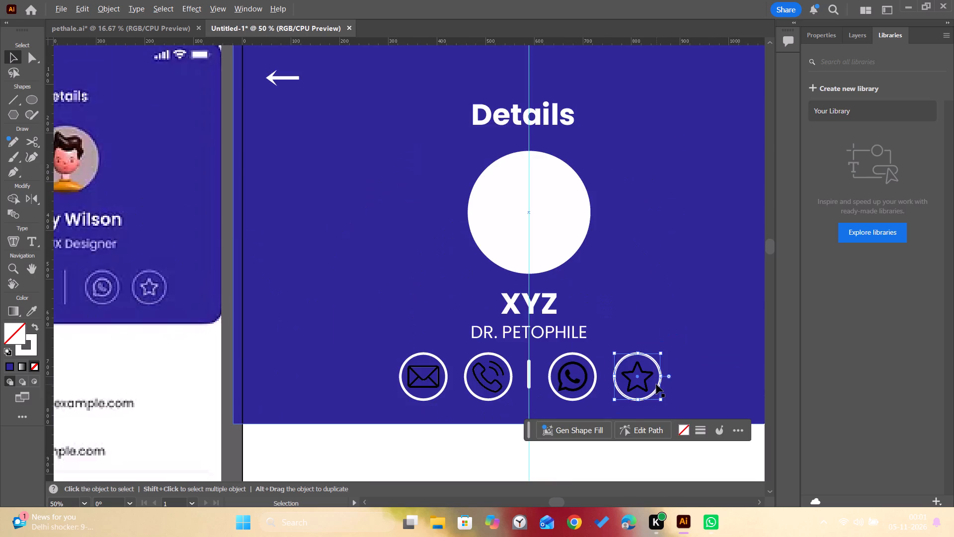
scroll(656, 384, "down", 1, "alt")
left_click(660, 457)
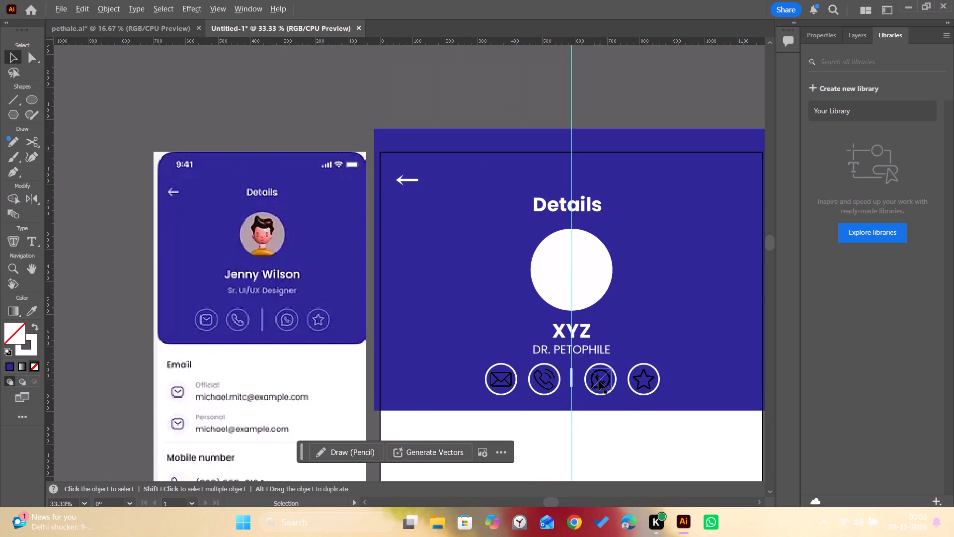
scroll(599, 380, "up", 4, "alt")
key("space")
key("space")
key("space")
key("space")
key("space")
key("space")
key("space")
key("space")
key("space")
left_click_drag(601, 418, 607, 327)
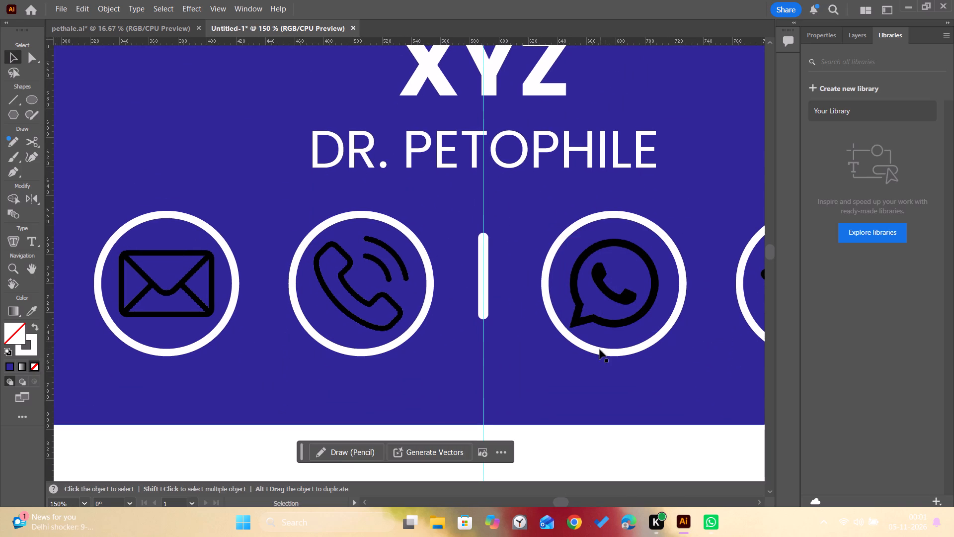
left_click(600, 351)
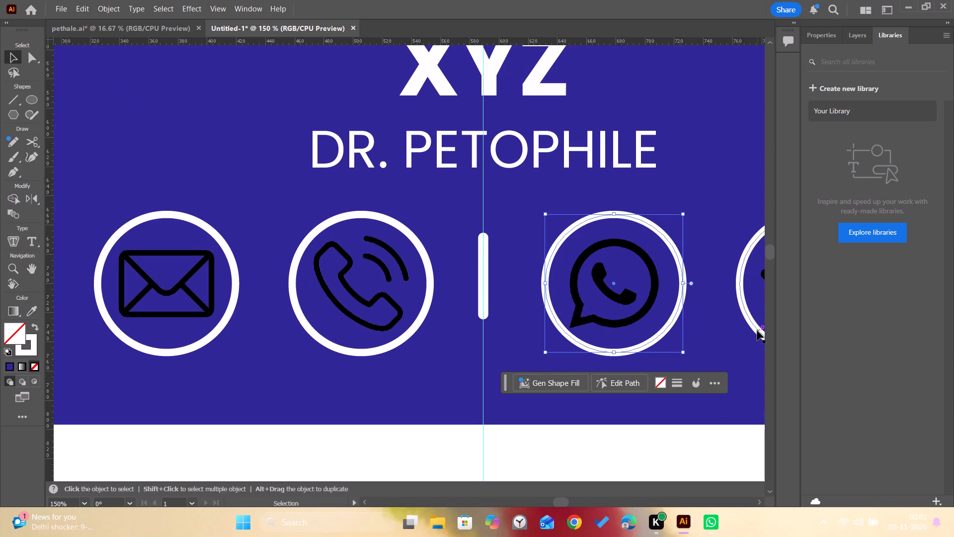
left_click(757, 331, "shift")
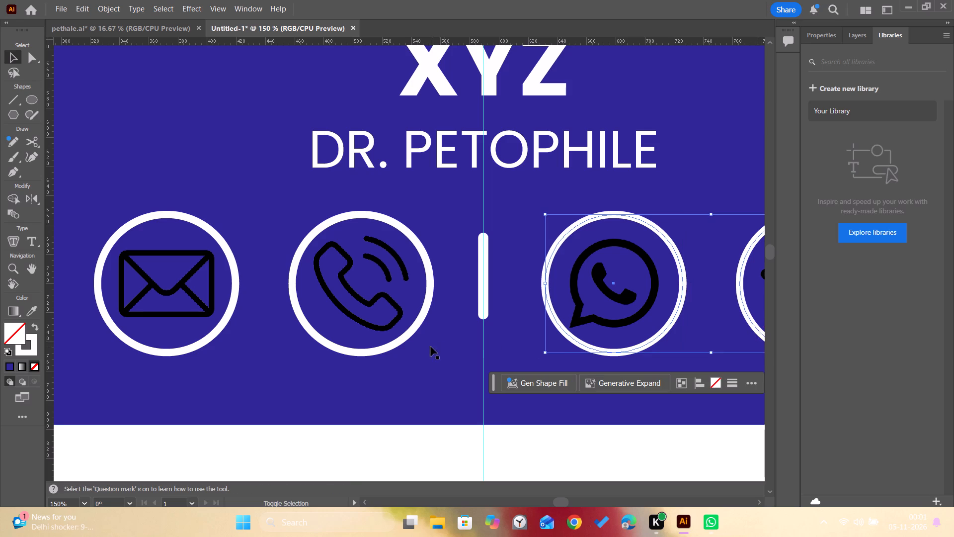
left_click(402, 340, "shift")
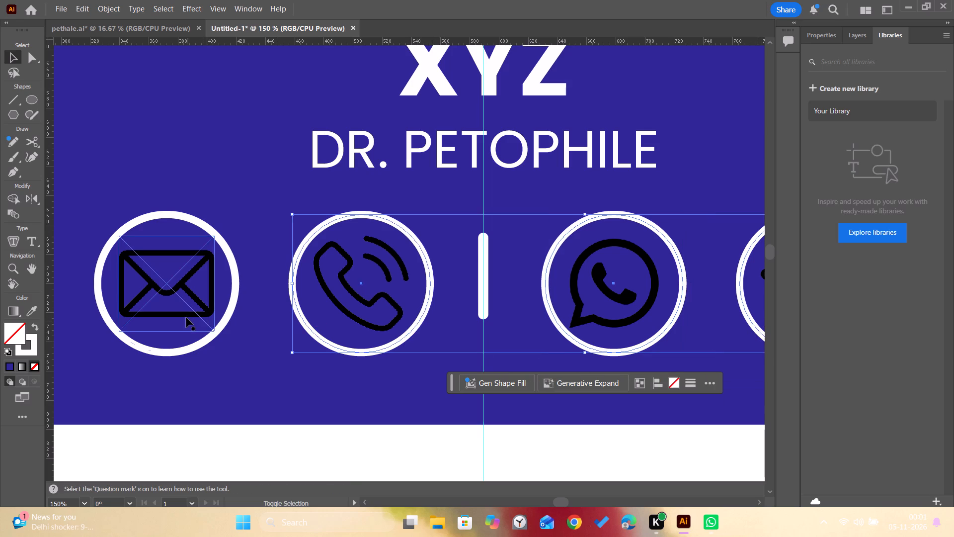
left_click(225, 325, "shift")
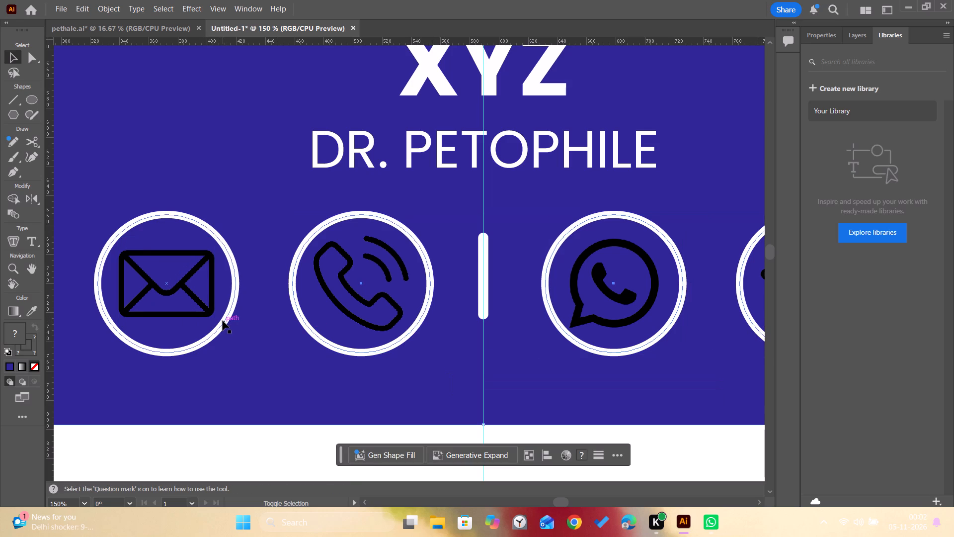
left_click(249, 338, "shift")
left_click(225, 319, "shift")
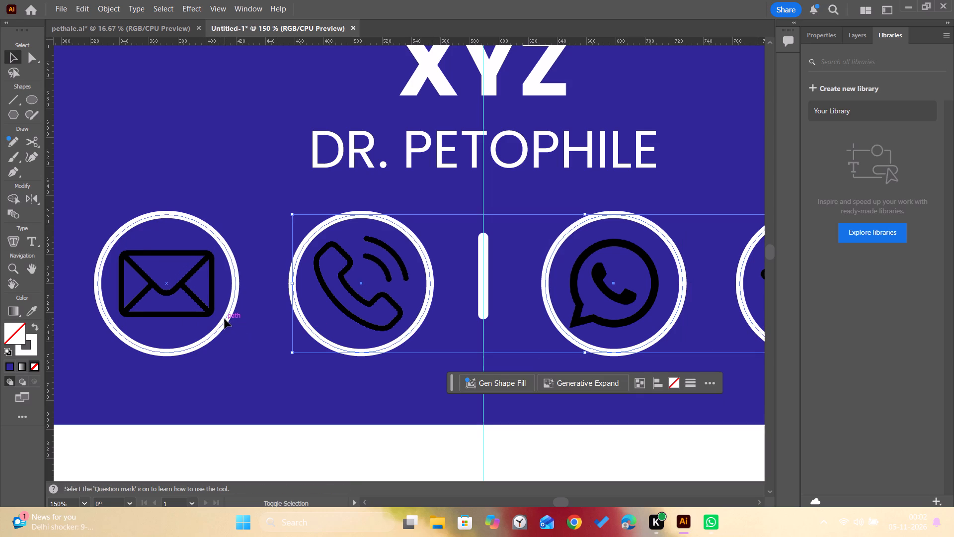
left_click(837, 39)
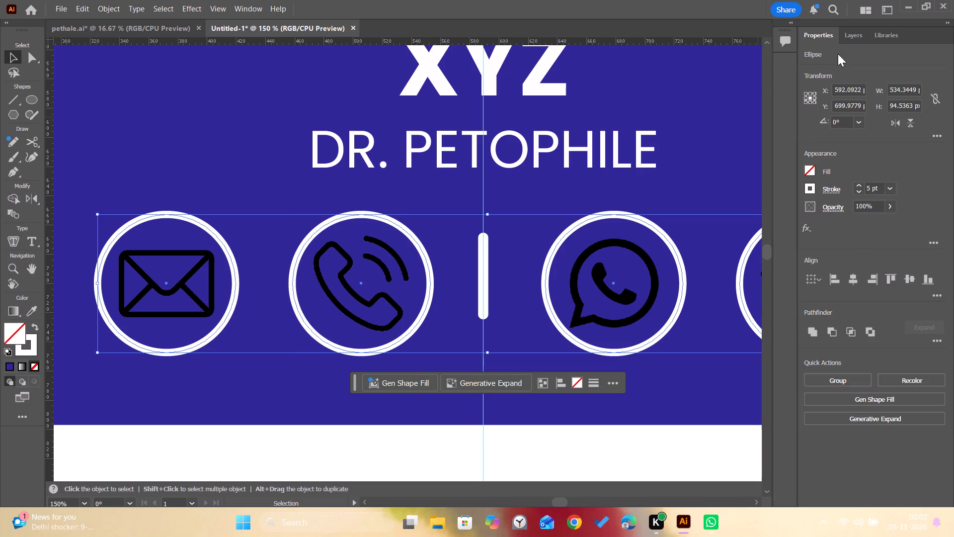
left_click(894, 191)
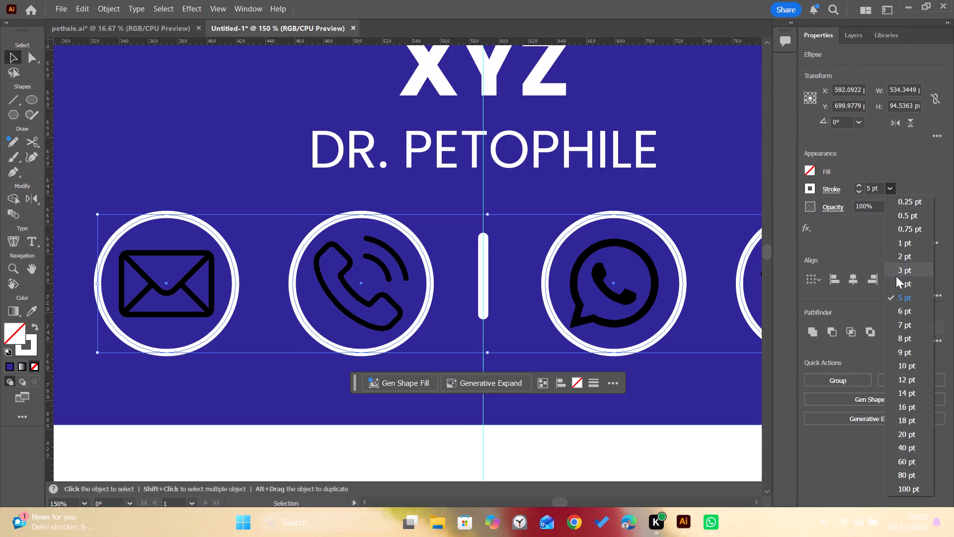
left_click(896, 276)
left_click(640, 444)
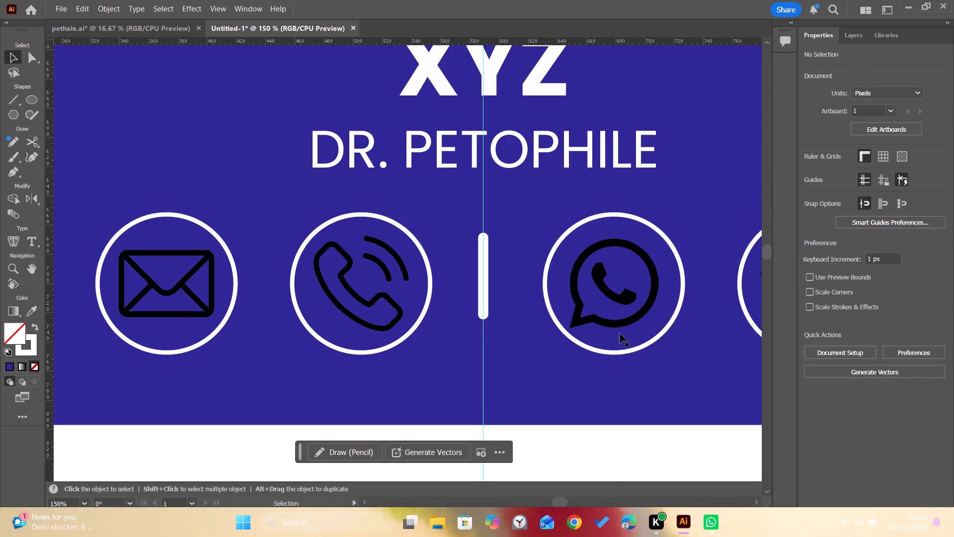
Convert the WhatsApp icon into separate, ungrouped vector shapes using Image Trace with the Default preset.
left_click(617, 325)
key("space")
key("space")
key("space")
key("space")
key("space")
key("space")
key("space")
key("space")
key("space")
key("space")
left_click_drag(719, 300, 636, 306)
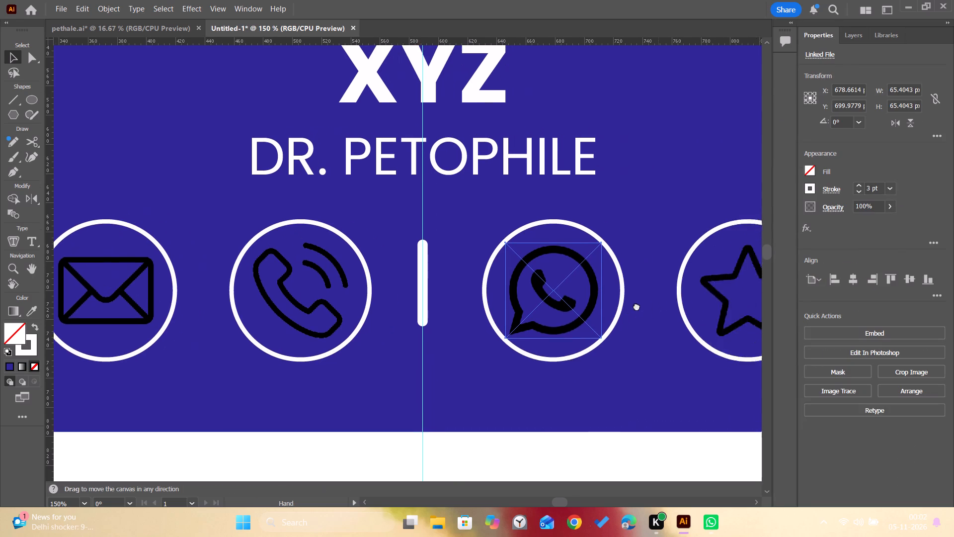
left_click_drag(636, 306, 619, 305)
left_click(805, 392)
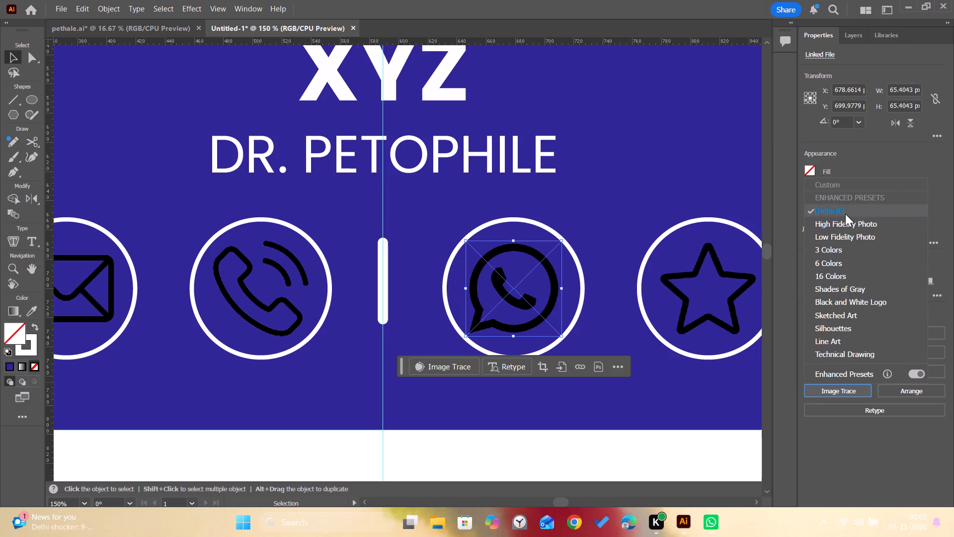
left_click(846, 213)
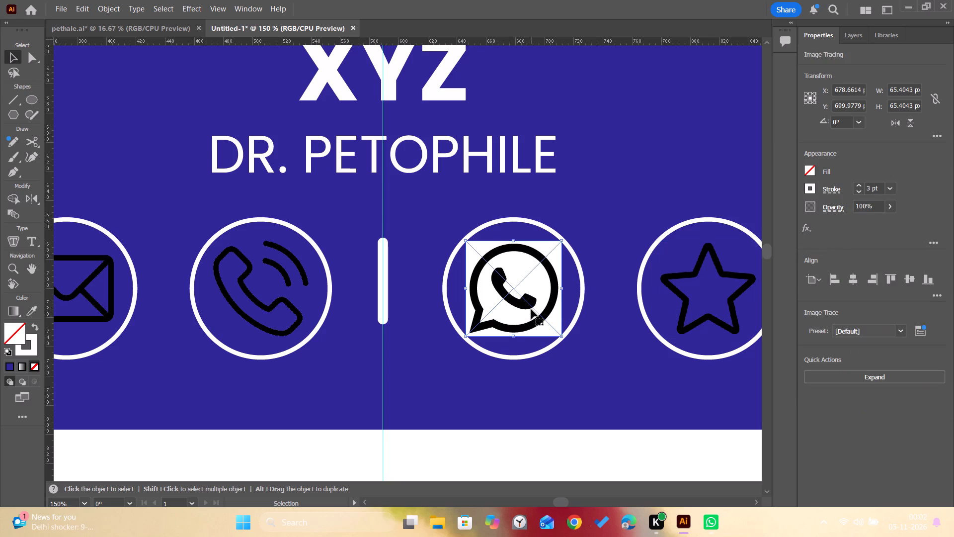
left_click(914, 378)
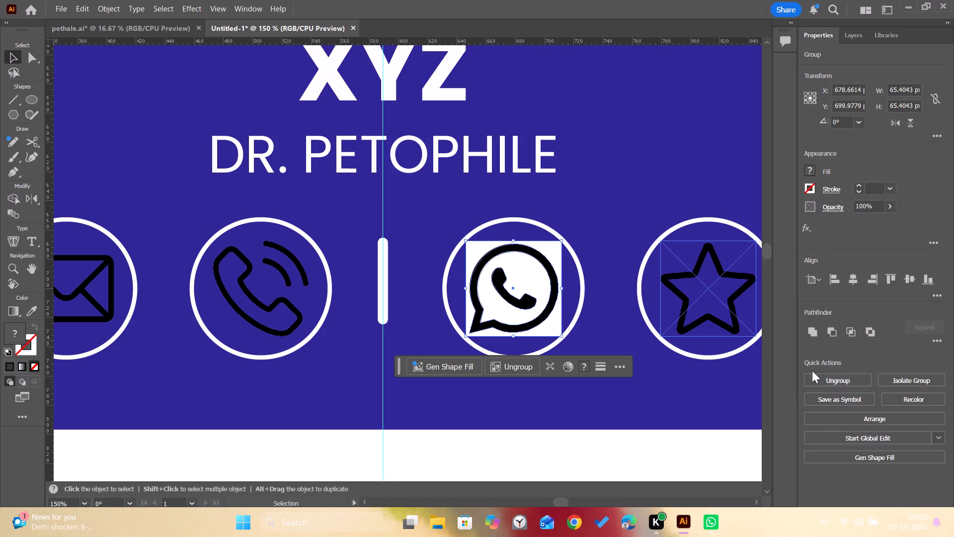
right_click(540, 305)
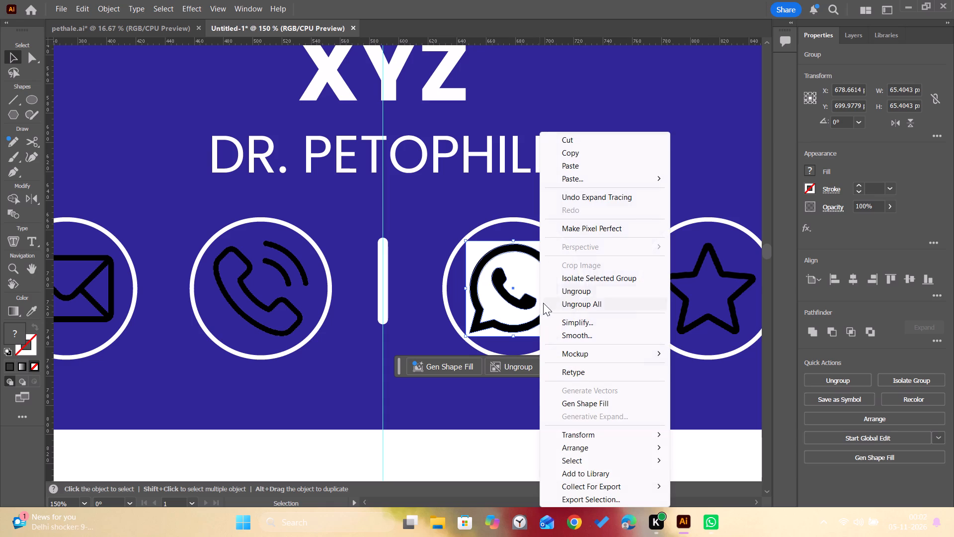
left_click(578, 304)
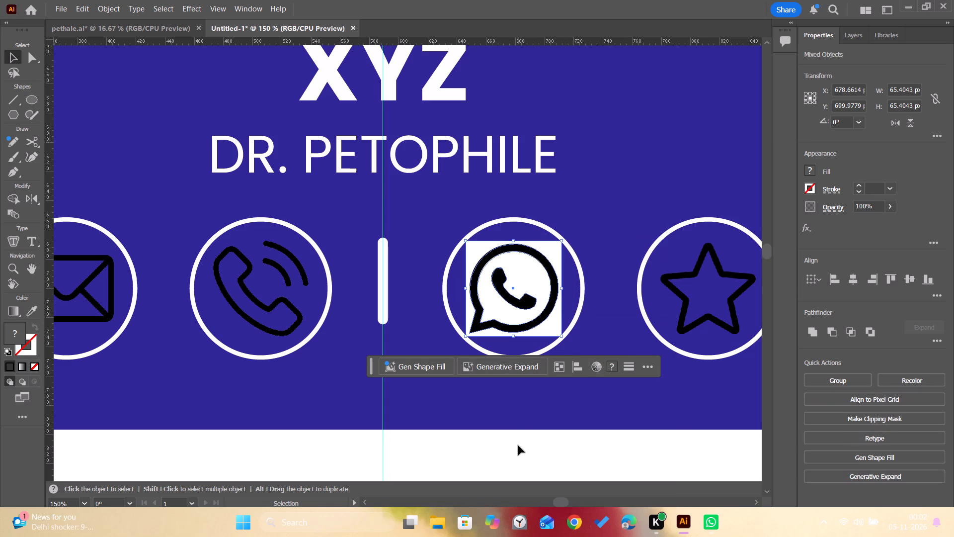
left_click(518, 446)
Fill the WhatsApp icon's black speech-bubble outline and handset shapes with white.
left_click(537, 323)
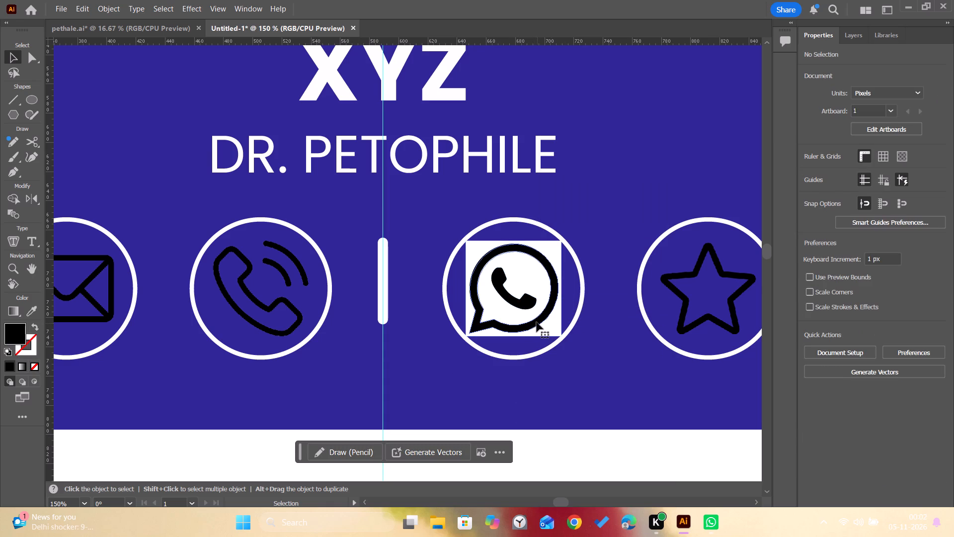
left_click(529, 301, "shift")
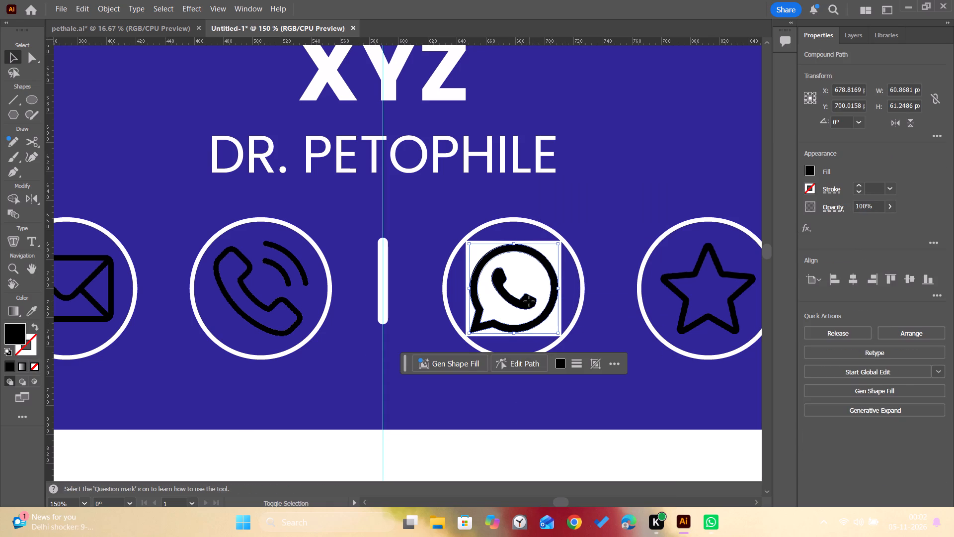
left_click(808, 170)
left_click(679, 227)
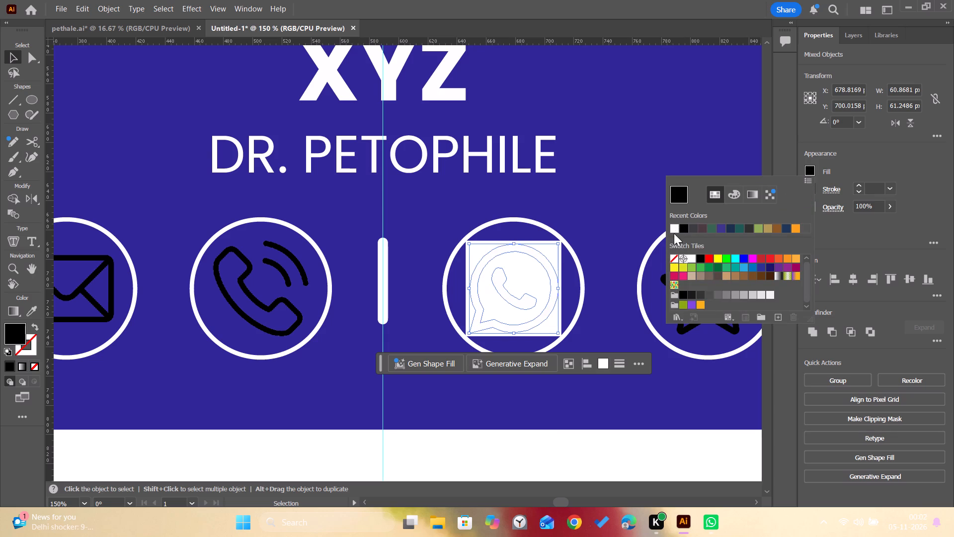
left_click(553, 449)
Delete the traced background shapes inside and around the WhatsApp icon, leaving only its outline and handset.
left_click(541, 284)
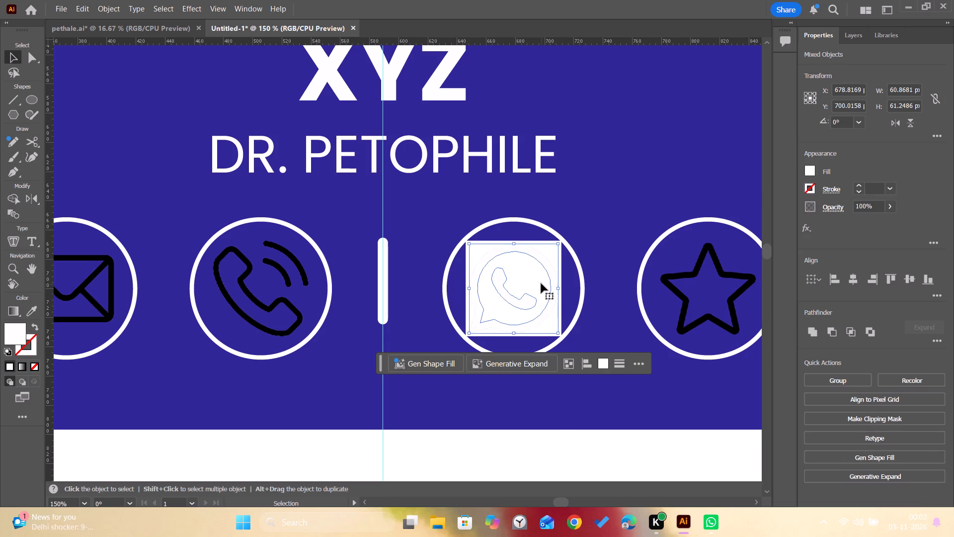
key("Delete")
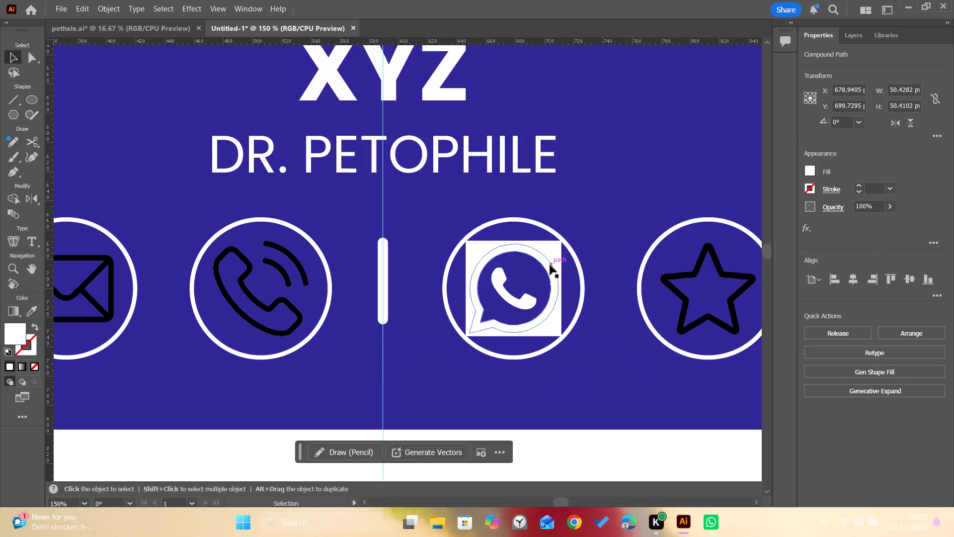
left_click(555, 256)
key("Delete")
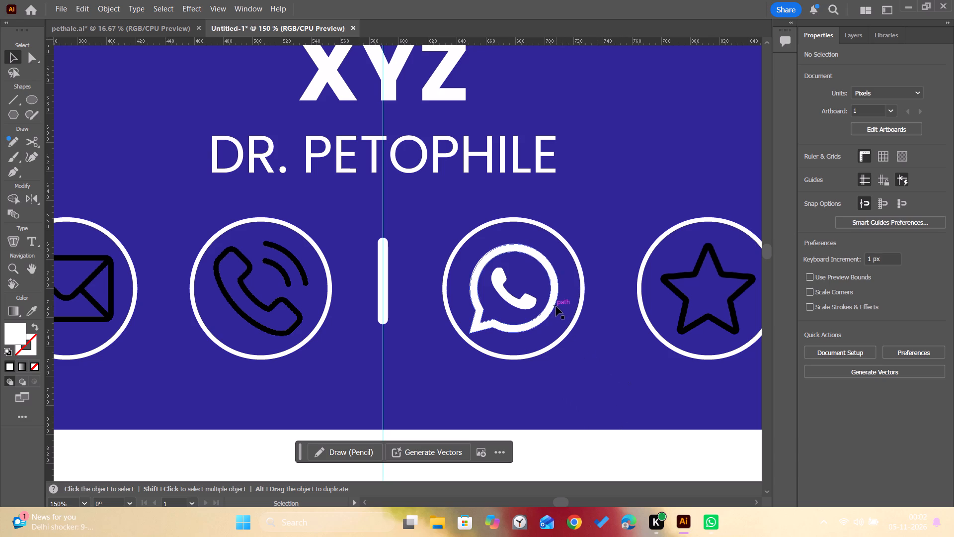
Convert the star icon into separate, ungrouped vector shapes using Image Trace with the Default preset.
left_click(682, 300)
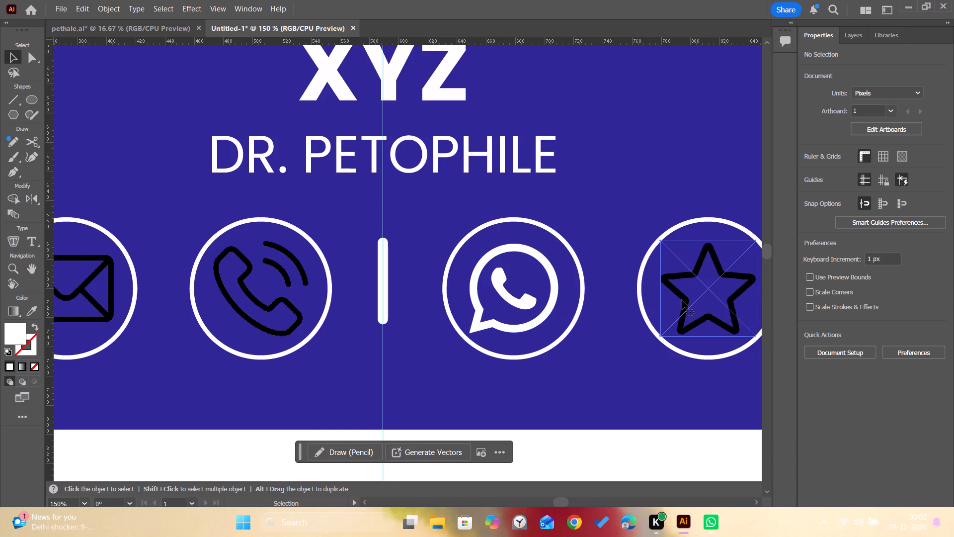
left_click(841, 396)
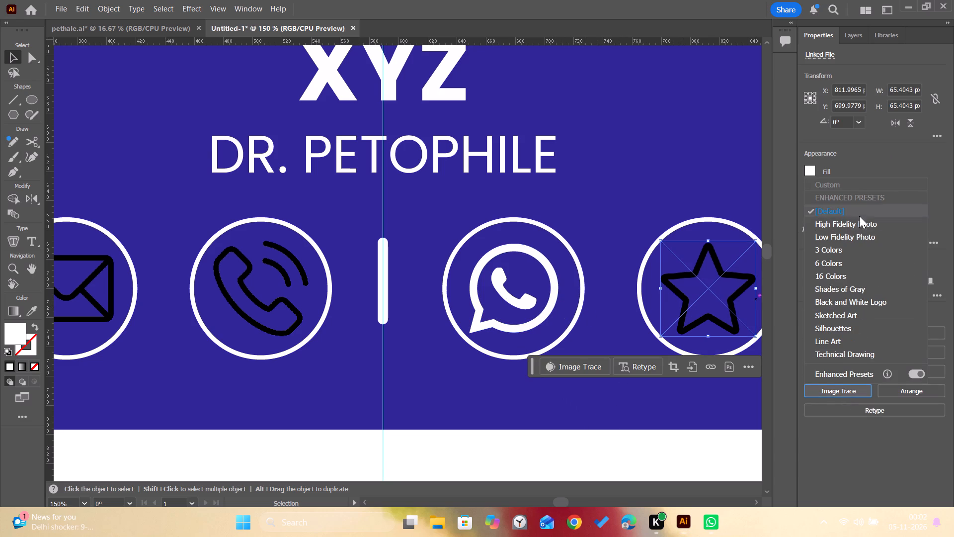
left_click(858, 213)
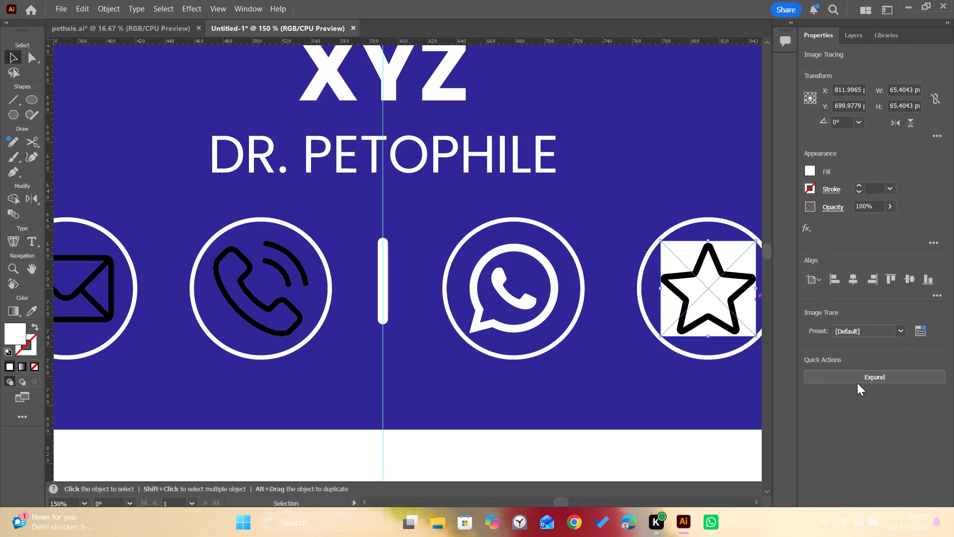
left_click(857, 375)
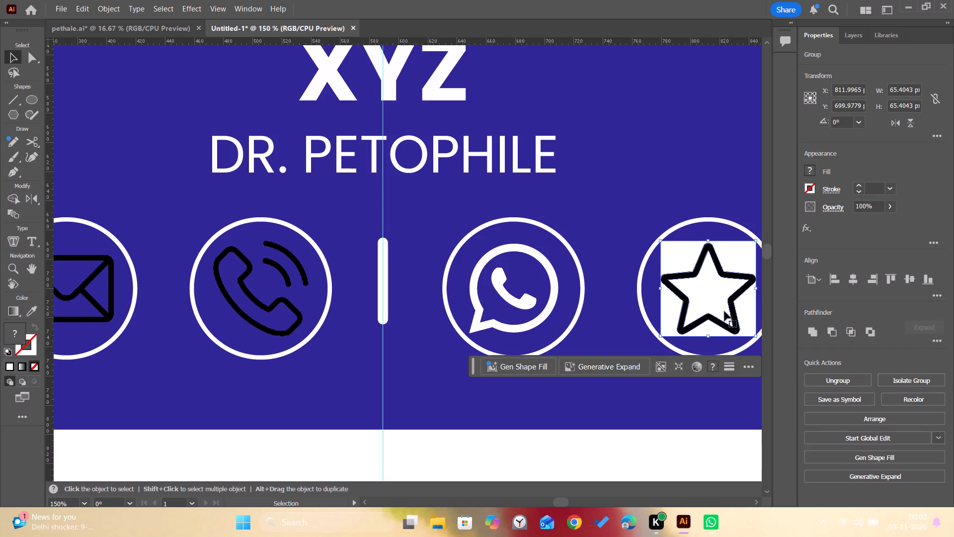
right_click(725, 309)
left_click(761, 305)
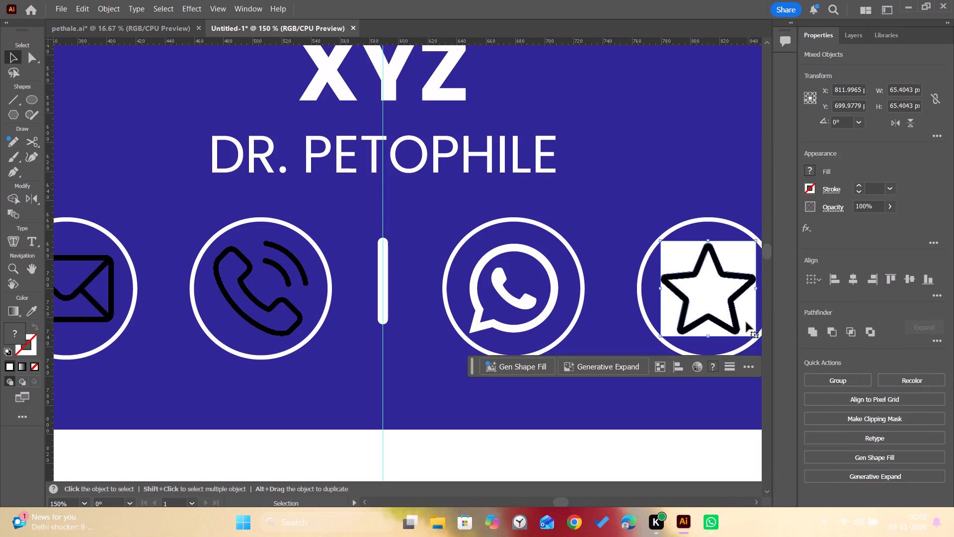
left_click(663, 451)
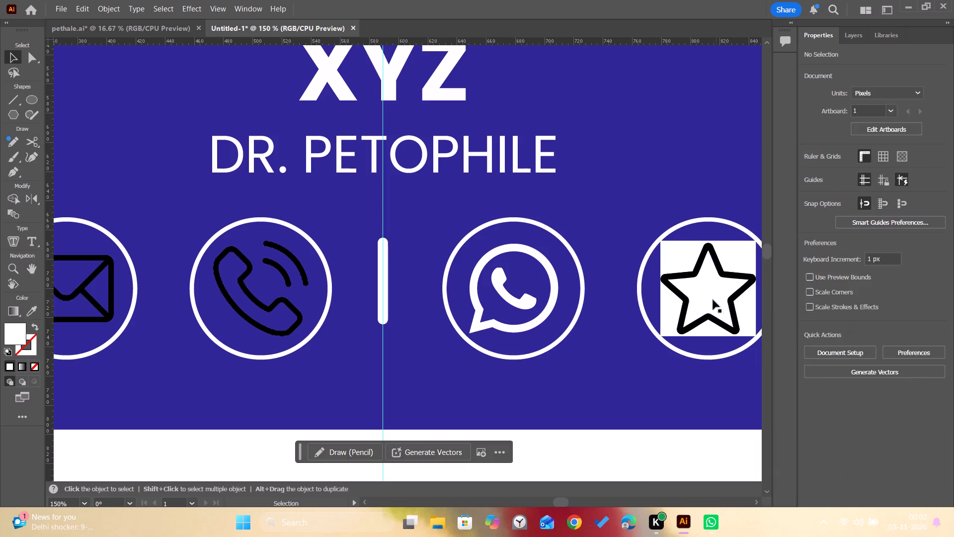
Delete the white traced background shapes inside and around the star icon.
left_click(712, 299)
key("Delete")
left_click(739, 314)
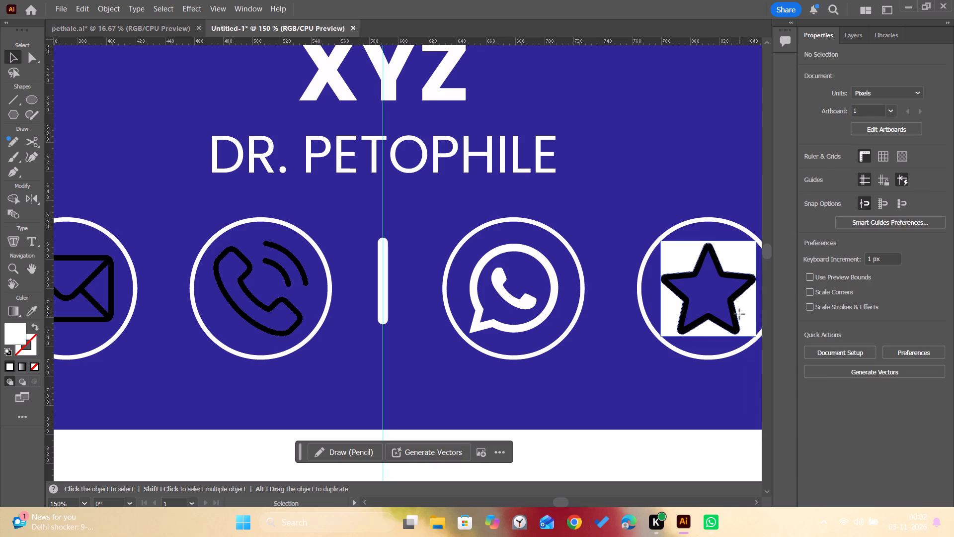
key("Delete")
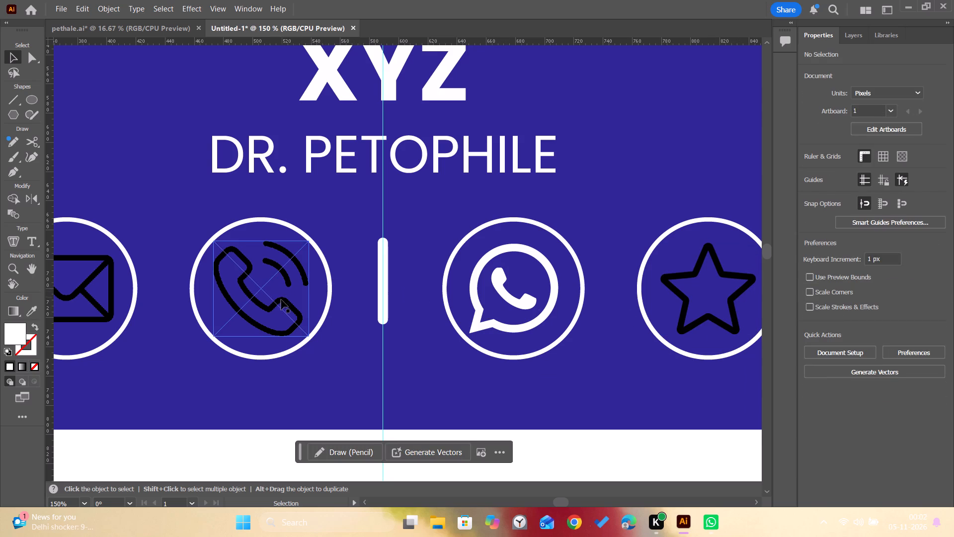
Open the Image Trace presets for the phone icon.
left_click(282, 302)
left_click(836, 389)
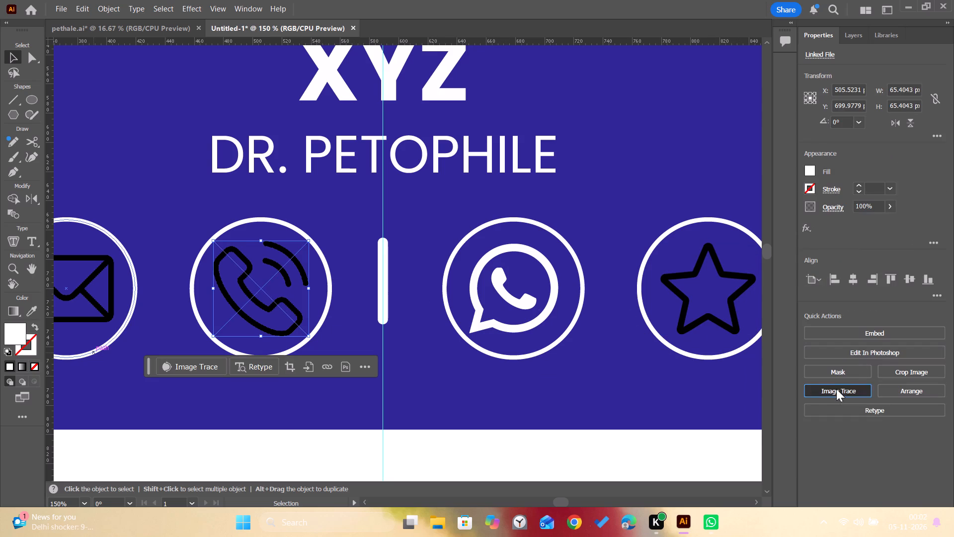
Image-trace the phone icon, expand the tracing and ungroup it into separate shapes.
left_click(860, 213)
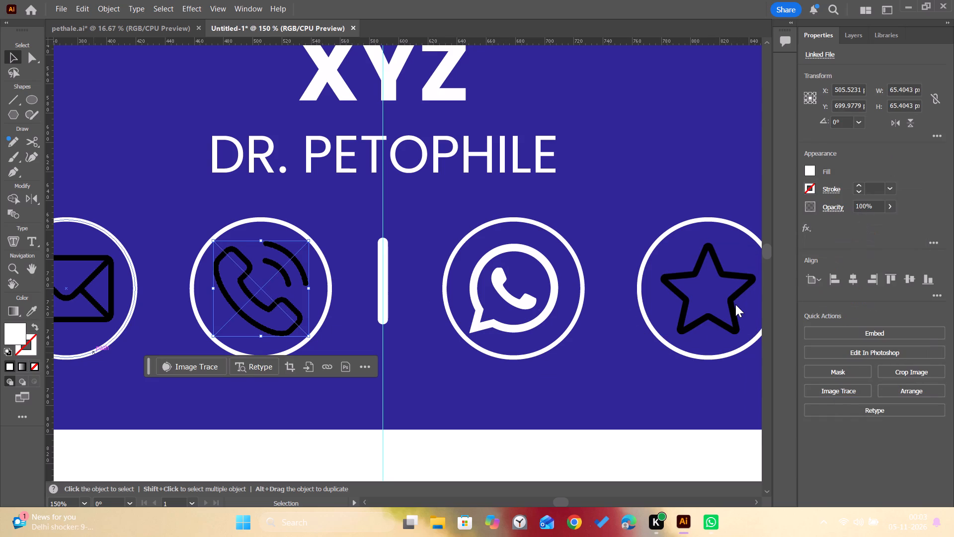
left_click(849, 374)
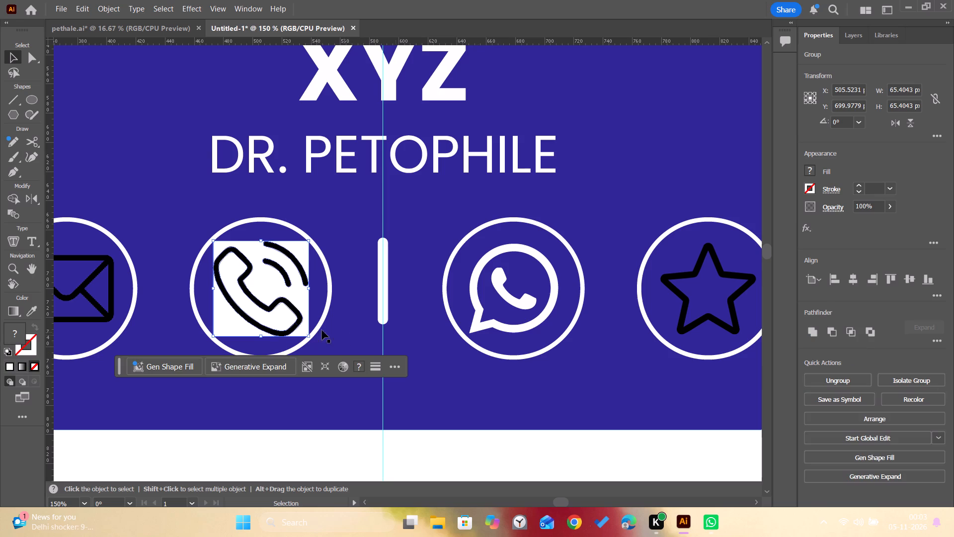
left_click(284, 291)
right_click(285, 293)
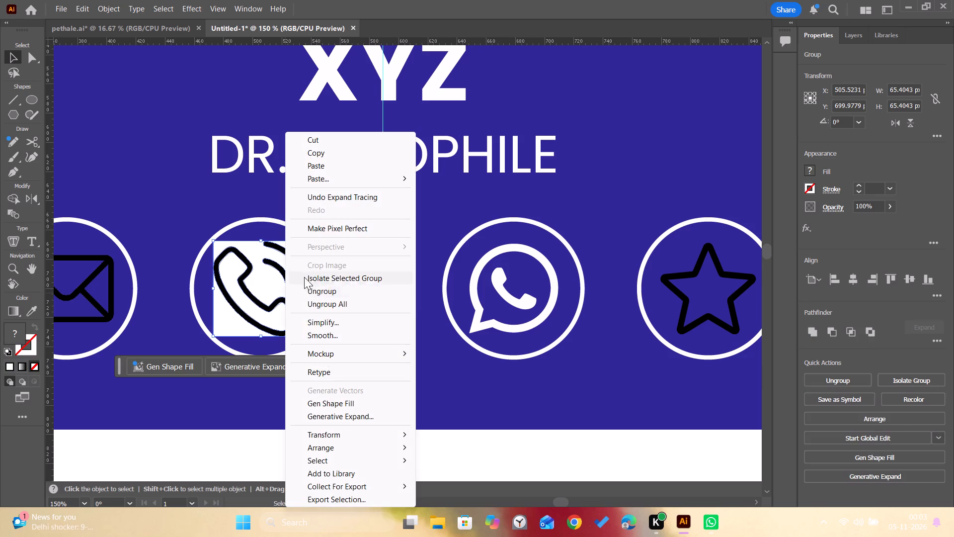
left_click(321, 299)
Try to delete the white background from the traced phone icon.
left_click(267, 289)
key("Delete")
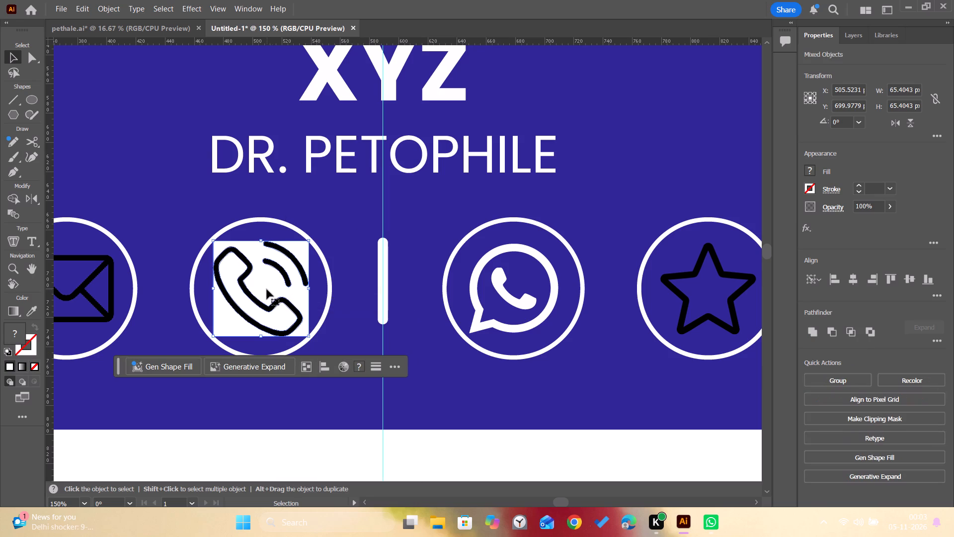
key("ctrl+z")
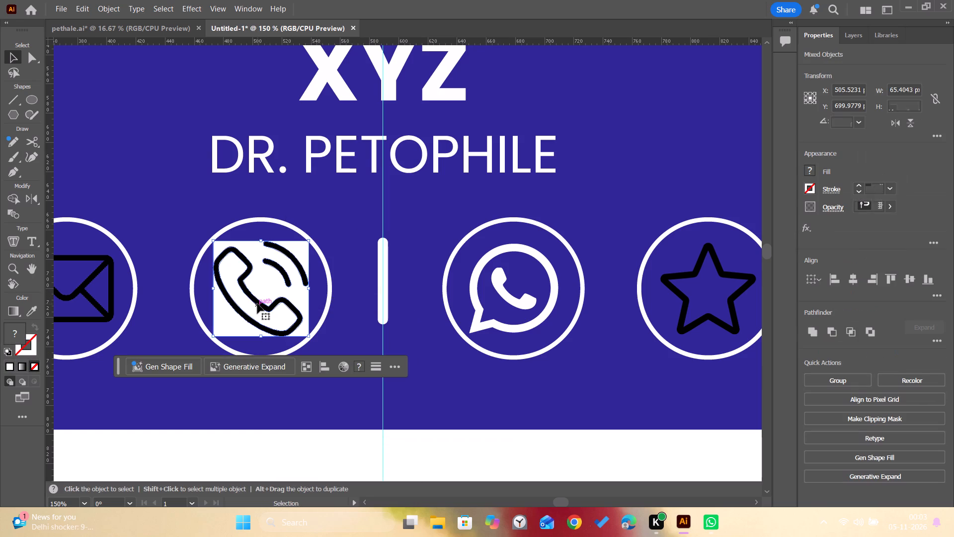
Simplify the paths of the traced phone icon.
right_click(258, 302)
left_click(262, 299)
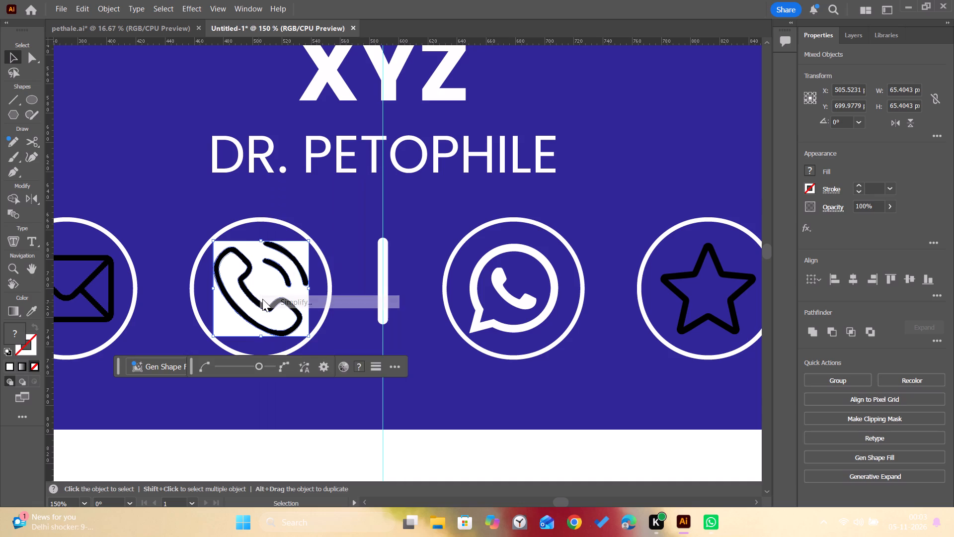
left_click(260, 286)
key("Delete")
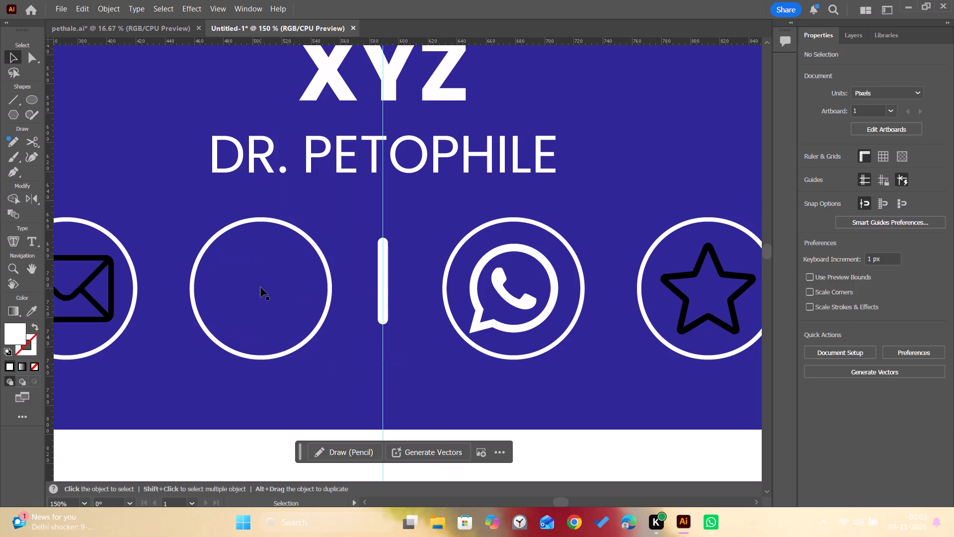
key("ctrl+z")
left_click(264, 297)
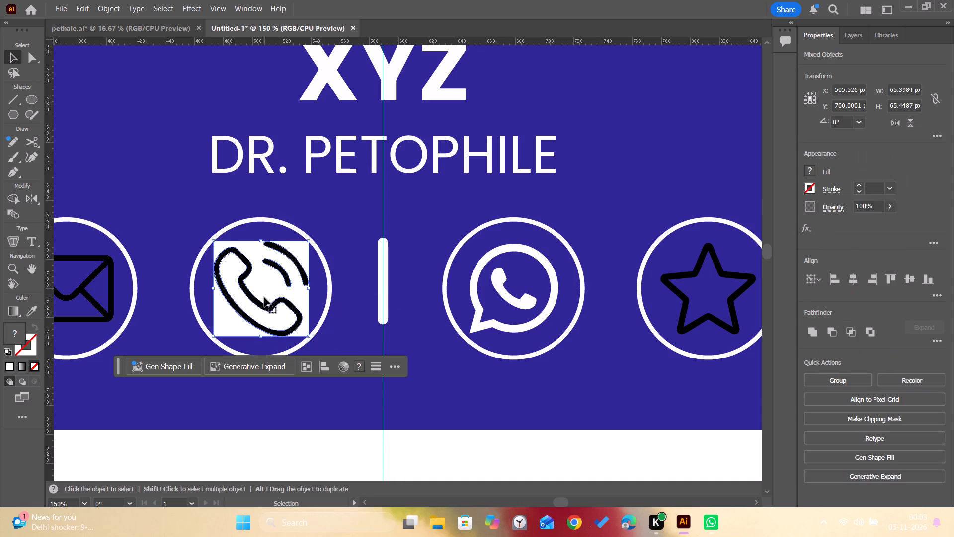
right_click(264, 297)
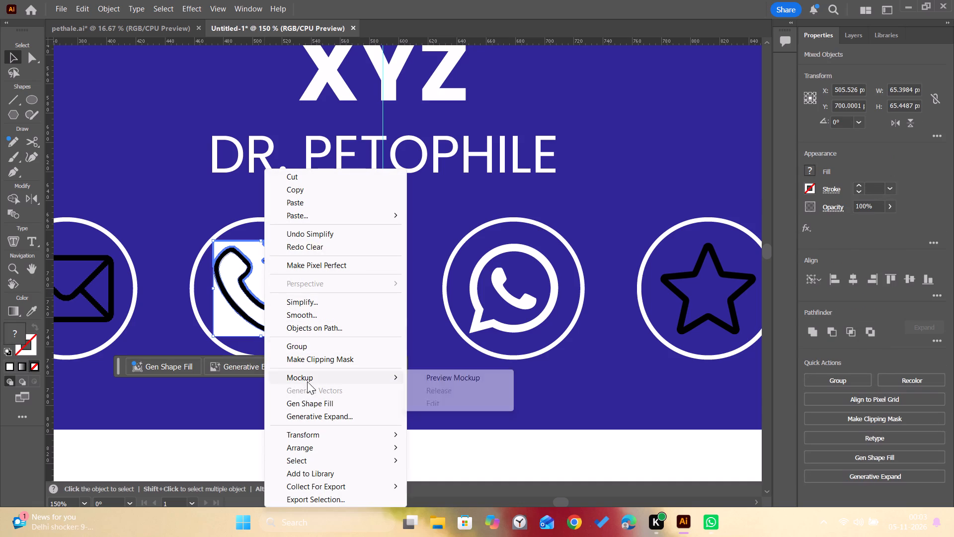
Delete the white shapes inside and around the traced phone icon, keeping only its black outlines.
left_click(256, 442)
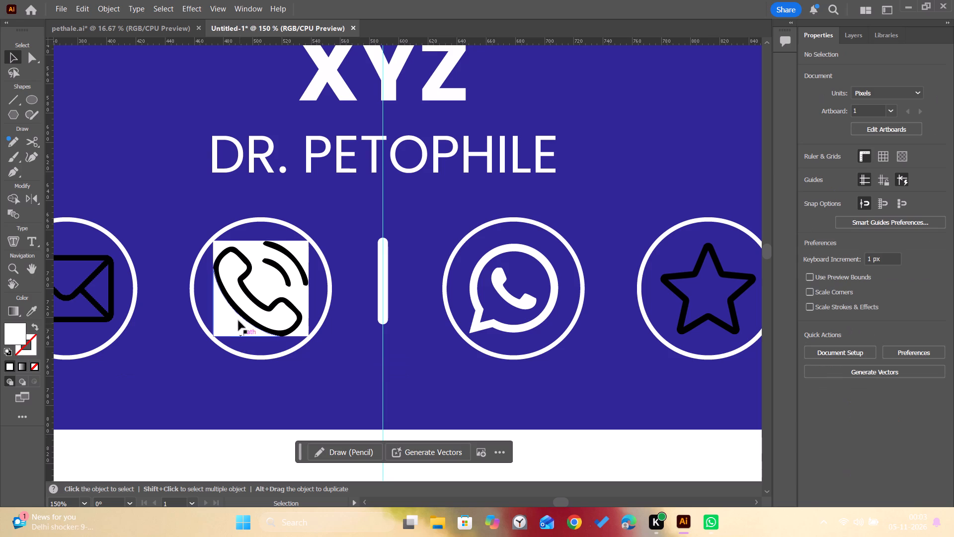
left_click(237, 317)
key("Delete")
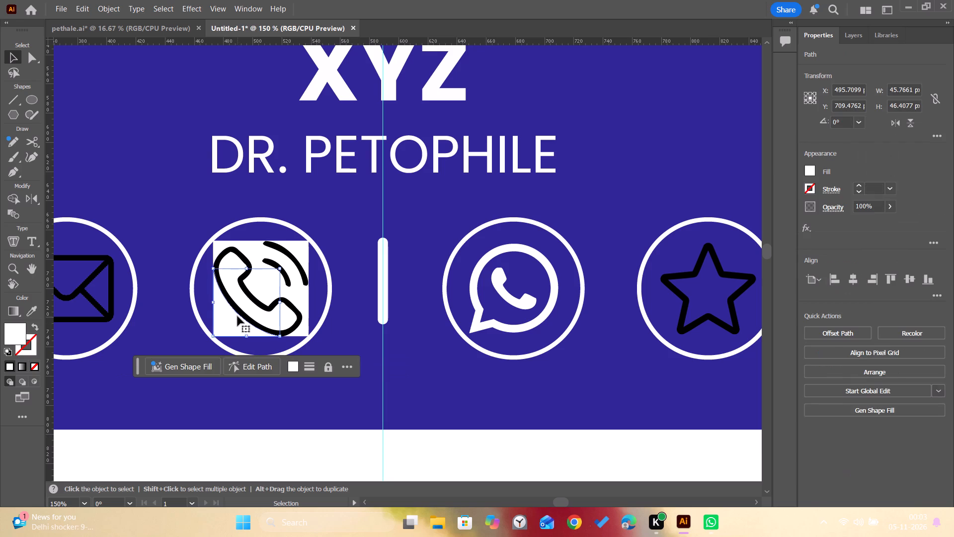
left_click(234, 277)
key("Delete")
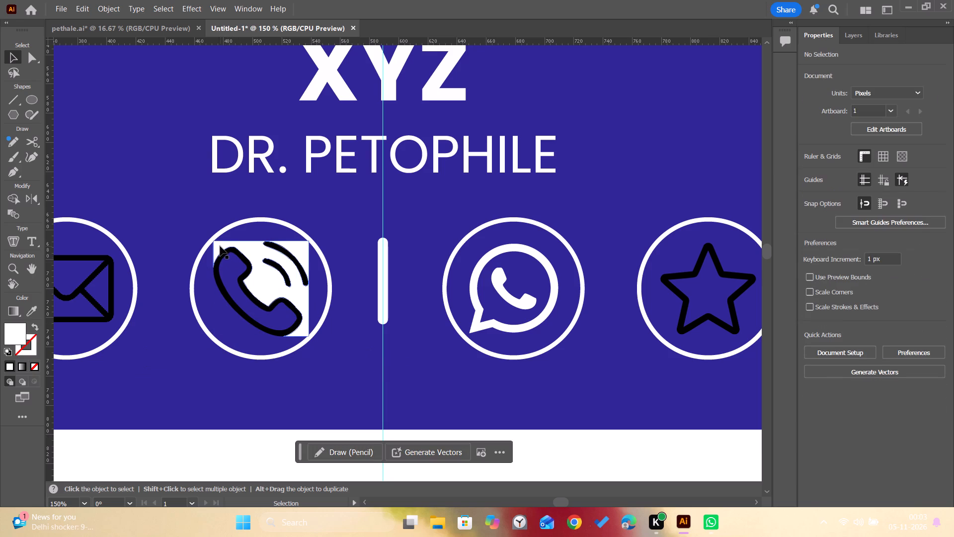
left_click(218, 244)
key("Delete")
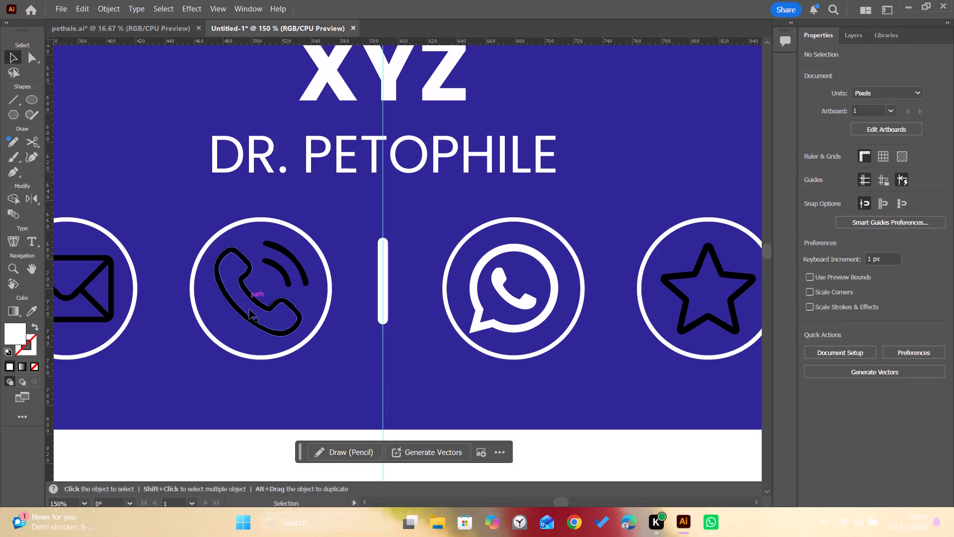
Image-trace the mail icon, expand the tracing and fully ungroup it into separate shapes.
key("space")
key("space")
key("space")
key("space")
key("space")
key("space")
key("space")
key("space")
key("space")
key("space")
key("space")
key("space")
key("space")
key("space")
left_click_drag(247, 313, 357, 320)
left_click(223, 310)
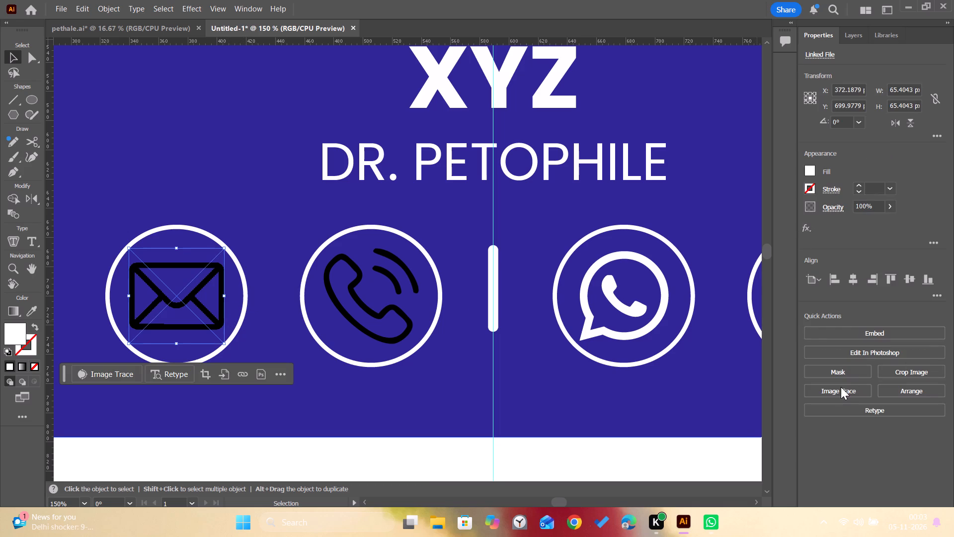
left_click(841, 387)
left_click(840, 213)
left_click(854, 374)
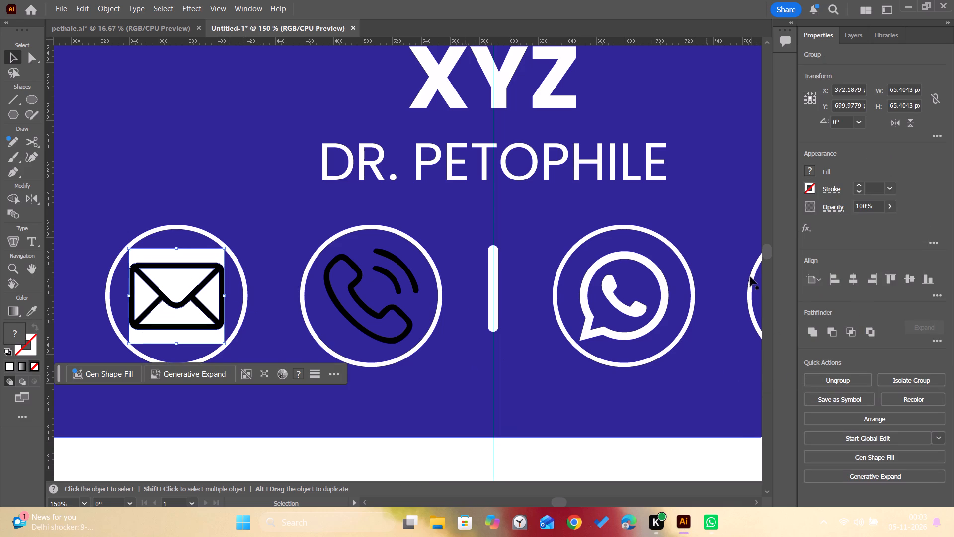
right_click(143, 298)
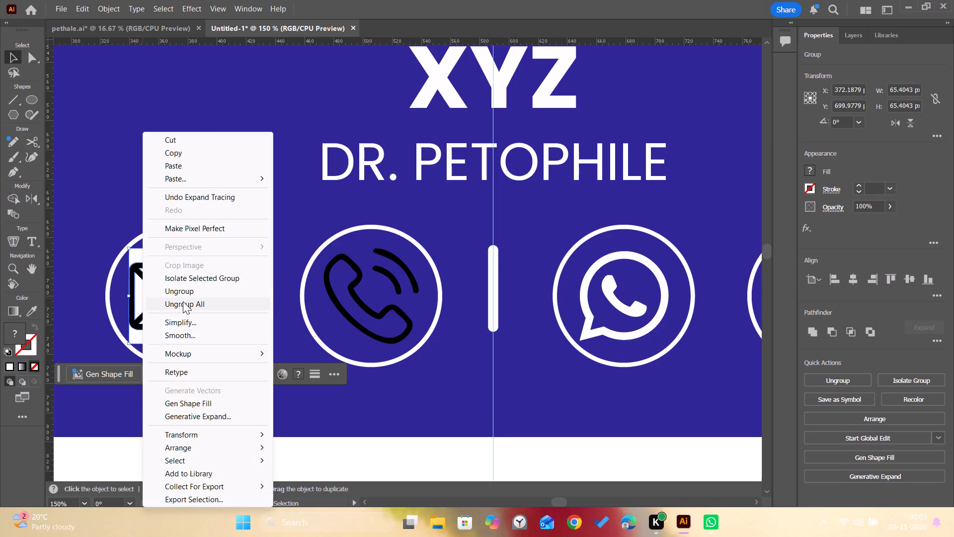
left_click(183, 302)
left_click(182, 456)
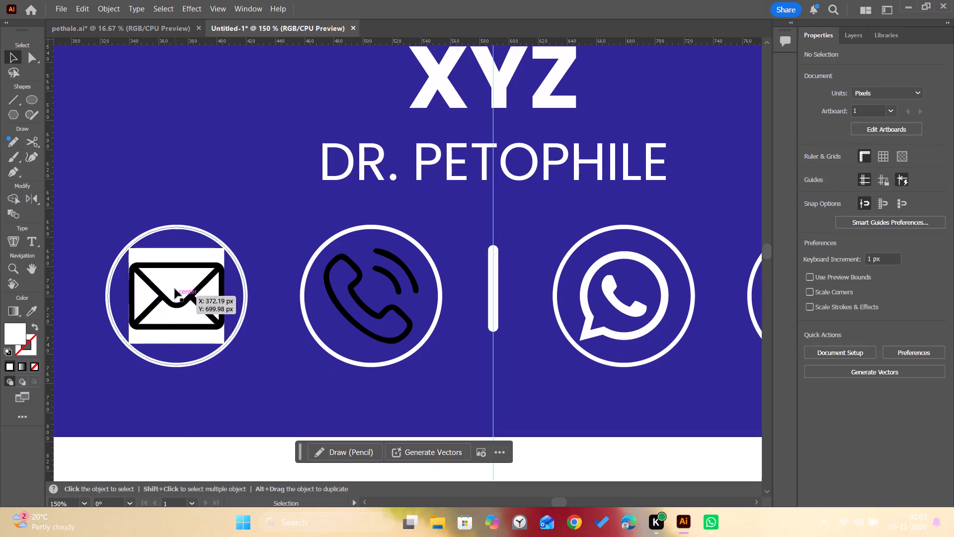
Delete the white shapes inside and around the traced envelope, keeping only its black outline.
left_click(177, 286)
key("Delete")
left_click(176, 312)
key("Delete")
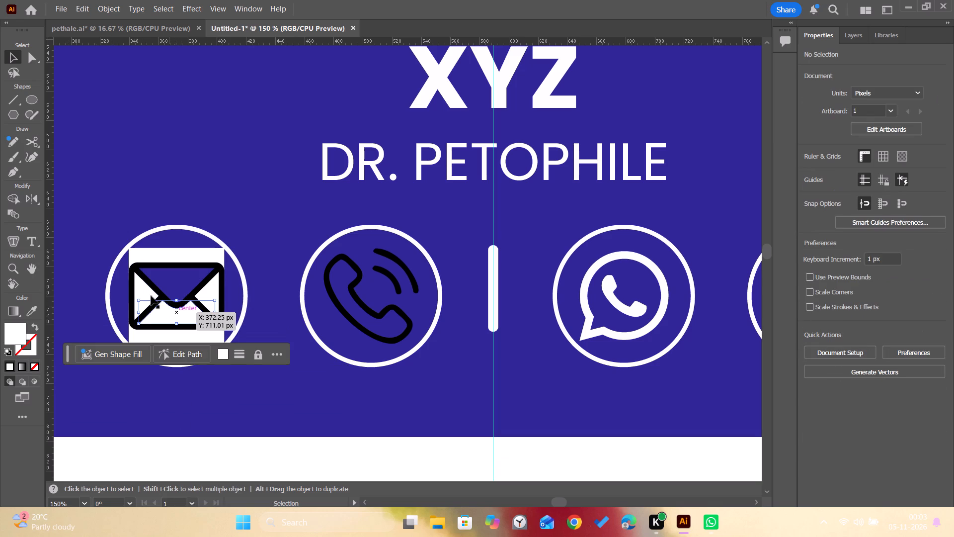
left_click(151, 296)
key("Delete")
left_click(202, 295)
key("Delete")
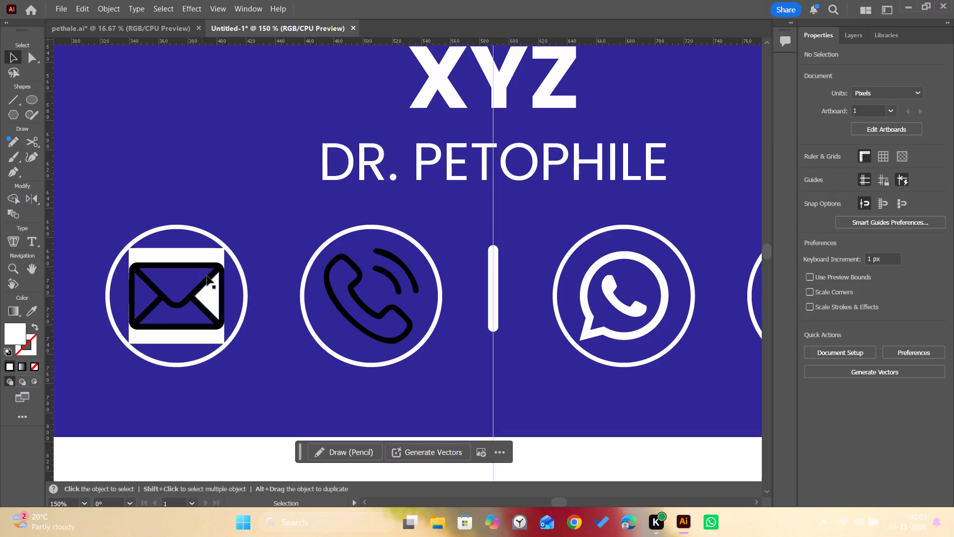
left_click(213, 253)
key("Delete")
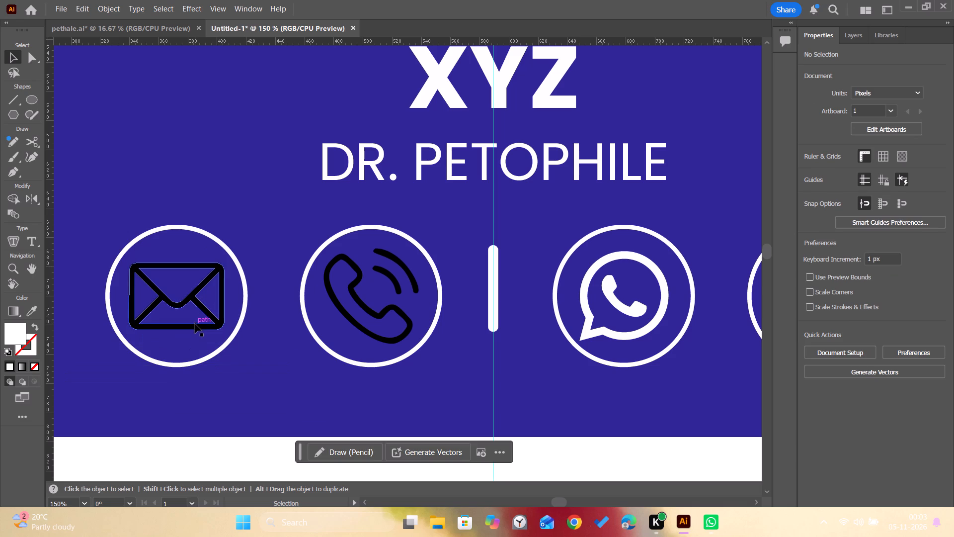
Set the fill of the envelope outline to white.
left_click(206, 311)
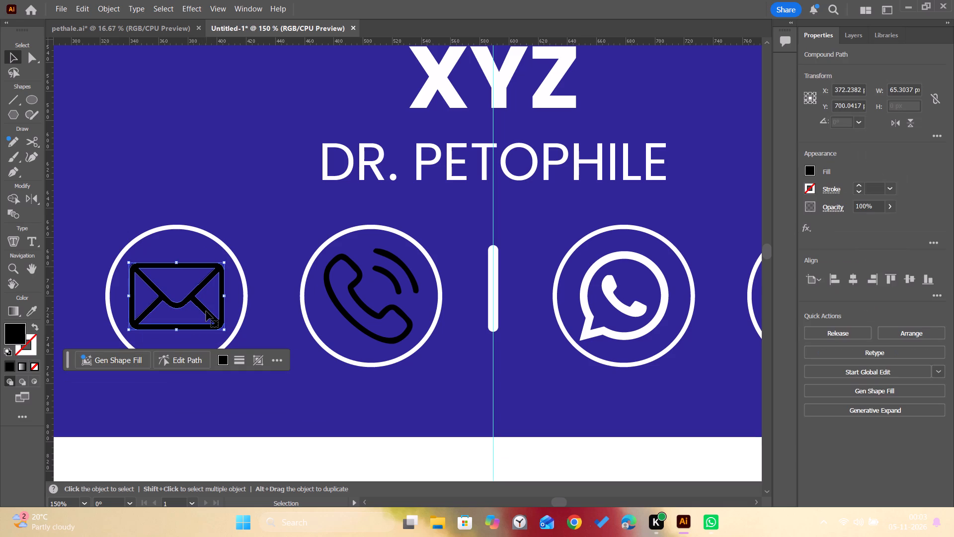
left_click(808, 170)
left_click(671, 232)
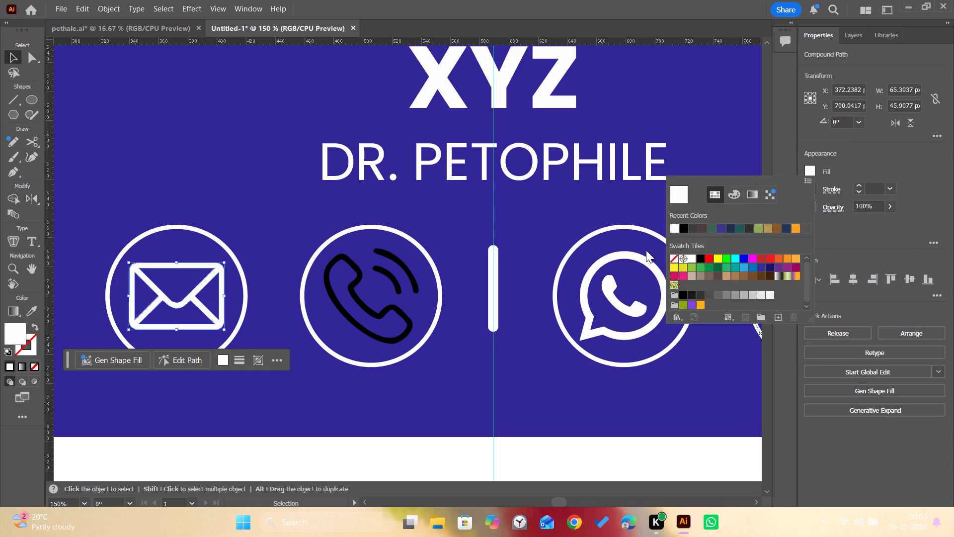
left_click(399, 287)
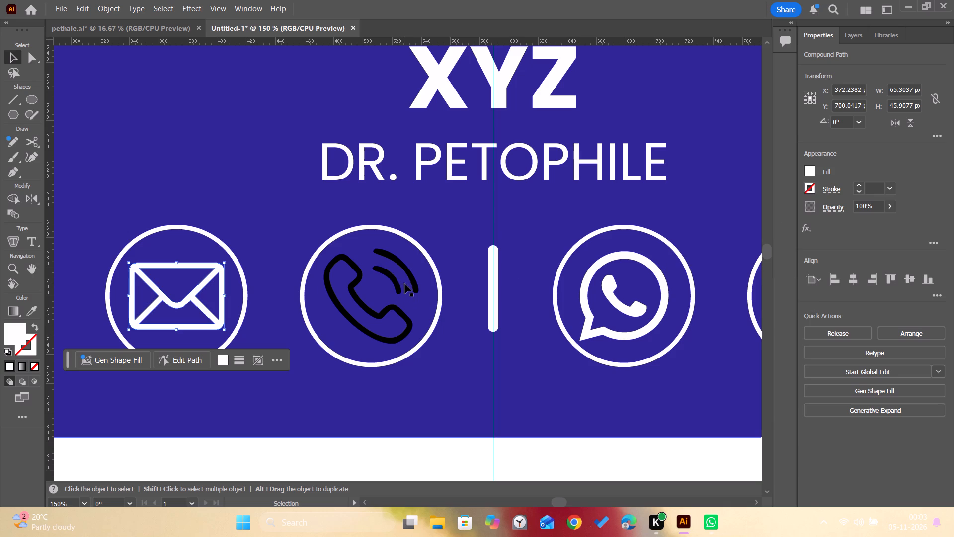
Set the fill of the phone handset and its two signal arcs to white.
left_click(413, 279)
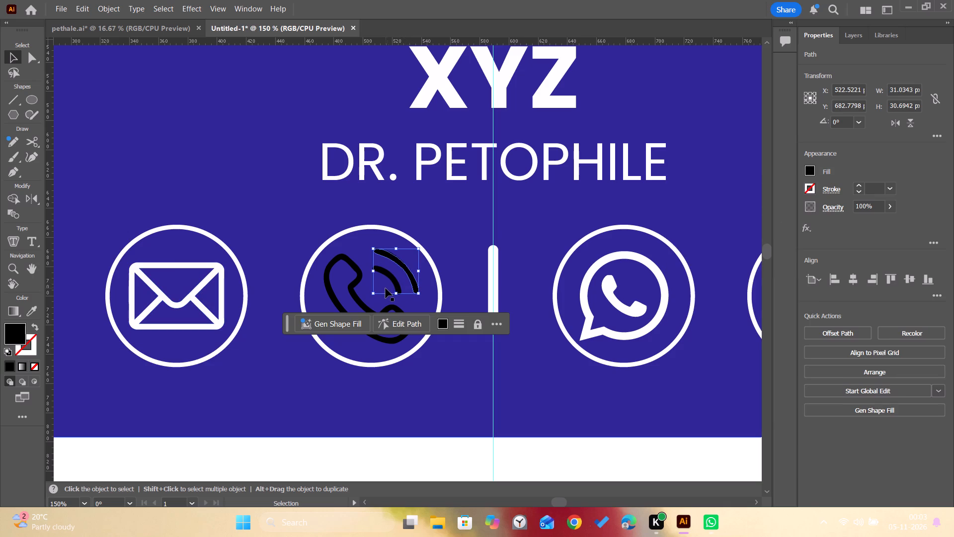
left_click(390, 281, "shift")
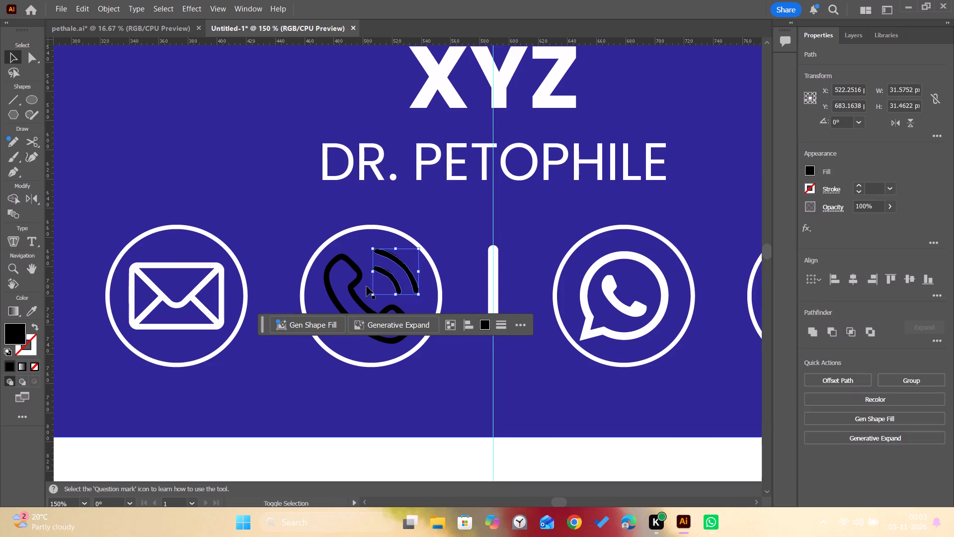
left_click(356, 281, "shift")
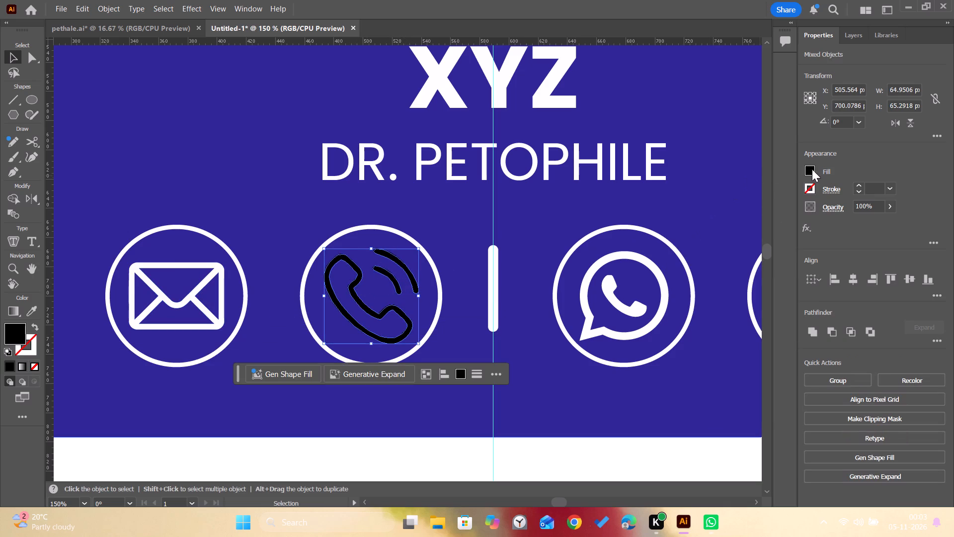
left_click(806, 171)
left_click(677, 230)
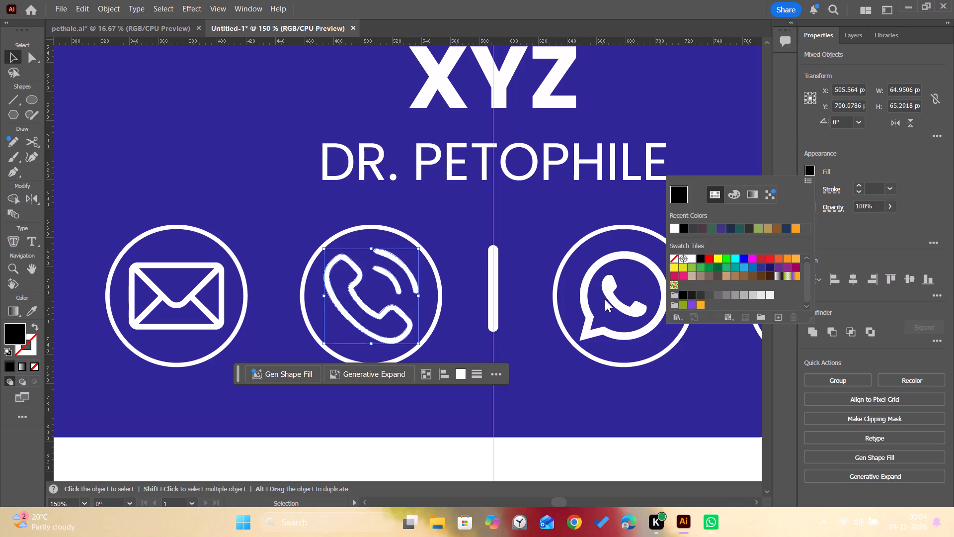
Set the fill of the star icon to white.
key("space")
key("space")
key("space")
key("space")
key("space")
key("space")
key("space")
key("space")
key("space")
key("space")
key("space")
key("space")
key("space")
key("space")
left_click_drag(599, 315, 241, 288)
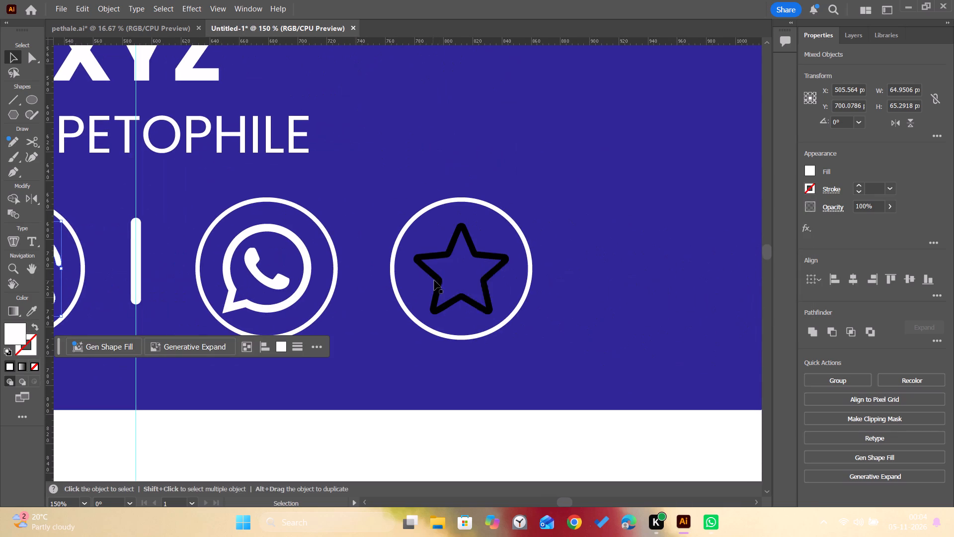
left_click(435, 280)
left_click(812, 169)
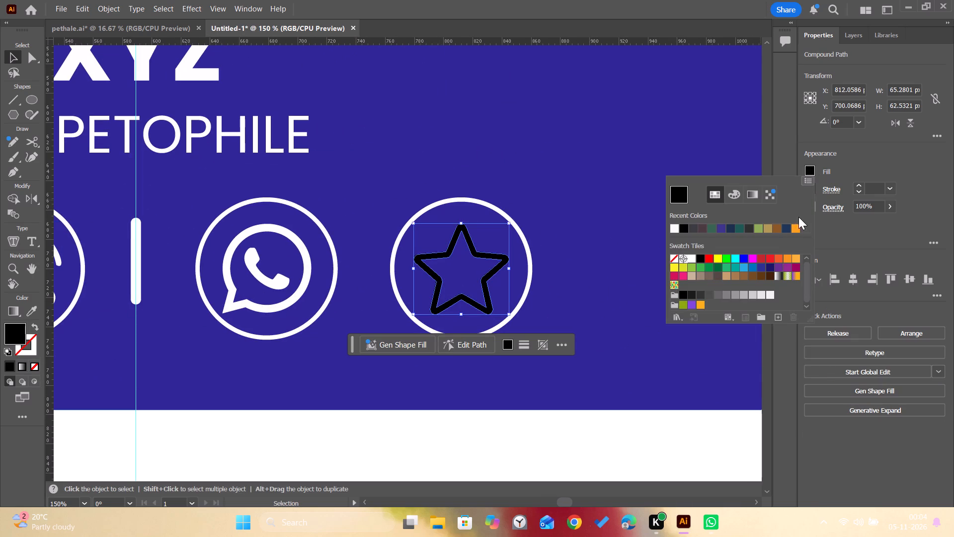
left_click(676, 230)
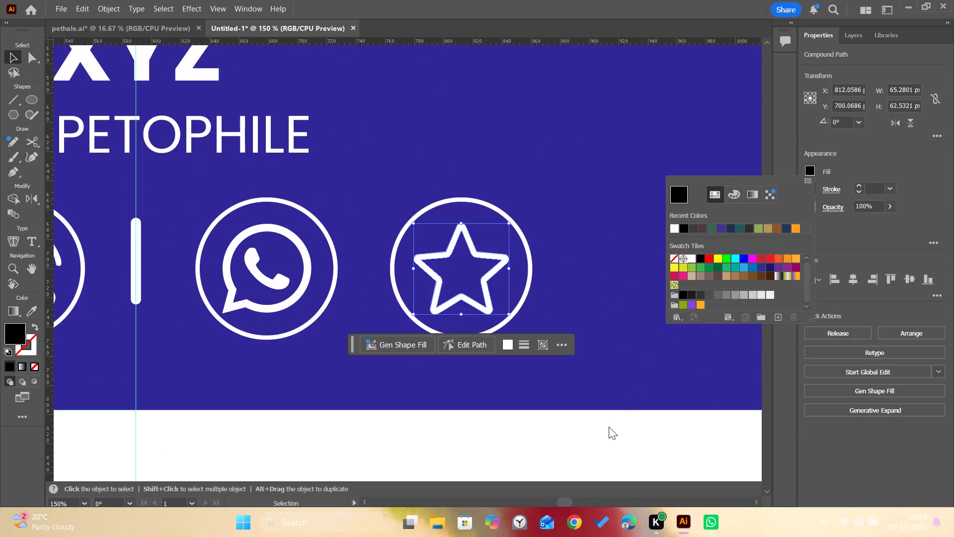
left_click(608, 427)
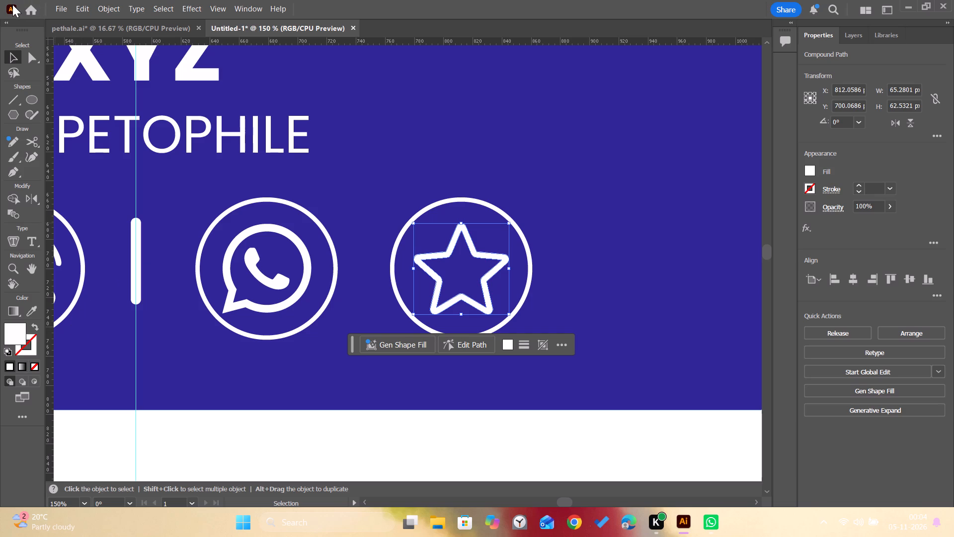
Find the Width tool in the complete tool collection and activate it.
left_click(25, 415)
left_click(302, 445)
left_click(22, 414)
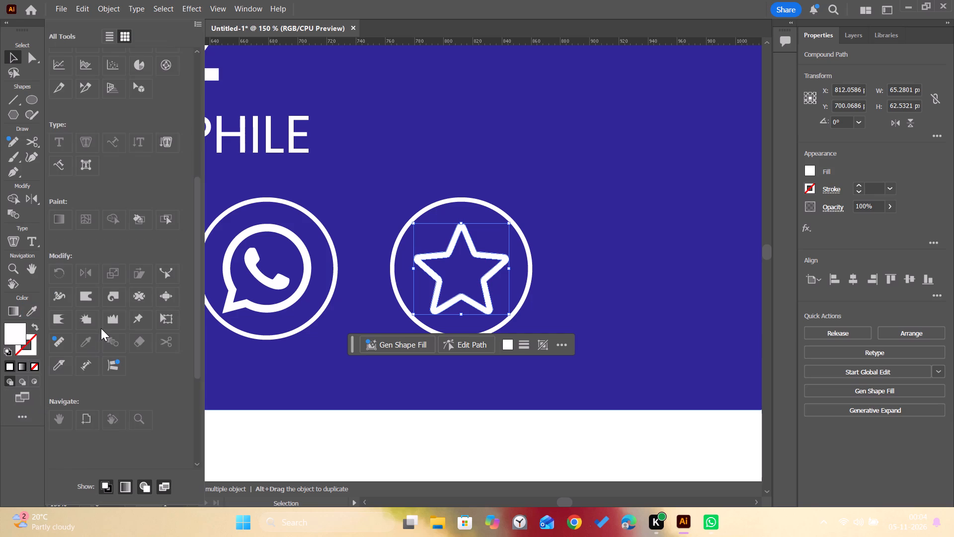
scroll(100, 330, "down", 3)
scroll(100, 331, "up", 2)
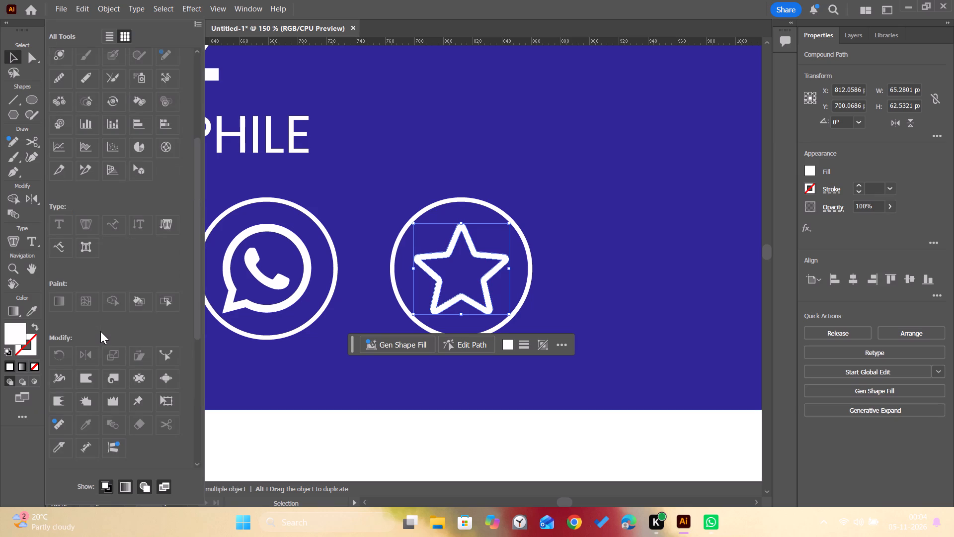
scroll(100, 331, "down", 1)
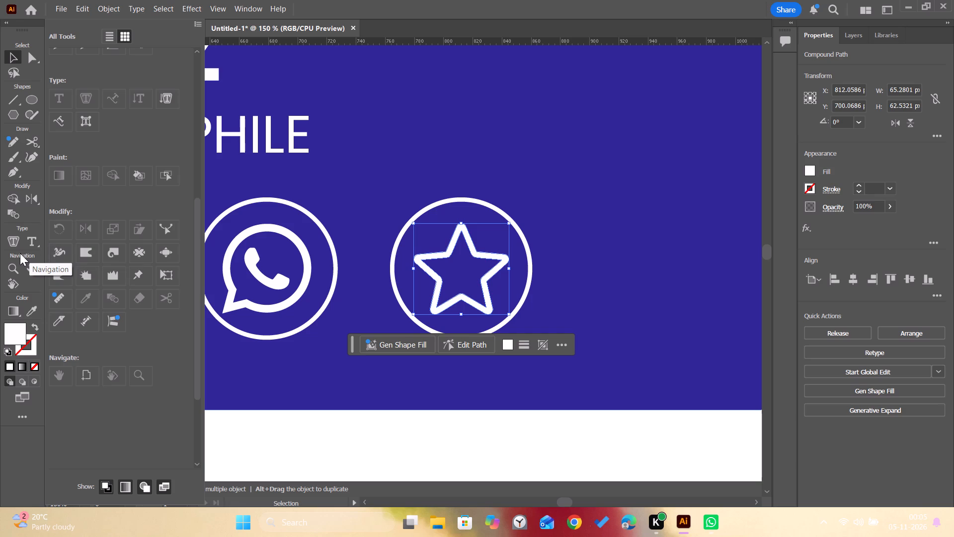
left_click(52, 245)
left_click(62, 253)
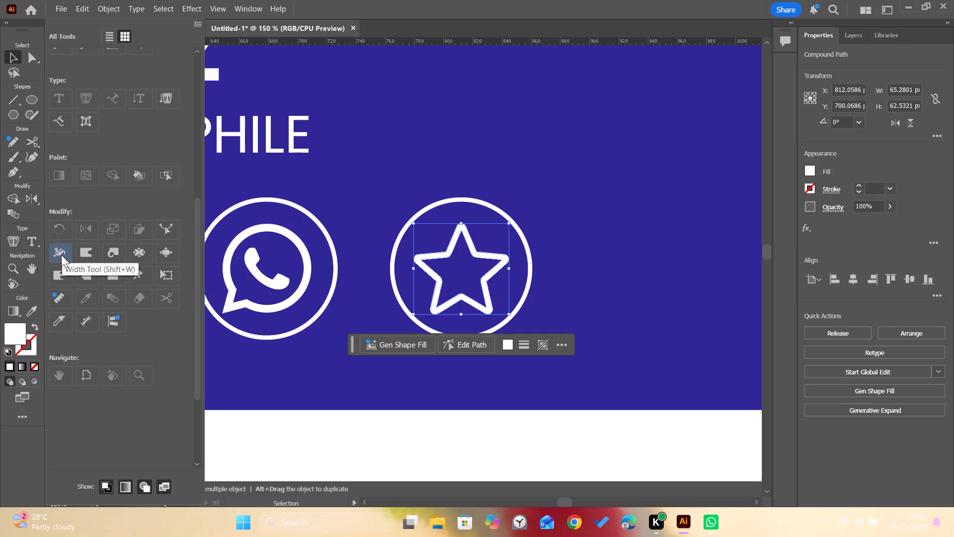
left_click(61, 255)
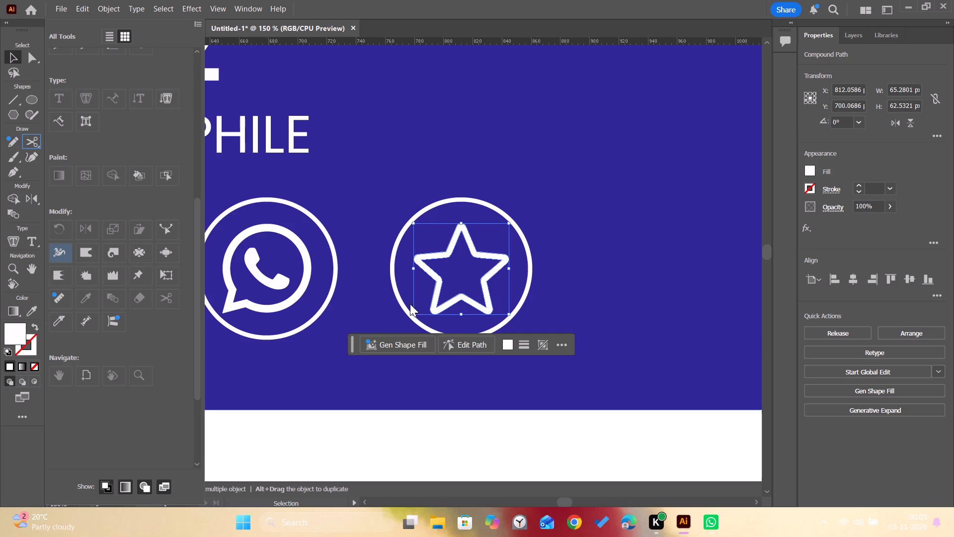
Draw a horizontal line about 43 px long just after the PETOPHILE text with the Line Segment tool.
left_click(11, 97)
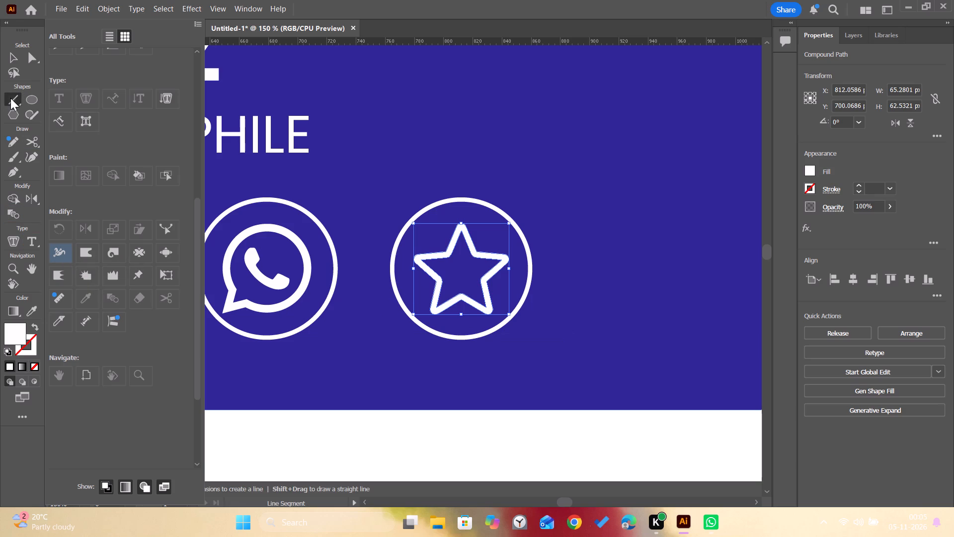
left_click_drag(392, 166, 428, 167)
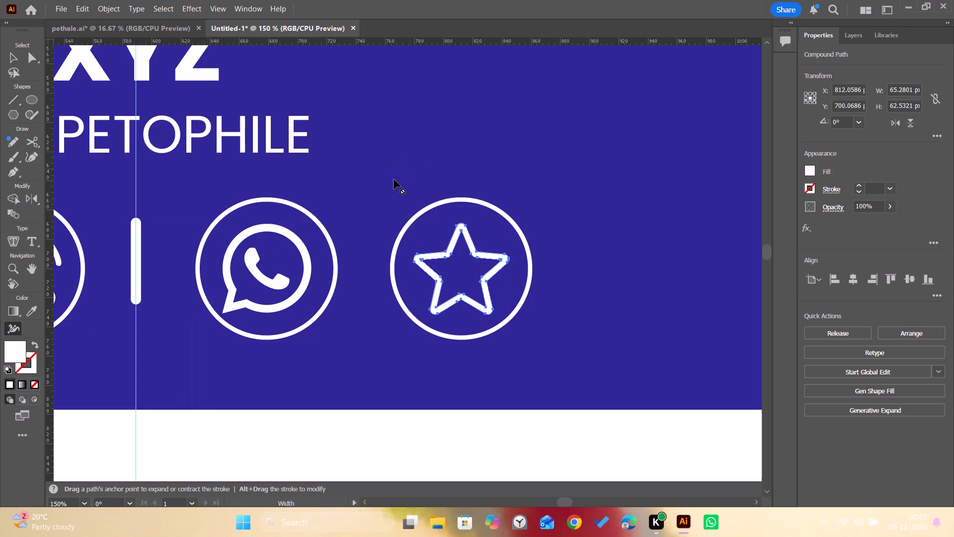
left_click_drag(355, 377, 386, 380)
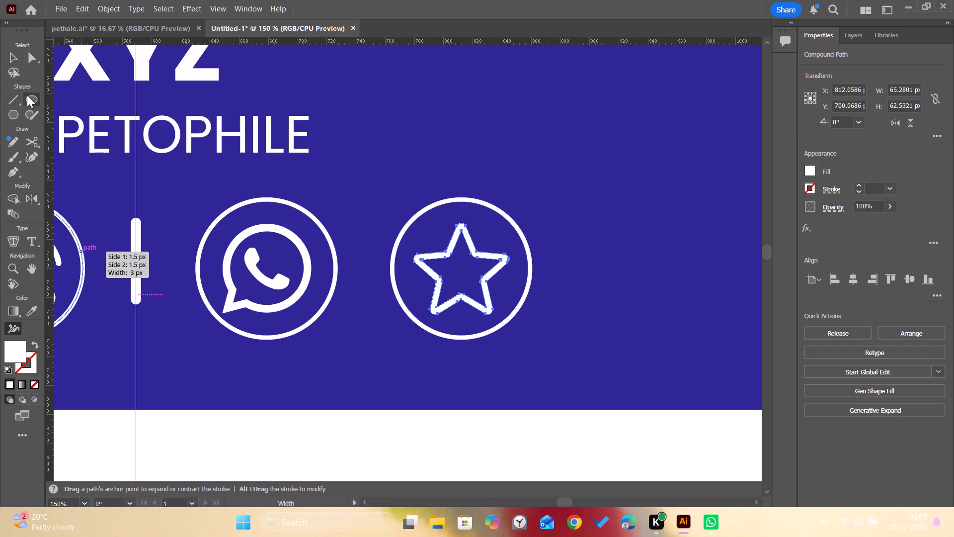
left_click(15, 96)
left_click_drag(346, 142, 399, 141)
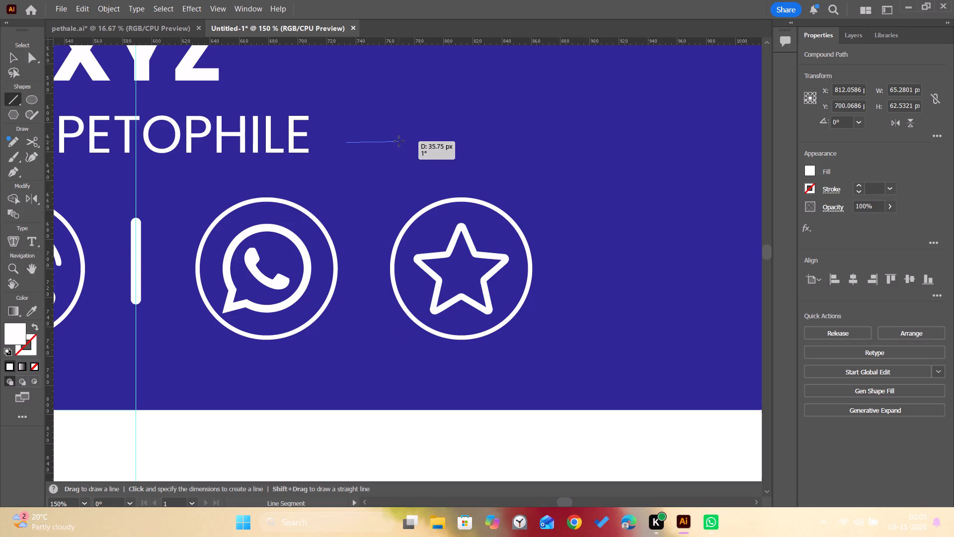
left_click_drag(399, 141, 409, 147)
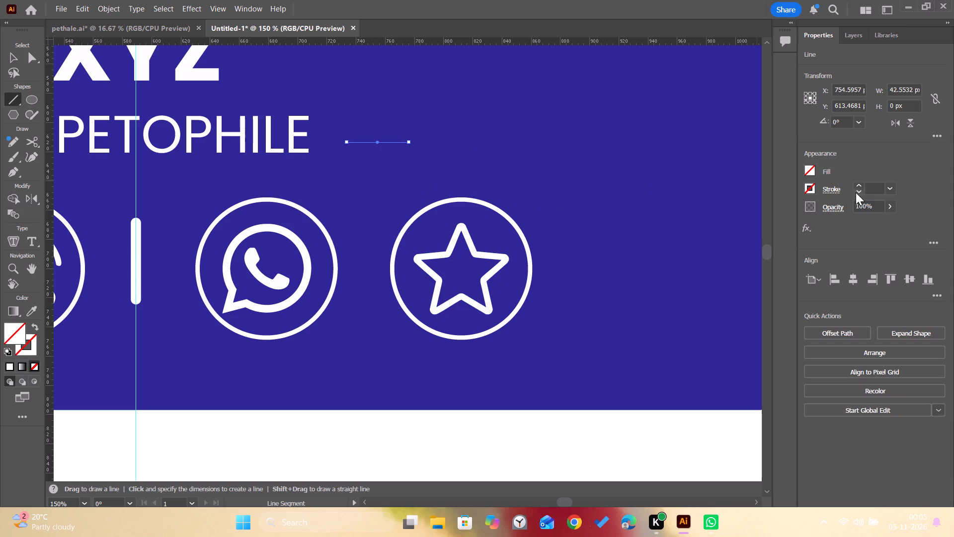
Give the new line beside PETOPHILE a white stroke with a weight of 10 pt.
left_click(812, 187)
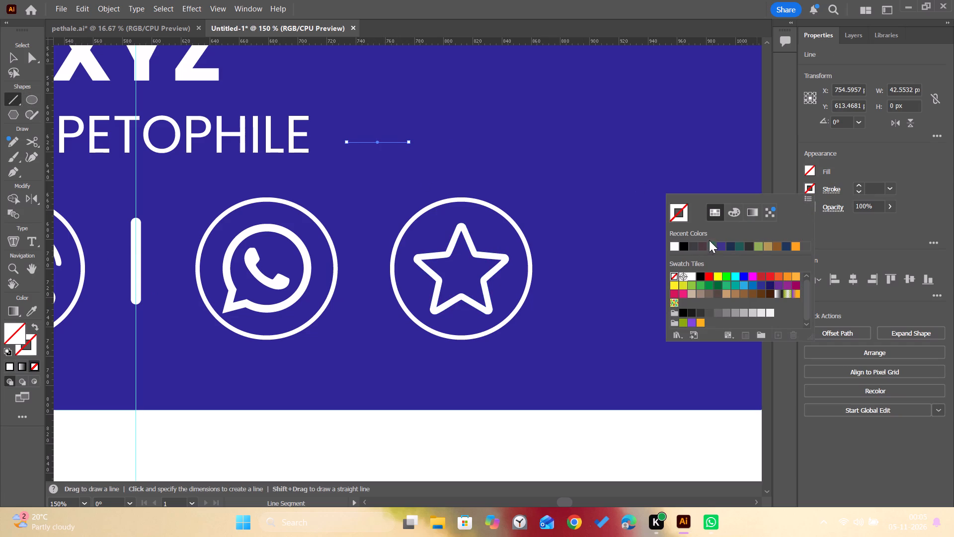
left_click(678, 245)
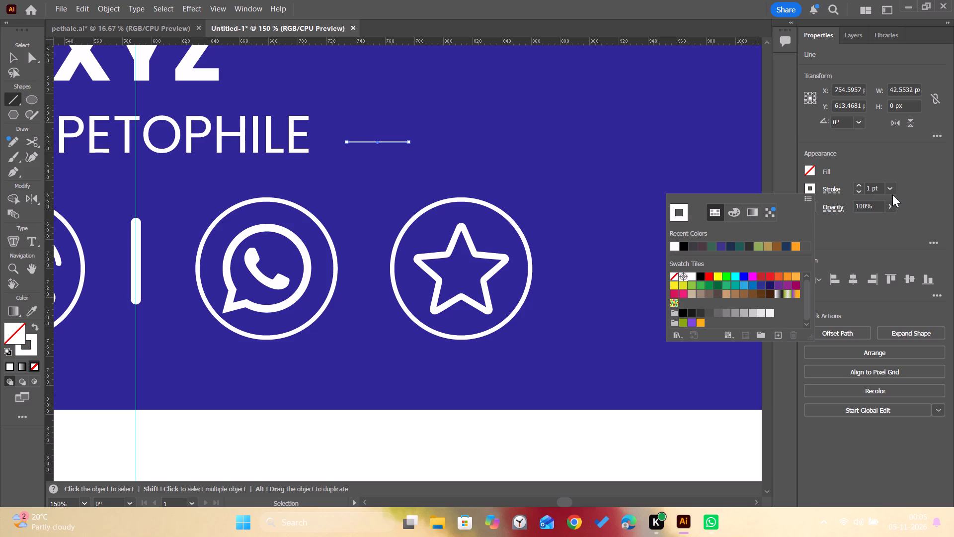
left_click(891, 191)
left_click(888, 194)
left_click(892, 188)
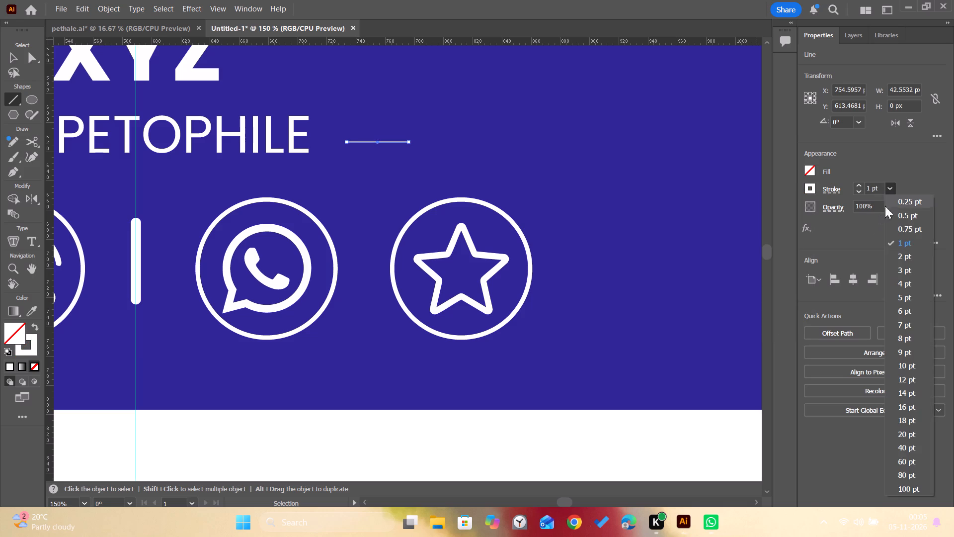
left_click(913, 364)
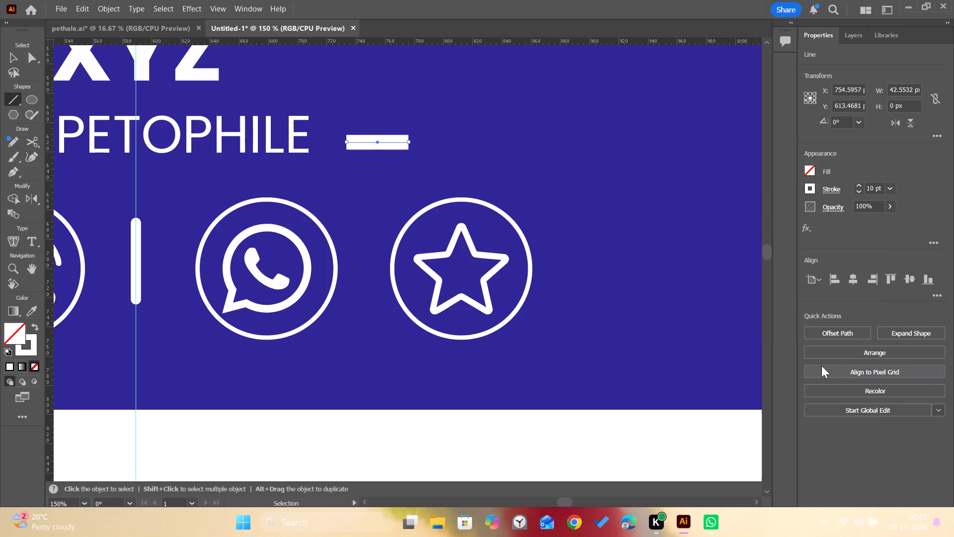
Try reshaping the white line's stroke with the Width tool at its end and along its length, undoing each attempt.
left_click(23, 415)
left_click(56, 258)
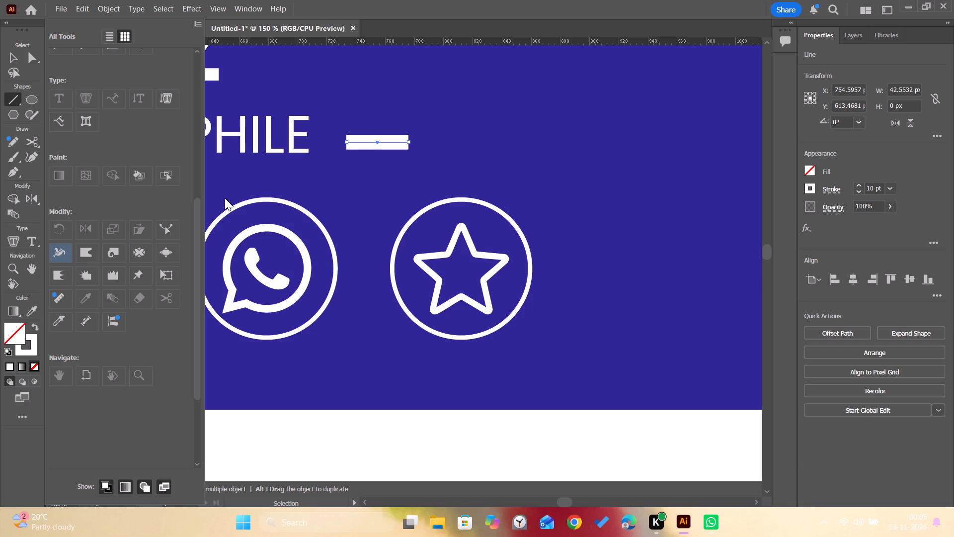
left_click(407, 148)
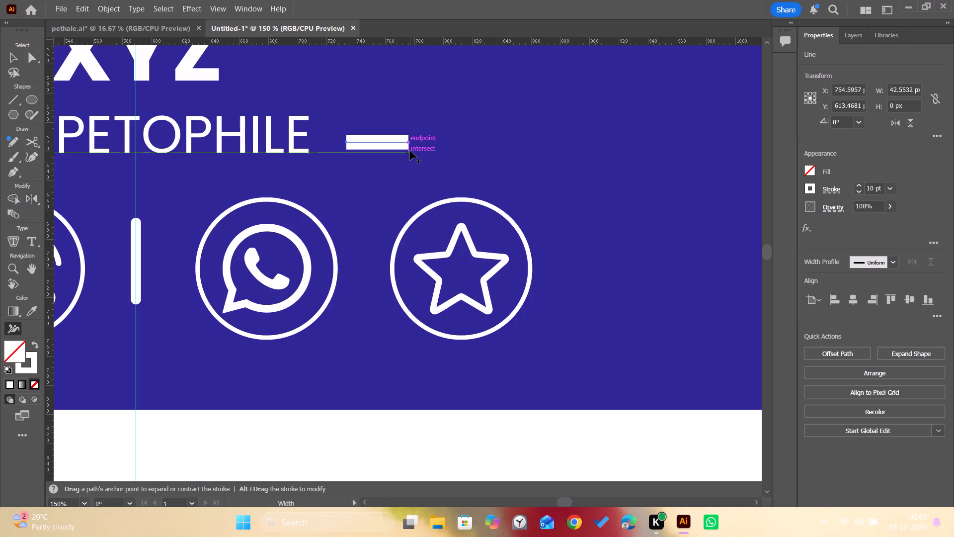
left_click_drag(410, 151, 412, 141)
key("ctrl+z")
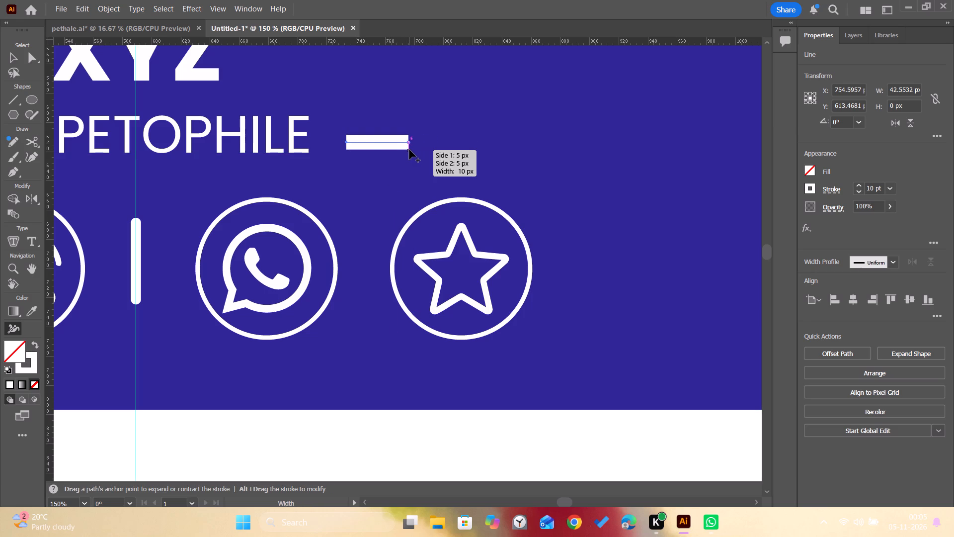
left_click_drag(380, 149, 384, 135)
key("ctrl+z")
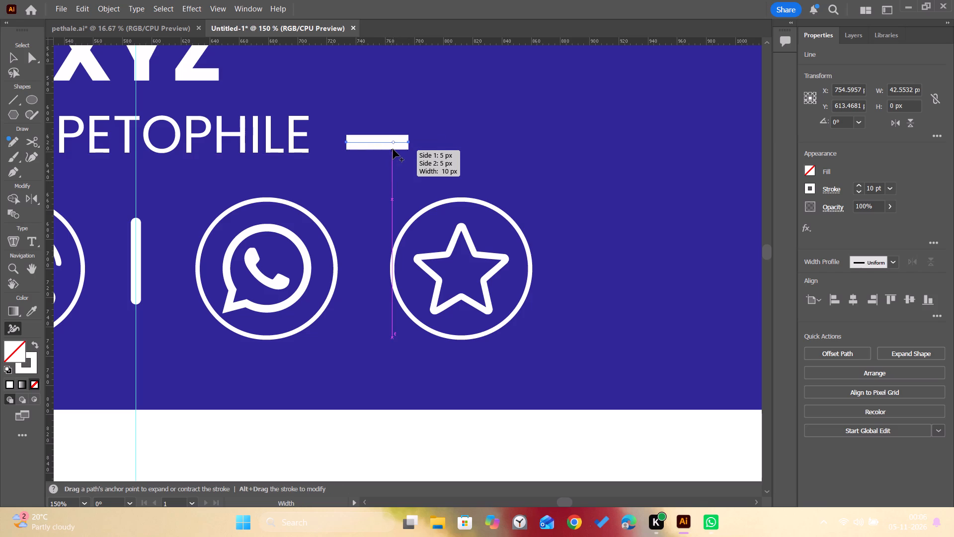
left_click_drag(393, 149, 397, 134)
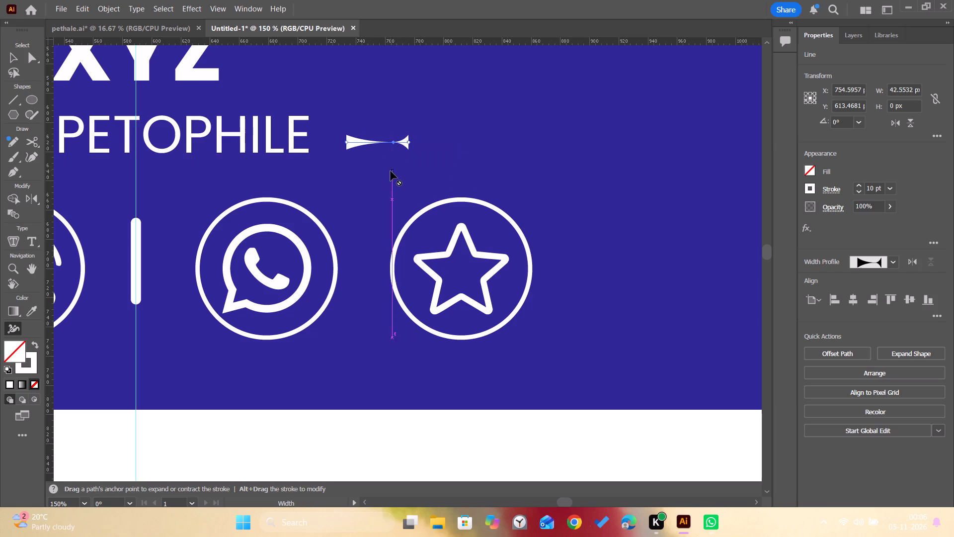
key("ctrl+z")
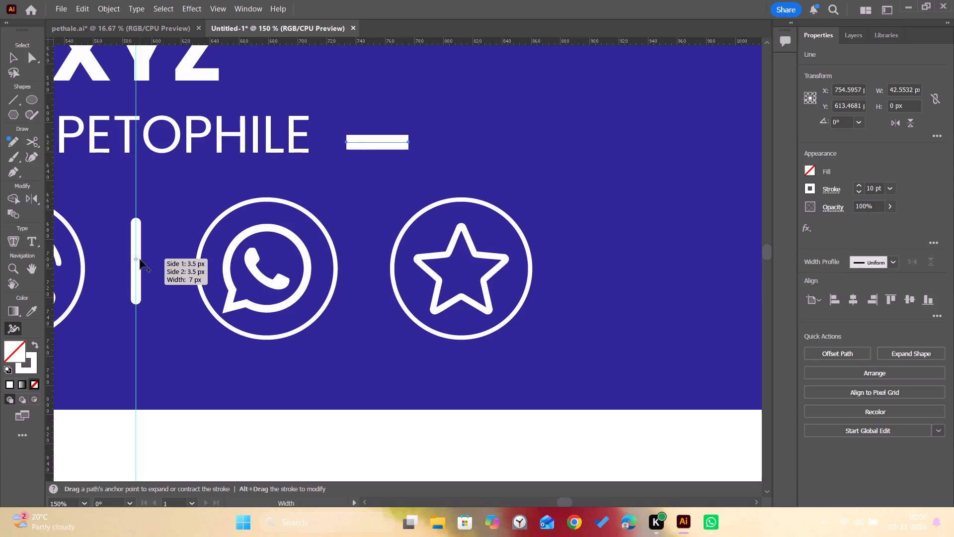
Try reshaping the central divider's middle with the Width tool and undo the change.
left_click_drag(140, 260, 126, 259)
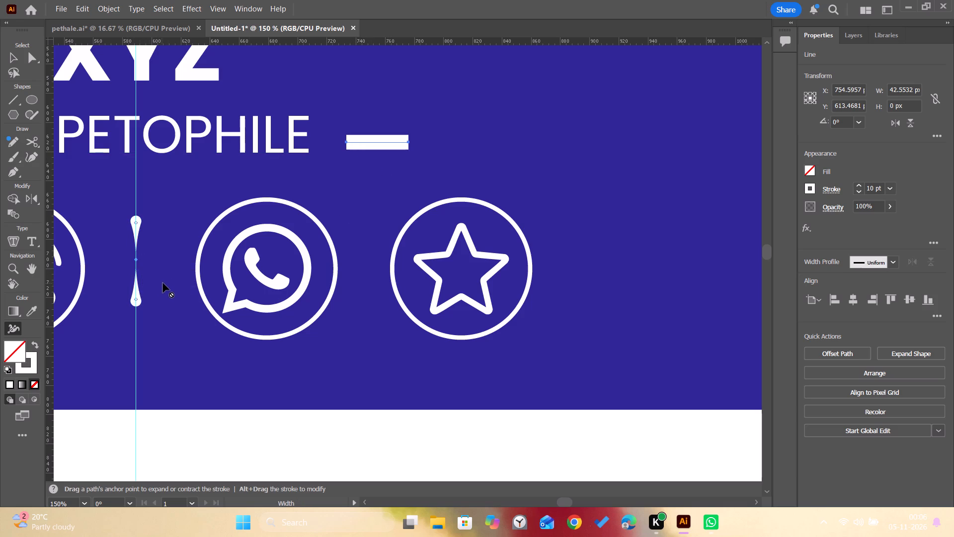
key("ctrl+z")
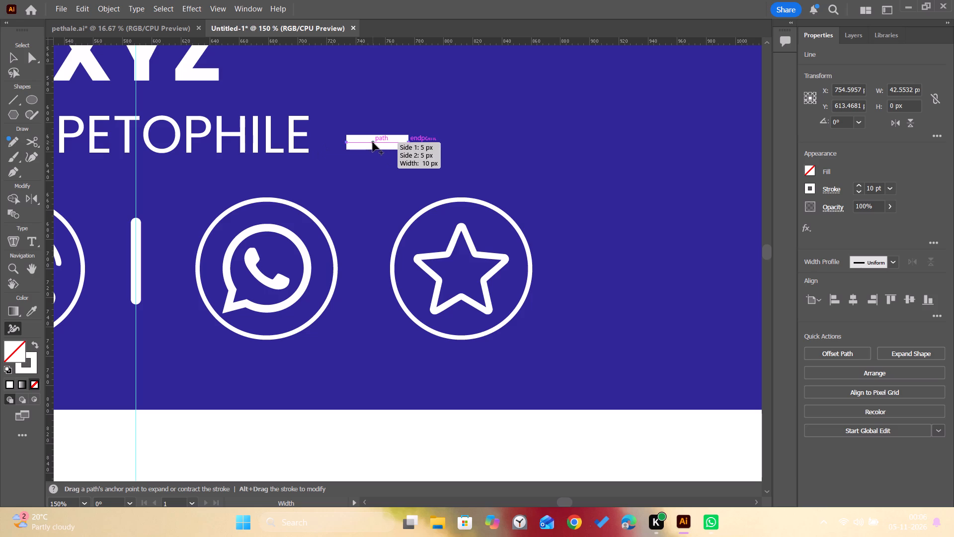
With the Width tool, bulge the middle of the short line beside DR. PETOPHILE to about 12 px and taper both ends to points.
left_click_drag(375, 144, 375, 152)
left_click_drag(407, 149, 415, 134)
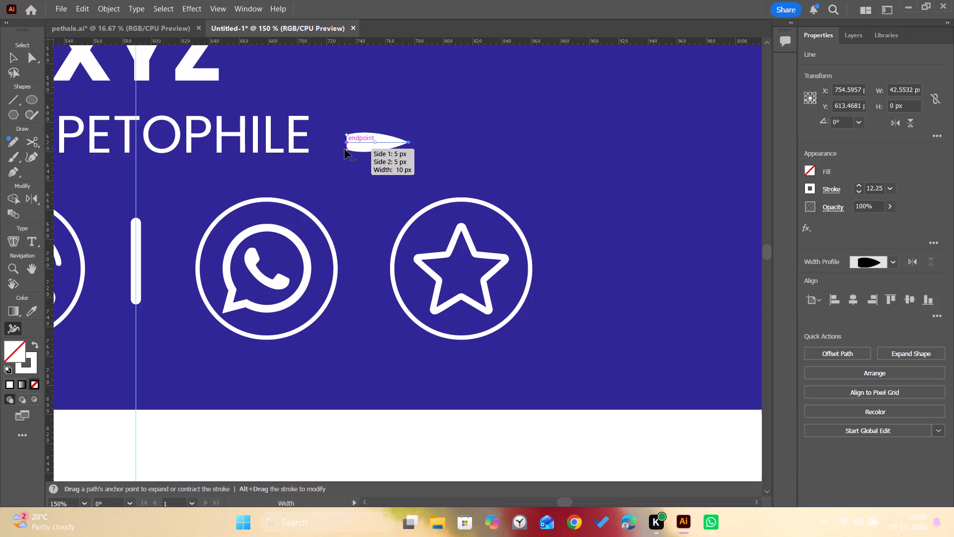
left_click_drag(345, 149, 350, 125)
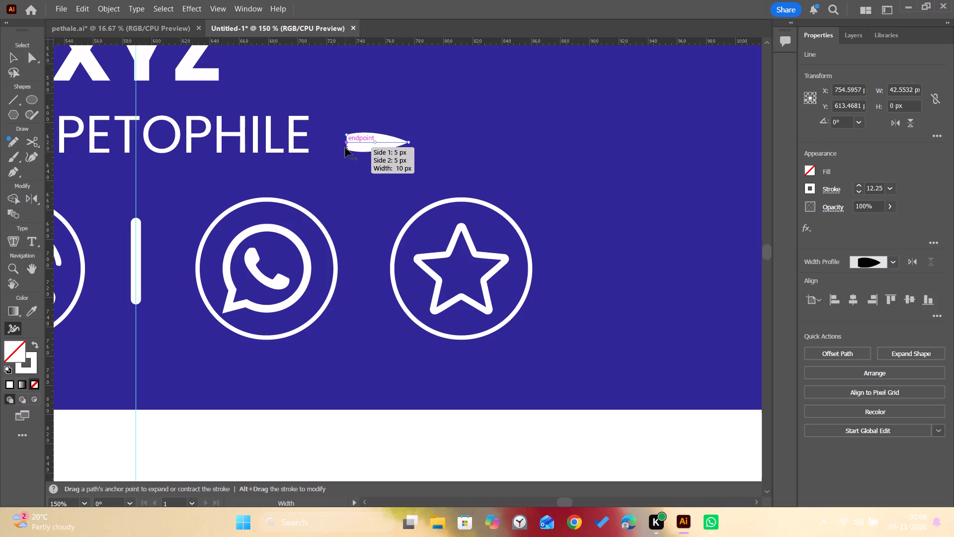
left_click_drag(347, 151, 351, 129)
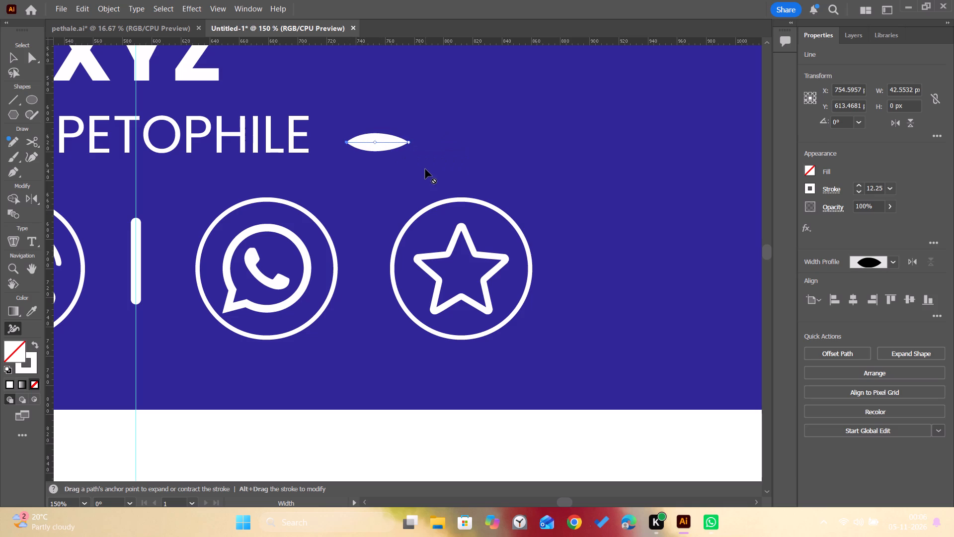
Delete the short tapered line beside DR. PETOPHILE.
left_click(8, 57)
left_click(635, 179)
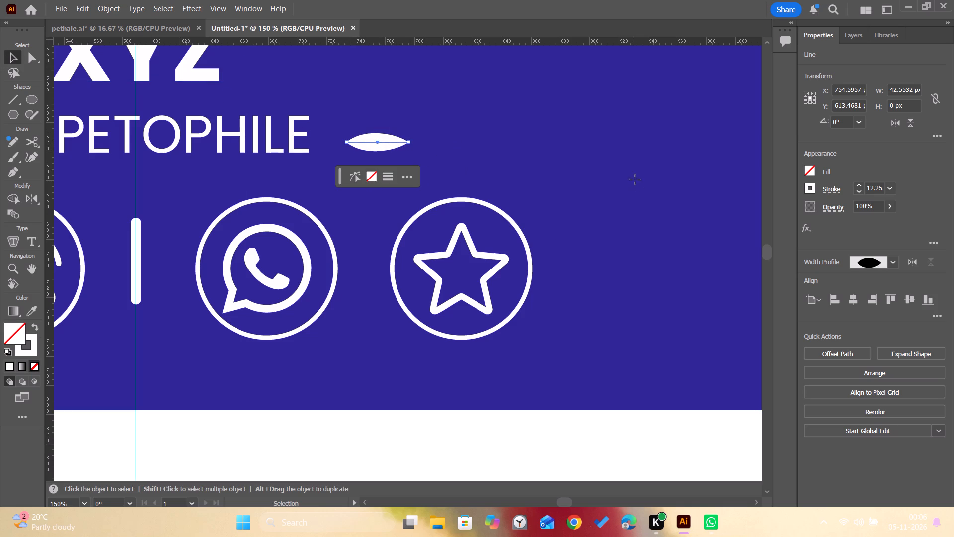
left_click(381, 141)
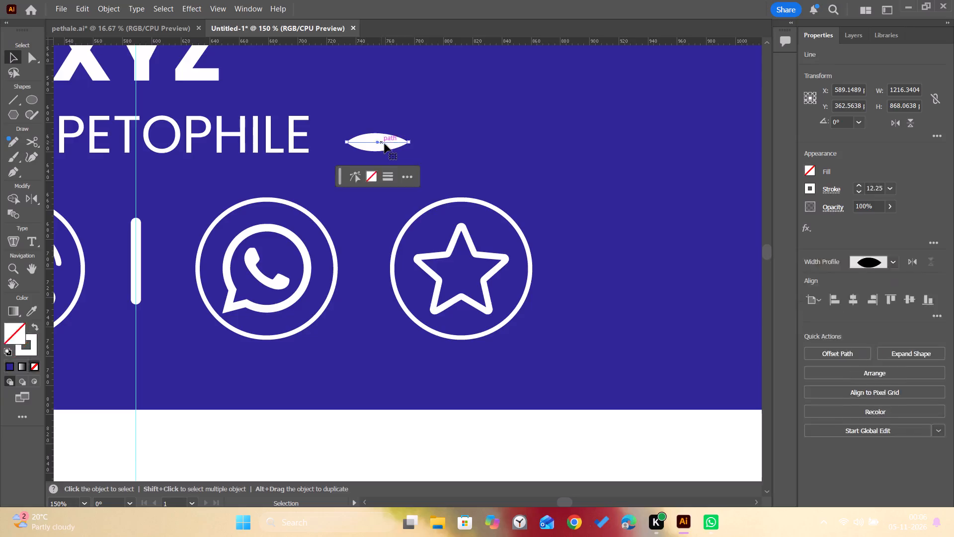
key("Delete")
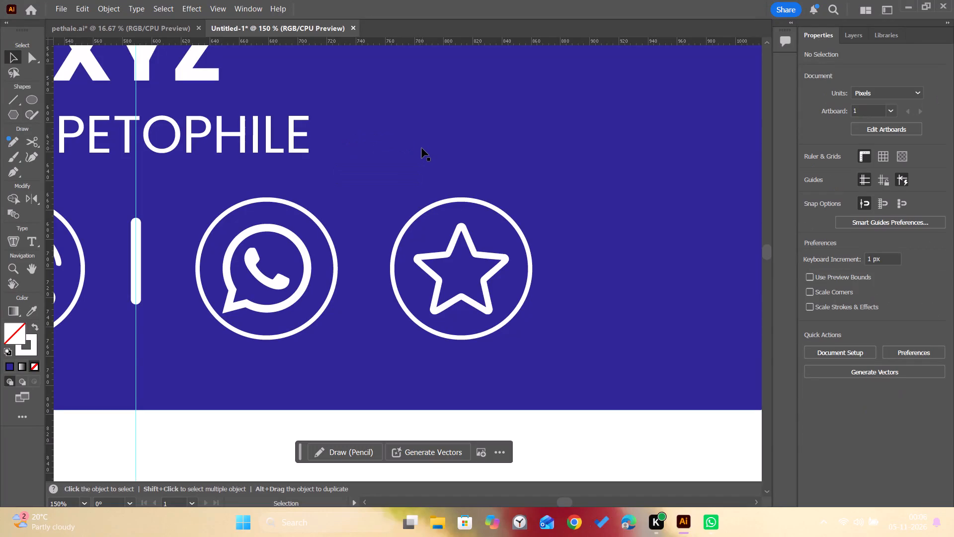
Move the circled WhatsApp and star icons together 45 px to the right, away from the central divider.
scroll(317, 282, "down", 3, "alt")
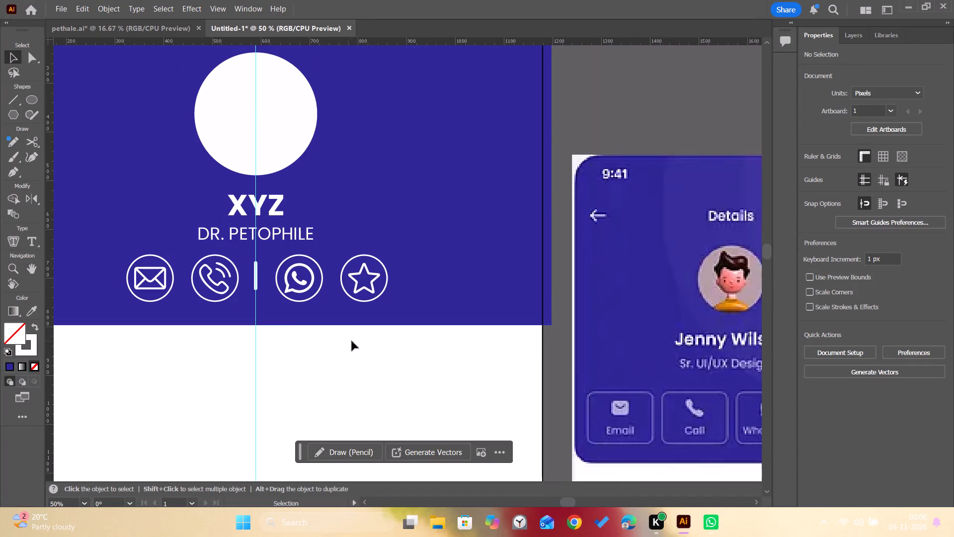
left_click_drag(375, 341, 288, 260)
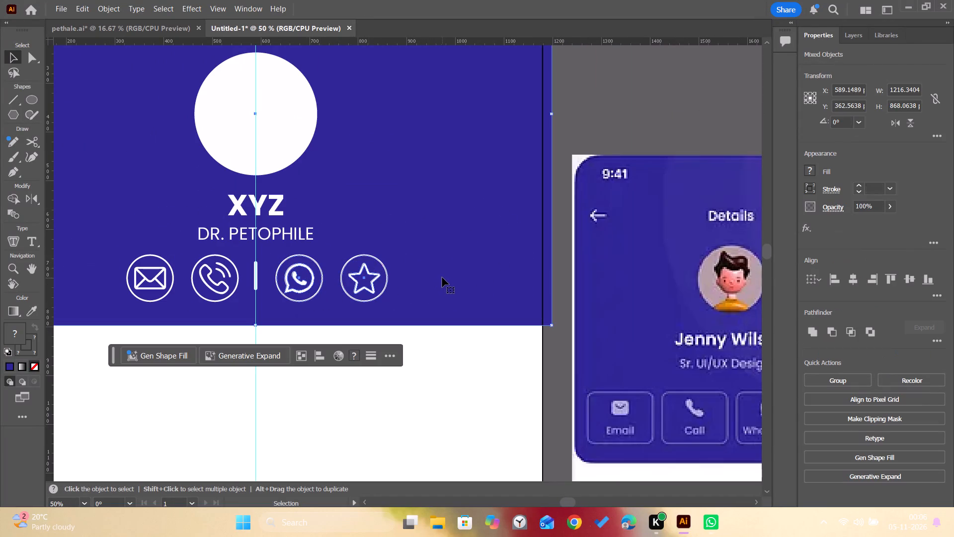
left_click(443, 276, "shift")
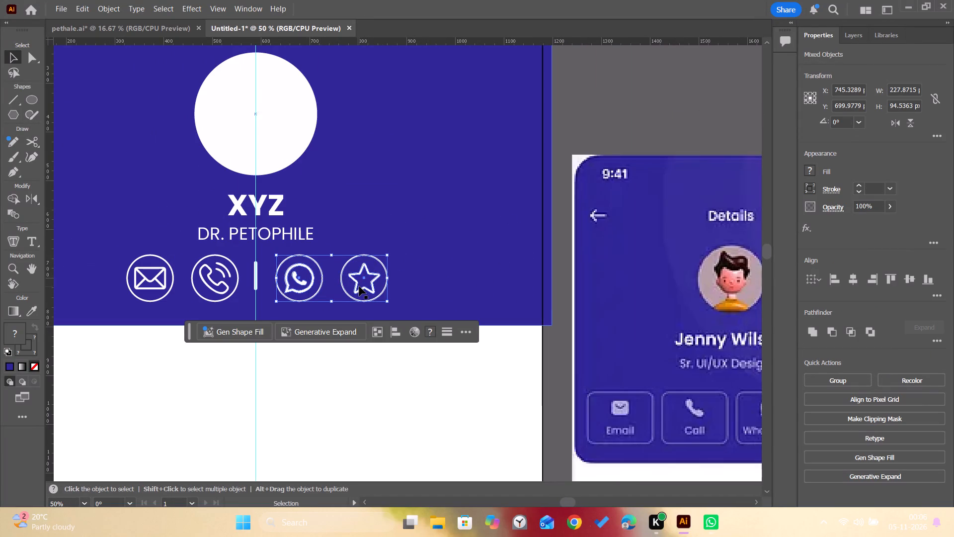
key("Right")
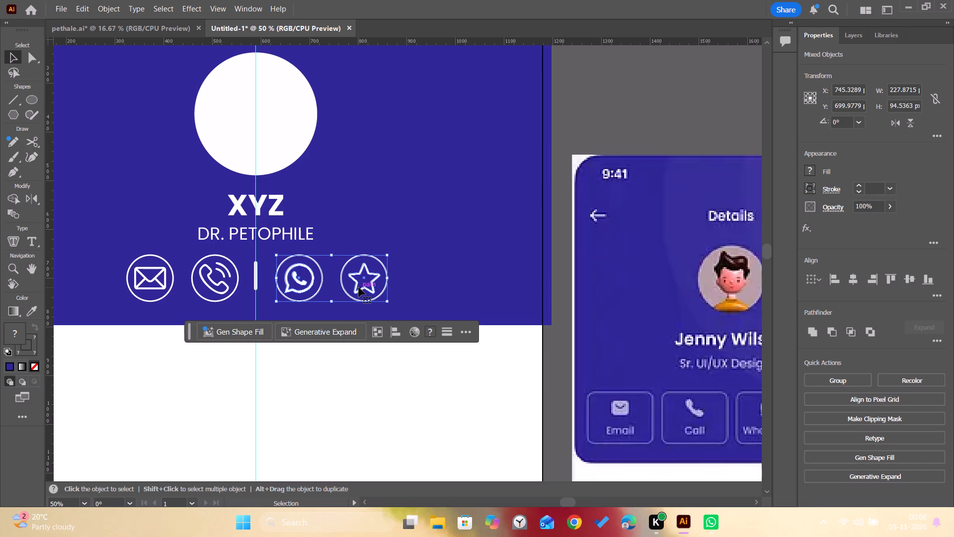
key("Right")
key("Right")
key("Right")
key("Right")
key("Right")
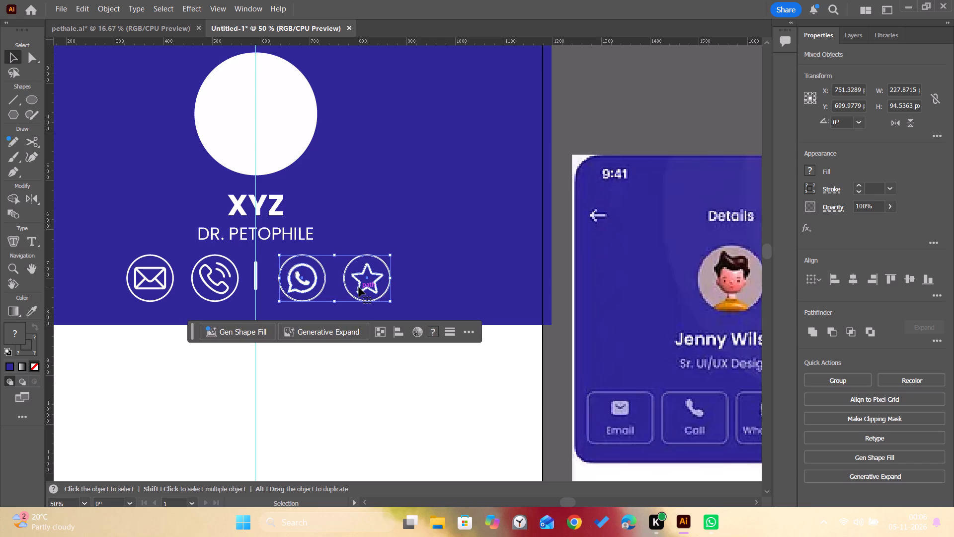
key("Right")
key("Right")
key("Right")
key("Right")
key("Right")
key("Right")
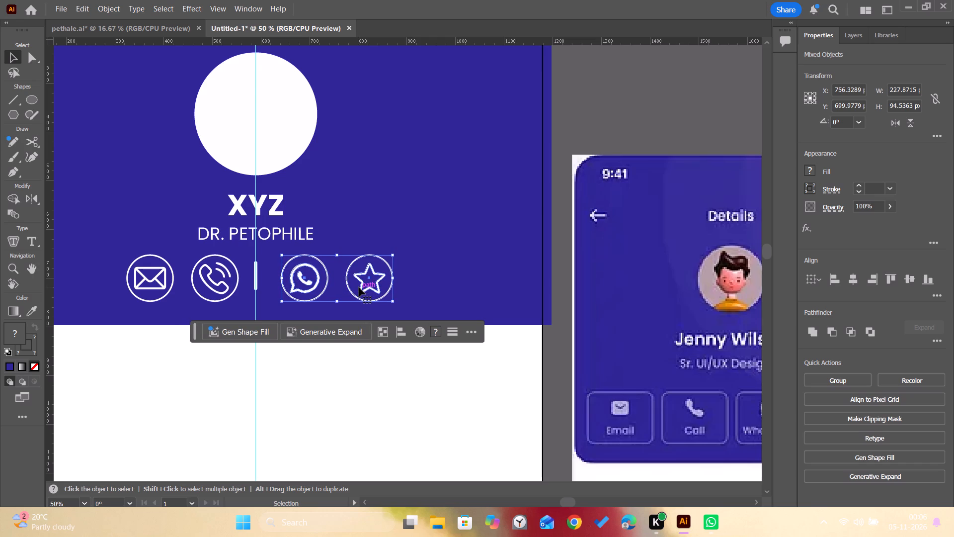
key("Right")
key("Right")
key("Right")
key("Right")
key("Right")
key("Right")
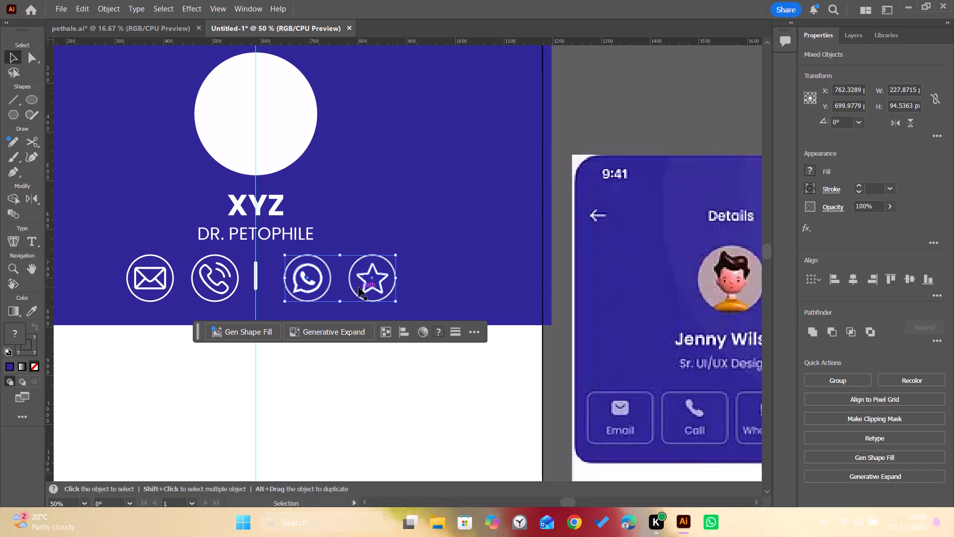
key("Right")
key("Right")
key("Right")
key("Right")
key("Right")
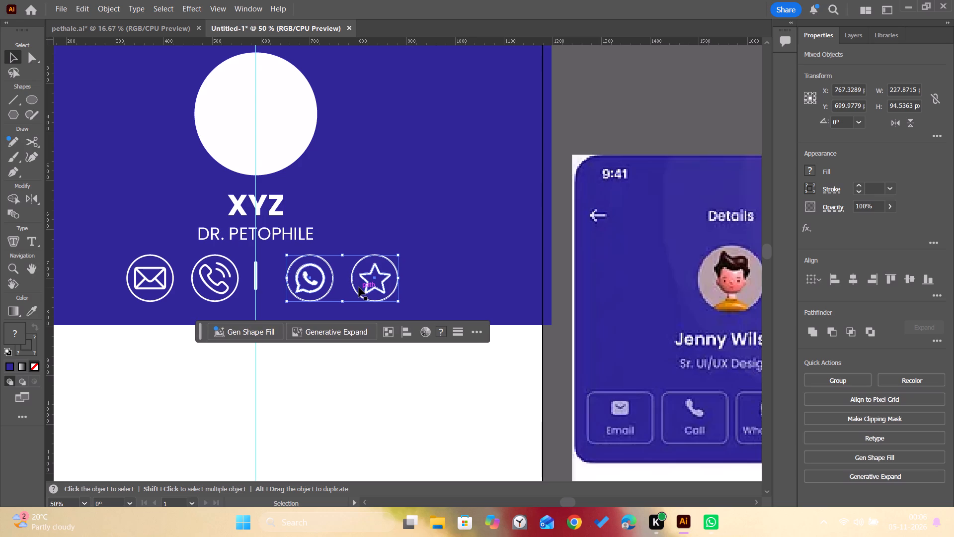
key("Right")
key("Right")
key("Right")
key("Right")
key("Right")
key("Right")
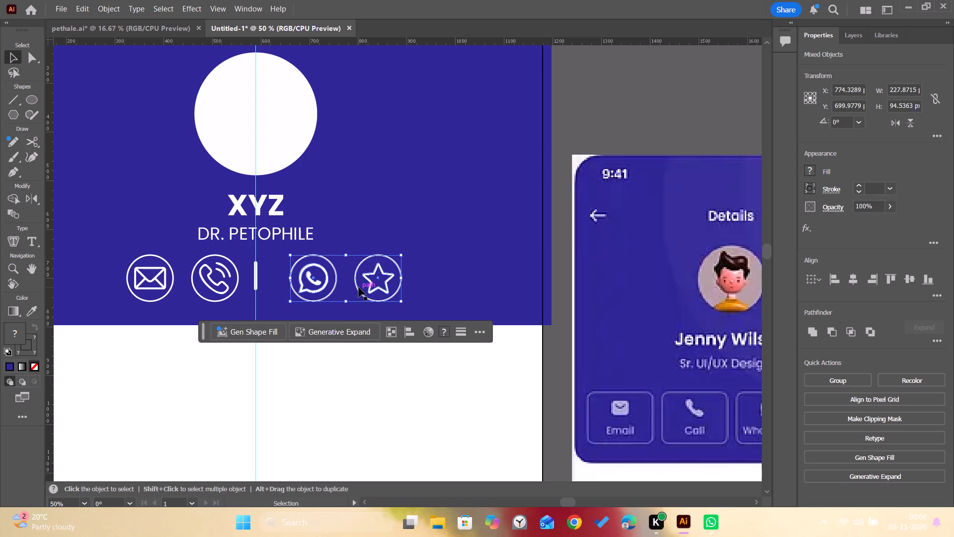
key("Right")
key("Right")
key("Right")
key("Right")
key("Right")
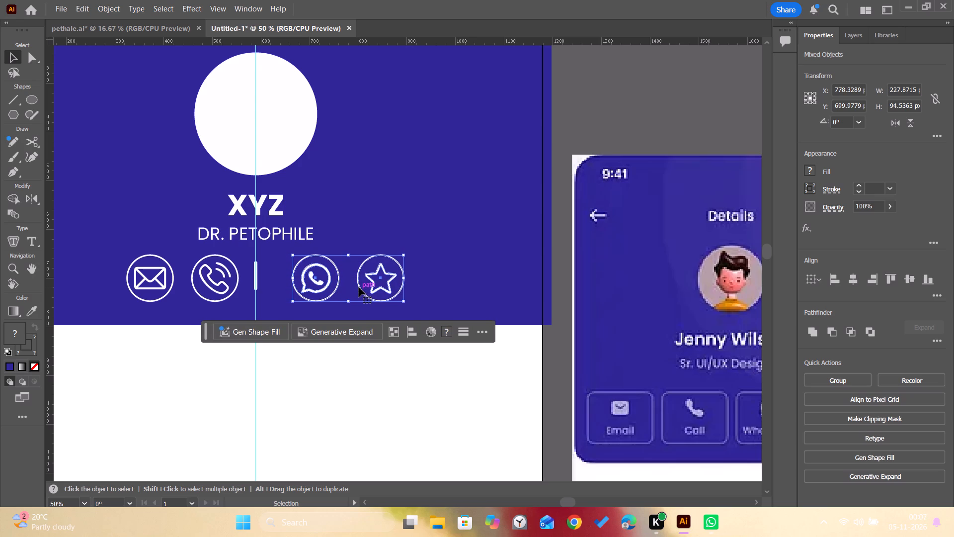
key("Right")
key("Right")
key("Right")
key("Right")
key("Right")
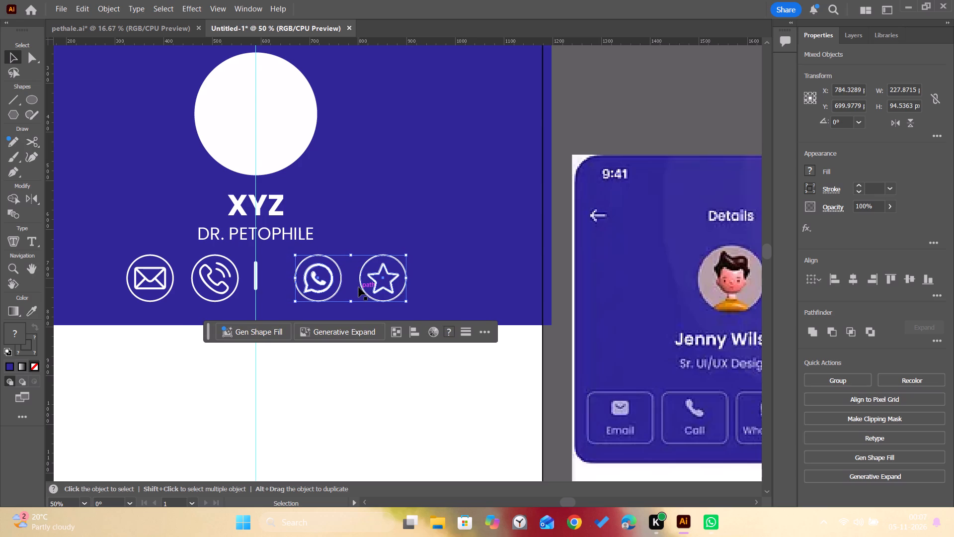
key("Right")
key("Right")
key("Right")
key("Right")
key("Right")
key("Right")
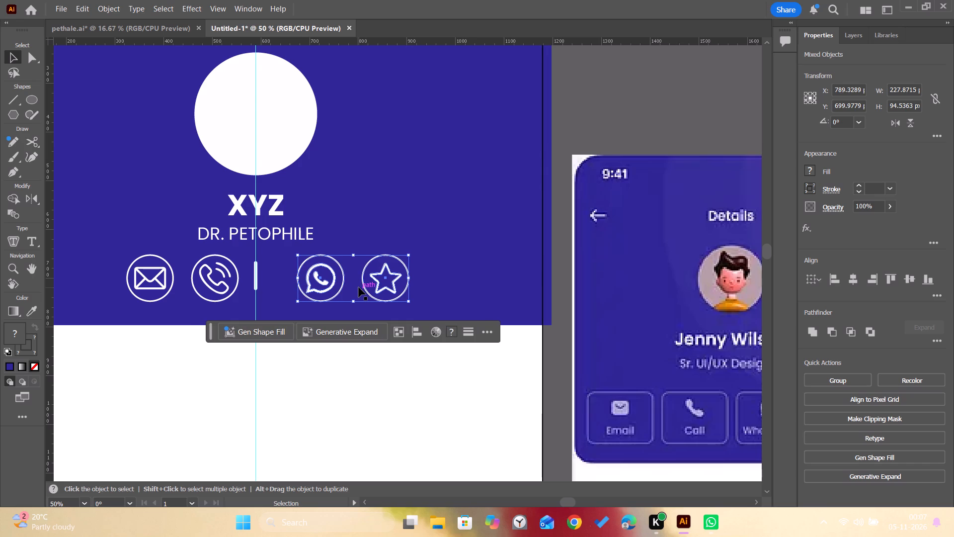
Select the circled email and phone icons together, leaving the blue background out of the selection.
left_click_drag(131, 355, 139, 338)
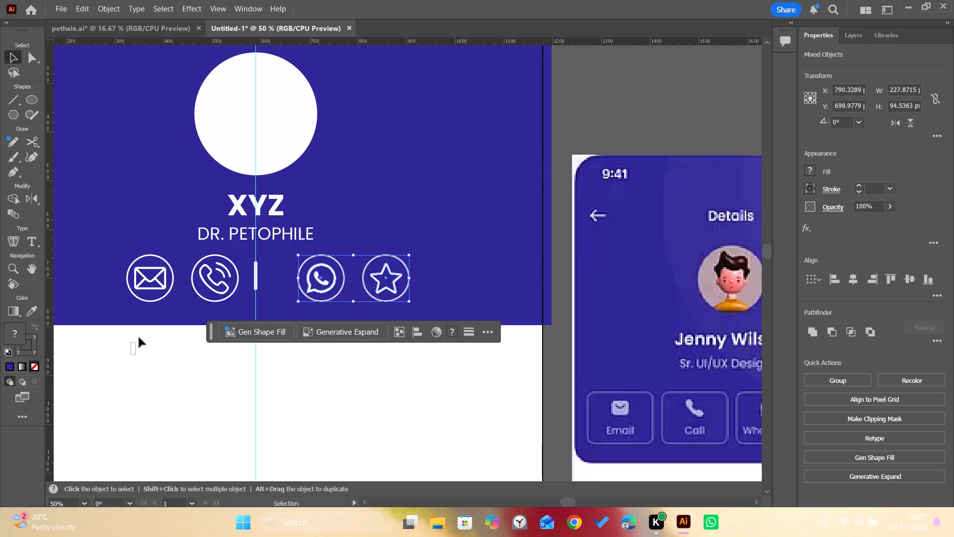
left_click_drag(139, 338, 243, 266)
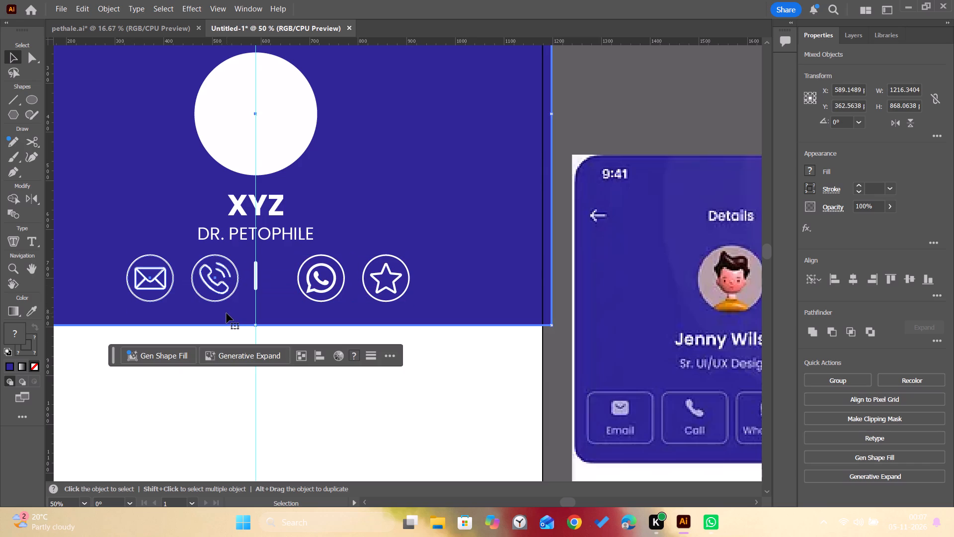
left_click(227, 313, "shift")
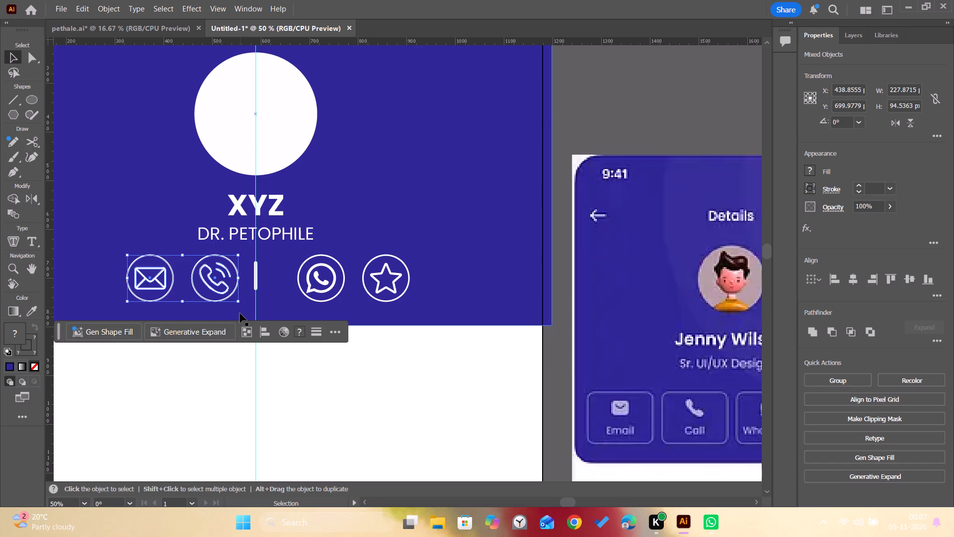
Move the circled mail and phone icons together 45 px left, away from the central divider, to X about 393.86 px.
key("Left")
key("Left")
key("Left")
key("Left")
key("Left")
key("Left")
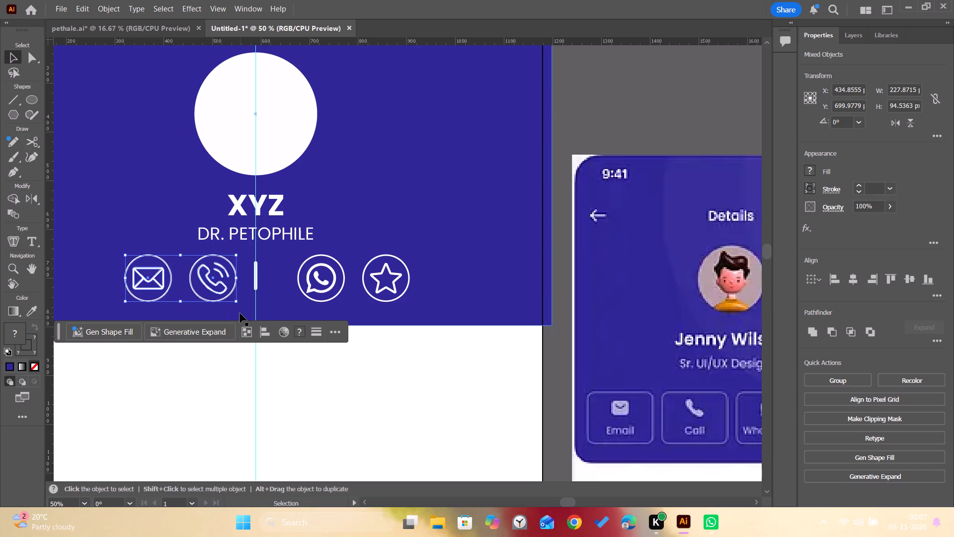
key("Left")
key("Left")
key("Left")
key("Left")
key("Left")
key("Left")
key("Left")
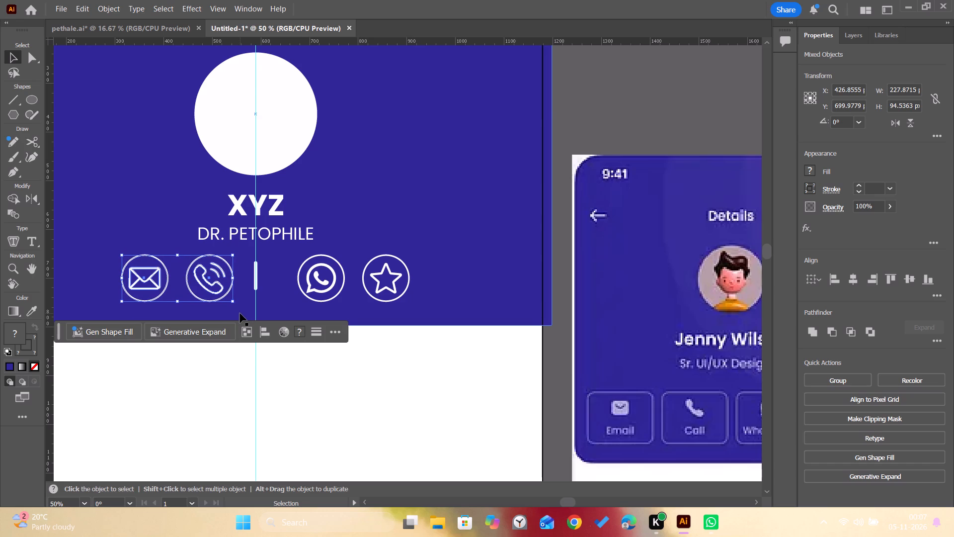
key("Left")
key("Left")
key("Left")
key("Left")
key("Left")
key("Left")
key("Left")
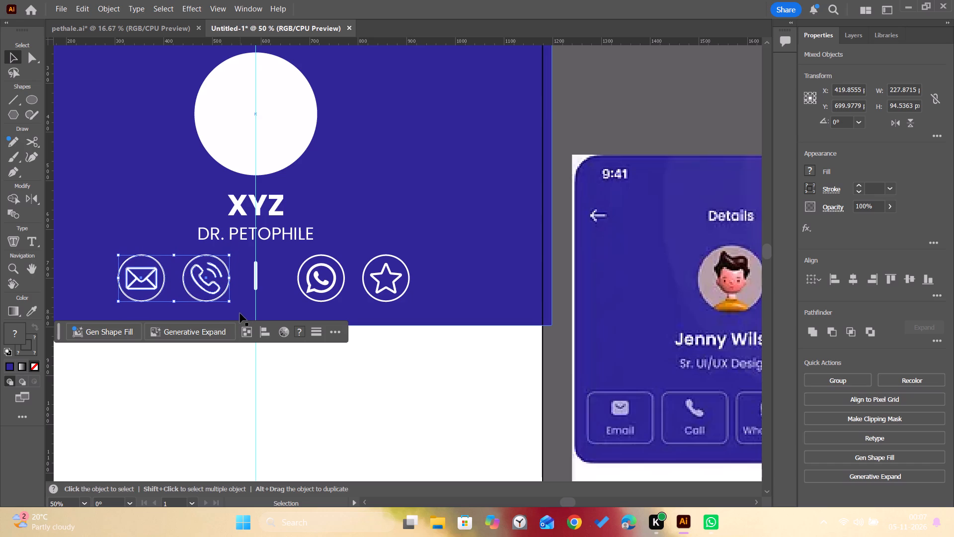
key("Left")
key("Left")
key("Left")
key("Left")
key("Left")
key("Left")
key("Left")
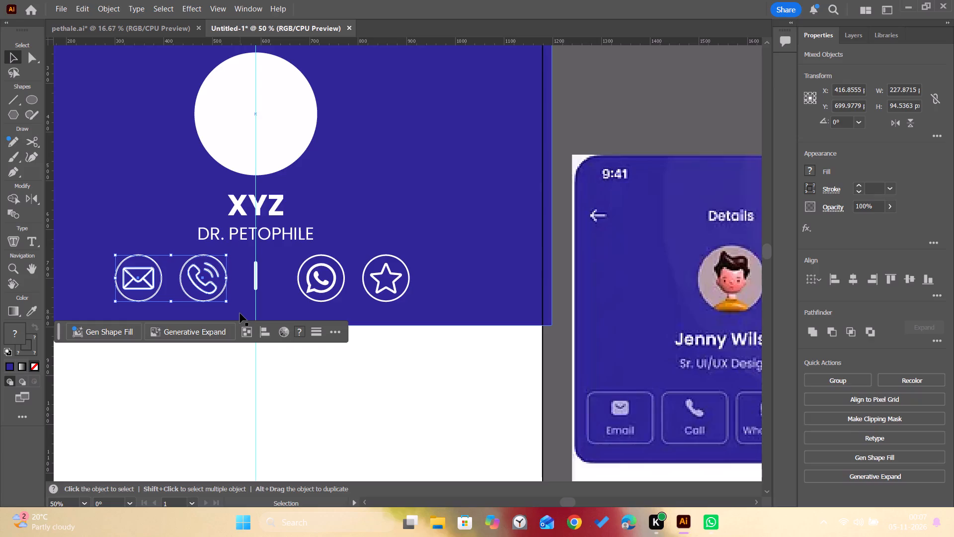
key("Left")
key("Left")
key("Left")
key("Left")
key("Left")
key("Left")
key("Left")
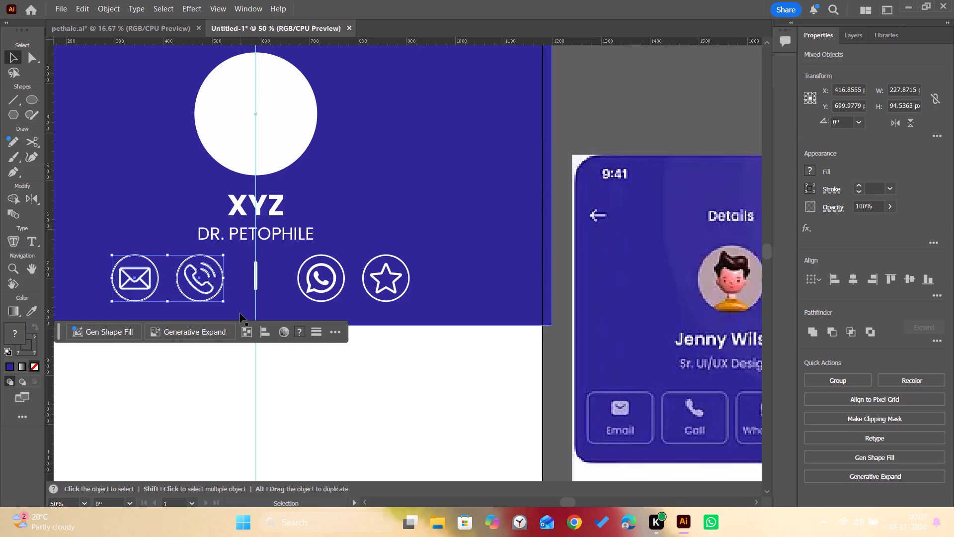
key("Left")
key("Left")
key("Left")
key("Left")
key("Left")
key("Left")
key("Left")
key("Left")
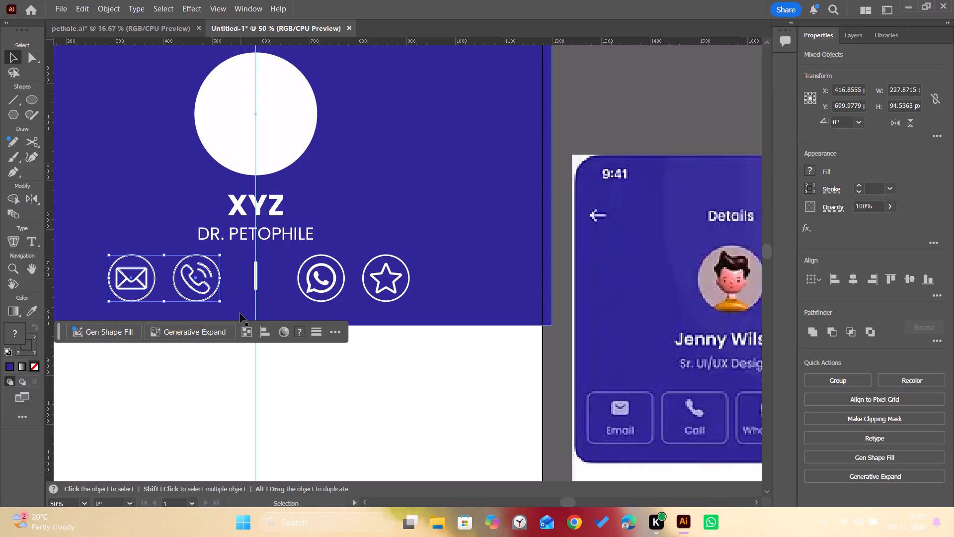
key("Left")
key("Left")
key("Left")
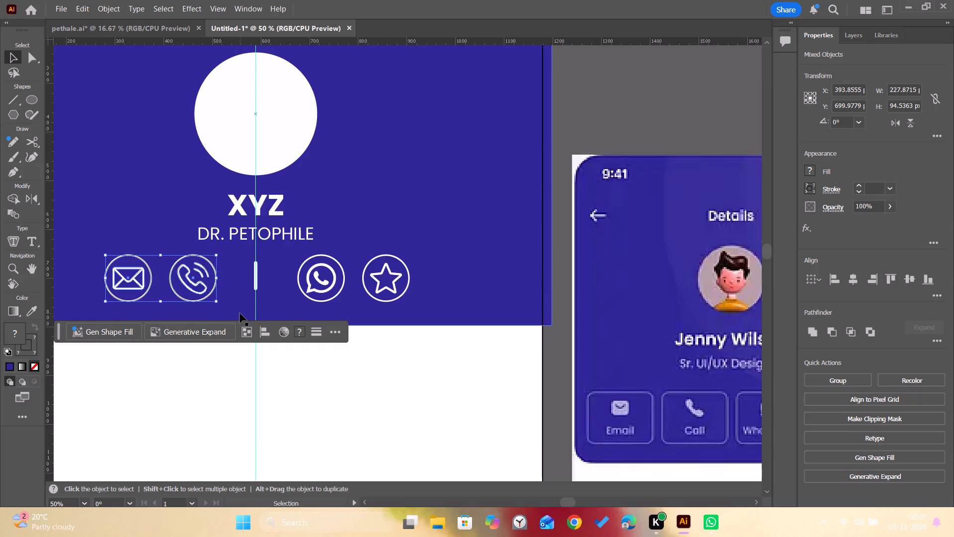
key("ctrl+0")
left_click(442, 332)
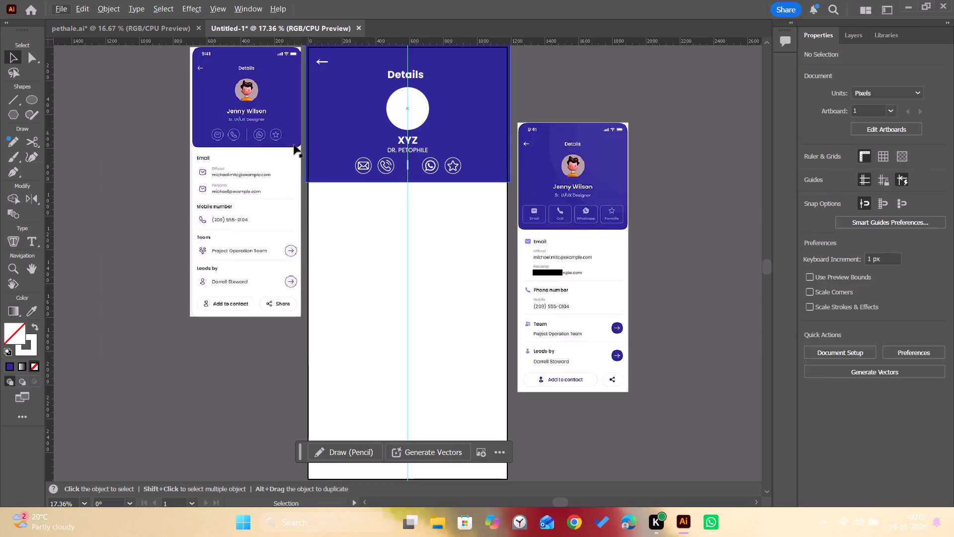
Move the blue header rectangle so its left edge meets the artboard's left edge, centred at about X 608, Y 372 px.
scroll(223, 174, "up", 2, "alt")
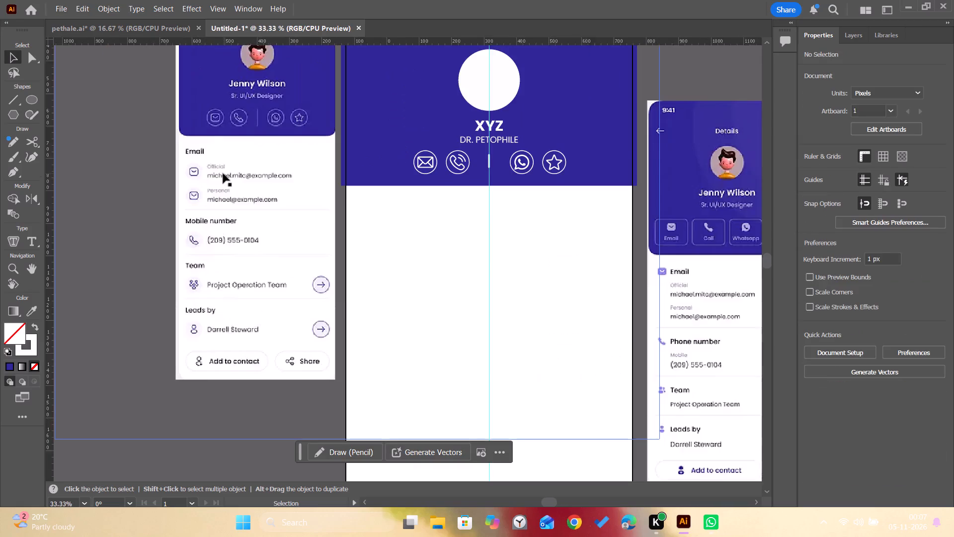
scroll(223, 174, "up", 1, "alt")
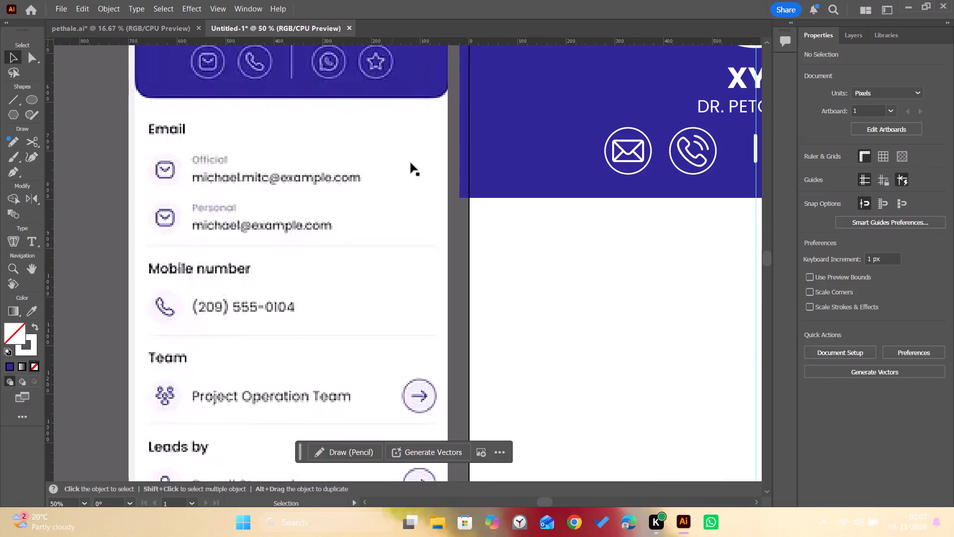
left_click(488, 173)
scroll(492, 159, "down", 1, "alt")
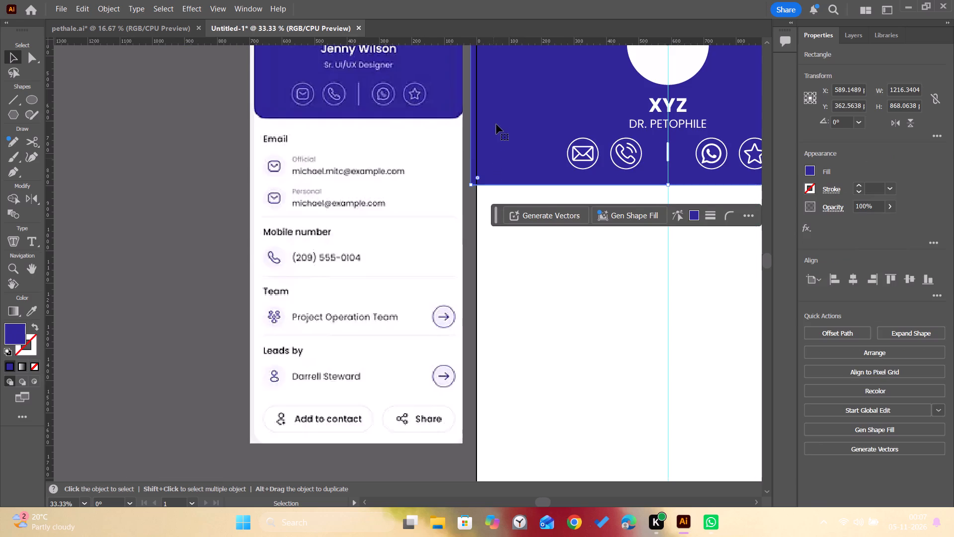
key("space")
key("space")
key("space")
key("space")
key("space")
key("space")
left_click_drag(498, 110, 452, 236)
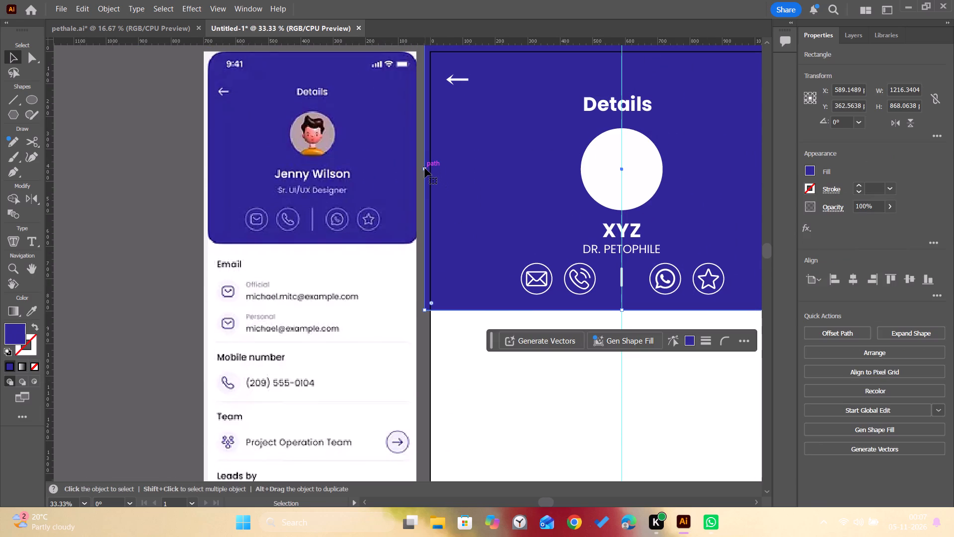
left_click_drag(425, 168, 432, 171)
Move the blue header rectangle so its right edge meets the artboard's right edge, centred at about X 571, Y 381 px.
key("space")
key("space")
key("space")
key("space")
key("space")
key("space")
key("space")
key("space")
key("space")
left_click_drag(571, 229, 297, 241)
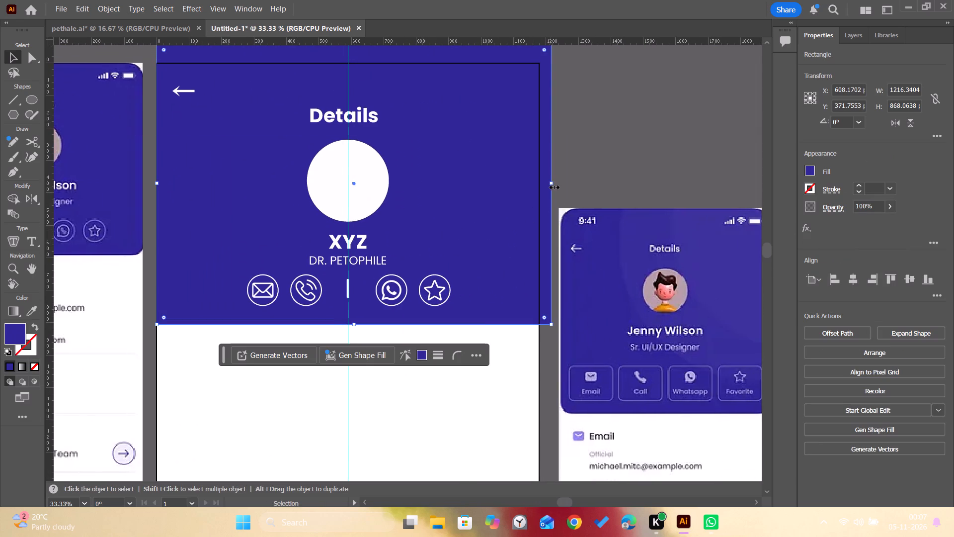
left_click_drag(550, 183, 538, 182)
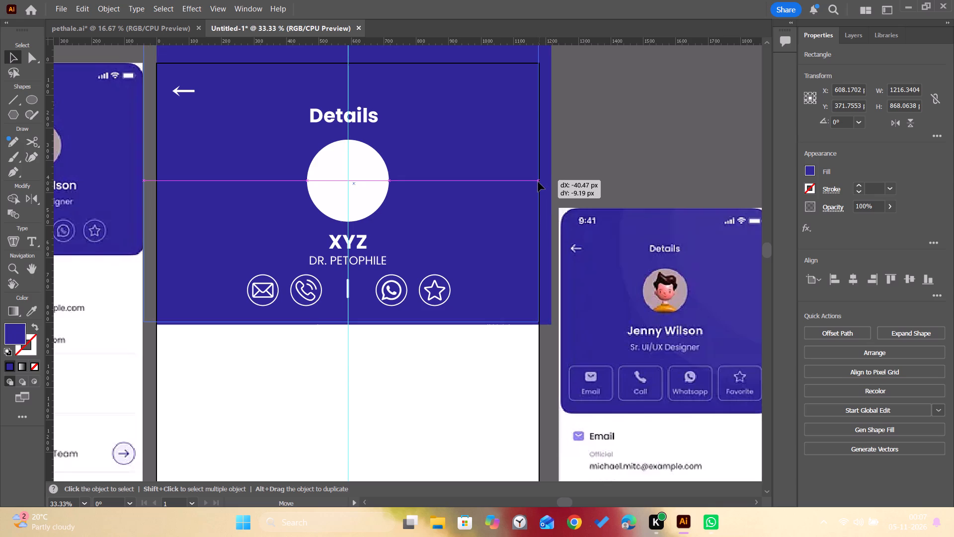
left_click_drag(538, 182, 538, 184)
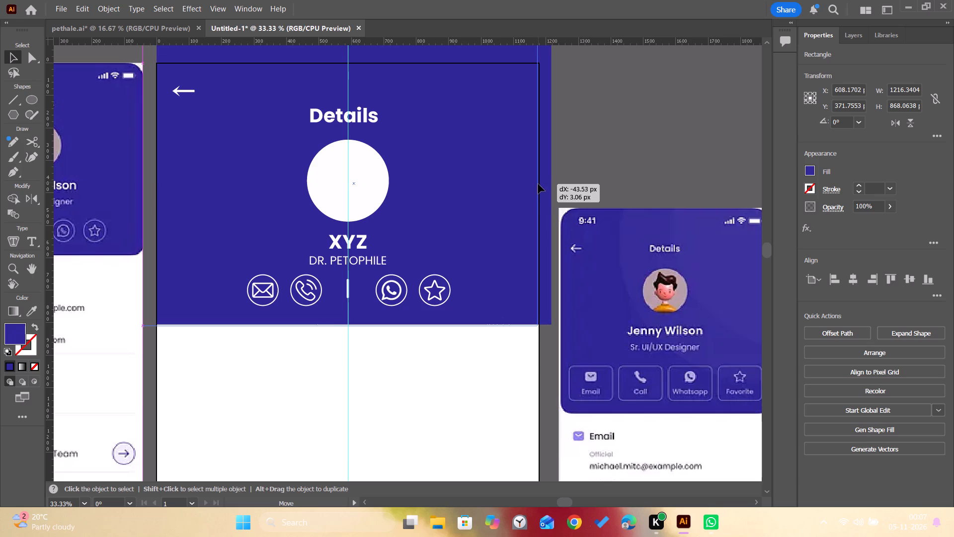
left_click_drag(538, 184, 540, 186)
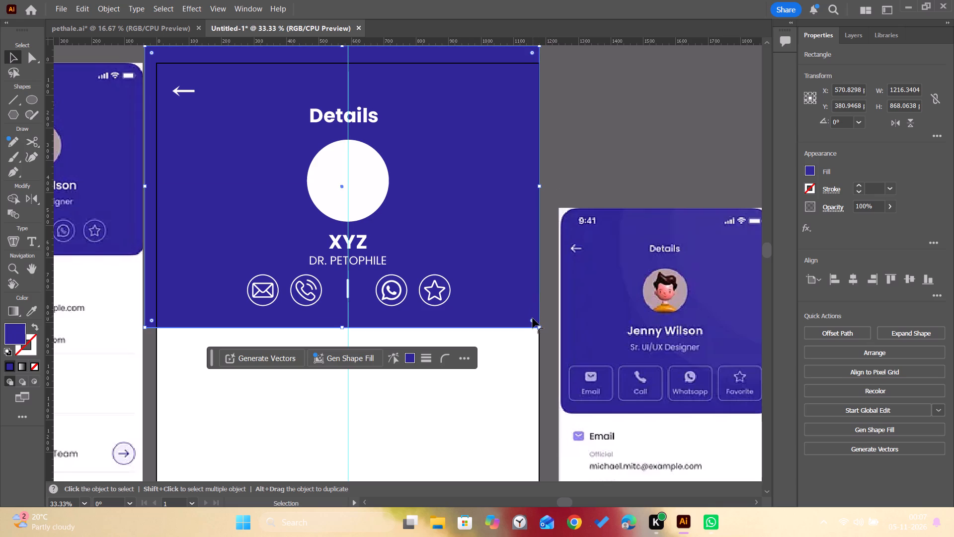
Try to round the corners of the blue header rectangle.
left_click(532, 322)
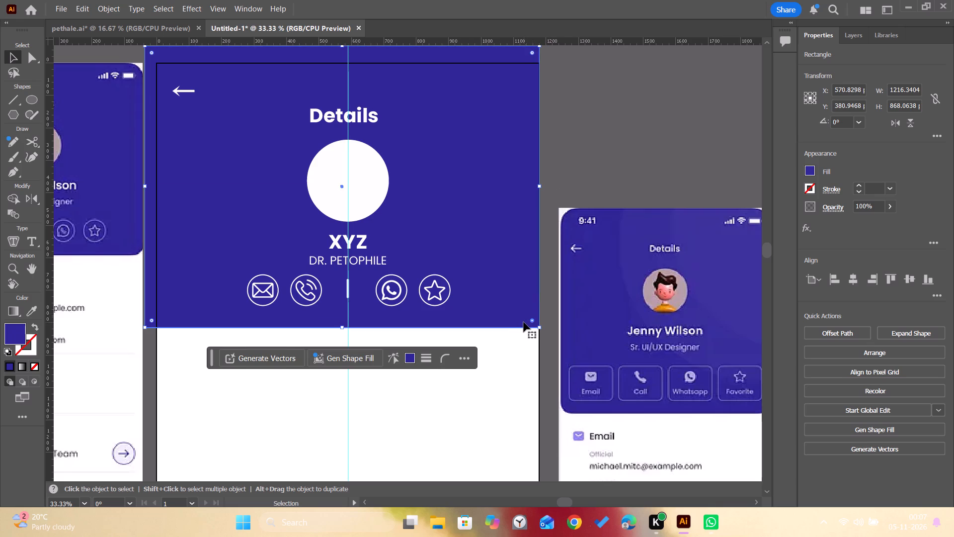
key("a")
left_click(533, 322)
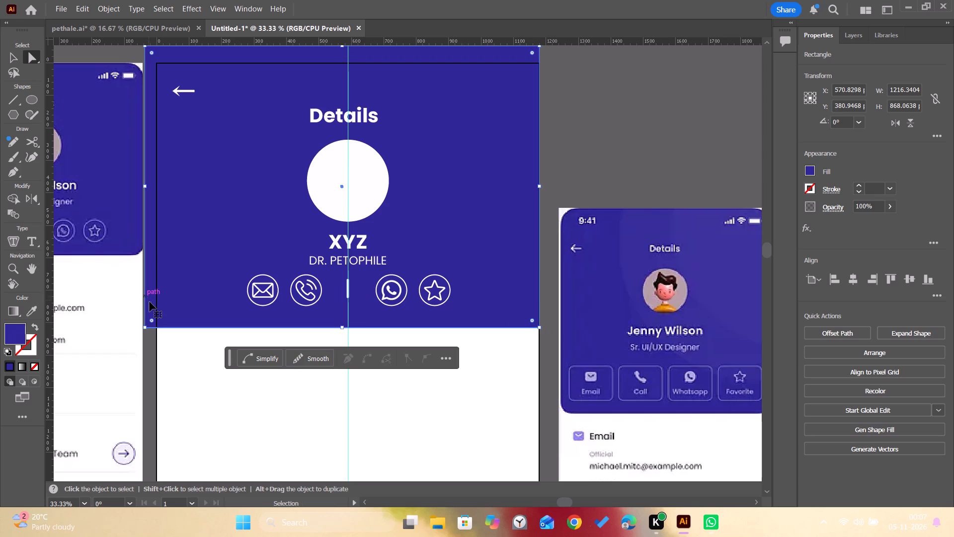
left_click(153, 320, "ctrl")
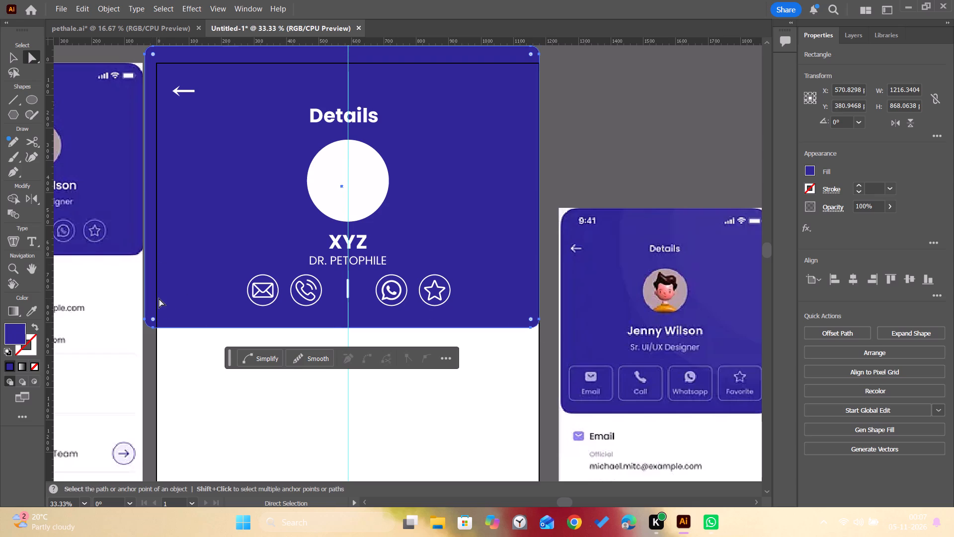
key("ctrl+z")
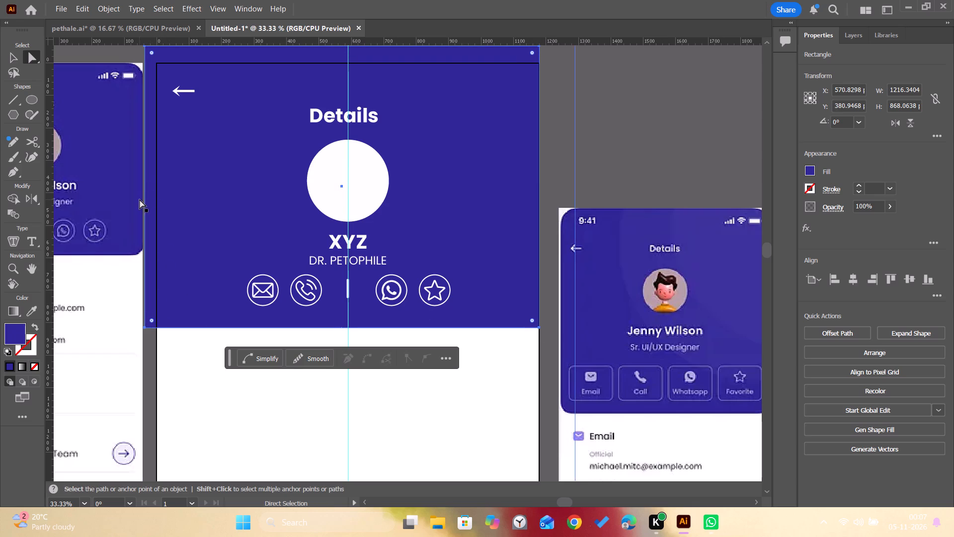
Narrow the blue header rectangle to 1179 px wide by bringing its left edge to the artboard's left edge.
key("v")
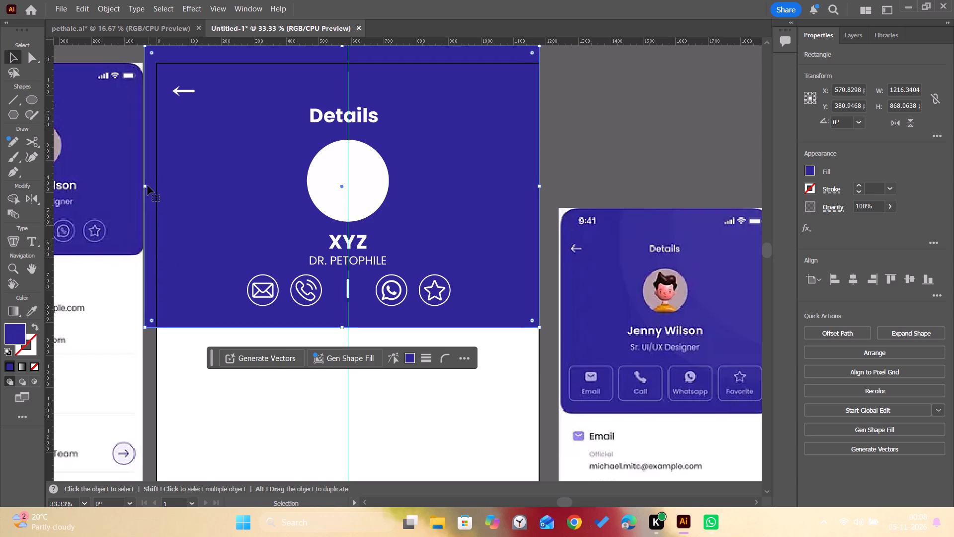
left_click_drag(145, 187, 155, 187)
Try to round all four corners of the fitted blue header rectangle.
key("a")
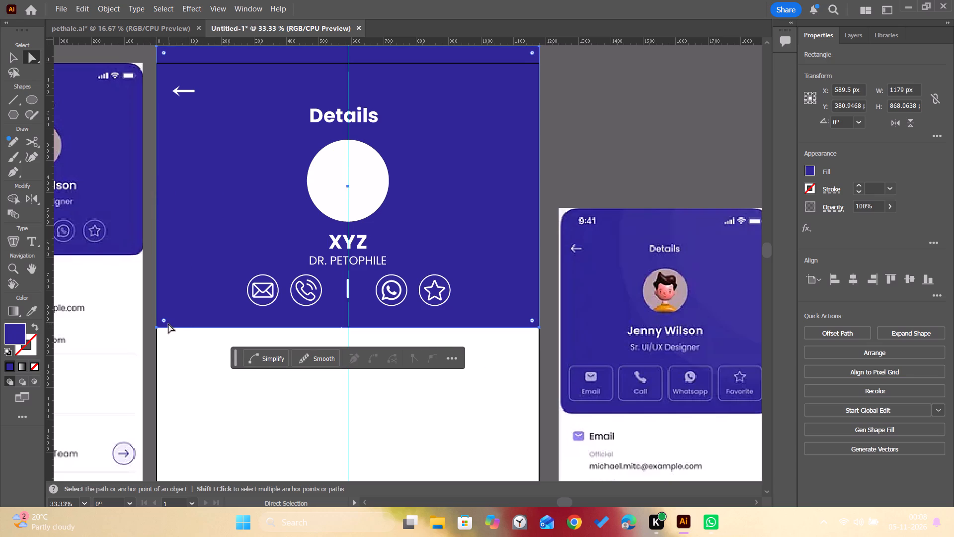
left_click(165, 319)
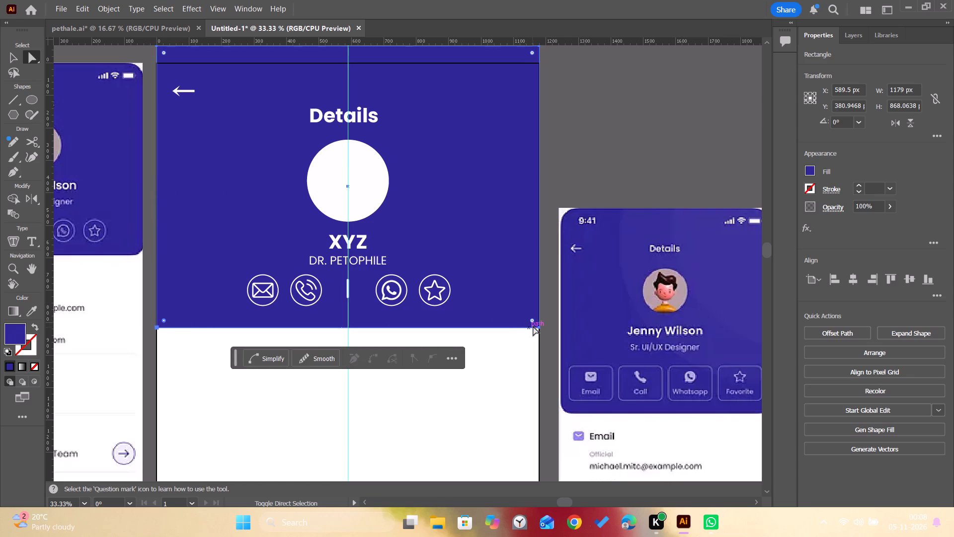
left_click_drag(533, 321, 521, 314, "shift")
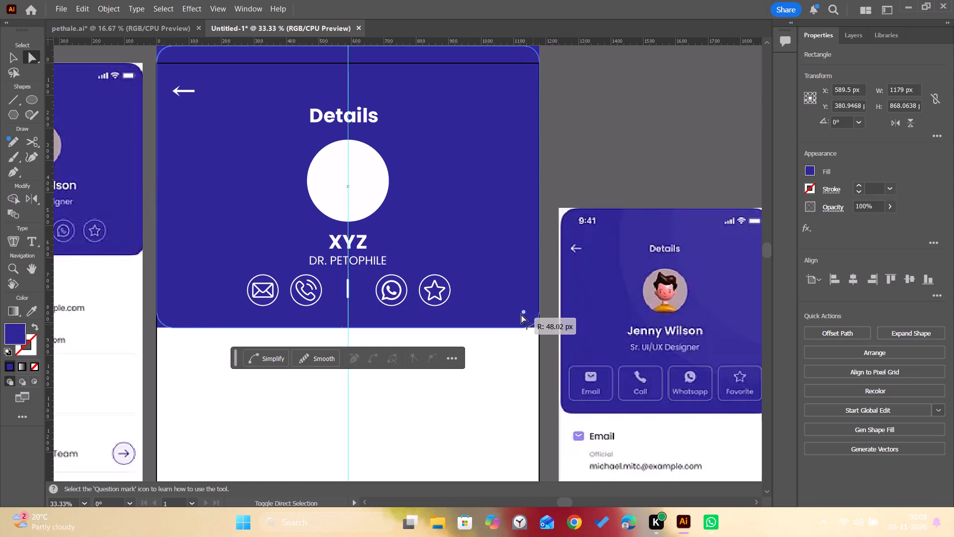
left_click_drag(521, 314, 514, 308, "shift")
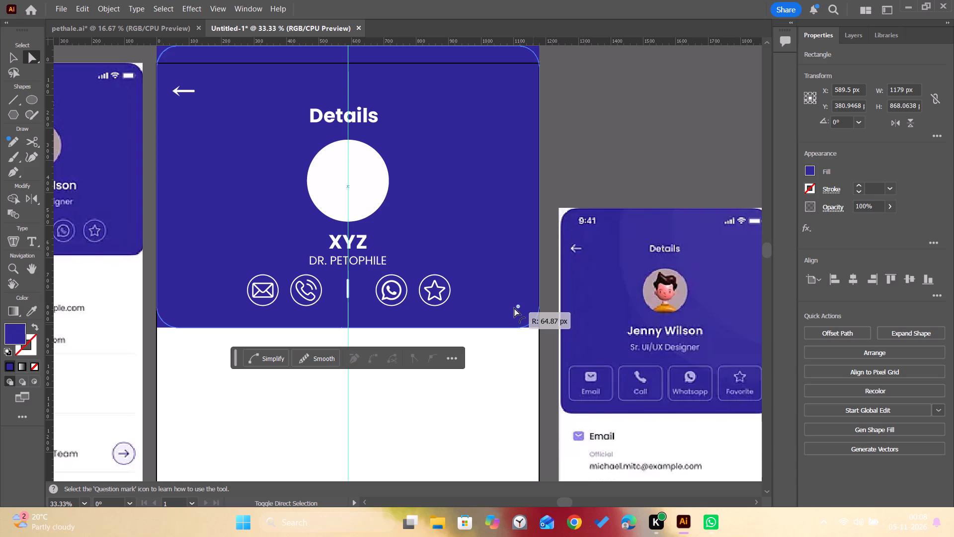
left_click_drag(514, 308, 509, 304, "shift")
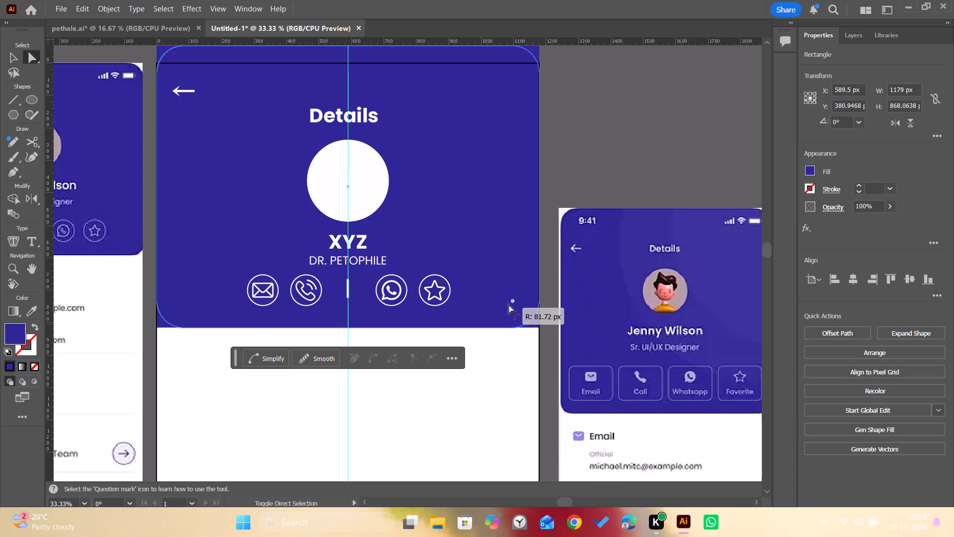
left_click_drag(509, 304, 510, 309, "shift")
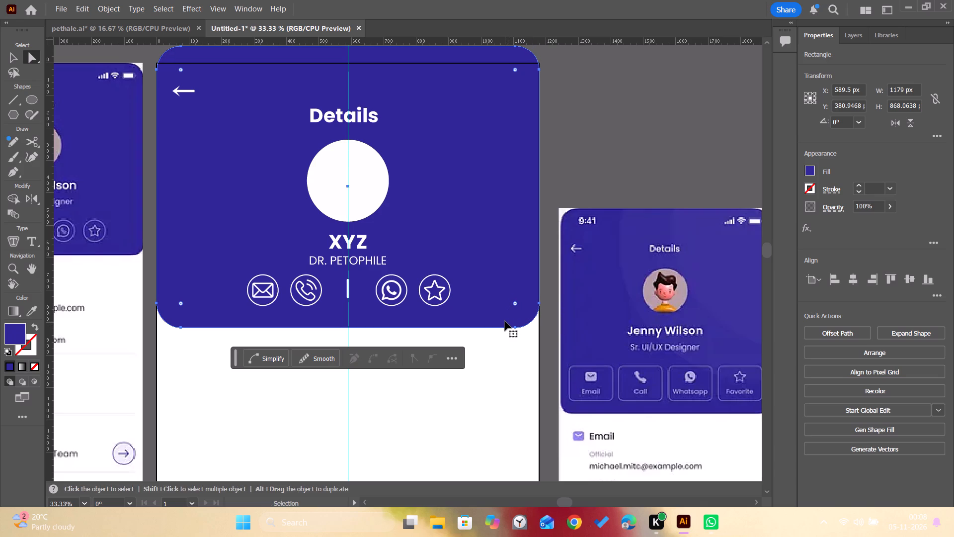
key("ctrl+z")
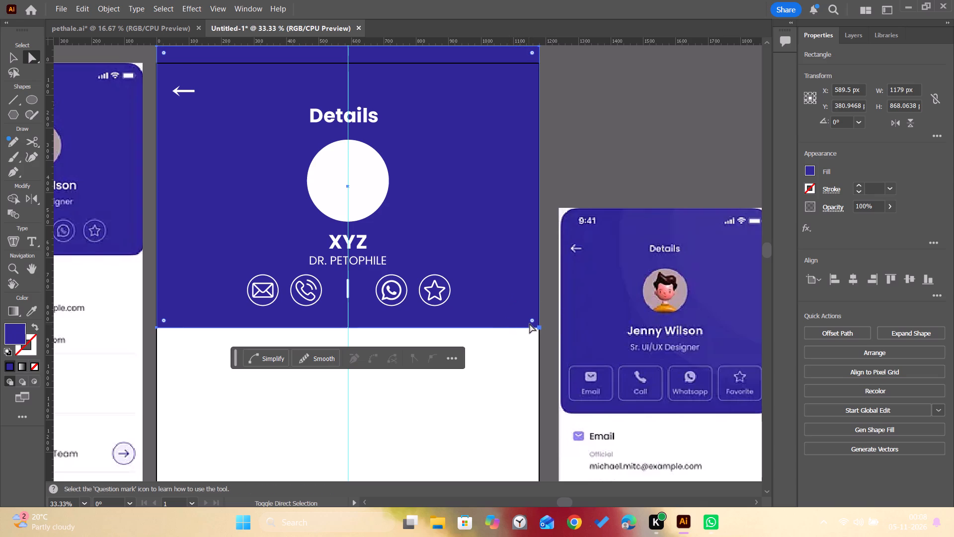
Round only the two bottom corners of the blue header rectangle, leaving the top corners square.
left_click(531, 321)
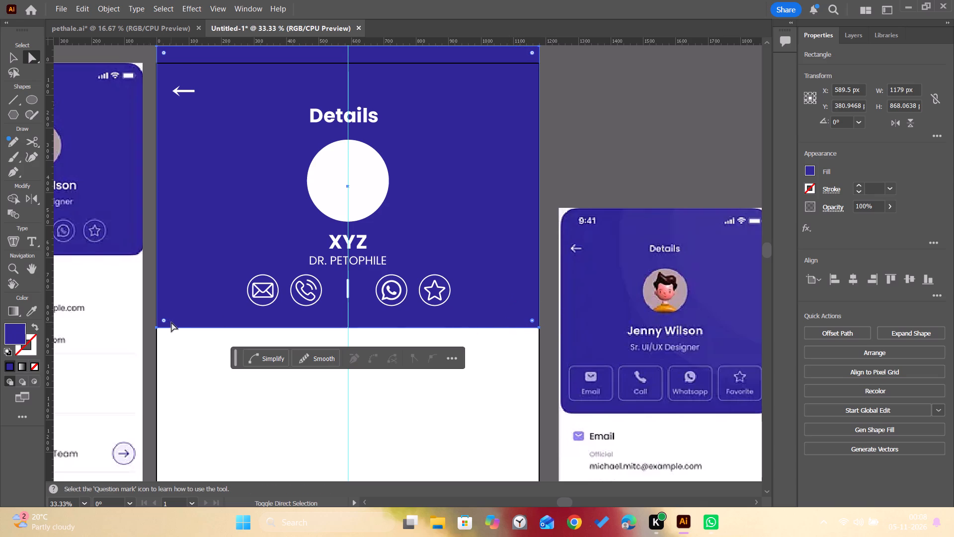
left_click(166, 322, "shift")
left_click_drag(165, 323, 171, 318)
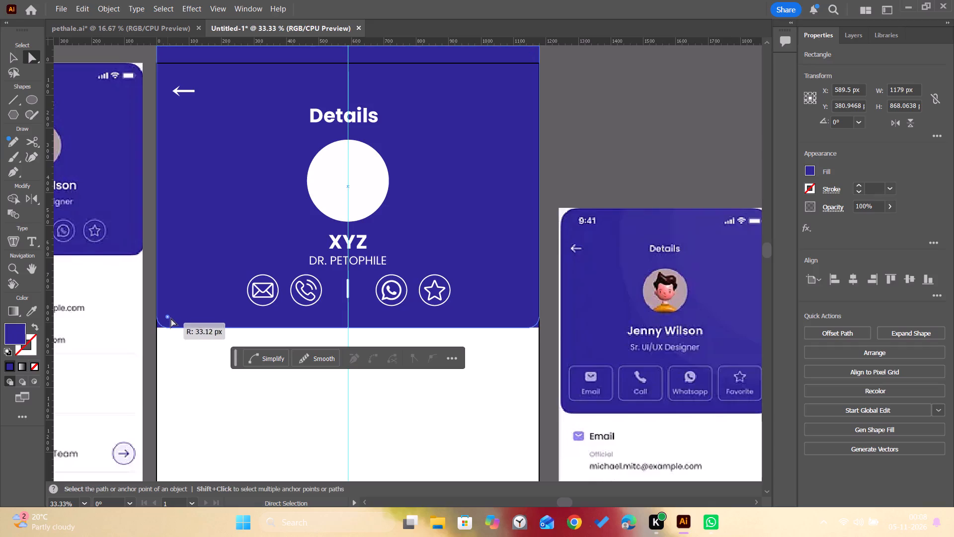
left_click_drag(171, 318, 187, 311)
key("v")
left_click(205, 440)
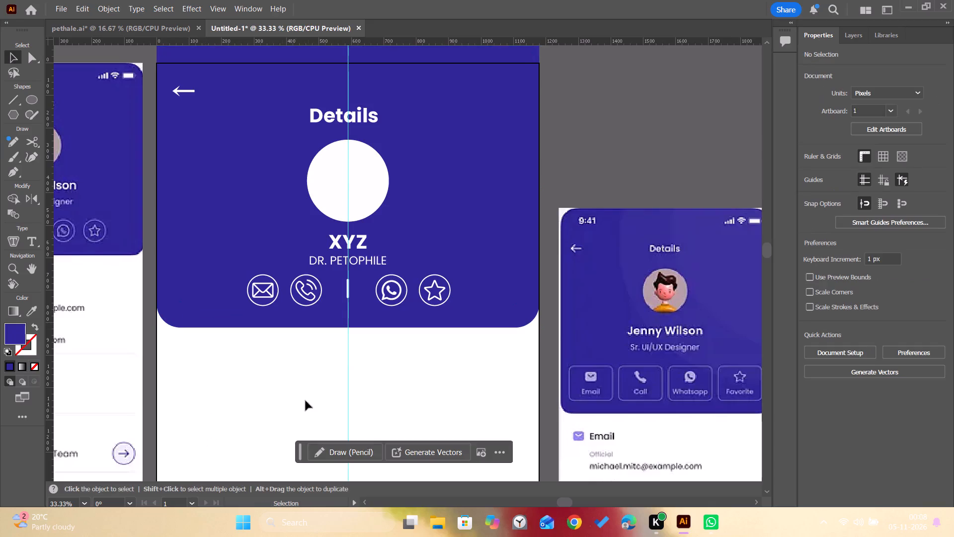
Add the heading "E-Mail" in black 36 pt Poppins Regular just below the blue header, near the artboard's left edge.
key("space")
key("space")
key("space")
key("space")
key("space")
key("space")
key("space")
key("space")
key("space")
key("space")
key("space")
key("space")
key("space")
key("space")
key("space")
key("space")
key("space")
key("space")
key("space")
key("space")
left_click_drag(310, 401, 498, 316)
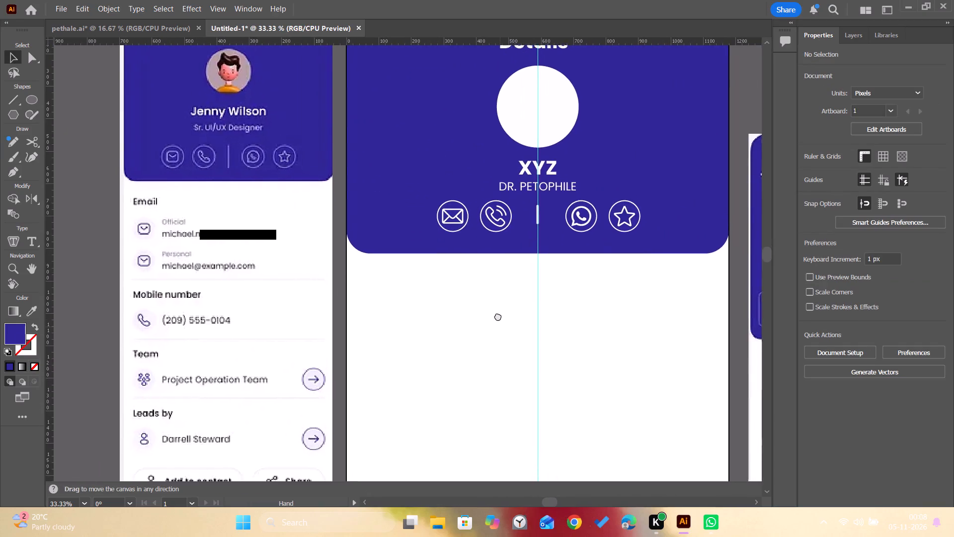
left_click_drag(498, 316, 497, 313)
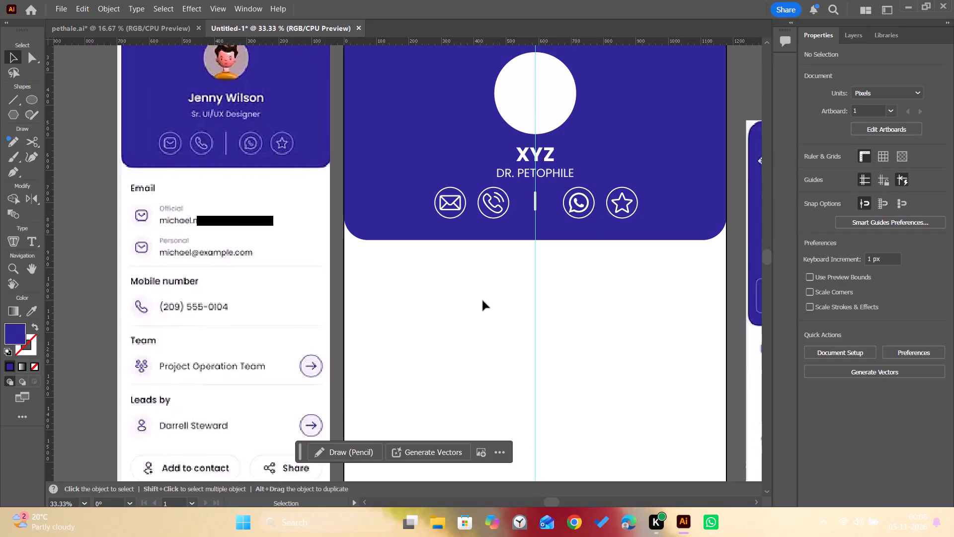
key("v")
key("v")
key("t")
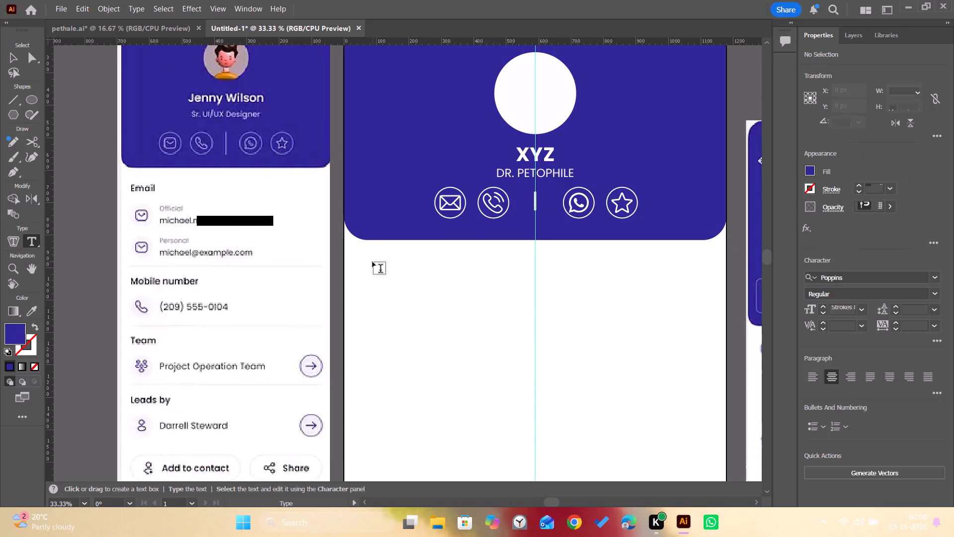
left_click(373, 255)
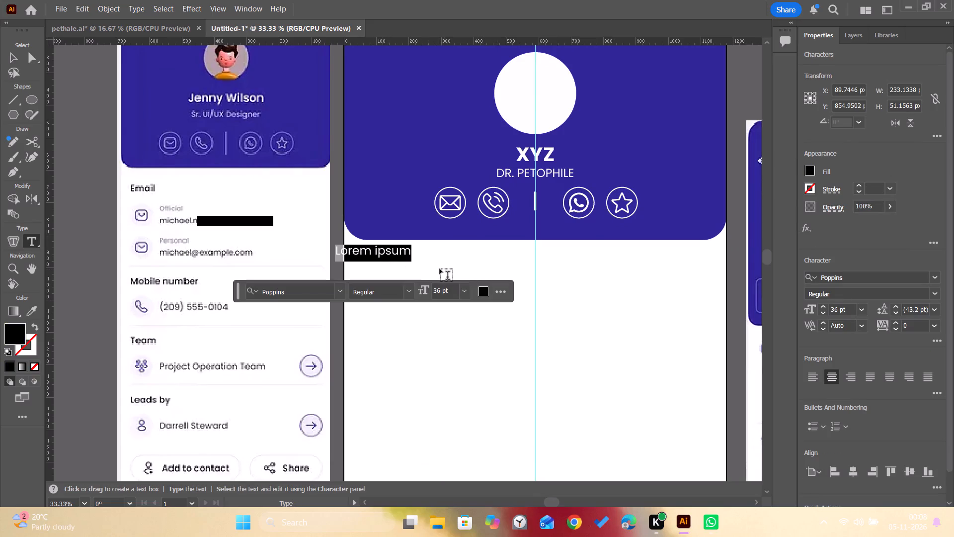
type("E- M")
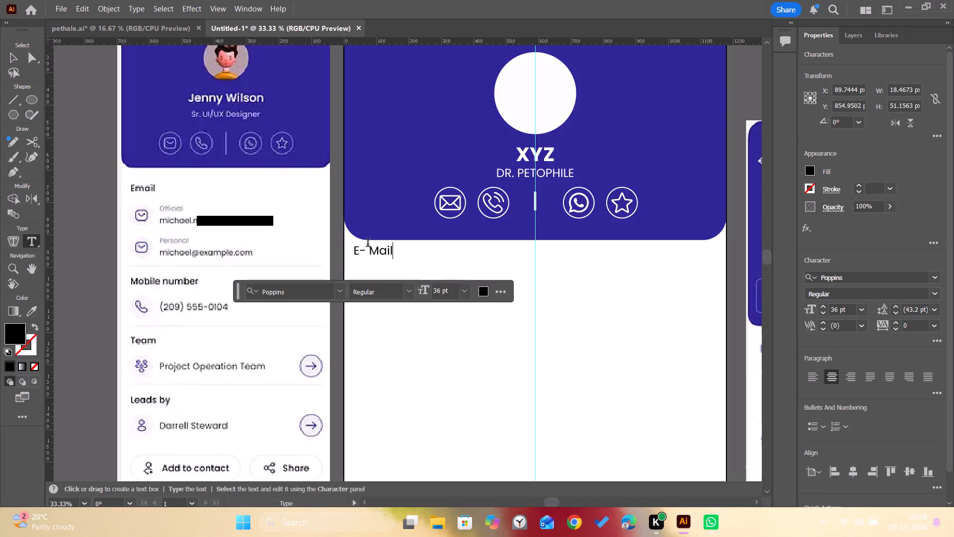
left_click(14, 50)
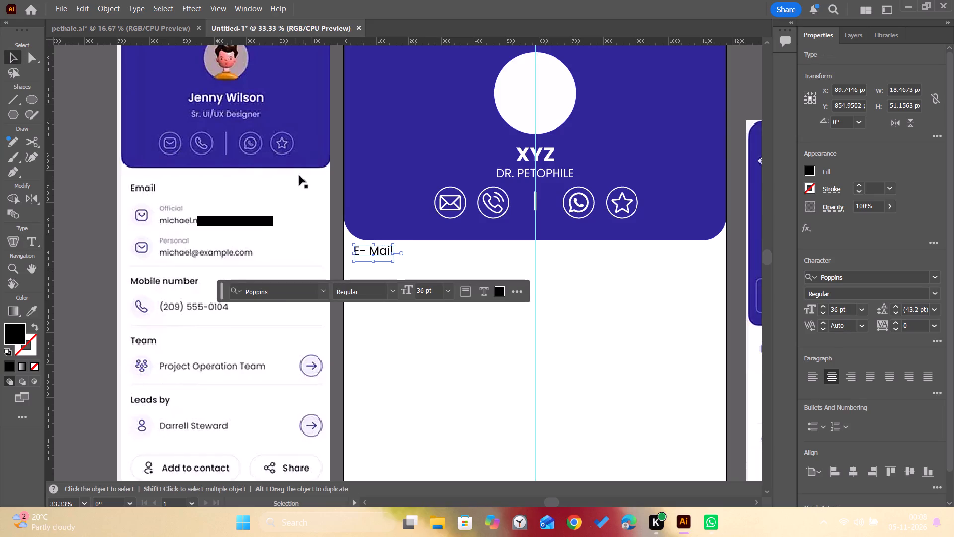
double_click(367, 252)
left_click(370, 252)
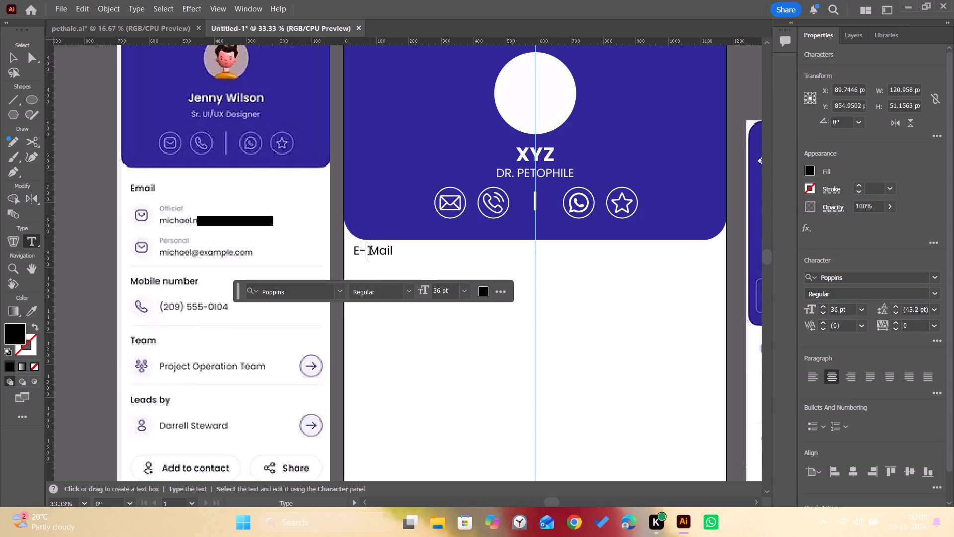
key("BackSpace")
left_click(11, 60)
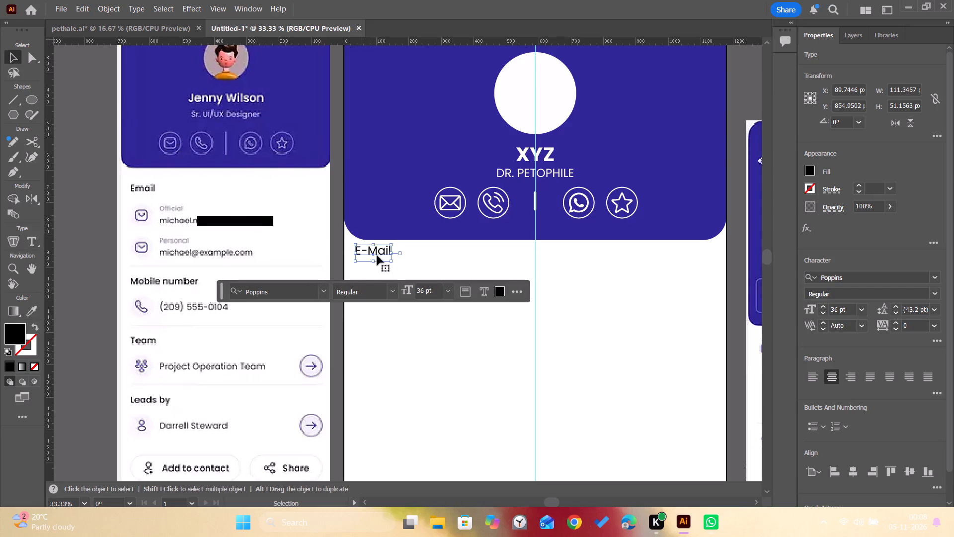
Move the E-Mail heading down and inward from the artboard's left edge, to about X 133, Y 922 px.
left_click_drag(377, 254, 377, 267)
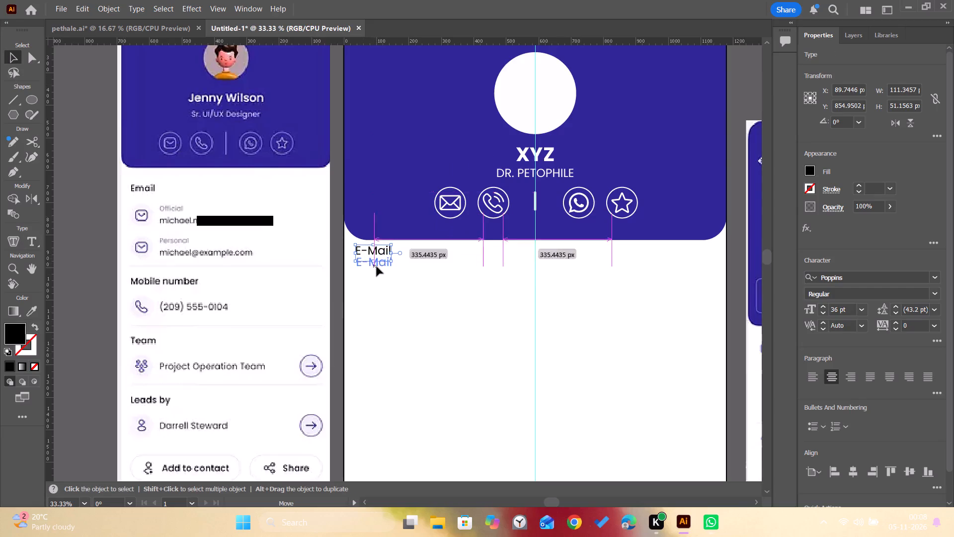
left_click_drag(377, 267, 378, 269)
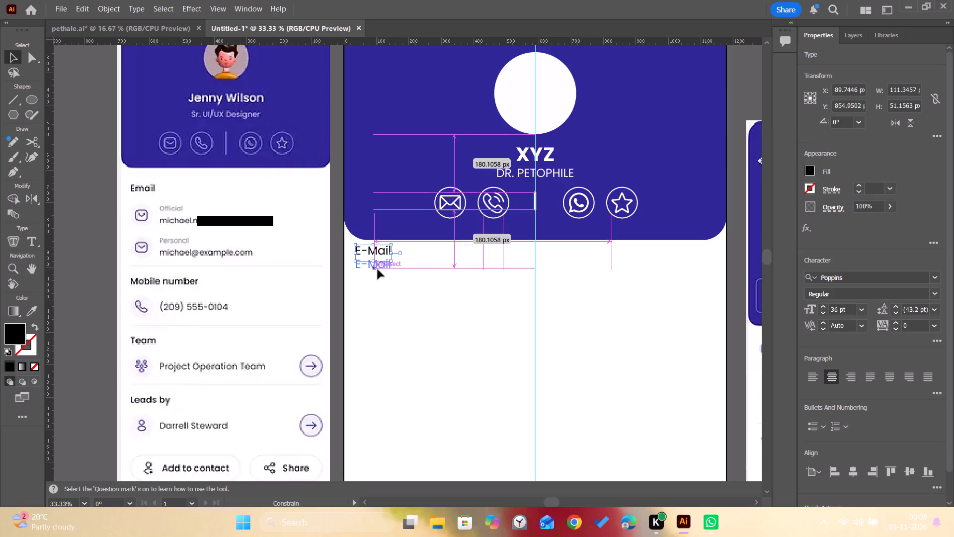
left_click_drag(378, 269, 378, 276)
left_click_drag(377, 273, 391, 276)
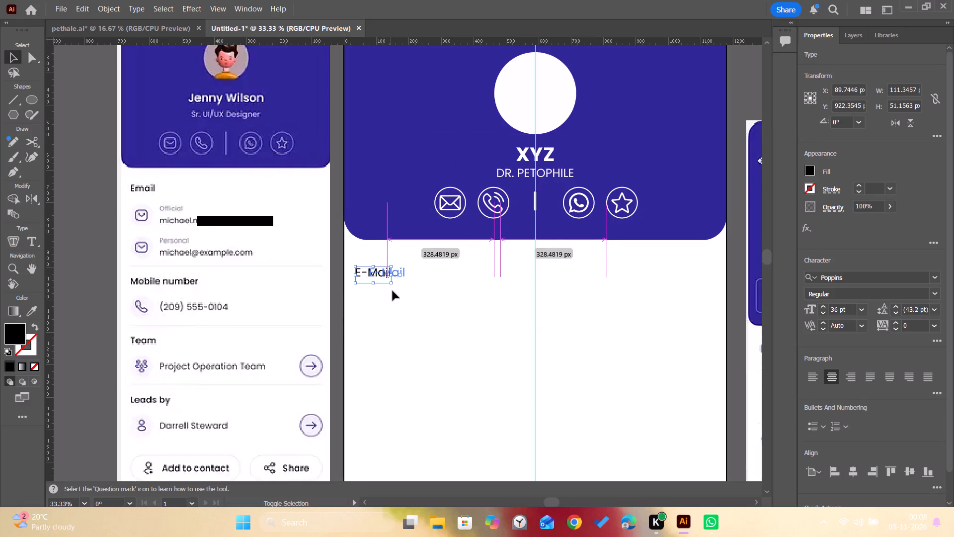
Copy the header's envelope icon without its circle to below the E-Mail heading, centred at about X 168, Y 993 px.
key("space")
key("space")
key("space")
key("space")
key("space")
key("space")
key("space")
key("space")
key("space")
key("space")
key("space")
key("space")
key("space")
key("space")
key("space")
key("space")
key("space")
key("space")
key("space")
key("space")
left_click_drag(461, 296, 454, 244)
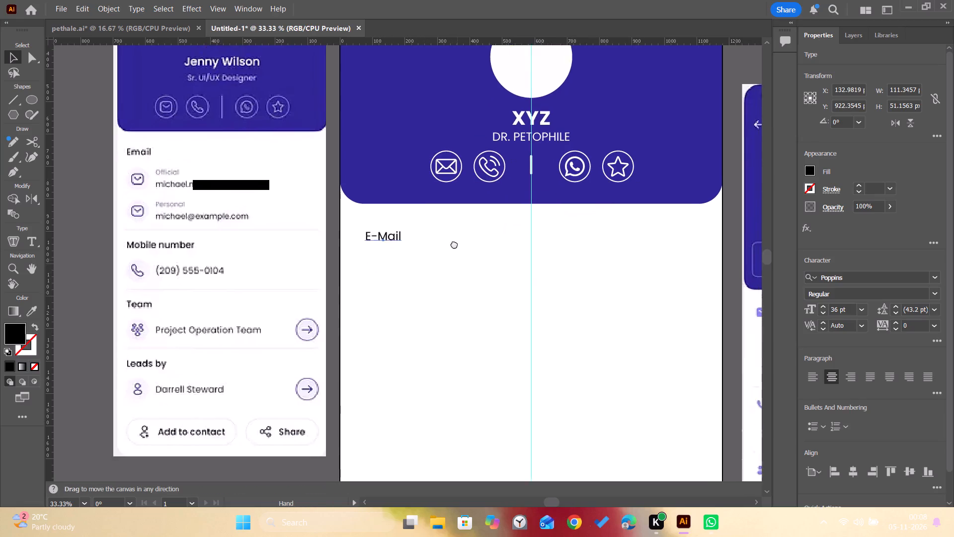
left_click_drag(454, 244, 458, 201)
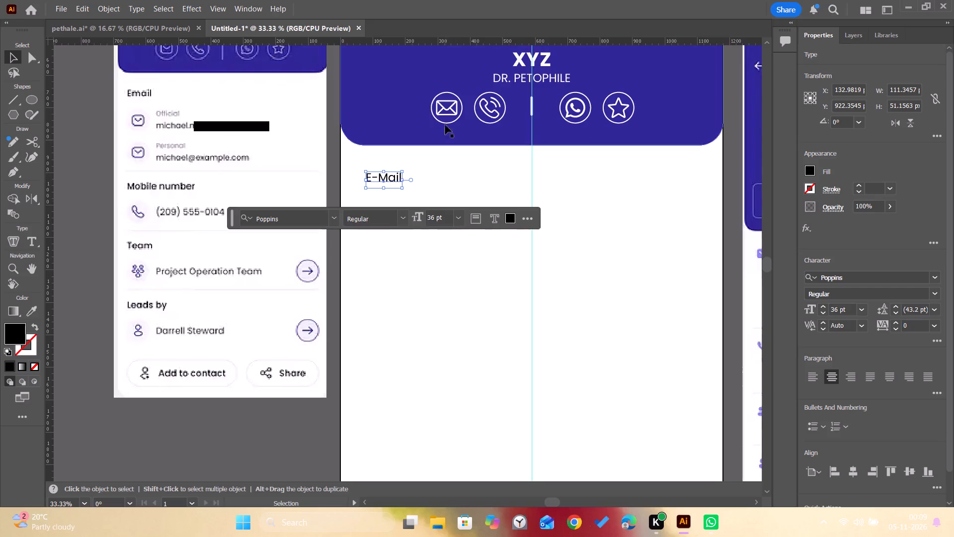
left_click_drag(444, 106, 414, 195, "alt")
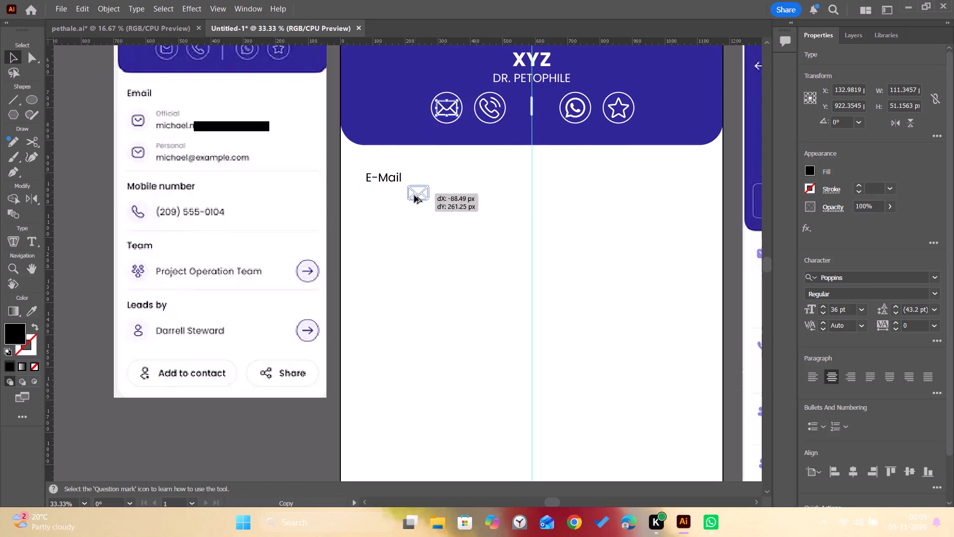
left_click_drag(414, 195, 393, 204, "alt")
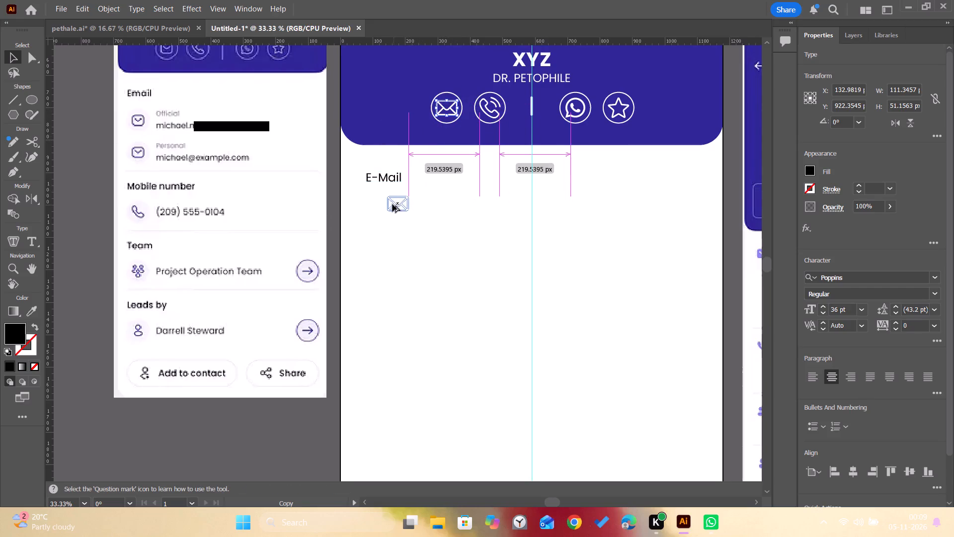
left_click_drag(393, 204, 392, 204, "alt")
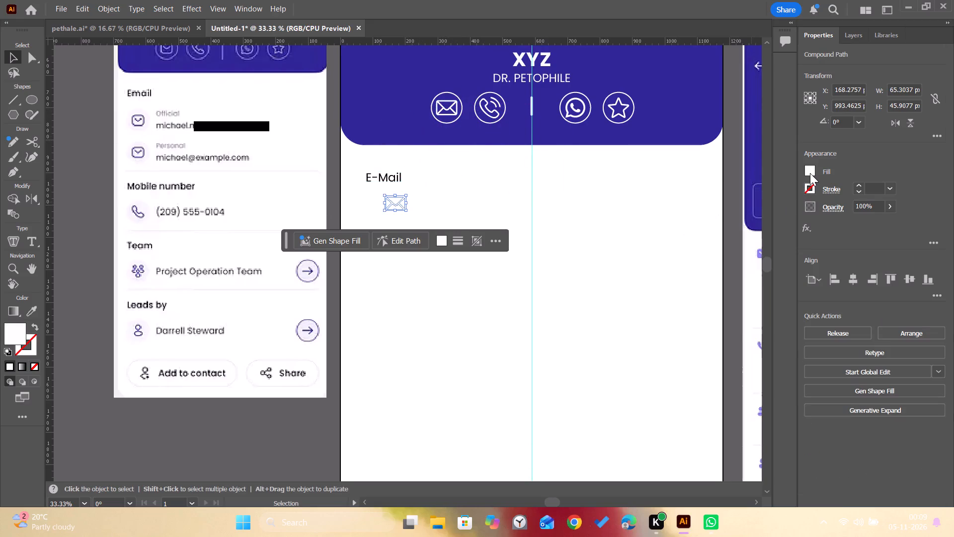
Recolour the copied envelope icon with the blue sampled from the header rectangle.
left_click(810, 173)
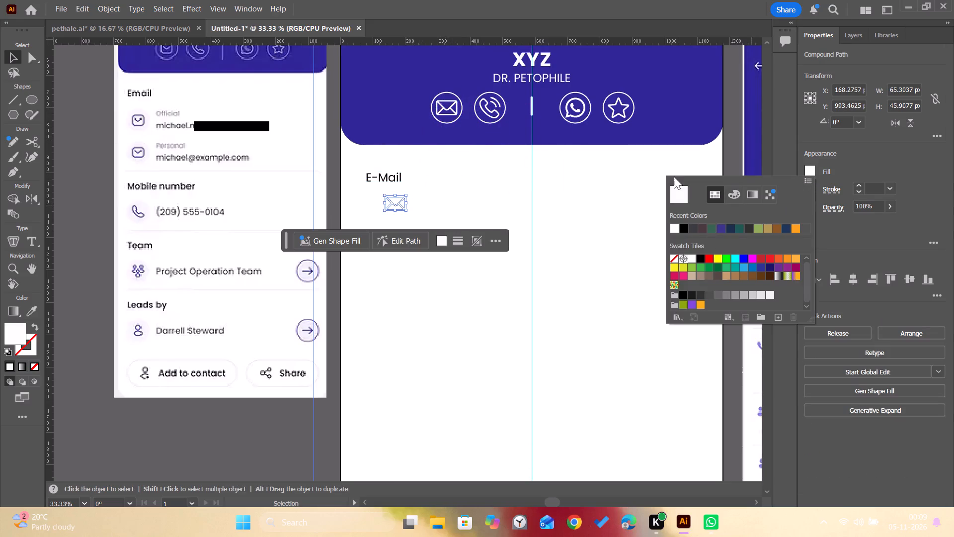
key("i")
left_click(637, 135)
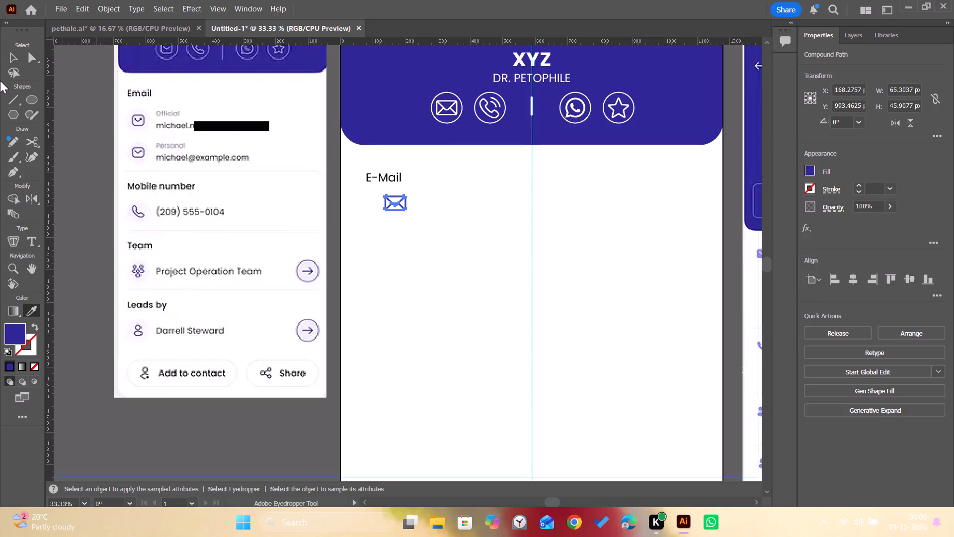
Undo the envelope icon's nudge, its blue recolour and the copy placed below the E-Mail heading.
left_click(21, 54)
left_click(441, 343)
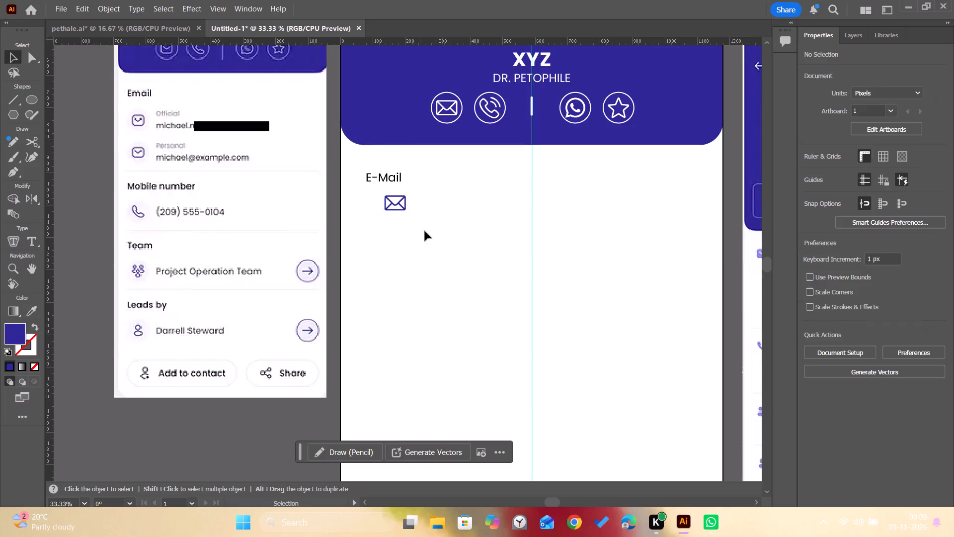
left_click_drag(394, 205, 394, 209)
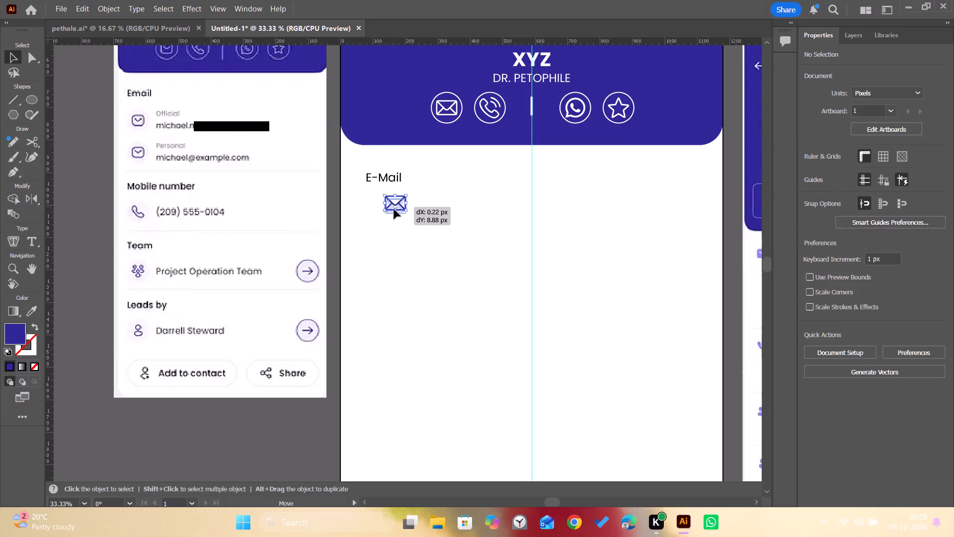
left_click_drag(394, 209, 402, 214)
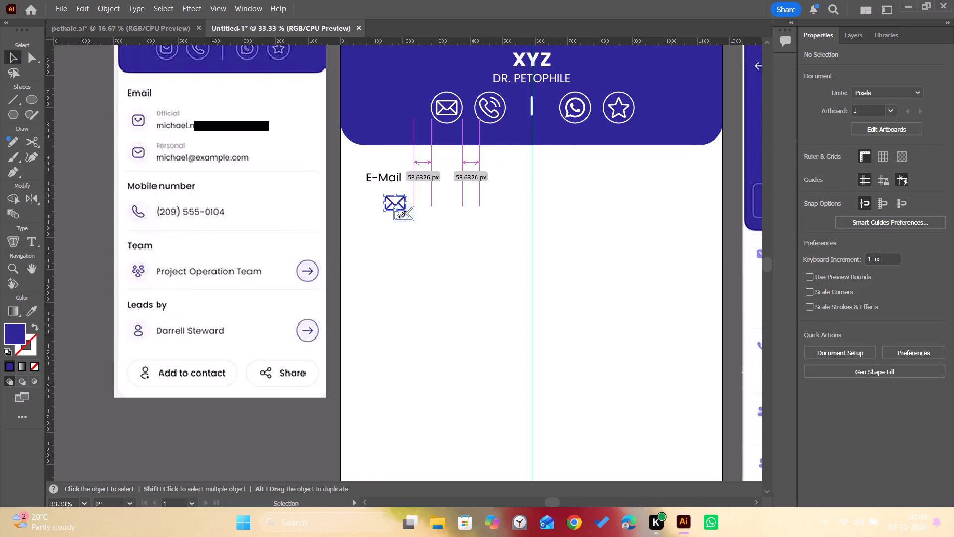
key("ctrl+z")
key("ctrl+z")
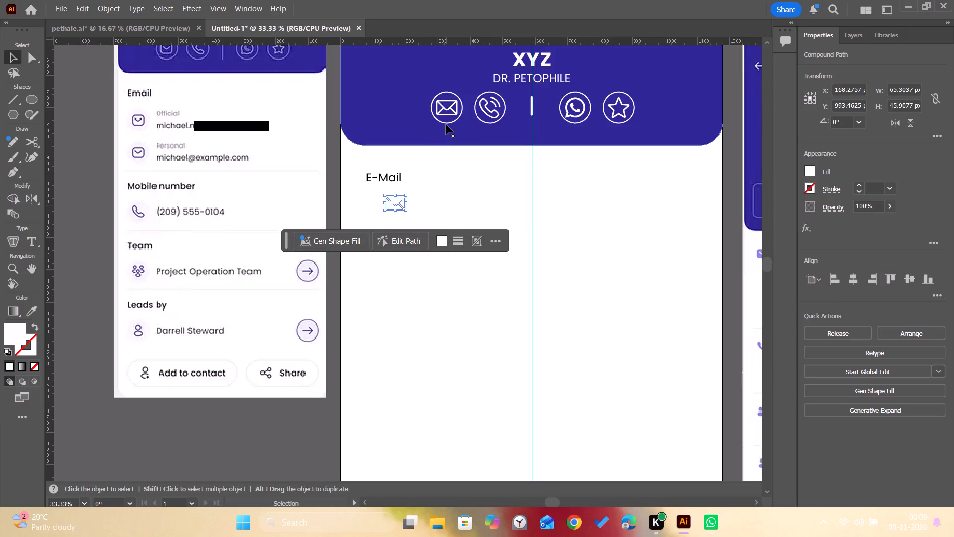
key("ctrl+z")
Copy the header's envelope icon together with its circle to below the E-Mail heading, centred at about X 186, Y 1040 px.
left_click_drag(452, 174, 453, 113)
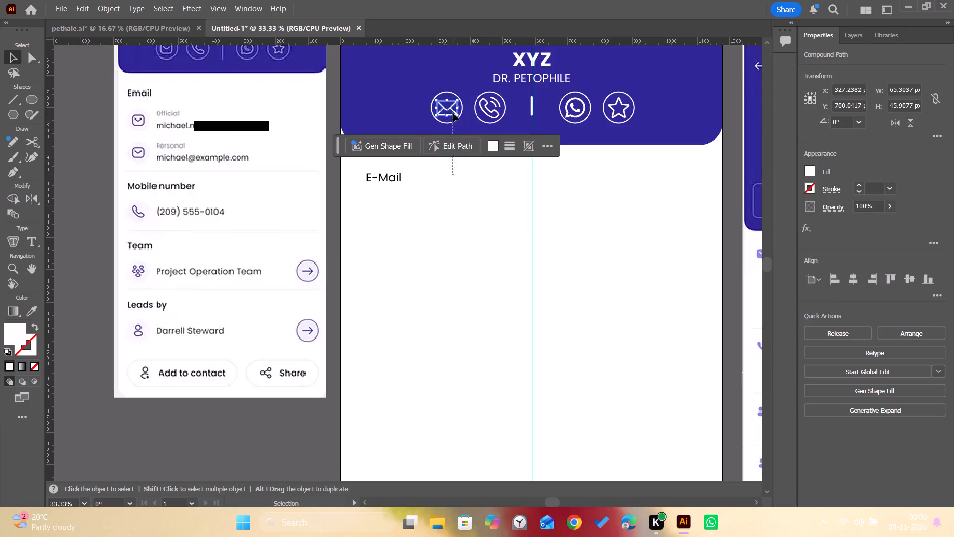
left_click_drag(453, 113, 430, 83)
left_click(409, 113, "shift")
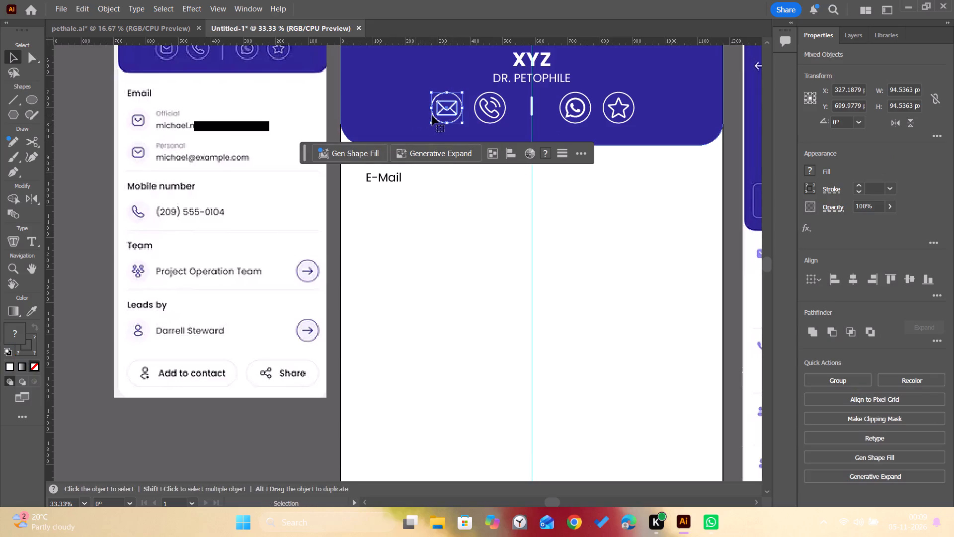
left_click_drag(441, 114, 401, 215, "alt")
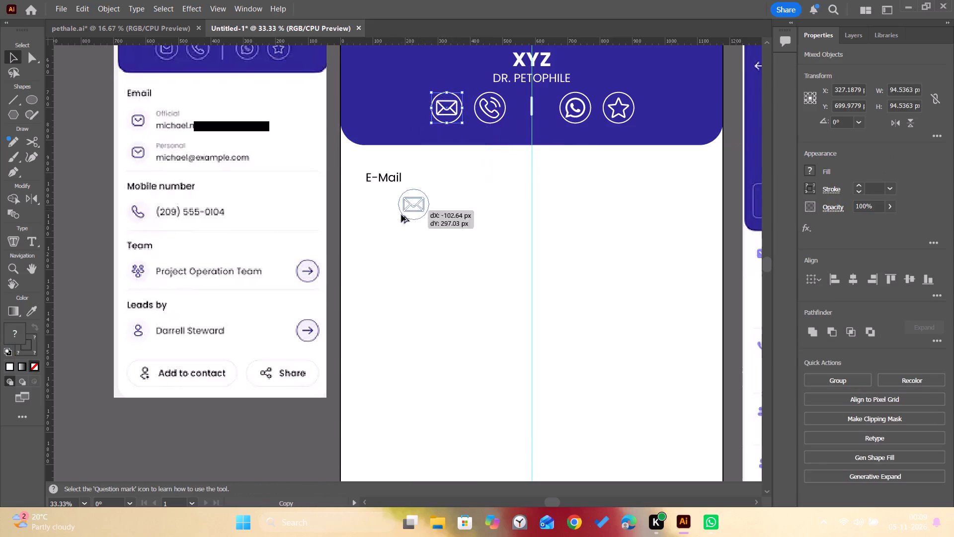
left_click_drag(401, 215, 395, 224, "alt")
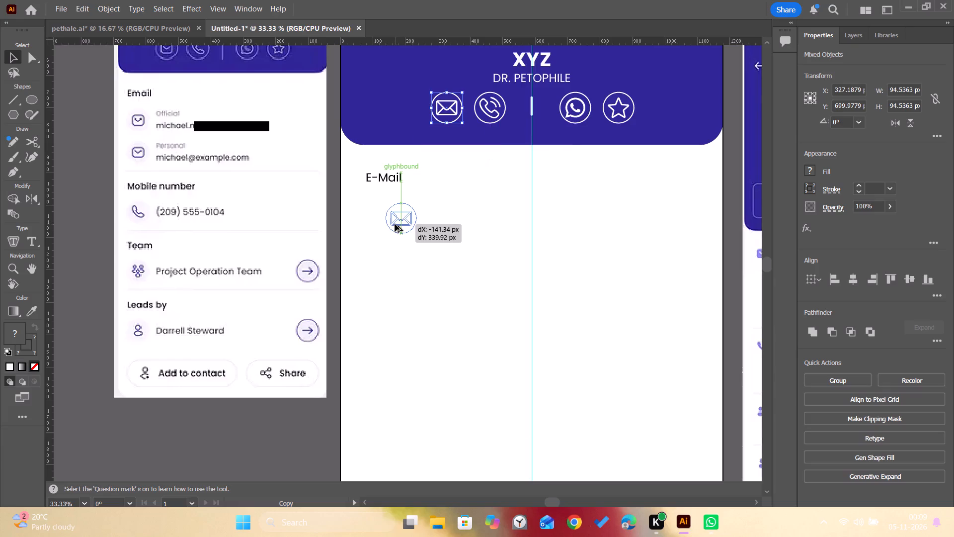
left_click_drag(395, 224, 397, 226, "alt")
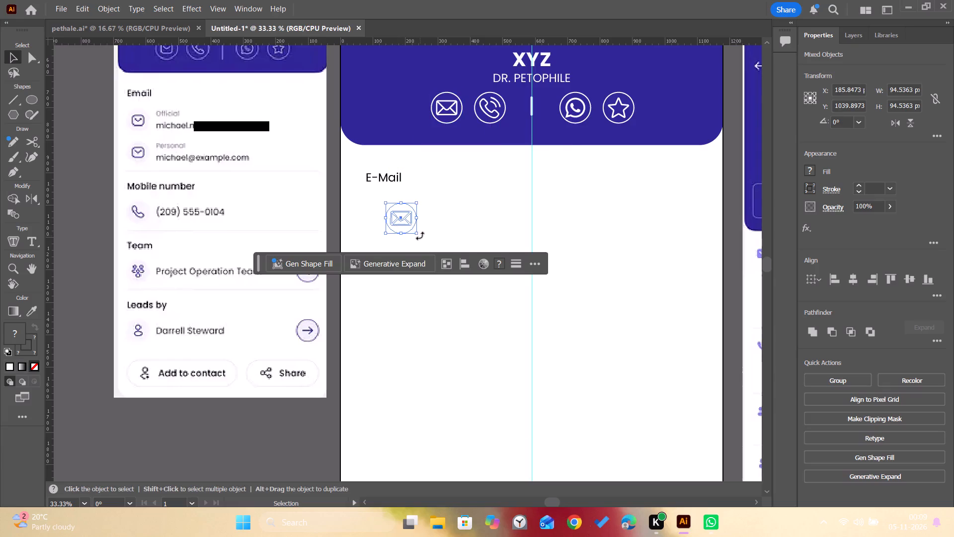
Recolour the copied envelope, without its circle, with the blue sampled from the header rectangle.
left_click(428, 236)
left_click(406, 220)
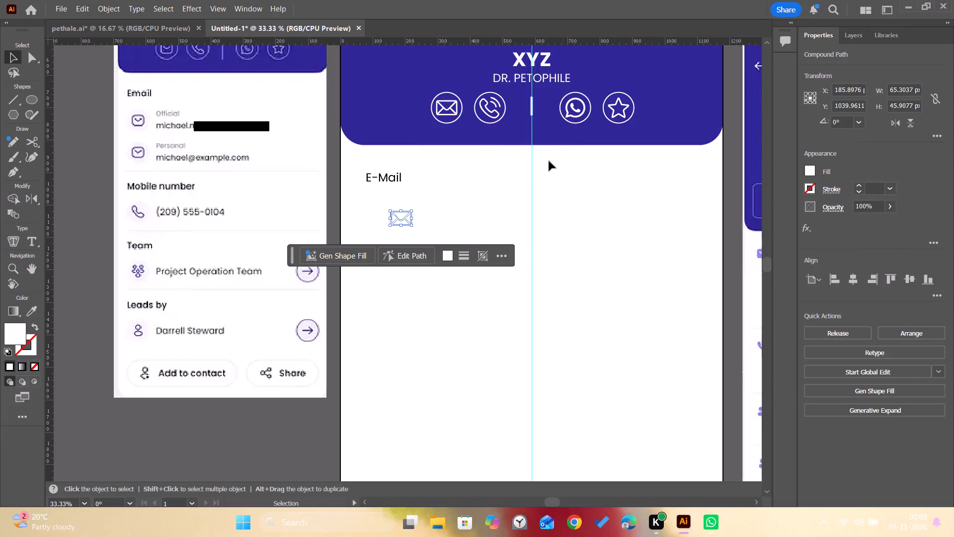
key("i")
left_click(540, 138)
key("v")
left_click(475, 253)
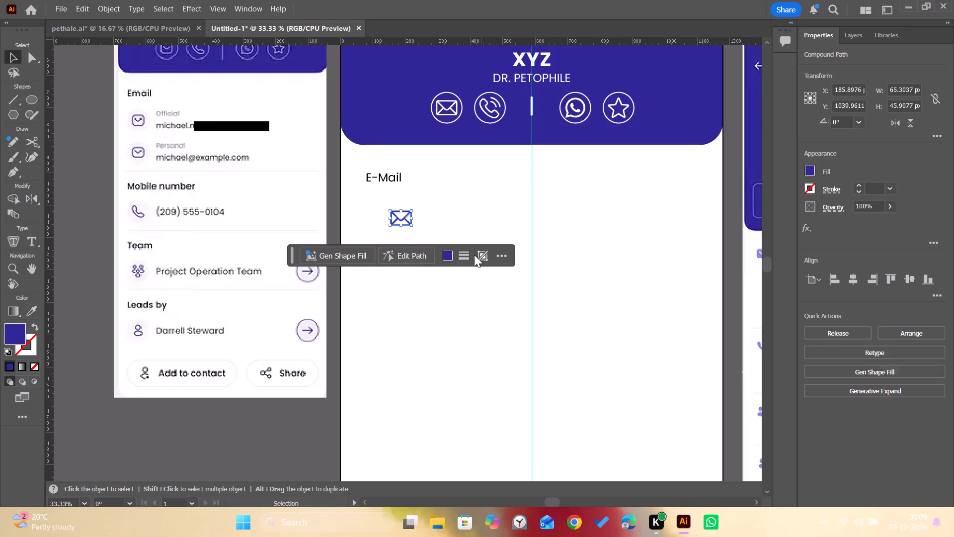
left_click(490, 213)
key("ctrl+z")
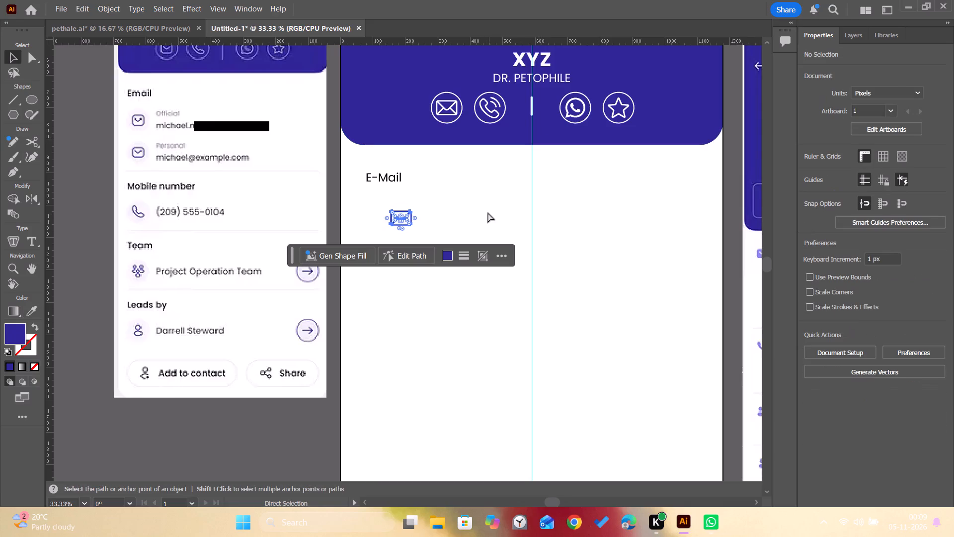
left_click(441, 233)
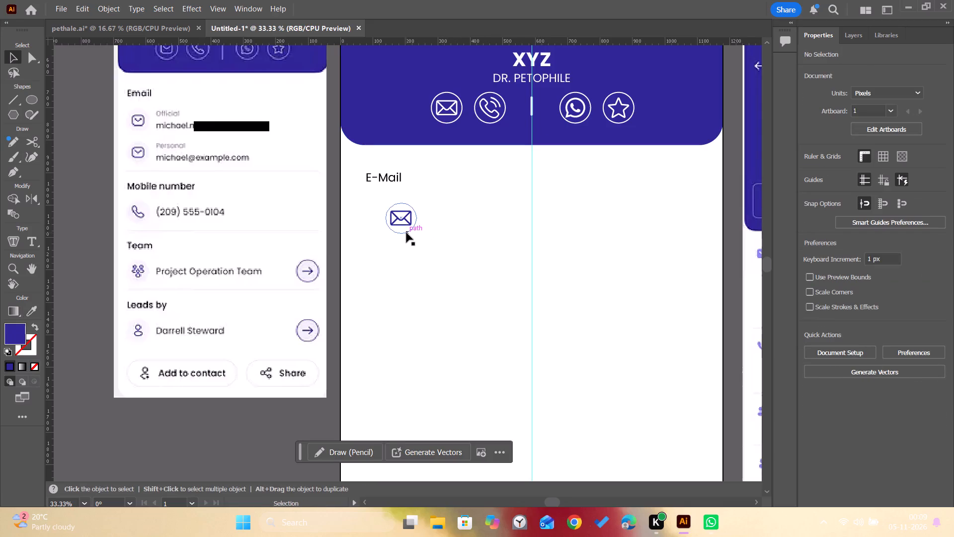
Fill the copied circle with the pale lavender sampled around the reference's Official email icon, and send the circle to the back.
left_click(406, 233)
key("i")
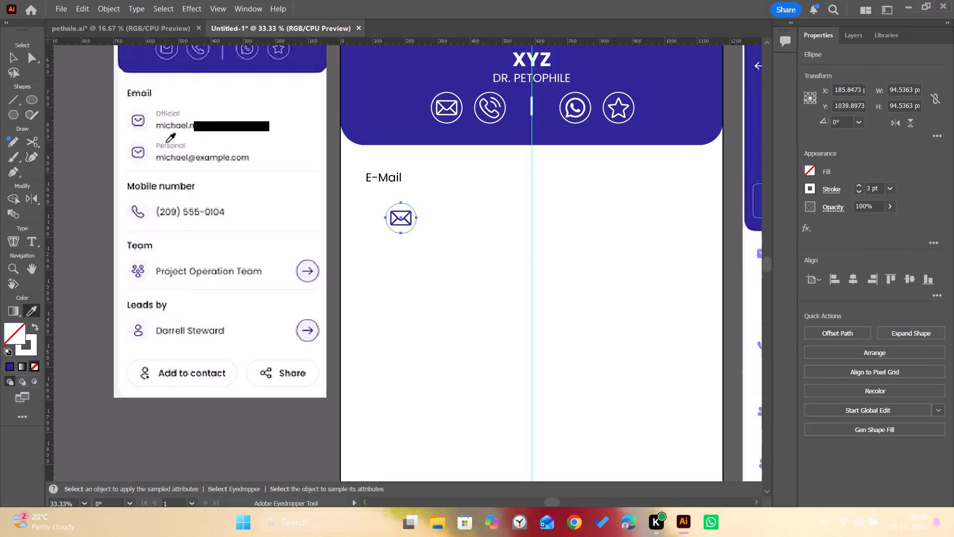
left_click(140, 129)
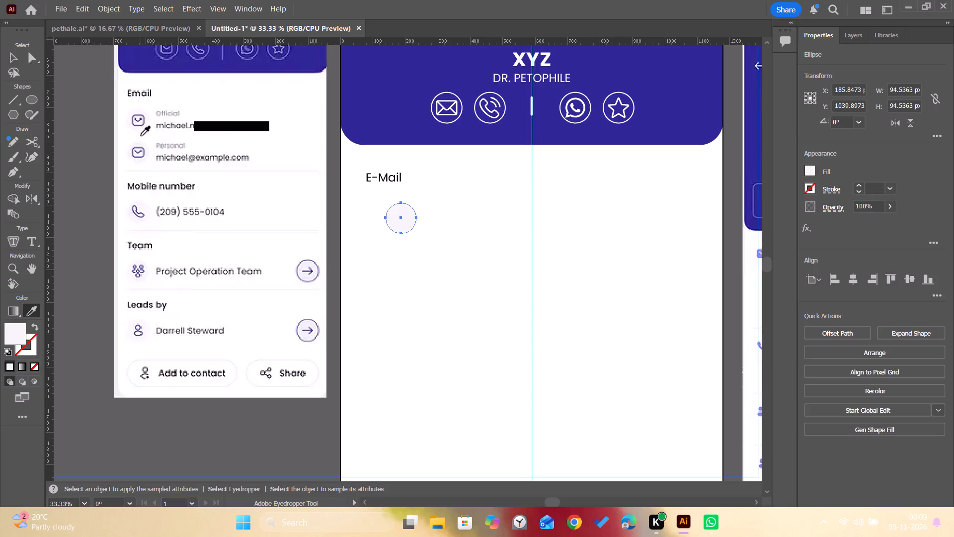
key("v")
right_click(413, 236)
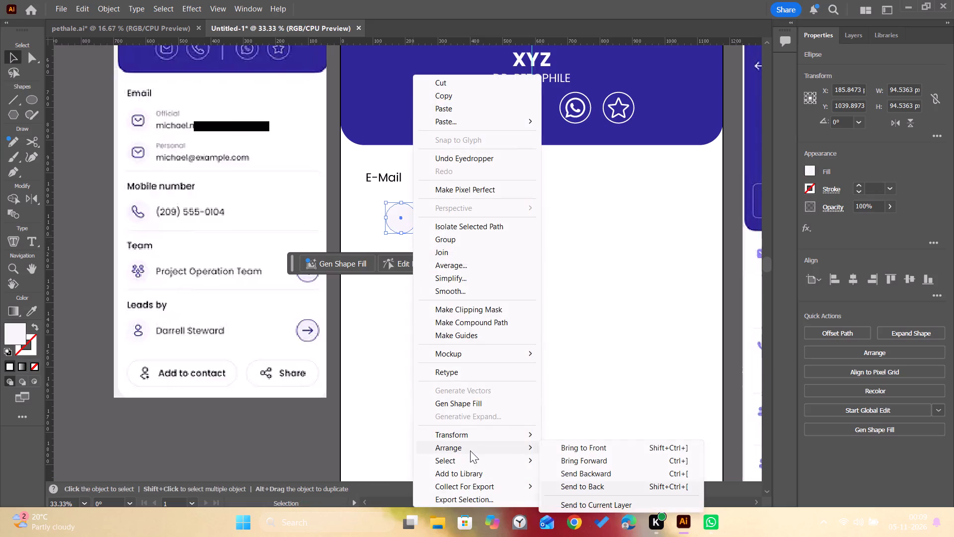
left_click(578, 482)
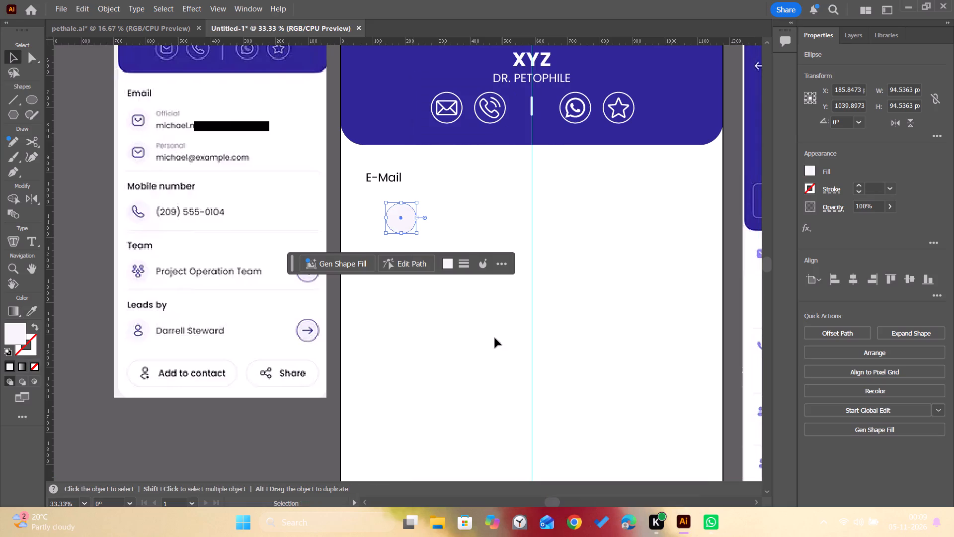
left_click(466, 299)
Scale the blue envelope and its circle down to about 50 px wide and move them up to about X 186, Y 1006 px.
left_click_drag(426, 206, 383, 235)
scroll(416, 235, "up", 3, "alt")
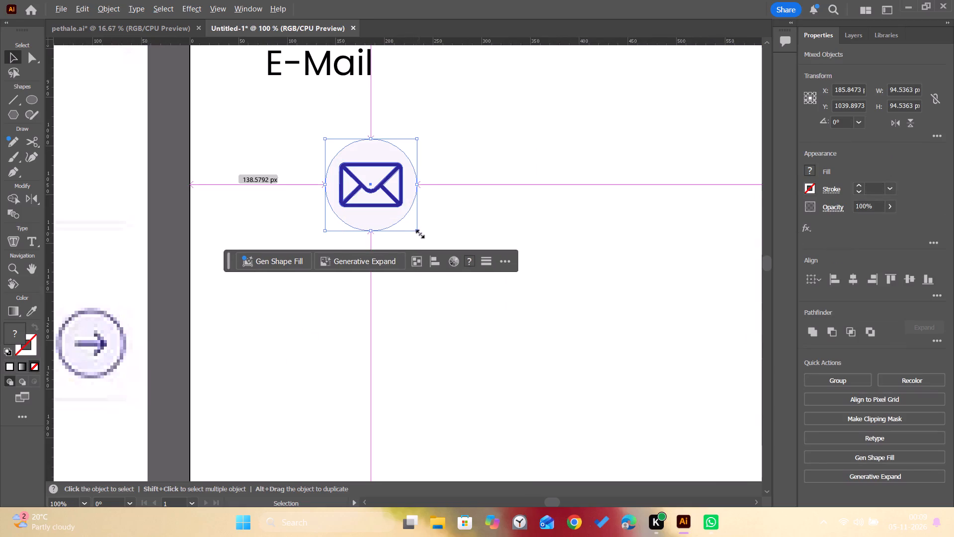
left_click_drag(419, 232, 407, 219, "alt")
left_click_drag(381, 185, 377, 129)
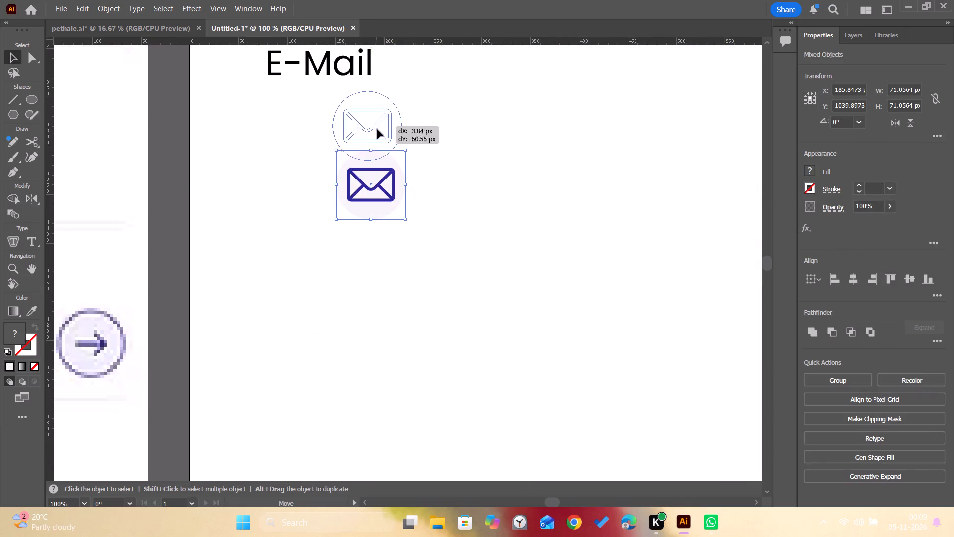
left_click_drag(377, 129, 379, 153)
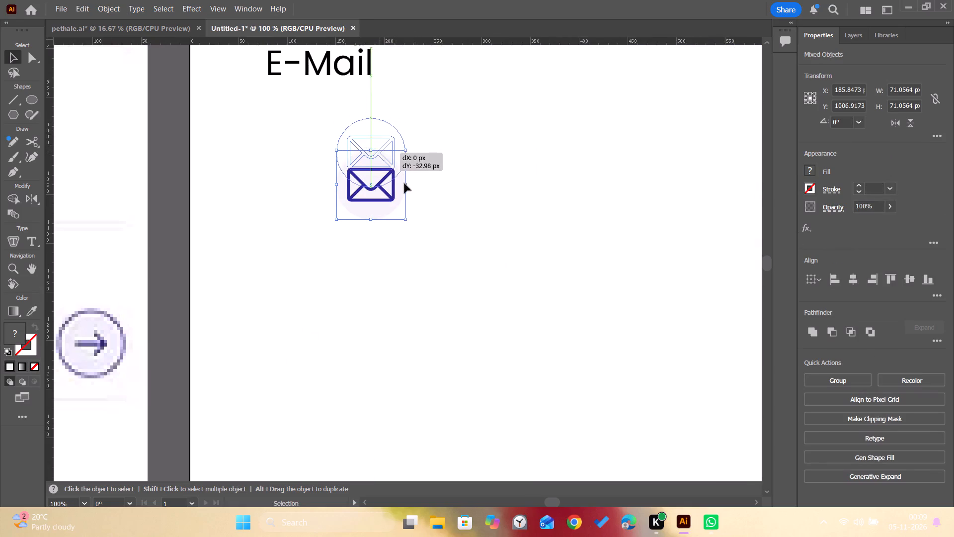
left_click_drag(404, 187, 395, 178, "alt")
left_click(381, 156)
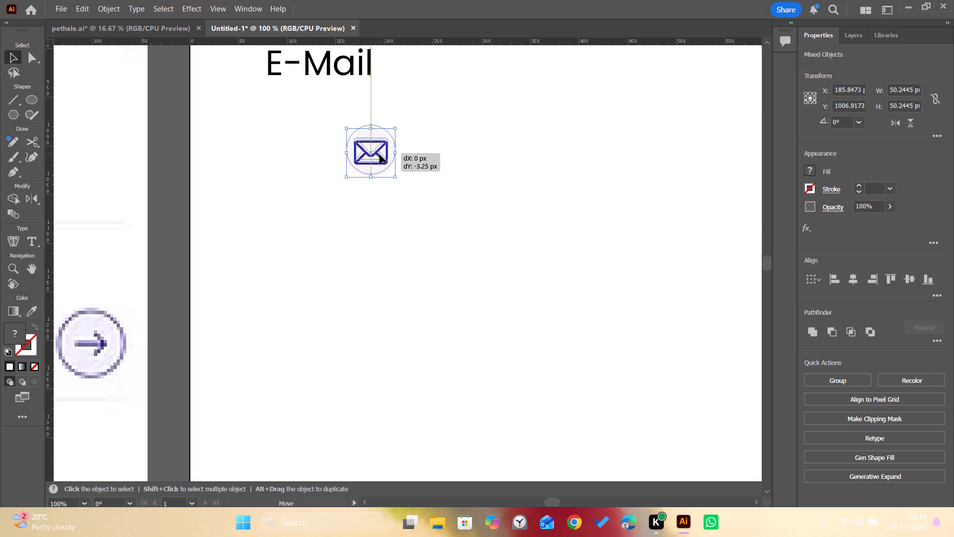
Add the label "Official" in black 36 pt Poppins Regular just above and beside the small envelope icon, at about X 251, Y 974 px.
scroll(387, 160, "down", 3, "alt")
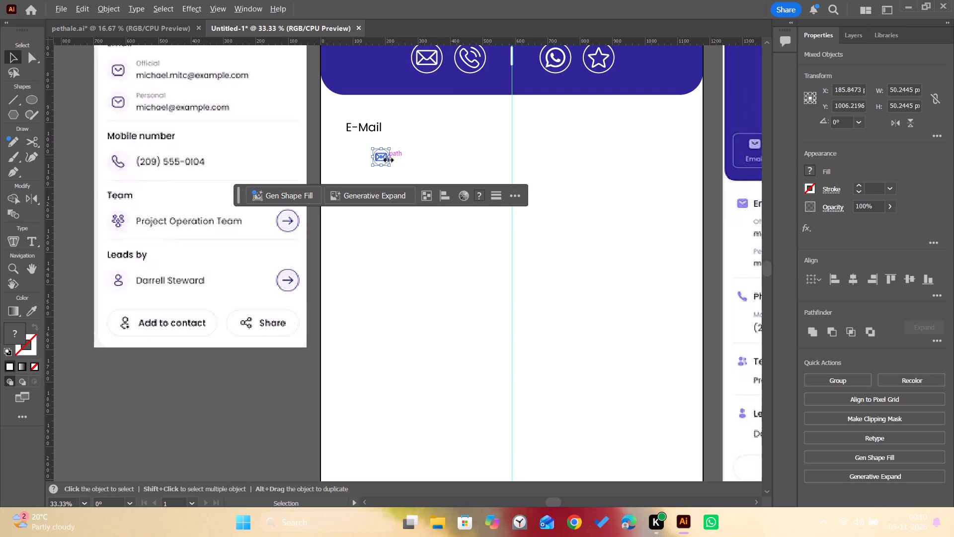
key("space")
key("space")
key("space")
key("space")
key("space")
key("space")
key("space")
key("space")
key("space")
key("space")
key("space")
key("space")
key("space")
key("space")
key("space")
key("space")
key("space")
key("space")
key("space")
key("space")
left_click_drag(424, 155, 411, 199)
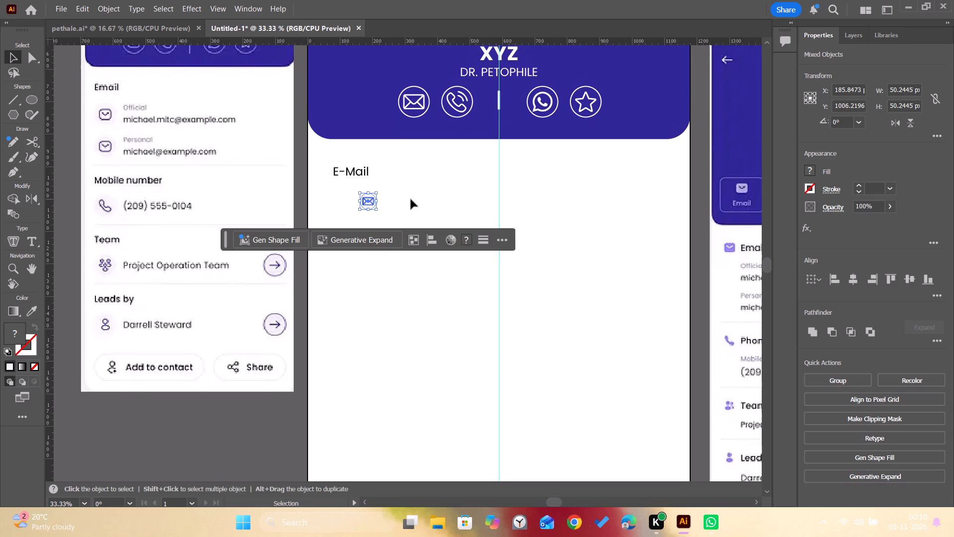
key("v")
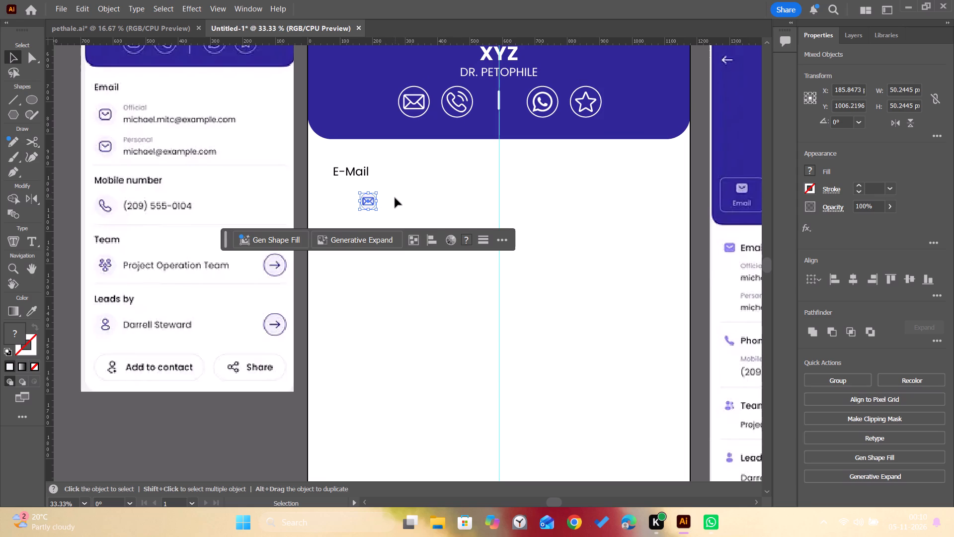
key("t")
left_click(389, 192)
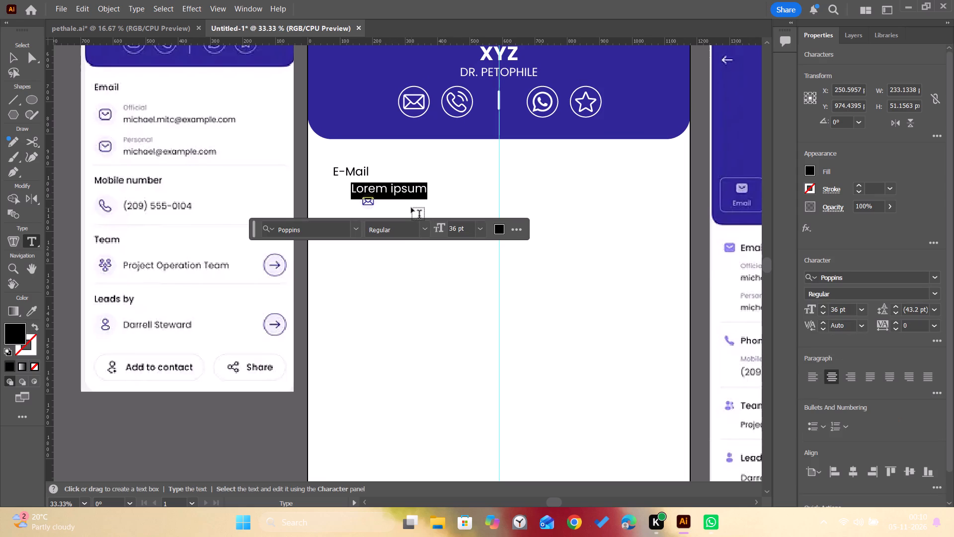
key("o")
key("BackSpace")
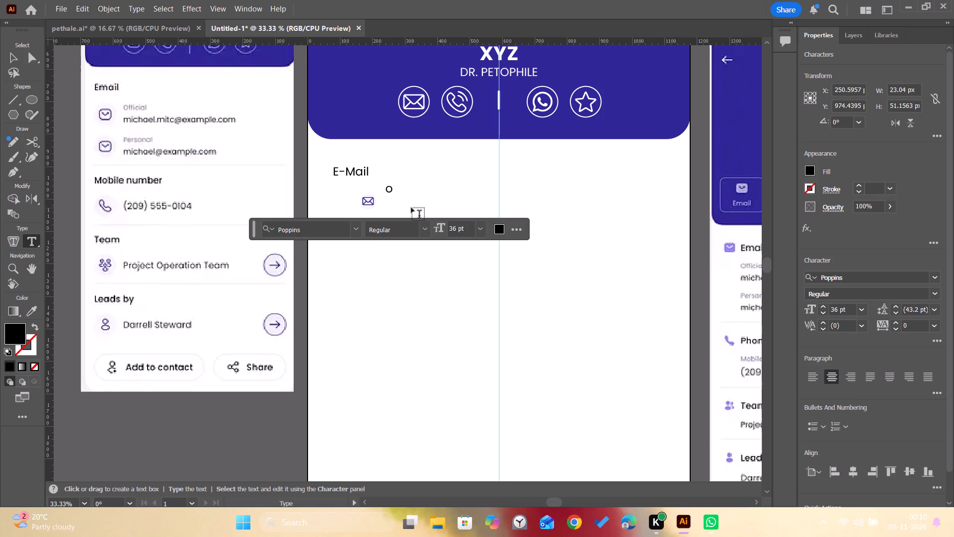
type("Off")
key("i")
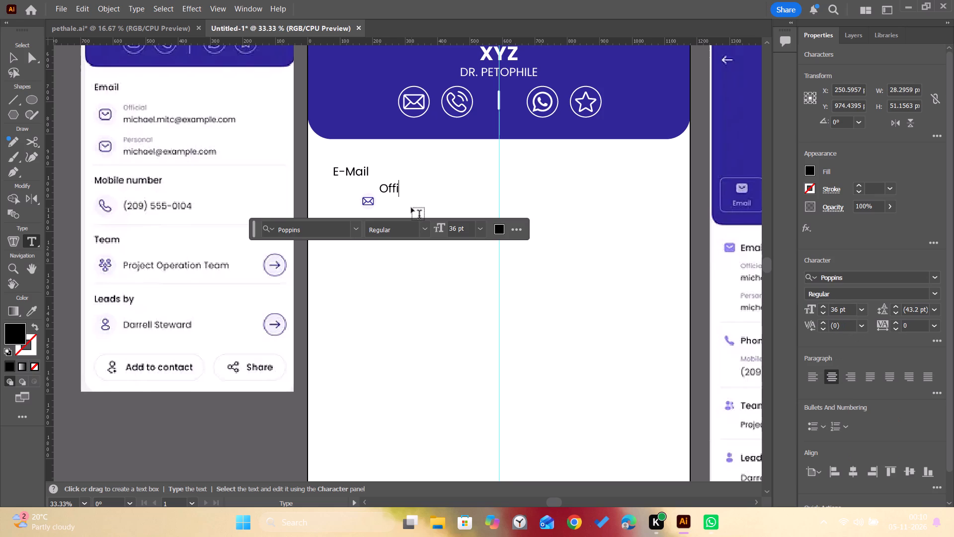
type("cial")
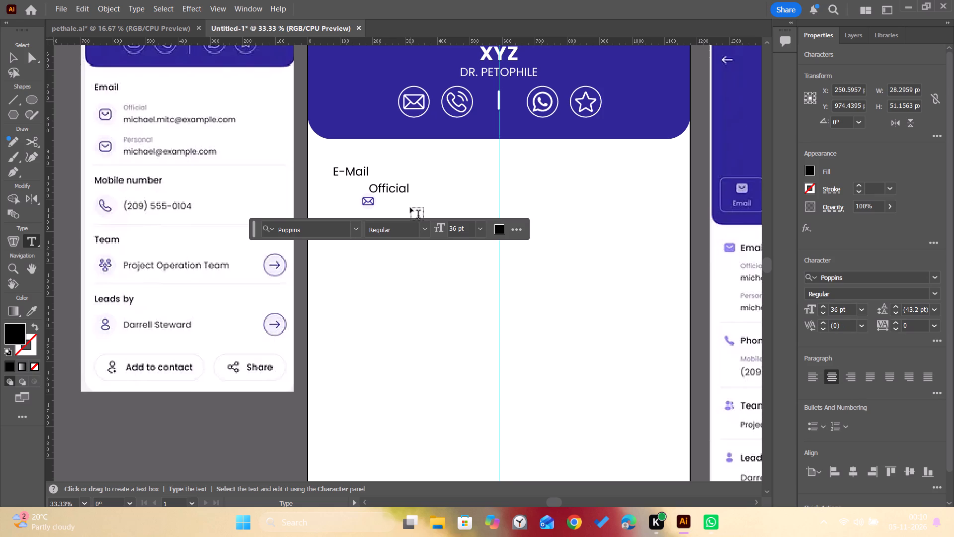
key("v")
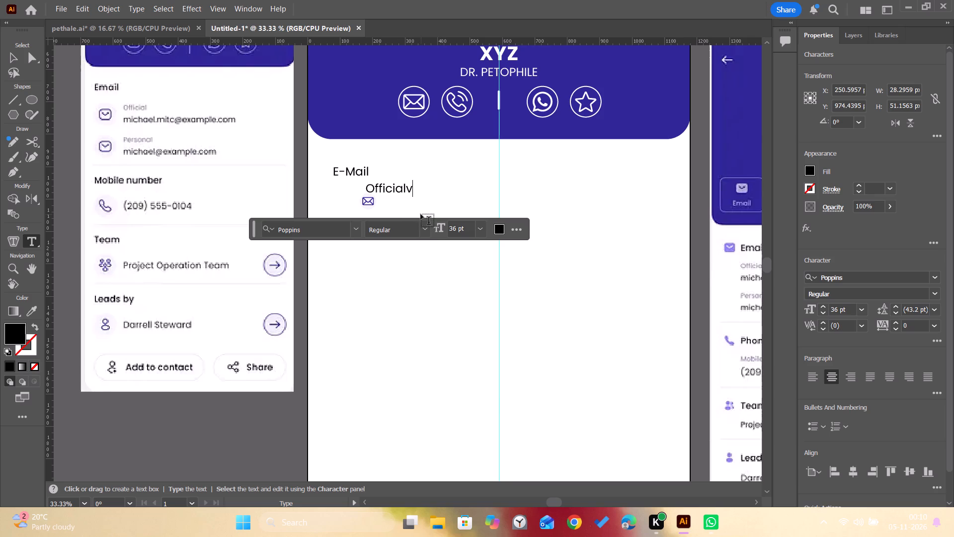
key("BackSpace")
left_click(10, 61)
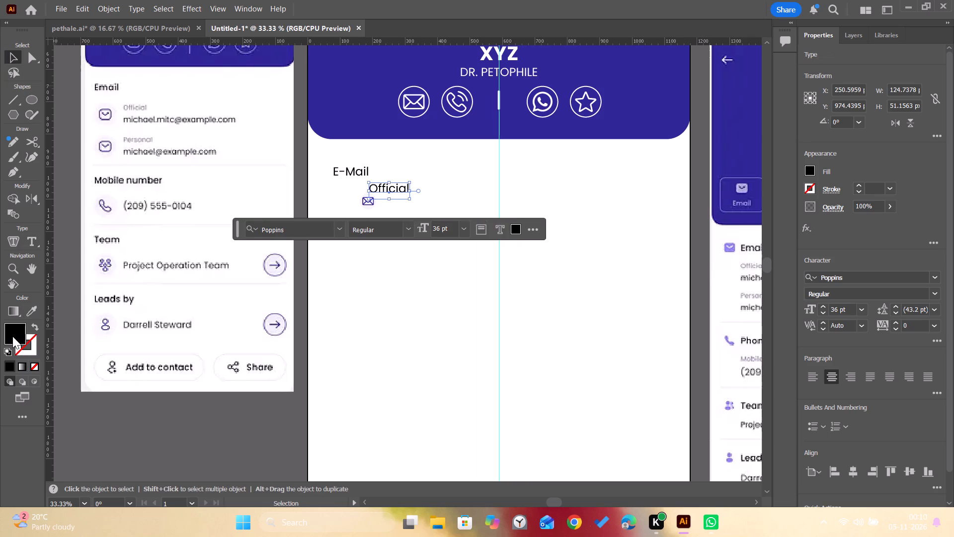
Set the Official label's fill colour to light grey #ADADAD.
left_click(12, 336)
double_click(13, 335)
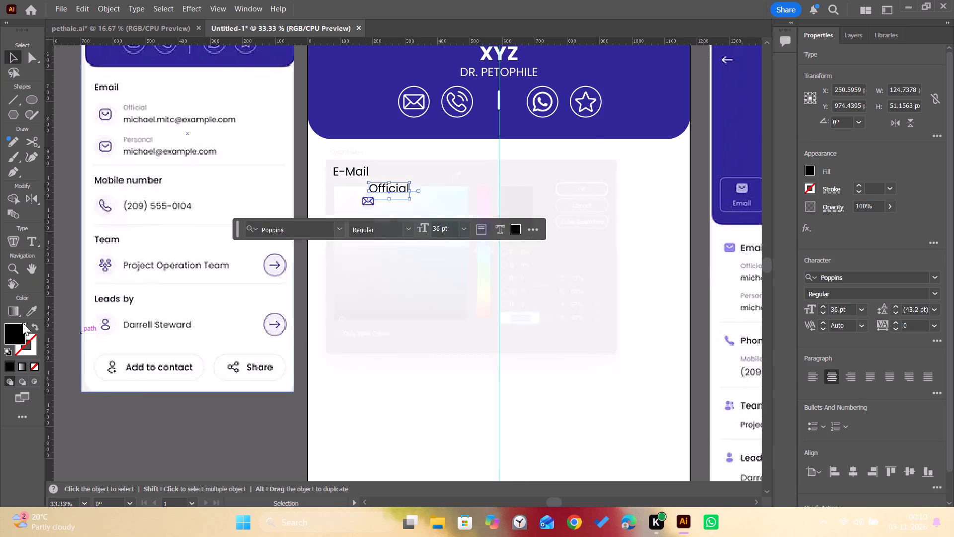
left_click_drag(388, 218, 294, 252)
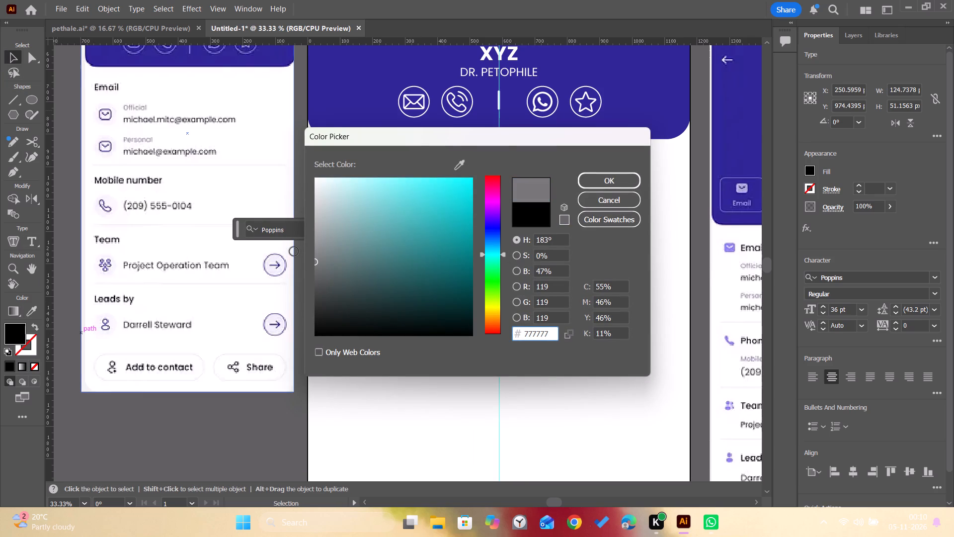
left_click_drag(294, 252, 307, 227)
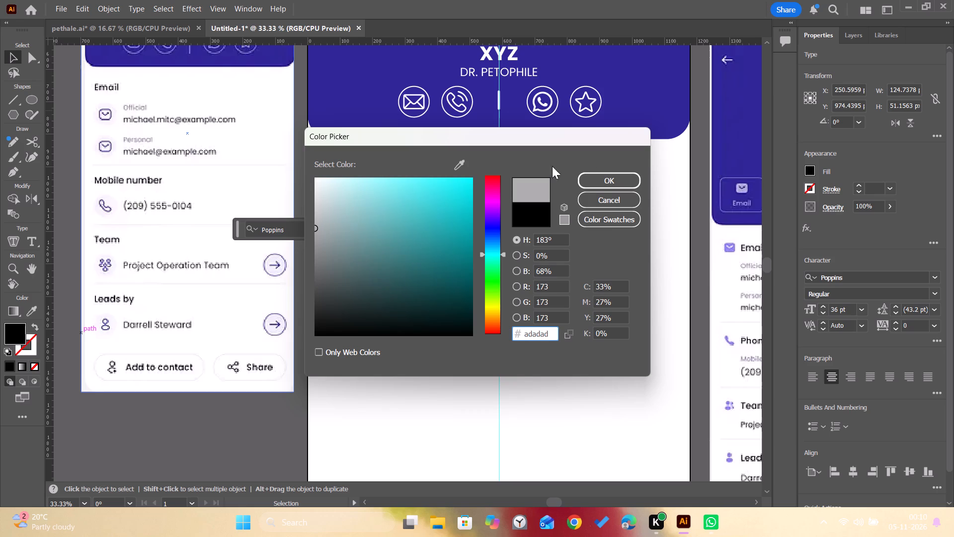
left_click(624, 185)
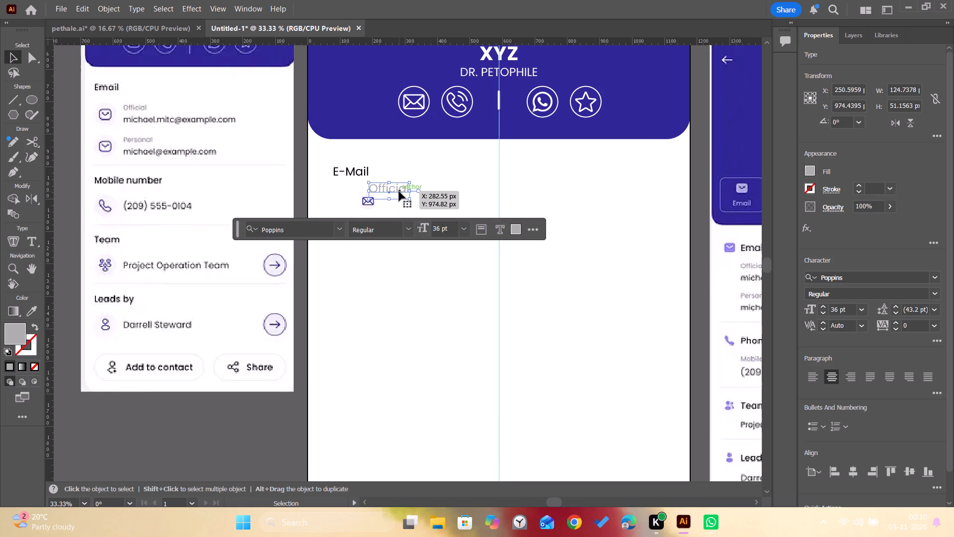
Set the Official label to 24 pt and place it beside and just above the small envelope icon, at about X 277, Y 977 px.
left_click_drag(399, 191, 411, 194)
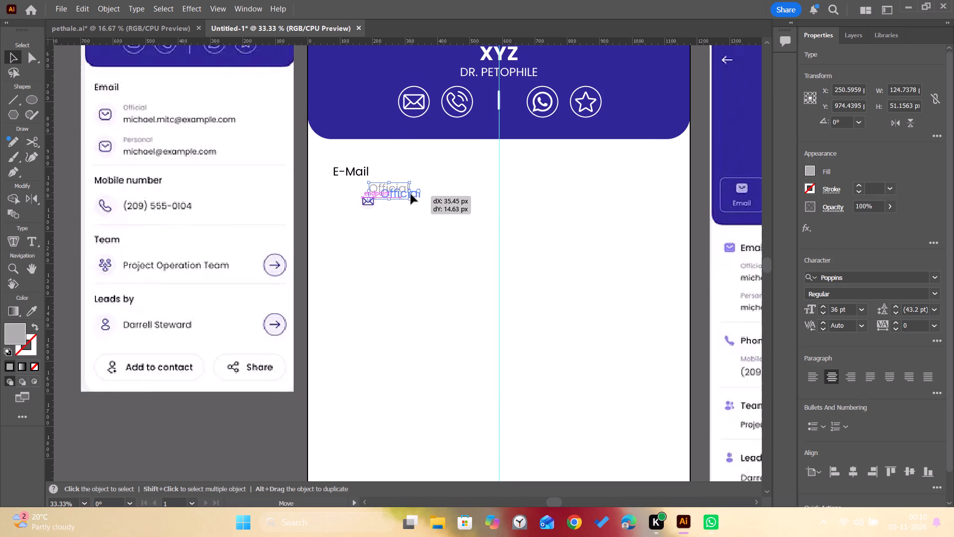
left_click_drag(411, 194, 413, 194)
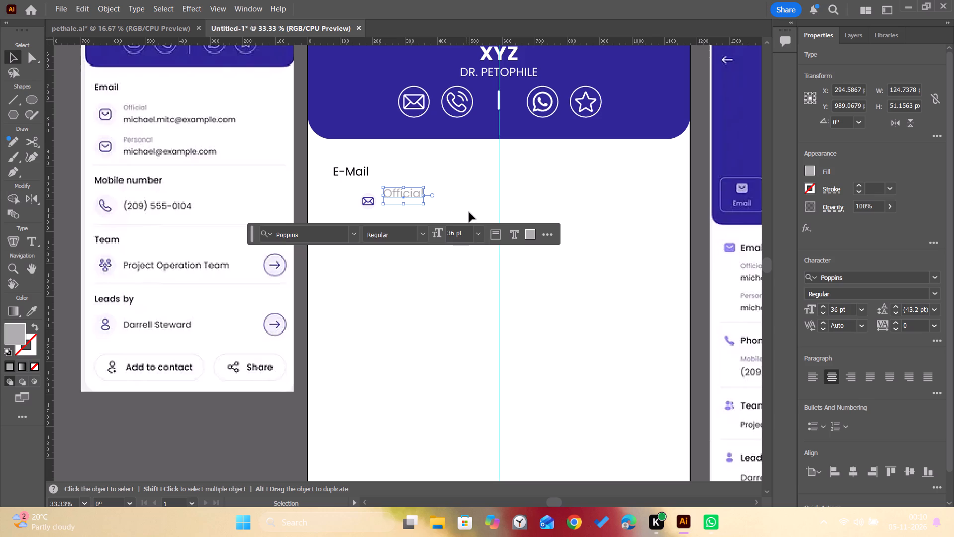
left_click(862, 310)
left_click(877, 243)
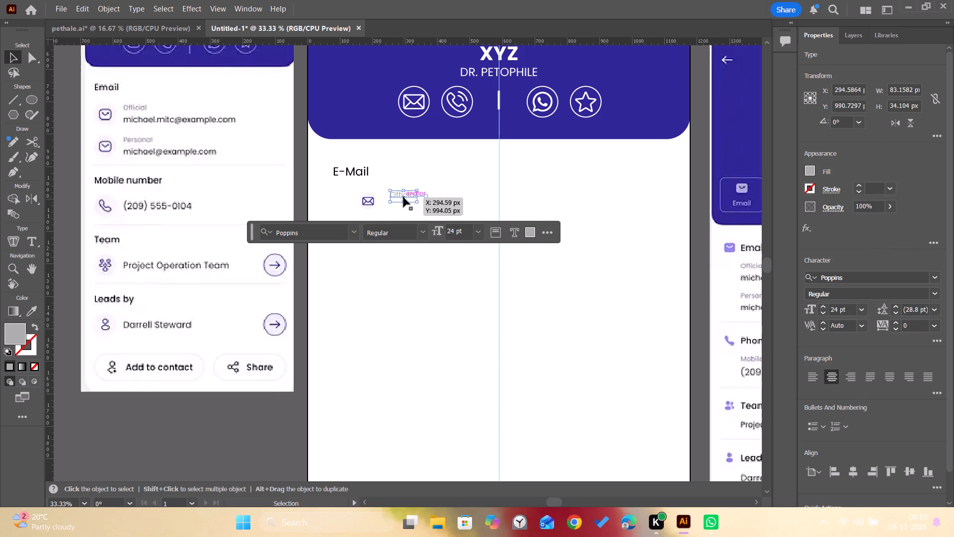
scroll(403, 197, "up", 2, "alt")
left_click_drag(403, 194, 398, 190)
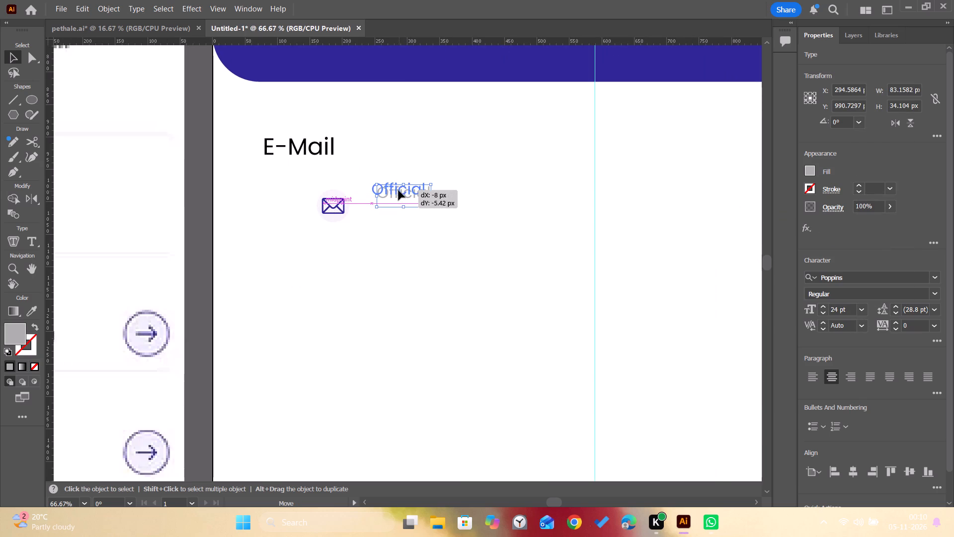
left_click_drag(398, 190, 393, 183)
Duplicate the circled envelope icon and its Official label straight down, about 83 px below the originals.
left_click_drag(439, 165, 328, 225)
left_click(435, 198)
left_click_drag(453, 180, 335, 229)
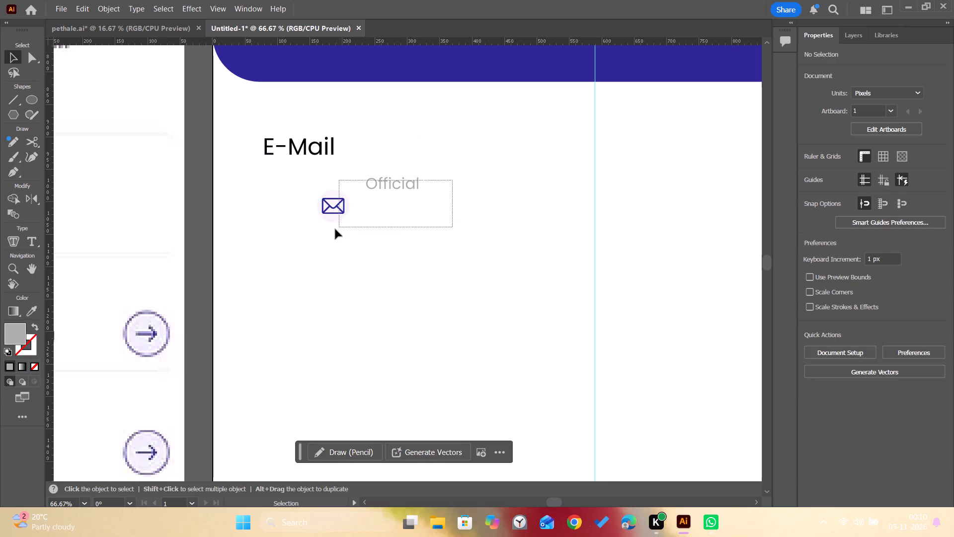
left_click_drag(335, 229, 322, 233)
left_click_drag(386, 186, 380, 239, "alt")
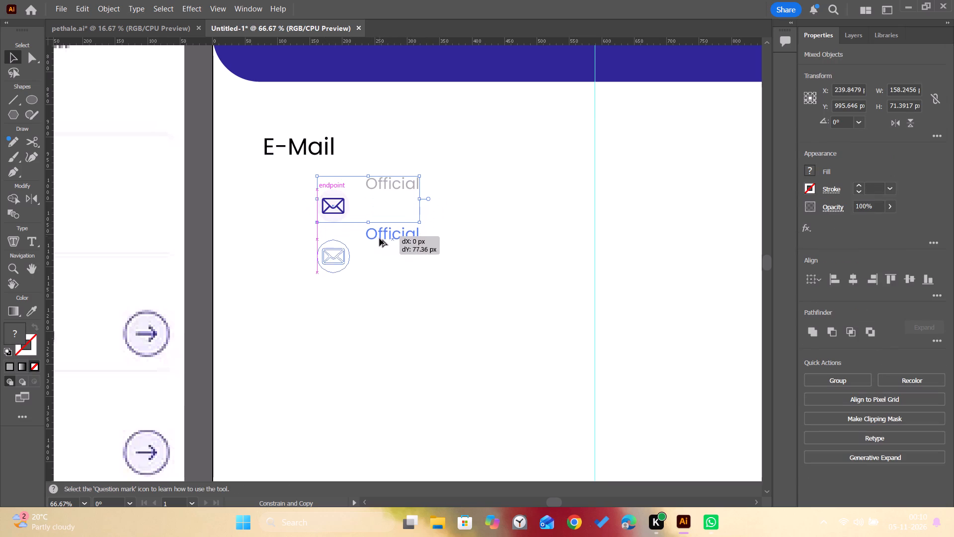
left_click_drag(380, 239, 380, 240, "alt")
Change the text of the lower Official label to "Personal".
triple_click(382, 240)
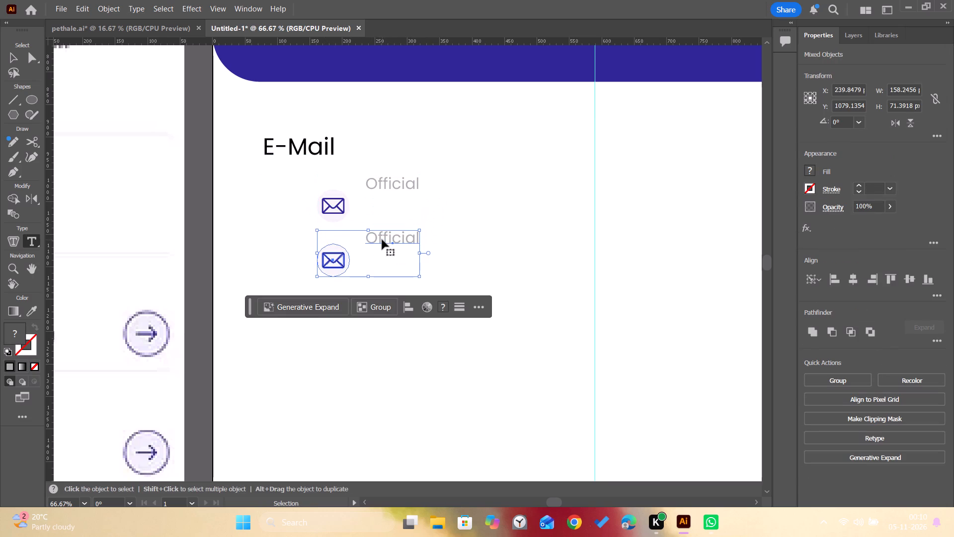
left_click(453, 243)
double_click(405, 240)
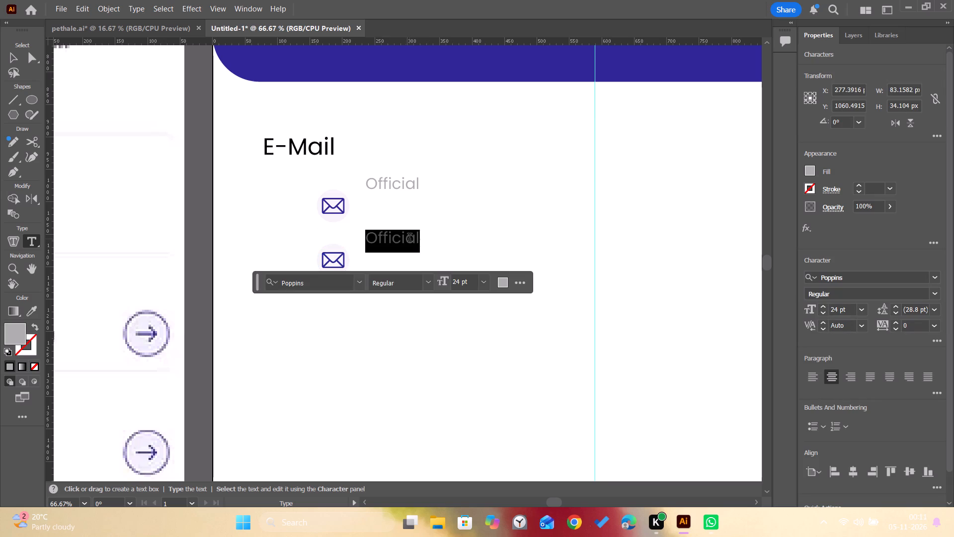
type("ersonal")
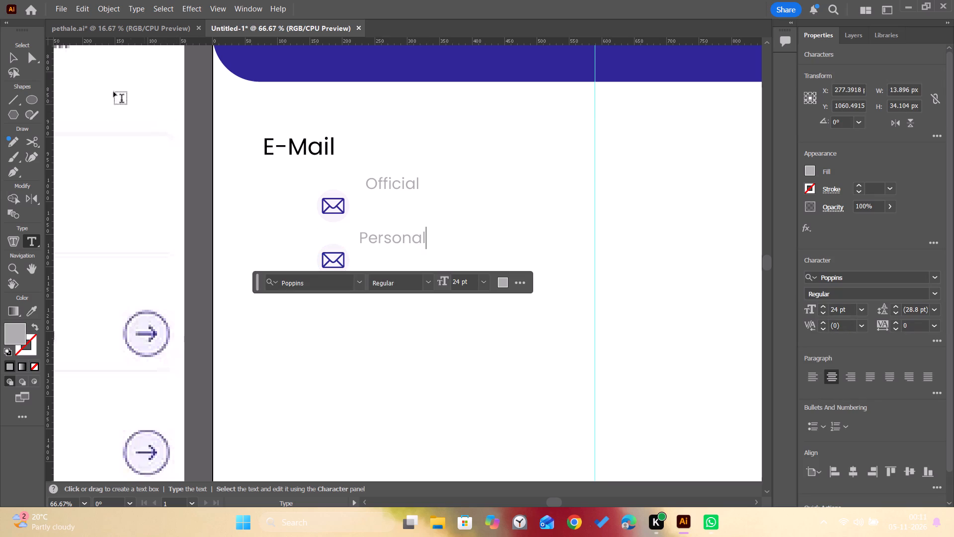
left_click(14, 54)
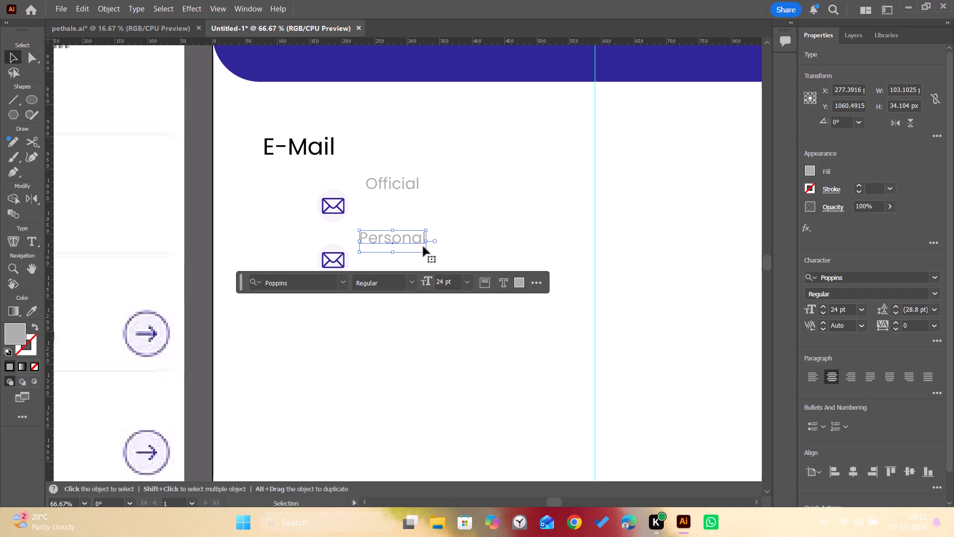
Left-align the paragraph text of both the Personal and Official labels.
left_click(807, 374)
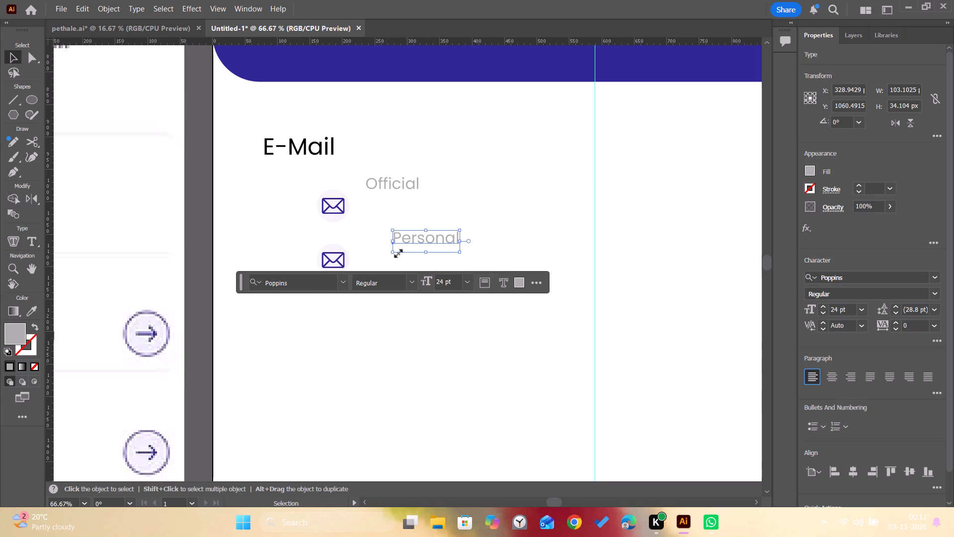
left_click(399, 180)
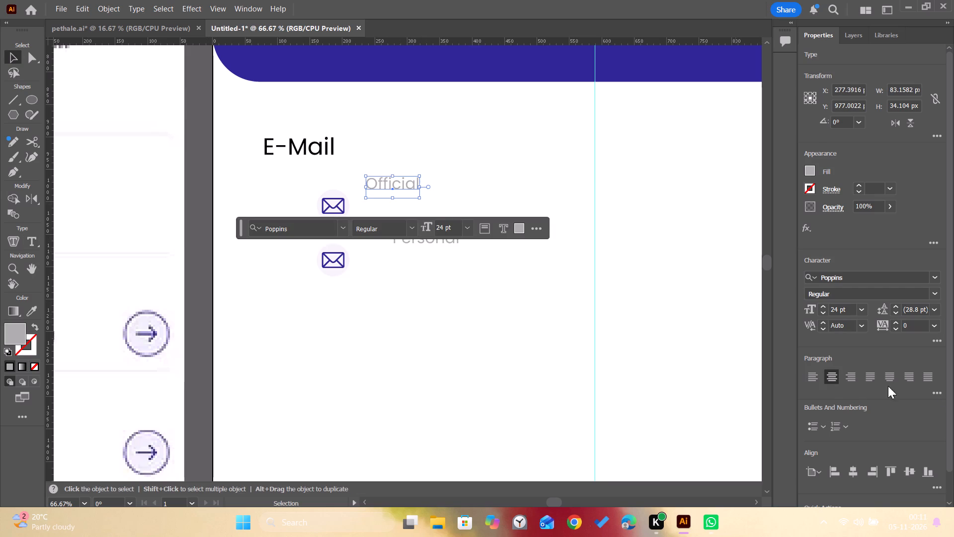
left_click(813, 377)
left_click(601, 285)
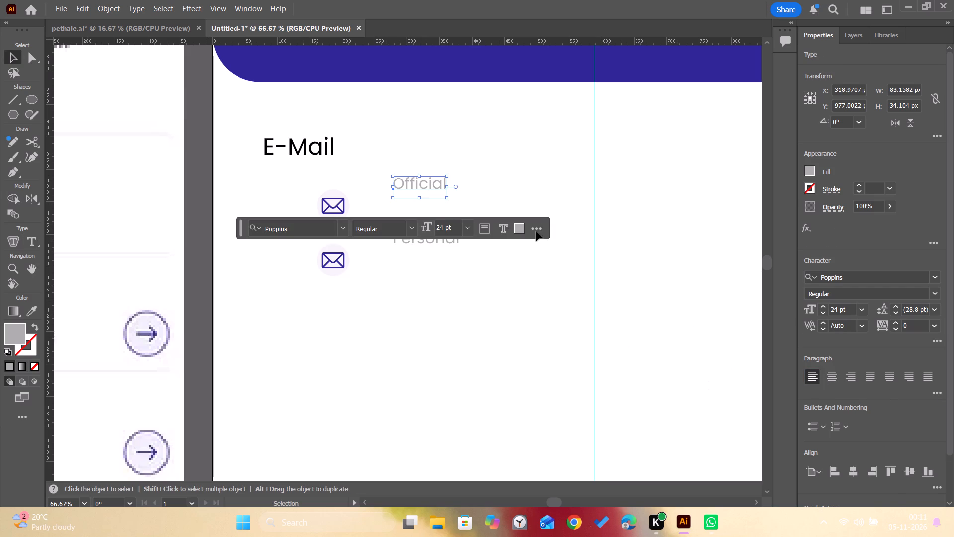
Move the Official and Personal labels together horizontally, closer to the envelope icons, to about X 286 px.
left_click_drag(531, 151, 399, 281)
left_click_drag(417, 242, 412, 243)
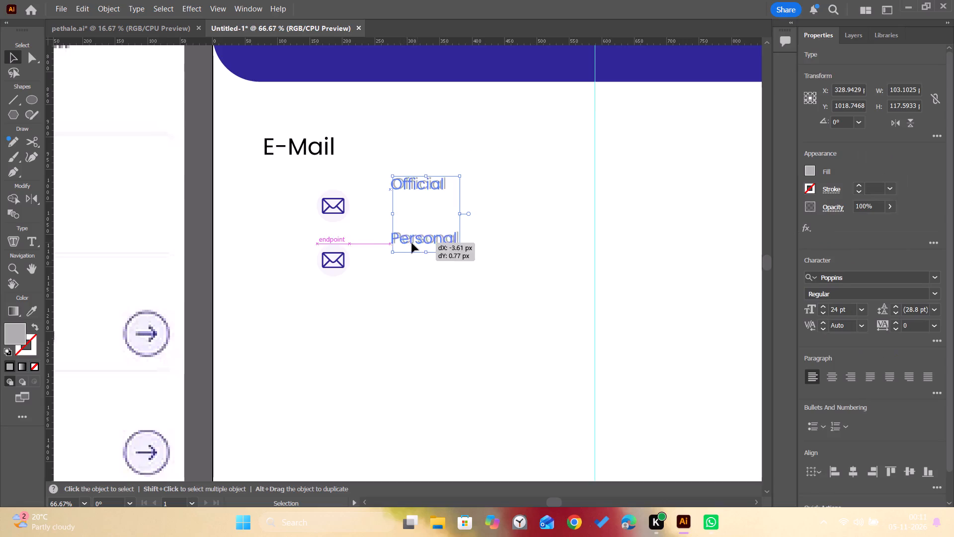
left_click_drag(412, 243, 382, 242)
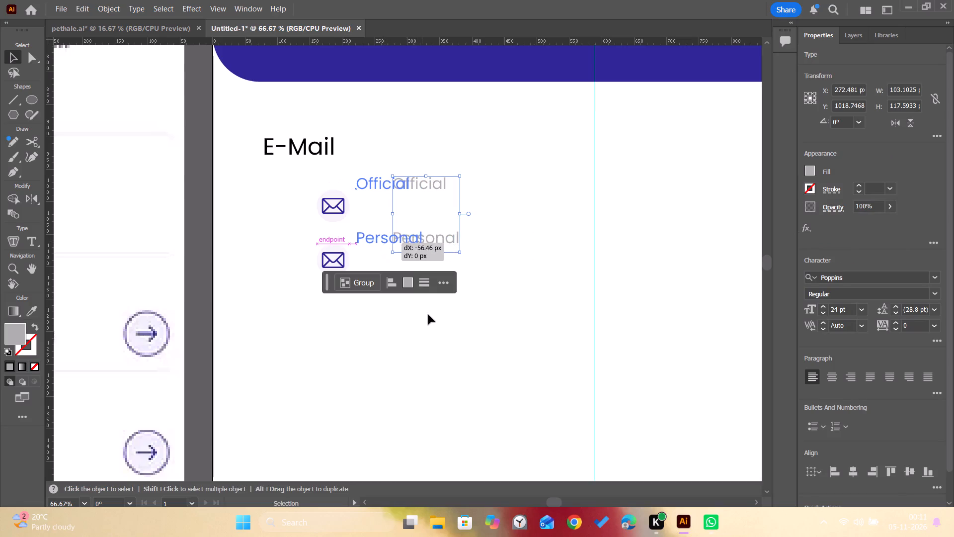
left_click(428, 315)
scroll(420, 263, "down", 2, "alt")
key("space")
key("space")
left_click_drag(406, 287, 413, 295)
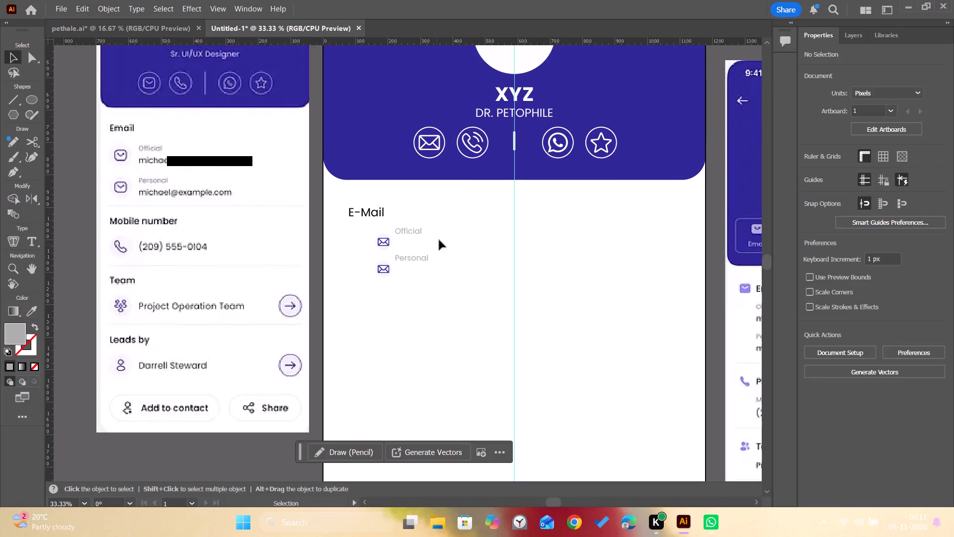
left_click_drag(443, 231, 414, 262)
left_click_drag(415, 256, 416, 257)
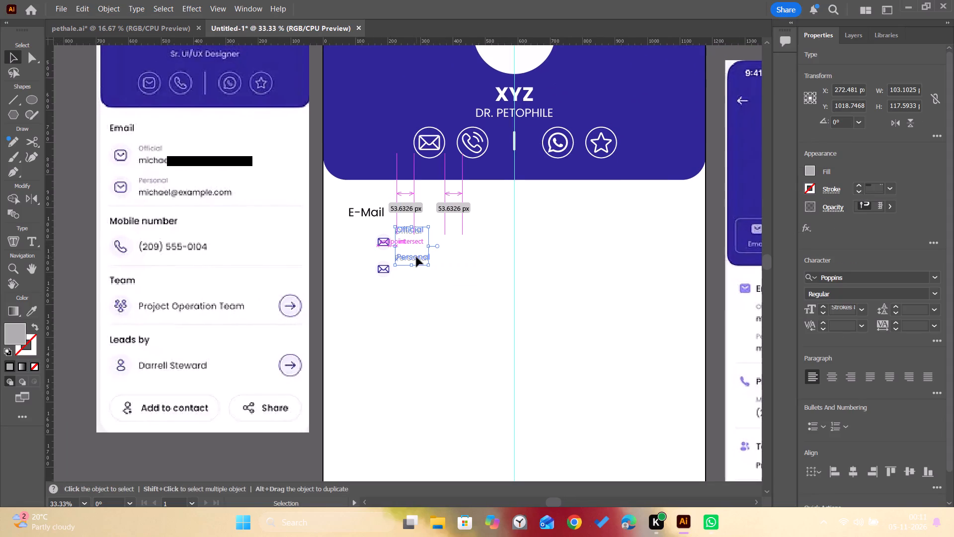
left_click_drag(416, 257, 420, 259)
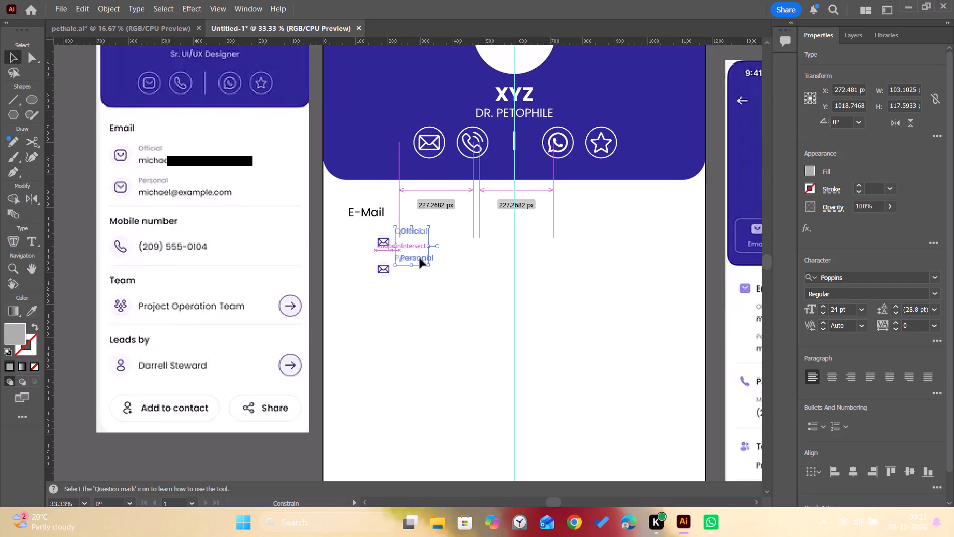
left_click_drag(420, 259, 420, 258)
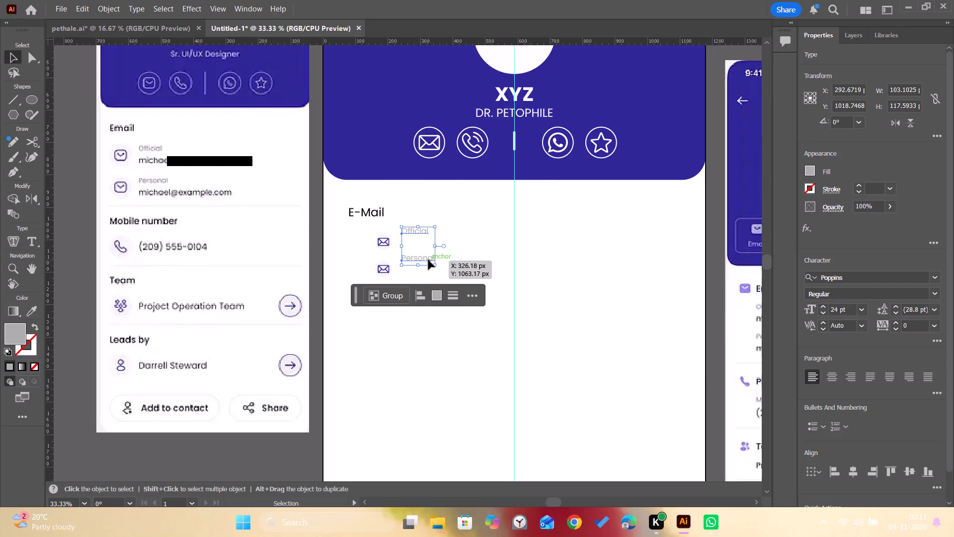
left_click(428, 260)
left_click(457, 304)
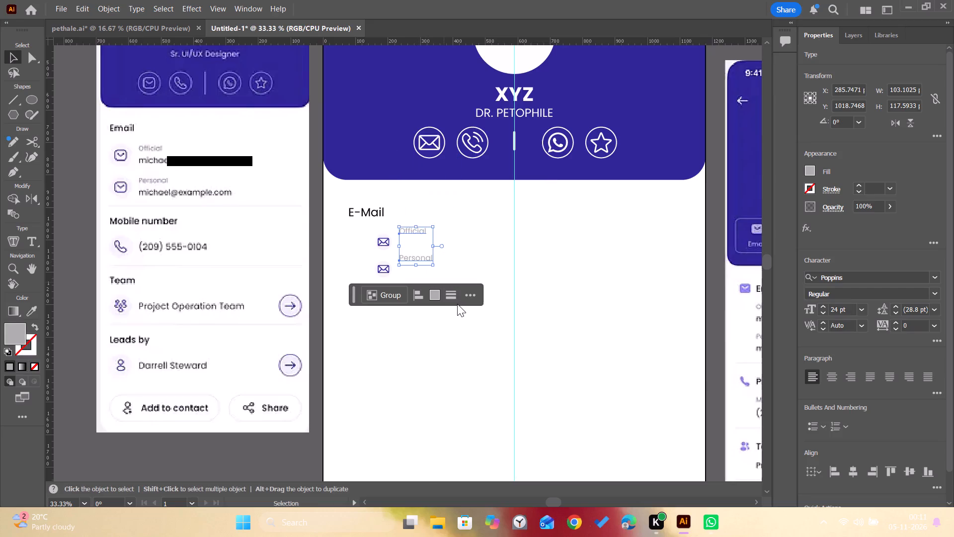
left_click(457, 318)
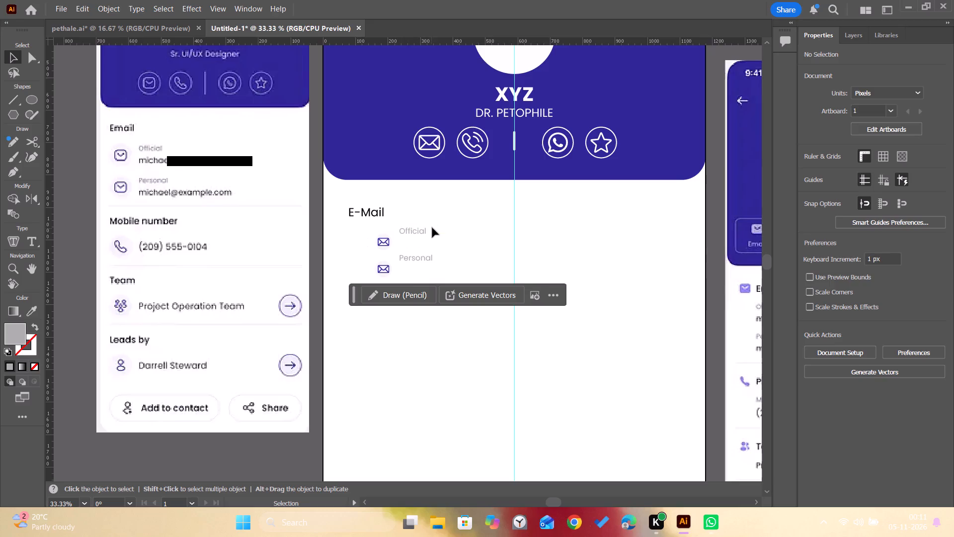
Duplicate the Official and Personal labels about 32 px below the originals and fill the copies with black.
left_click_drag(435, 224, 403, 273)
left_click(413, 233, "alt")
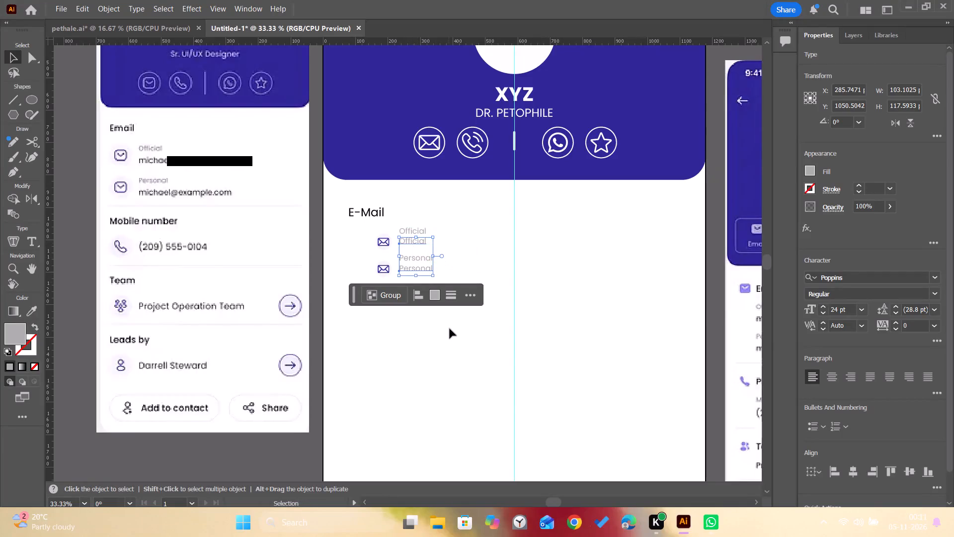
left_click(813, 173)
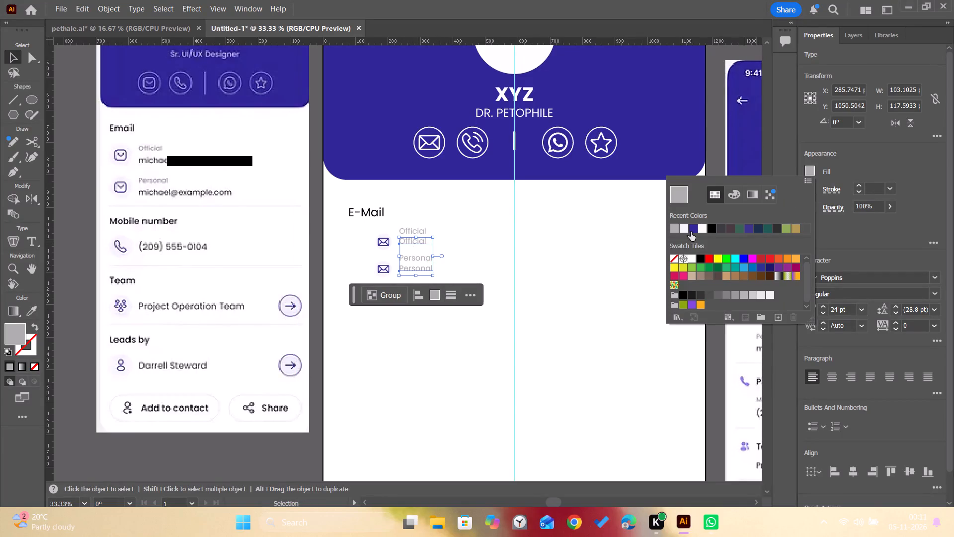
left_click(710, 230)
left_click(554, 305)
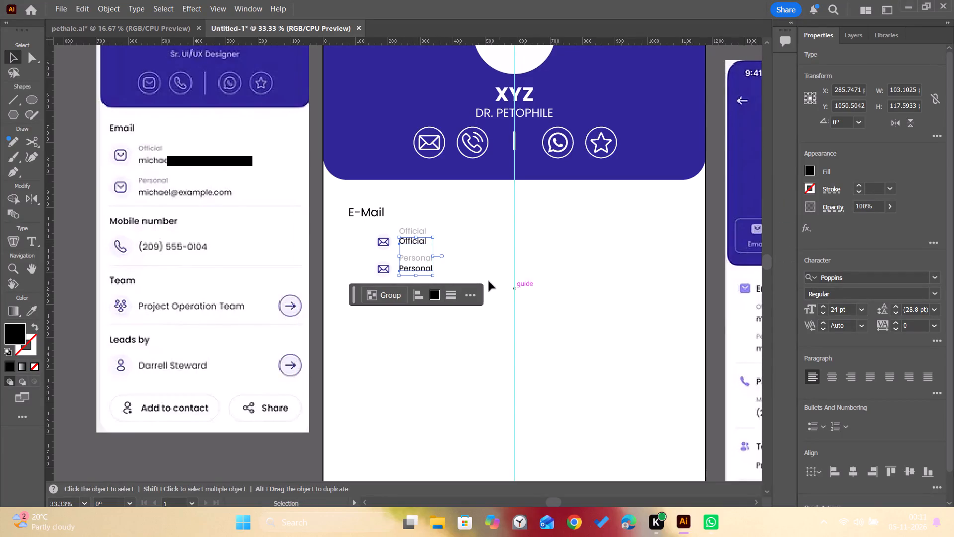
left_click(457, 246)
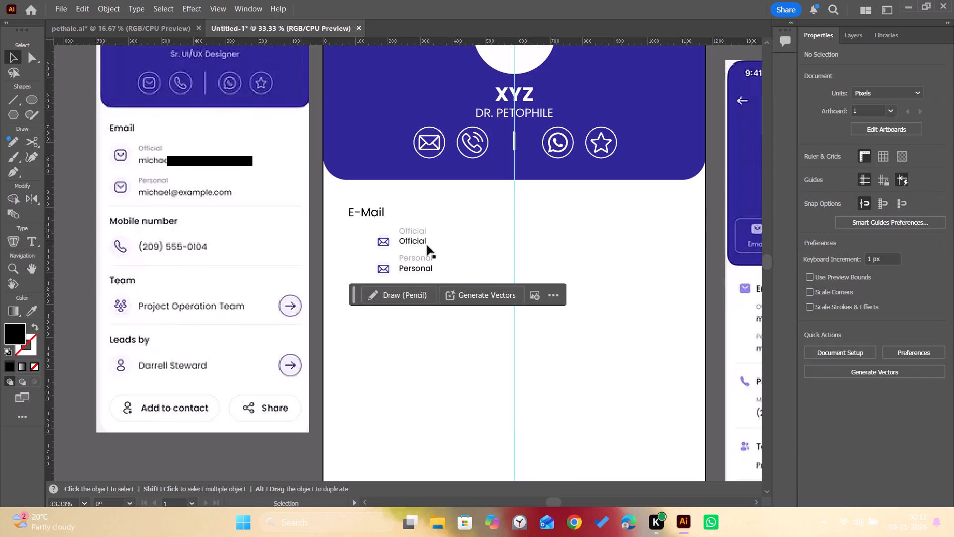
Replace the black text under the grey Official label with the placeholder official email address starting with "xyz".
double_click(417, 243)
left_click(417, 242)
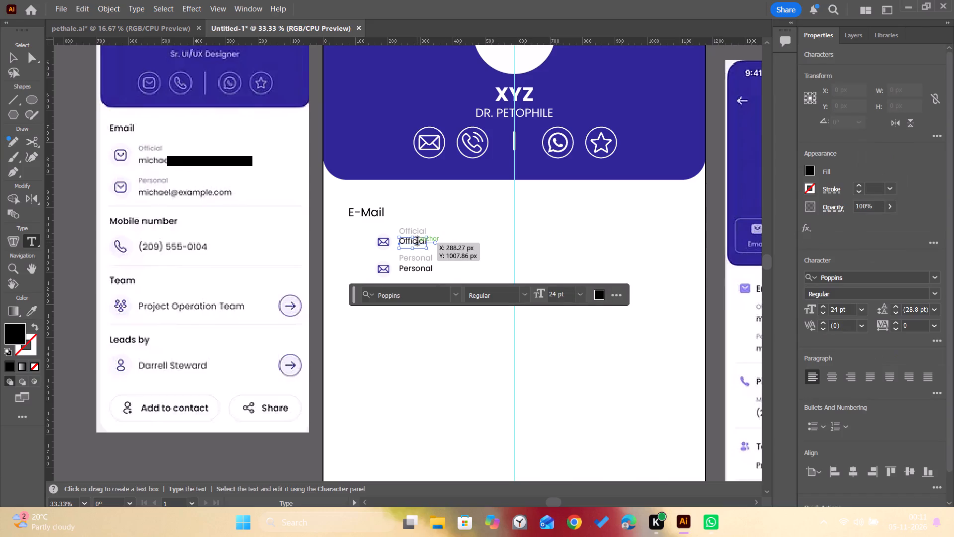
double_click(417, 242)
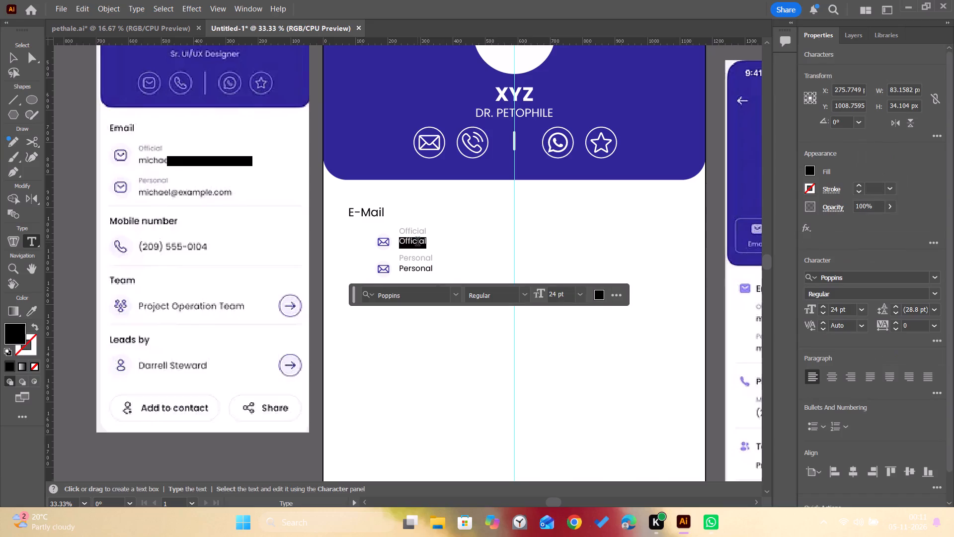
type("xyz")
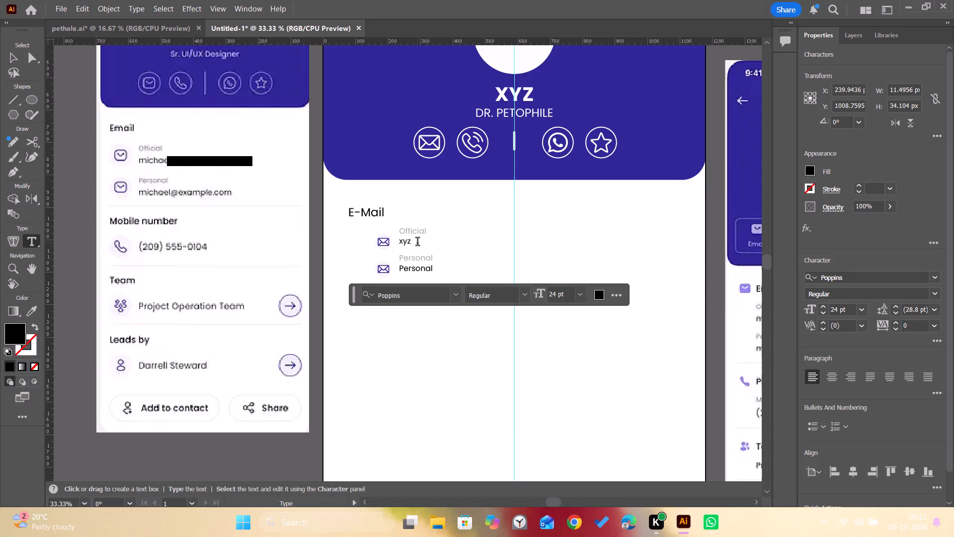
Complete the placeholder official email address after "xyz" in the black text under the grey Official label.
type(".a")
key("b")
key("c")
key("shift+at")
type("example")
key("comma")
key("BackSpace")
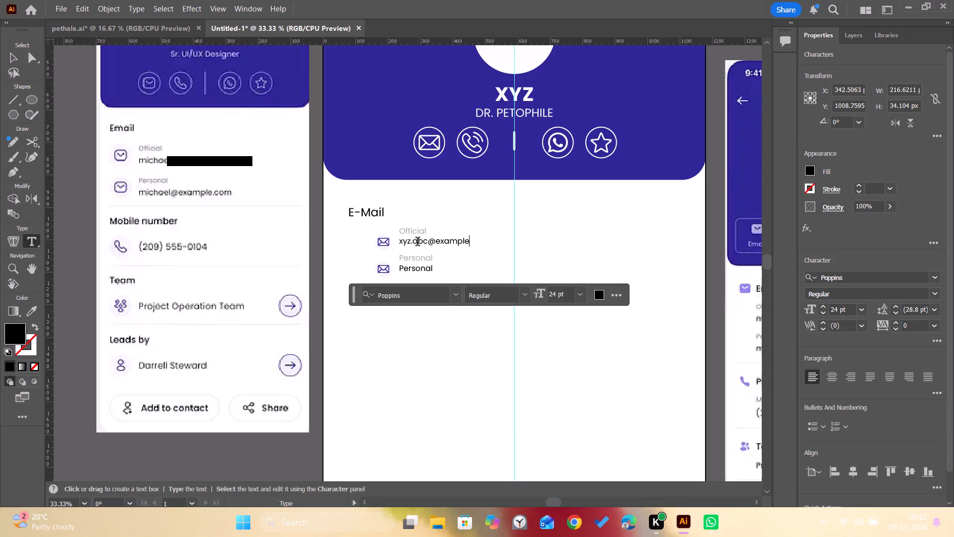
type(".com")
Replace the black text under the grey Personal label with a placeholder personal email address and deselect it.
double_click(424, 270)
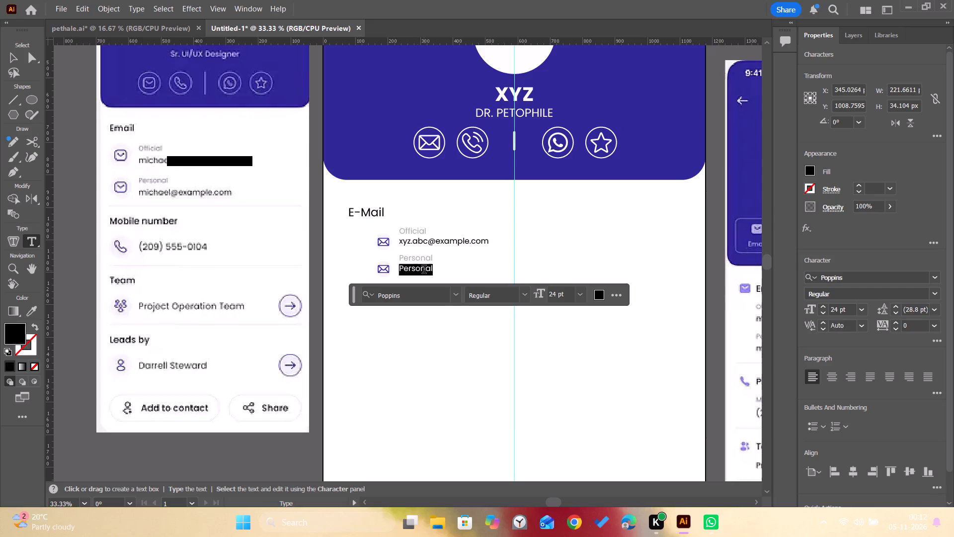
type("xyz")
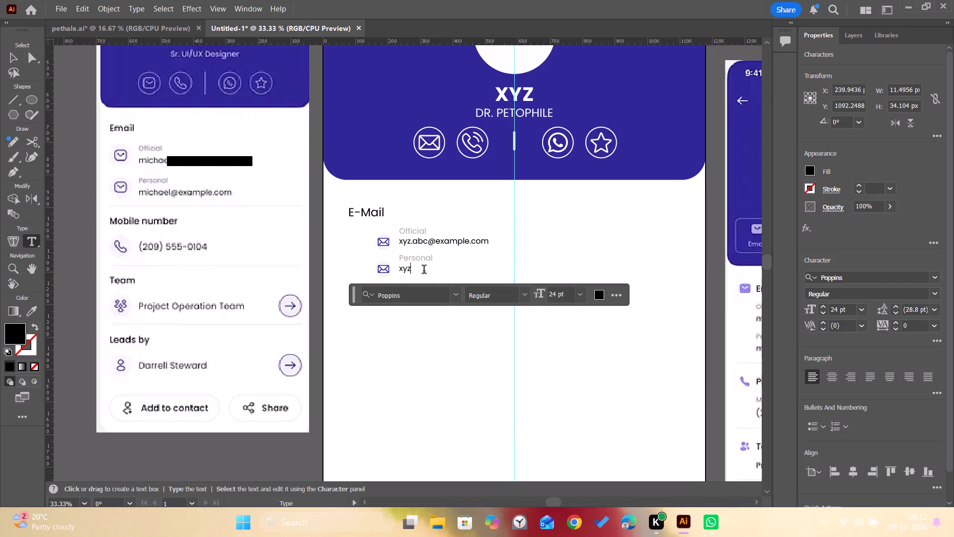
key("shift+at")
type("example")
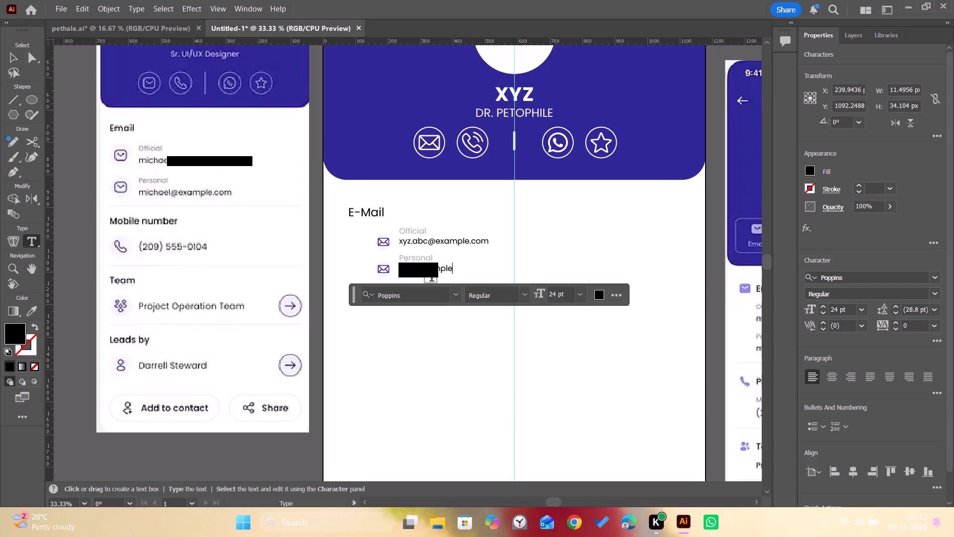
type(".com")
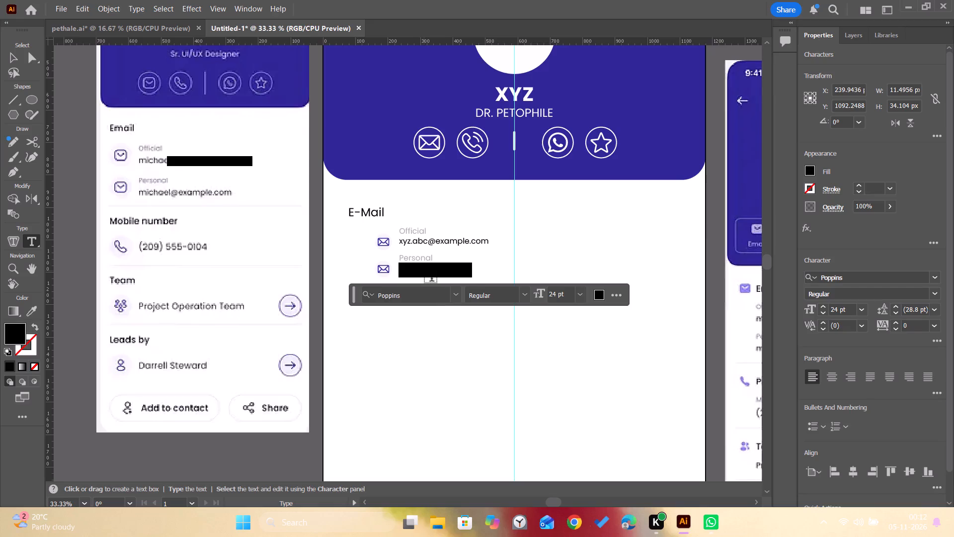
left_click(4, 58)
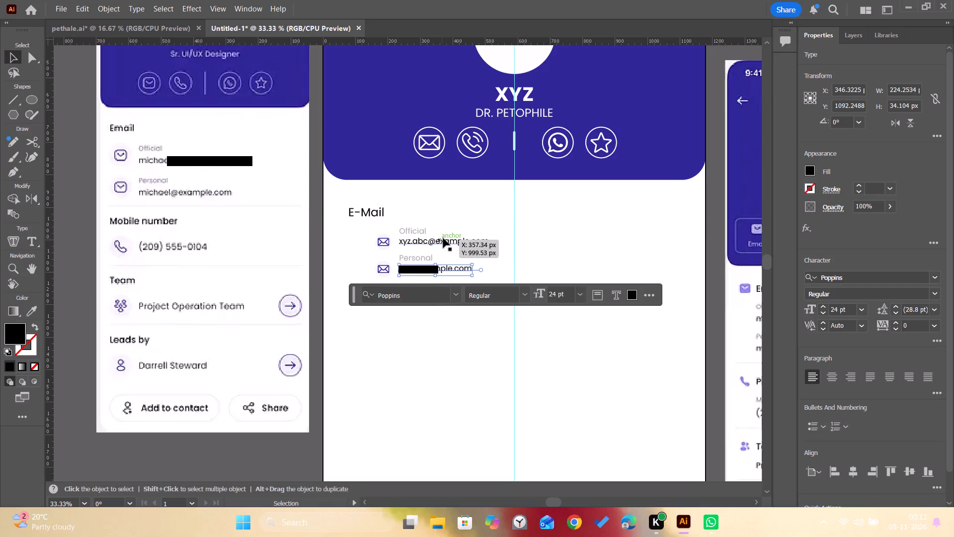
left_click(560, 241)
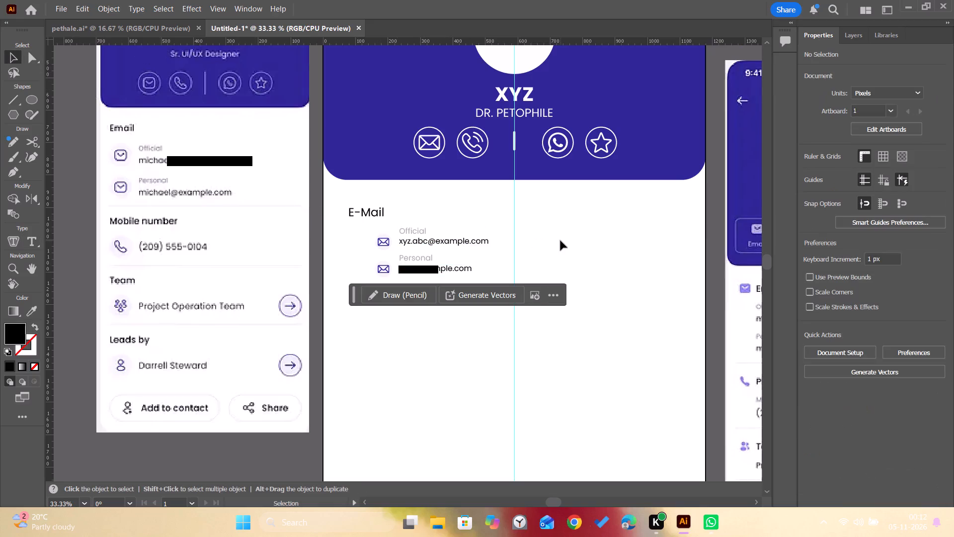
Draw a horizontal divider line about 1010 px long below the Personal email and centre it horizontally on the artboard.
left_click(10, 101)
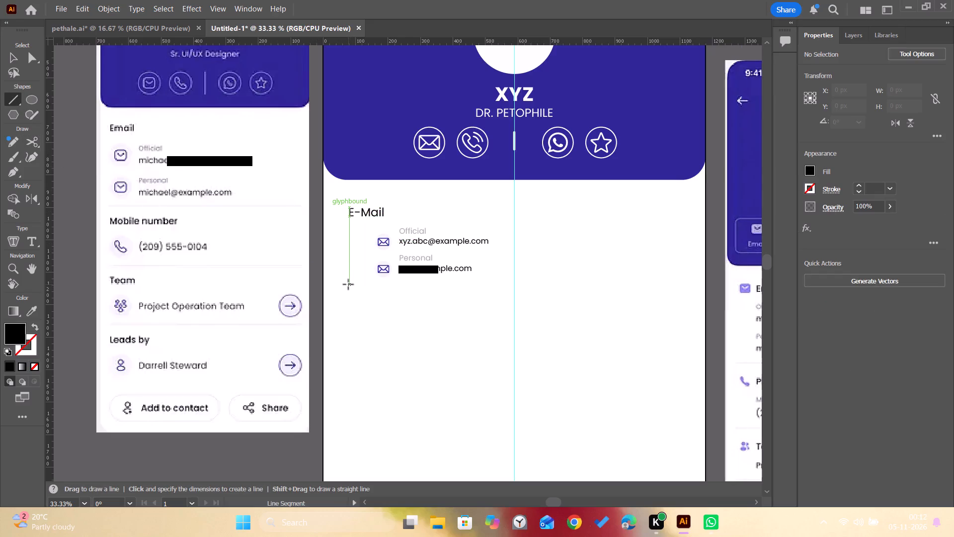
left_click_drag(349, 285, 369, 286)
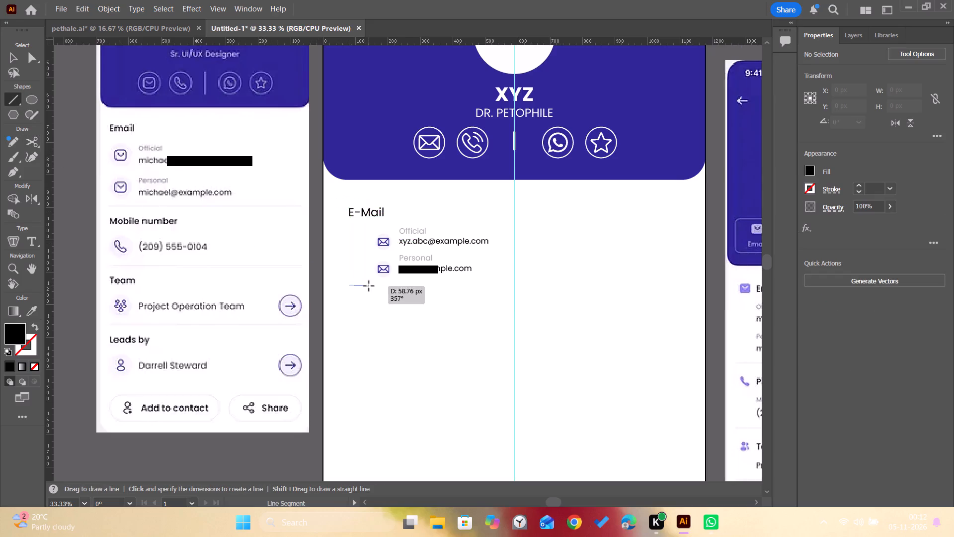
left_click_drag(369, 286, 596, 312)
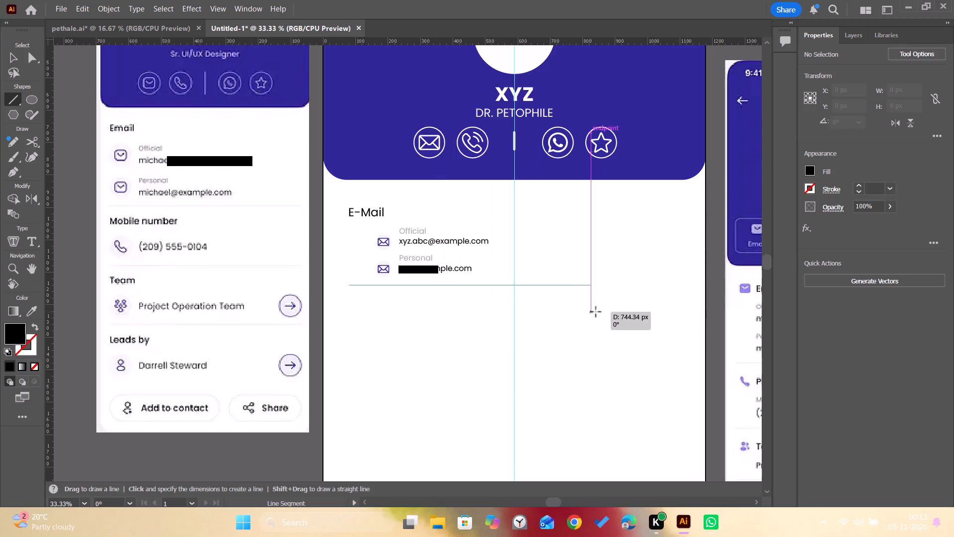
left_click_drag(596, 312, 677, 309)
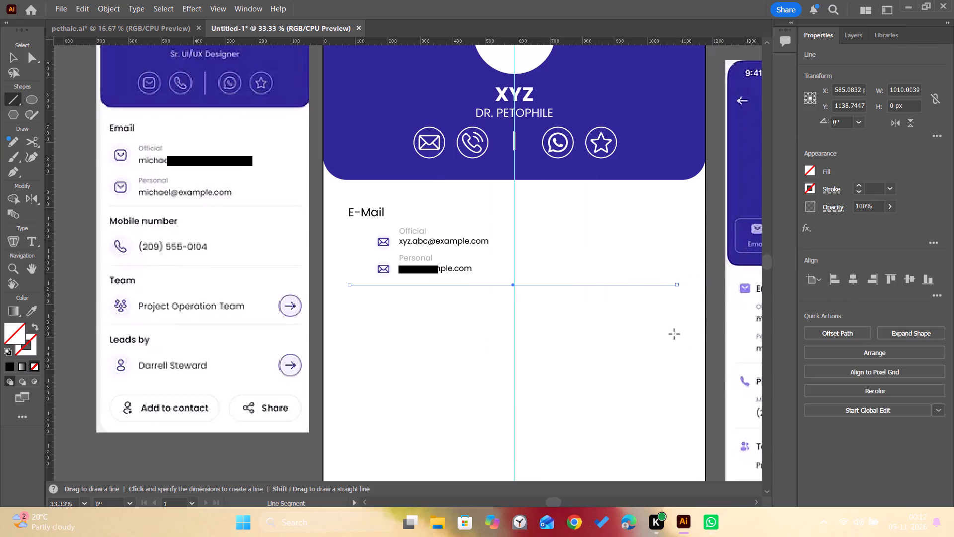
left_click(852, 279)
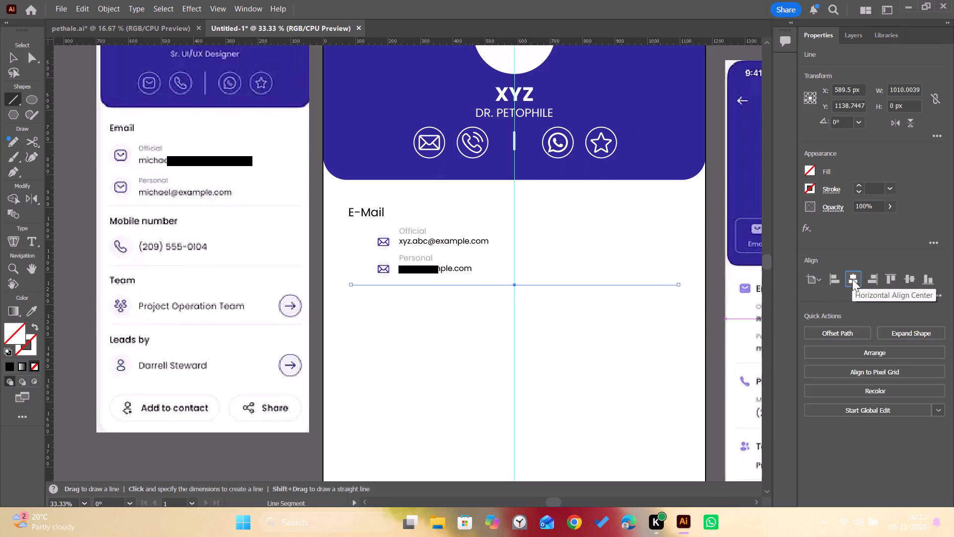
Choose a stroke weight for the divider line beneath the email details.
left_click(895, 189)
left_click(903, 253)
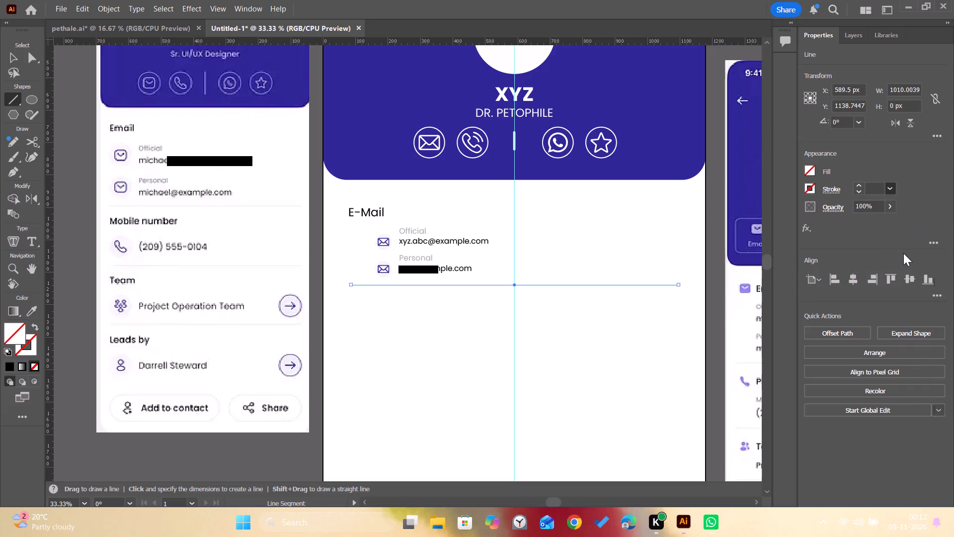
Give the horizontal divider line below the emails a 3 pt stroke in the Official label's grey, with round caps and no fill.
left_click(810, 192)
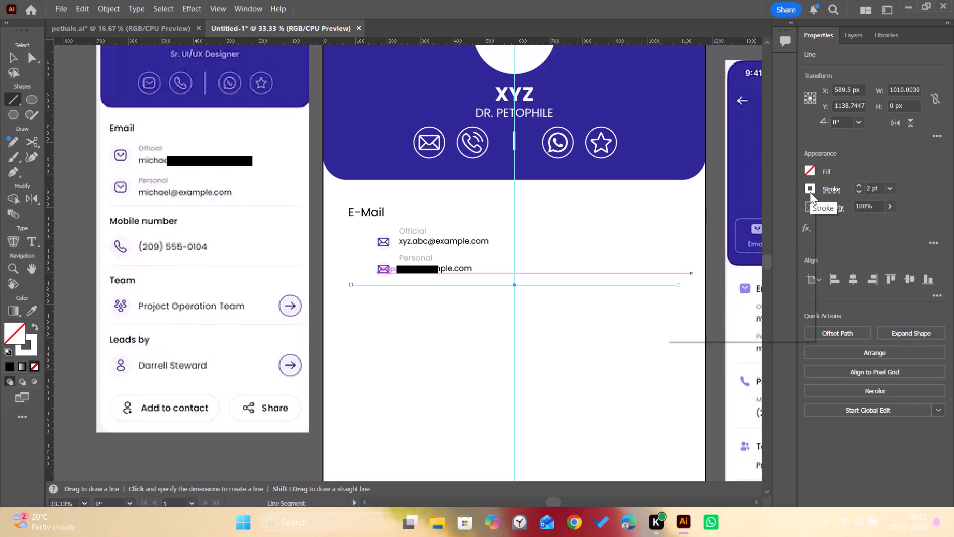
key("i")
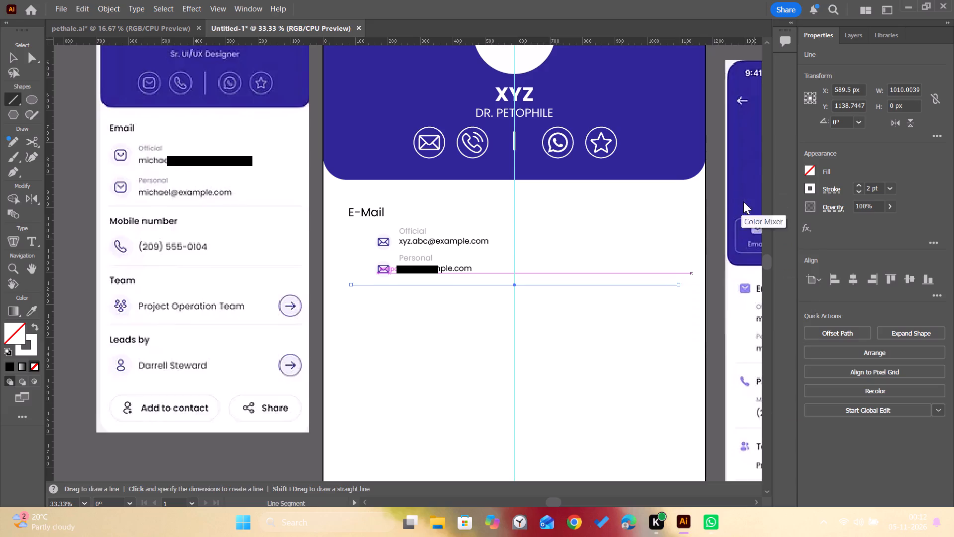
left_click(410, 234)
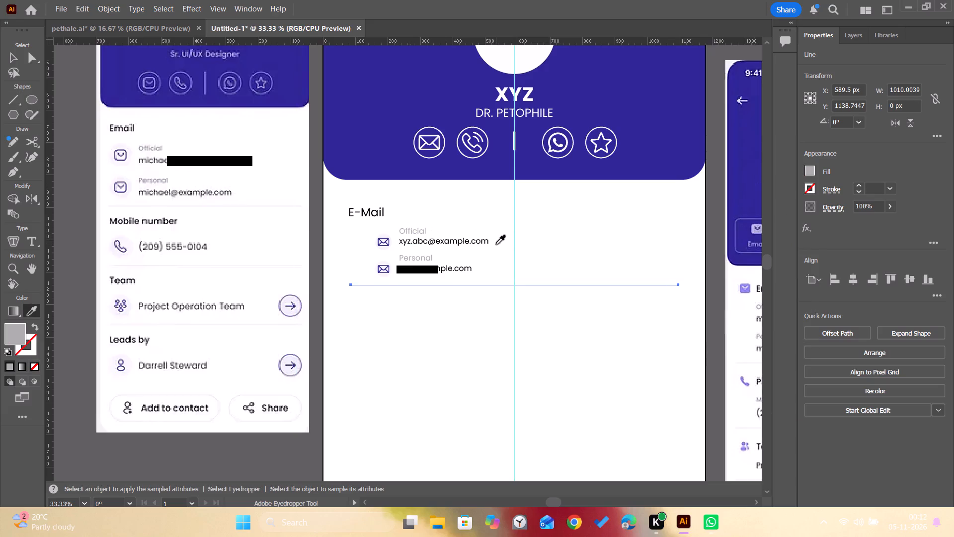
key("shift+x")
left_click(895, 189)
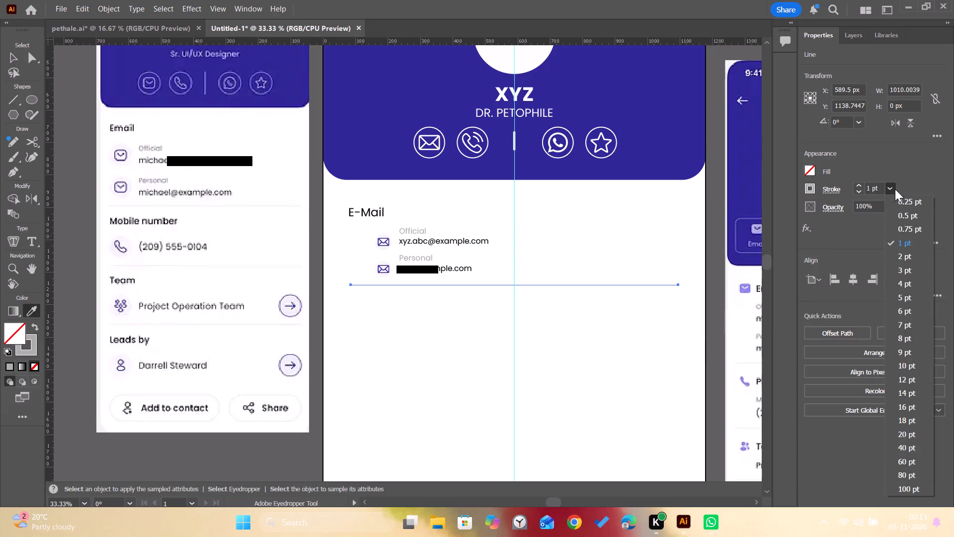
left_click(892, 268)
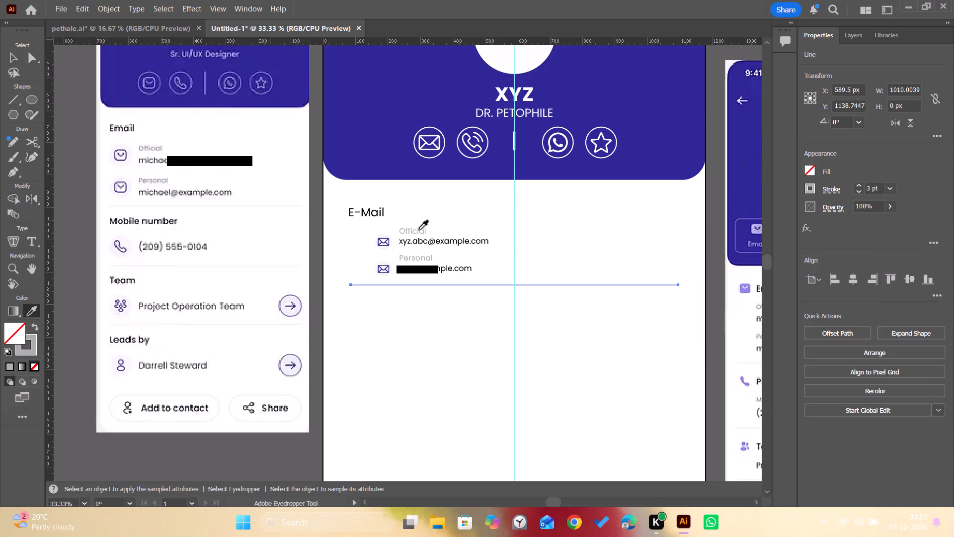
left_click(837, 187)
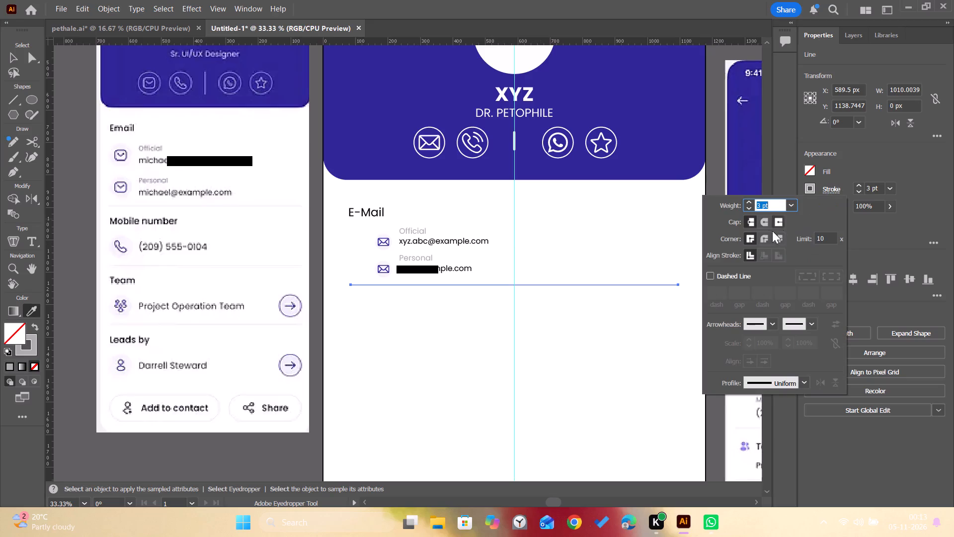
left_click(764, 225)
key("v")
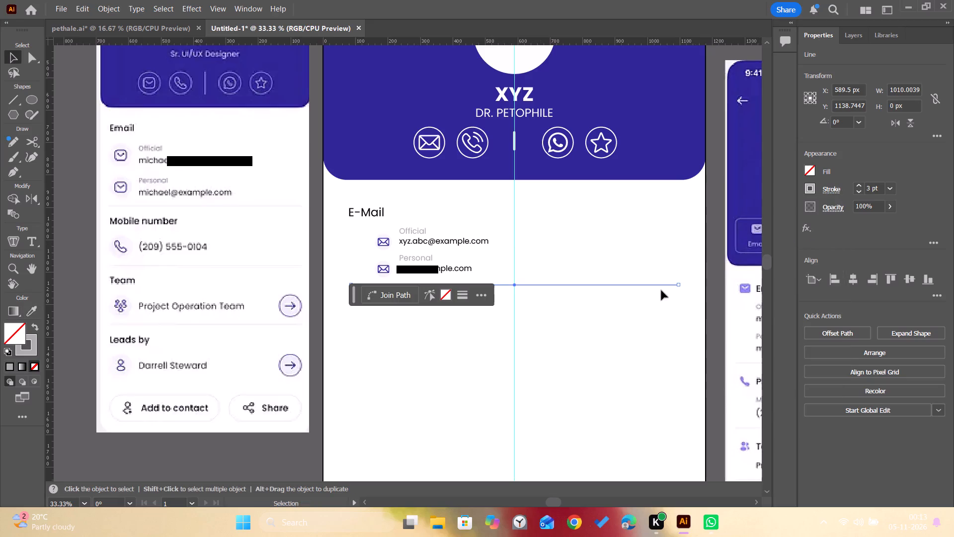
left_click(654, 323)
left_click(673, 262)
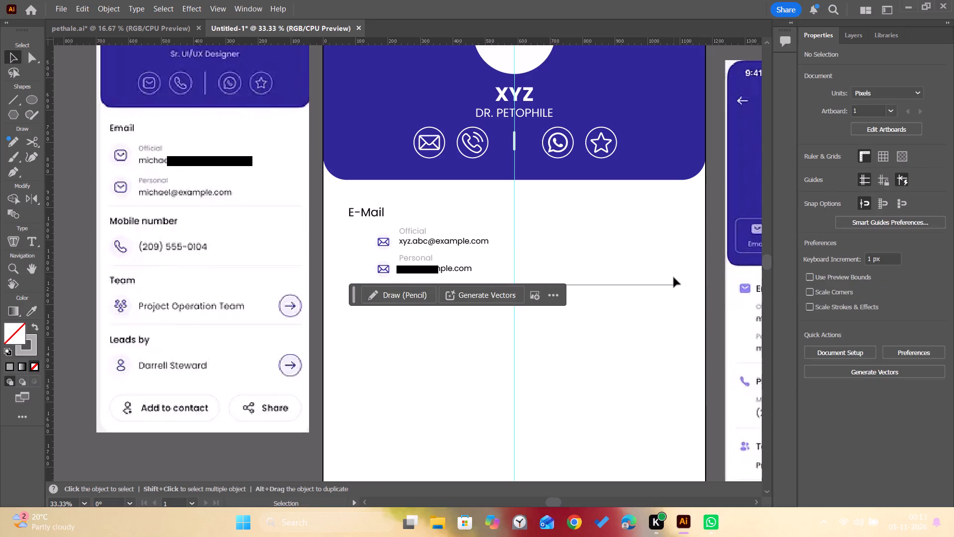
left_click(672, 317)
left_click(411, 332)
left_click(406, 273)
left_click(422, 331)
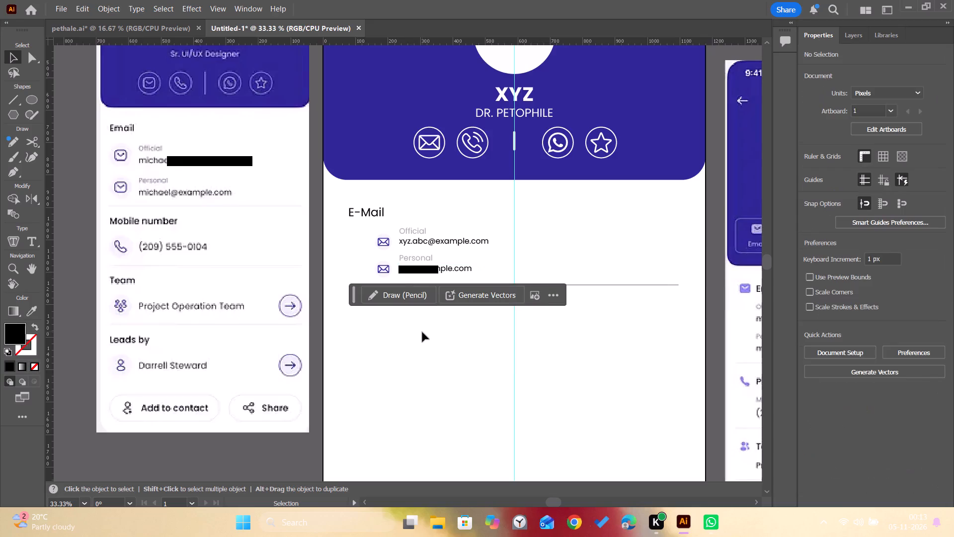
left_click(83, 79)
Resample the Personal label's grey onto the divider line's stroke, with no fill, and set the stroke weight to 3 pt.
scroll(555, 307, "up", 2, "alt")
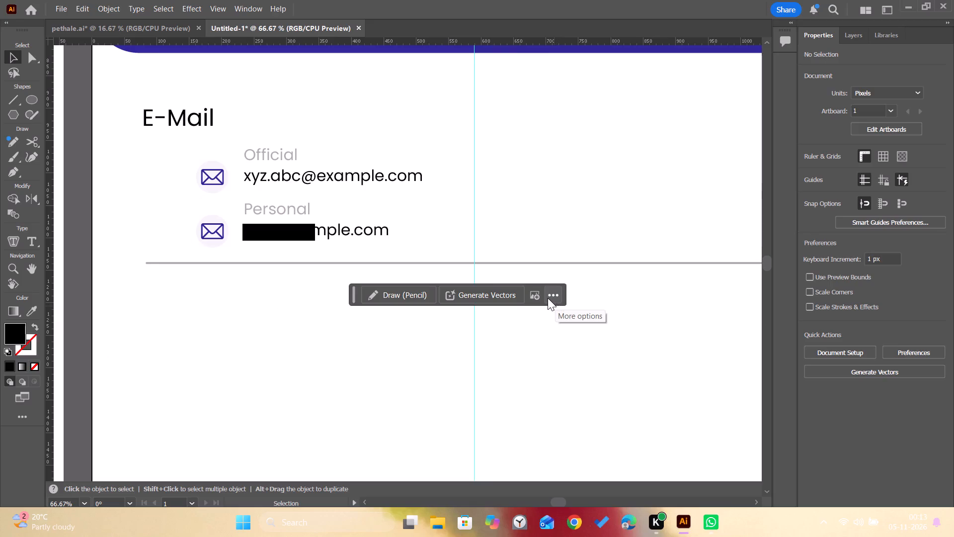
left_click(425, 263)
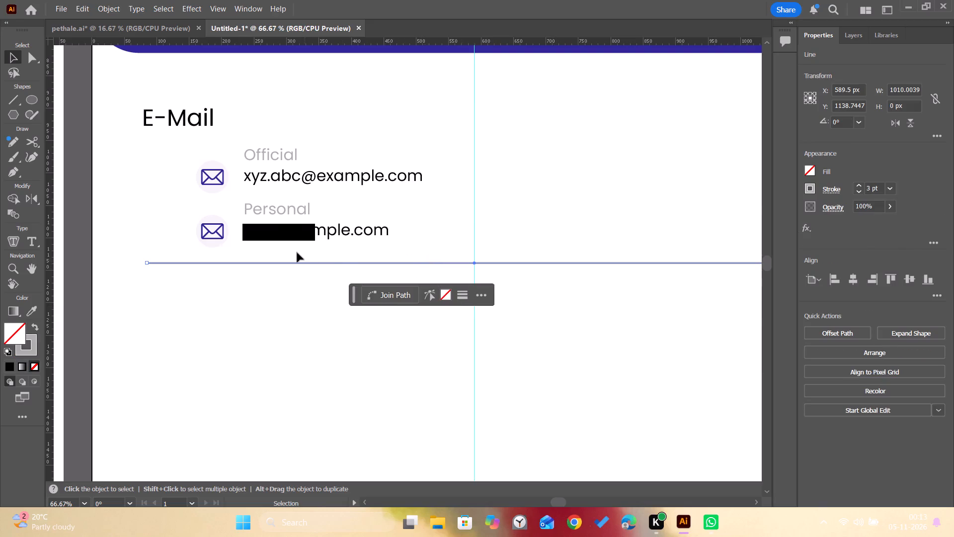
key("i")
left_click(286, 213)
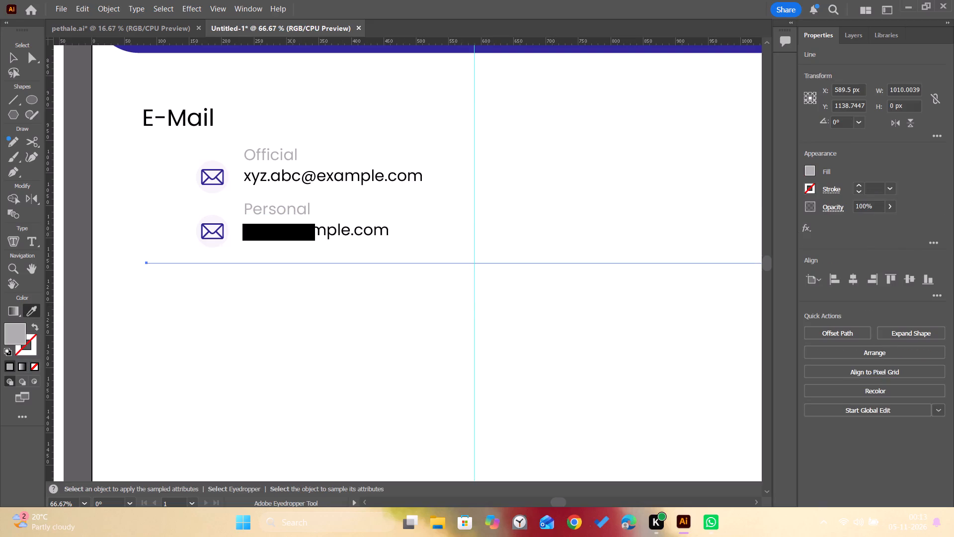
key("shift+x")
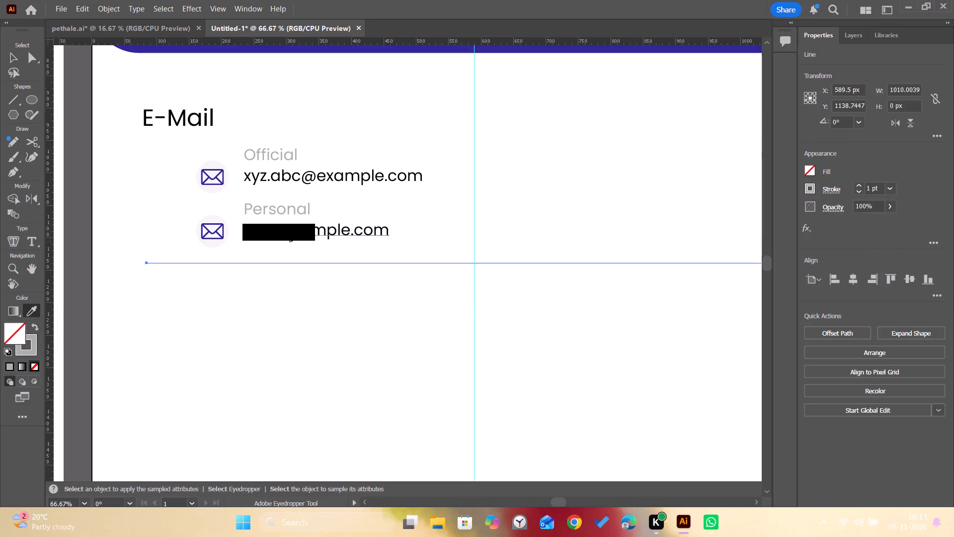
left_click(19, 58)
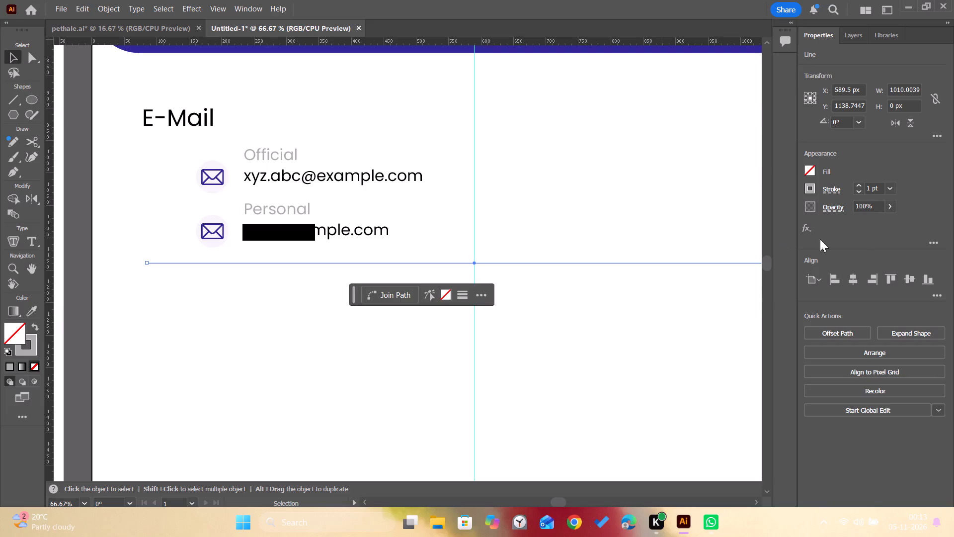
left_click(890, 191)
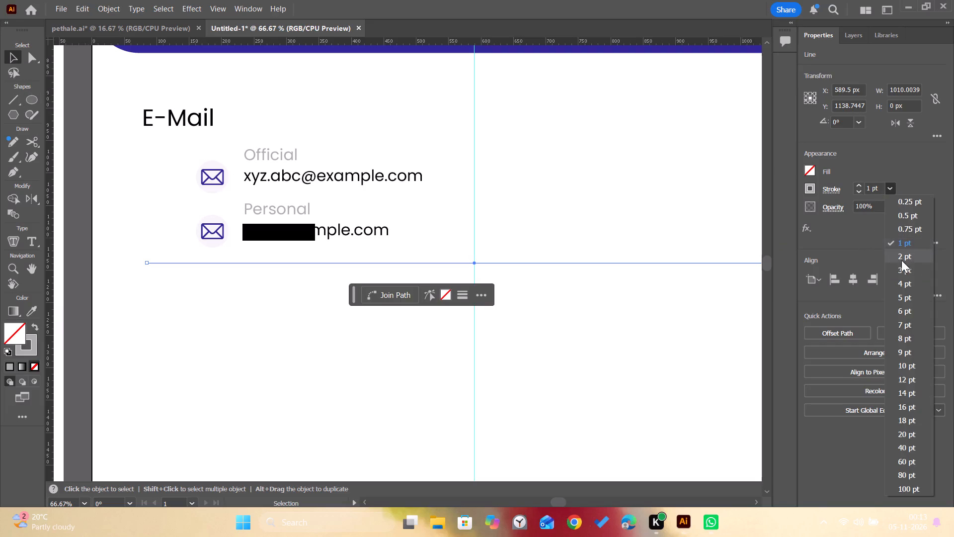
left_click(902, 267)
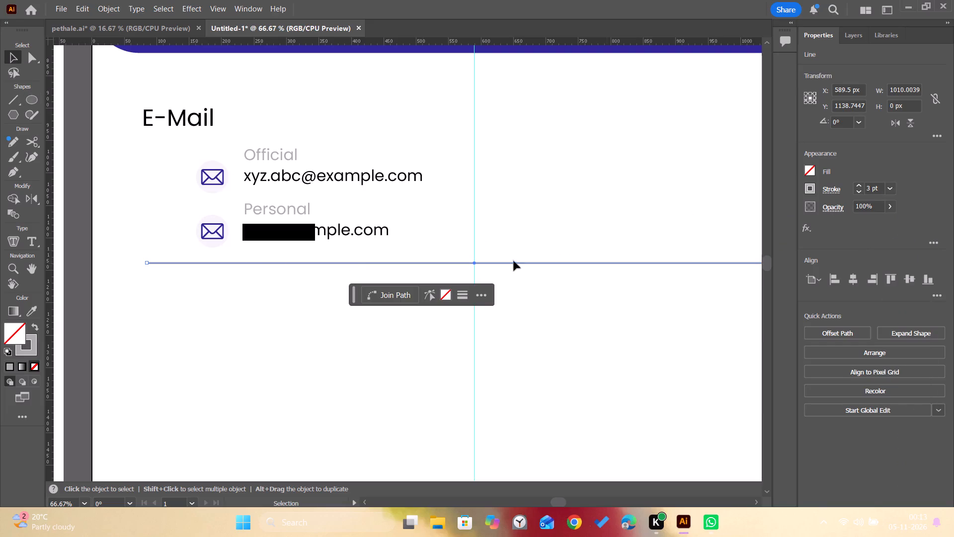
Lighten the divider line's stroke colour to the grey #bcbcbc.
left_click(810, 191)
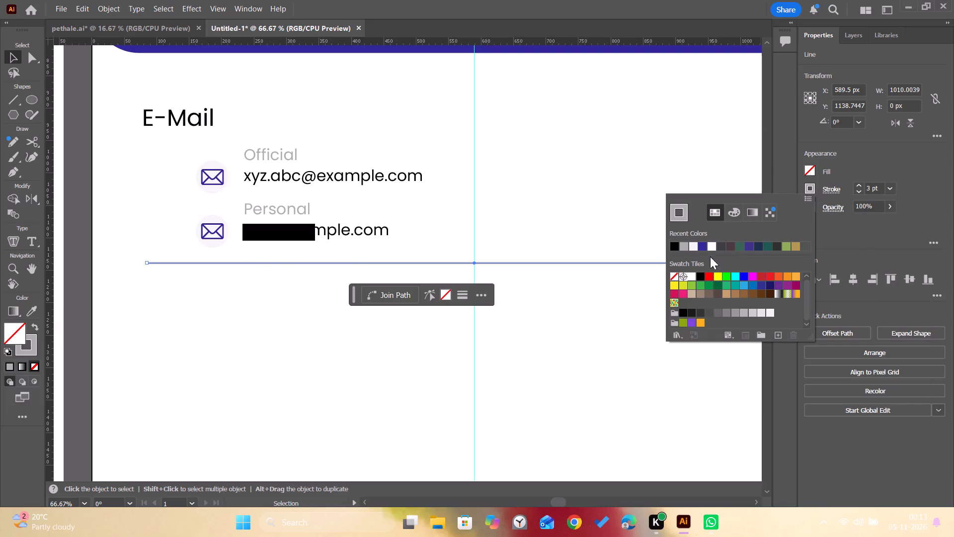
left_click(863, 150)
double_click(810, 191)
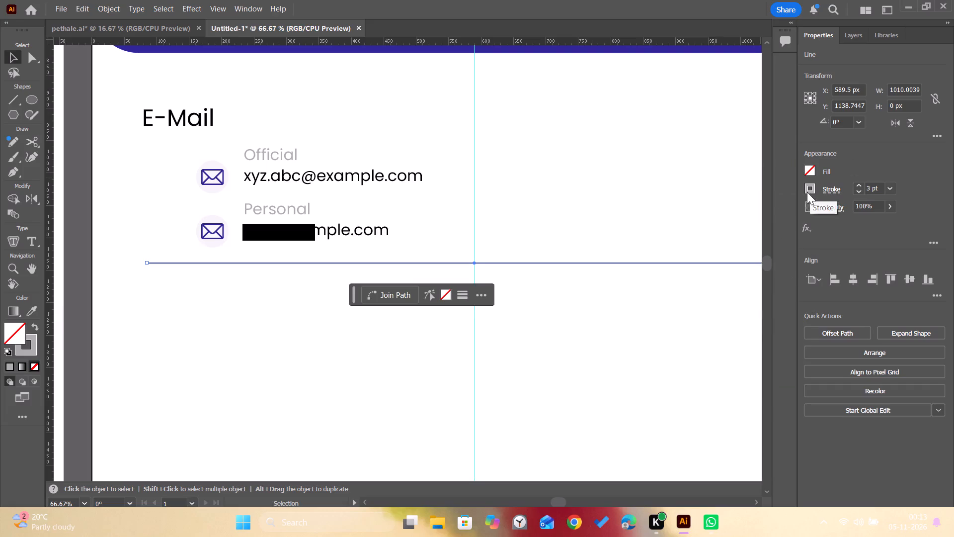
double_click(28, 340)
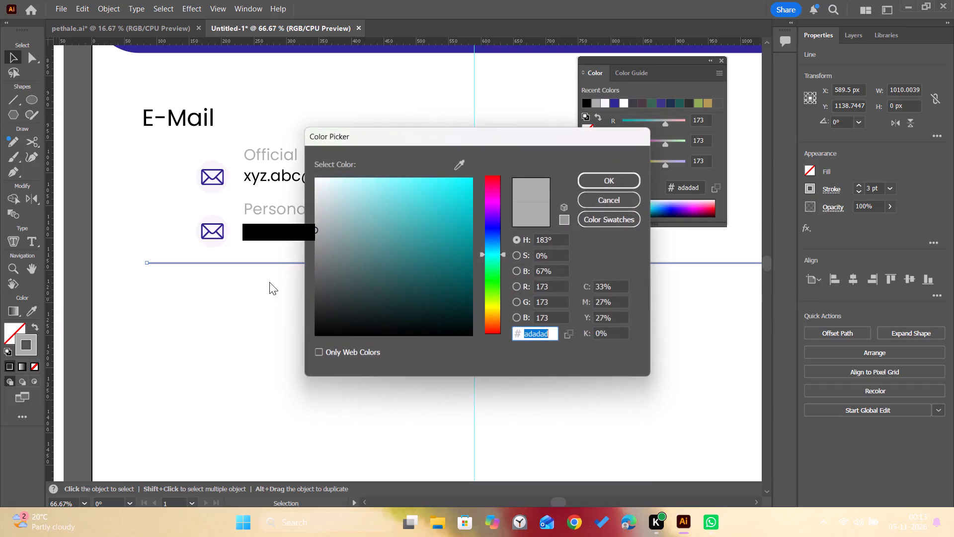
left_click_drag(320, 232, 315, 223)
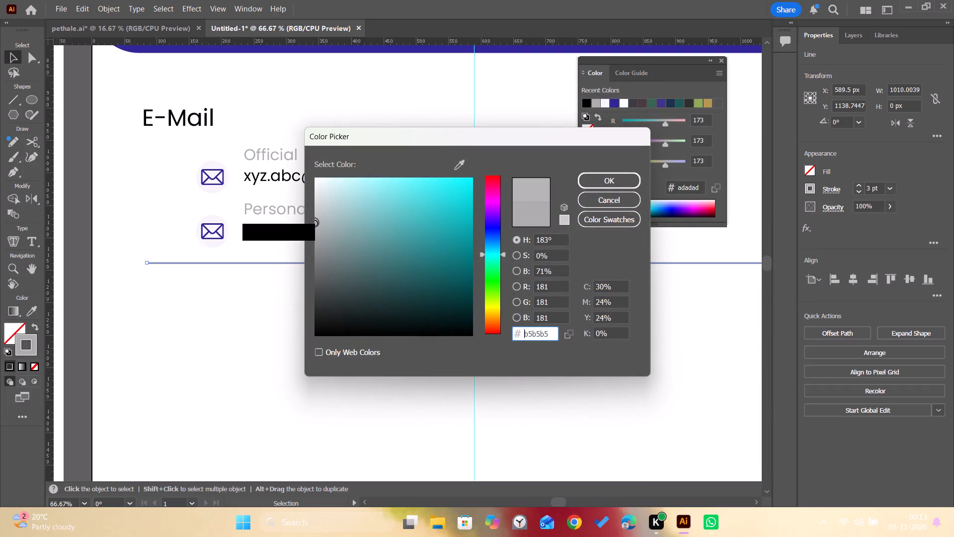
left_click_drag(315, 223, 314, 219)
left_click(589, 173)
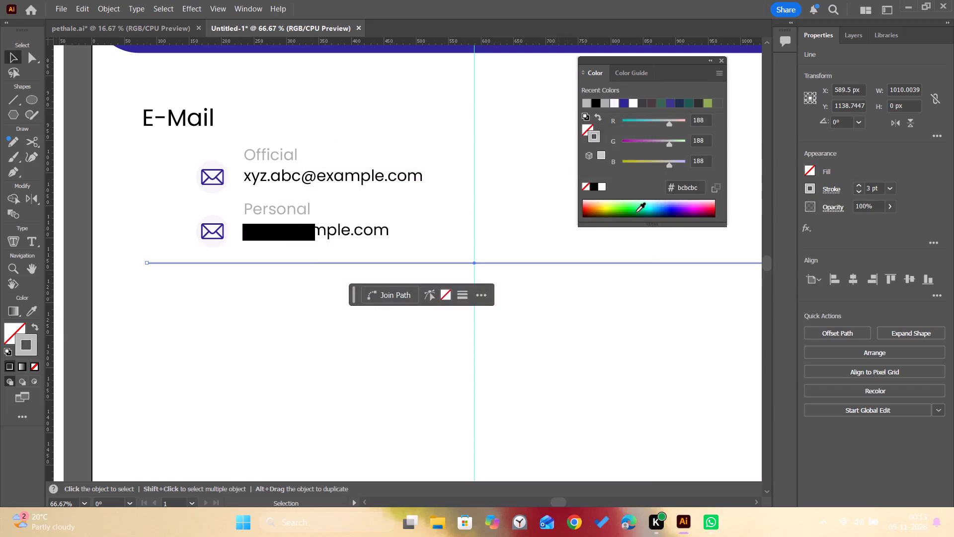
Give the divider line's stroke round caps and deselect it.
left_click(829, 191)
left_click(762, 223)
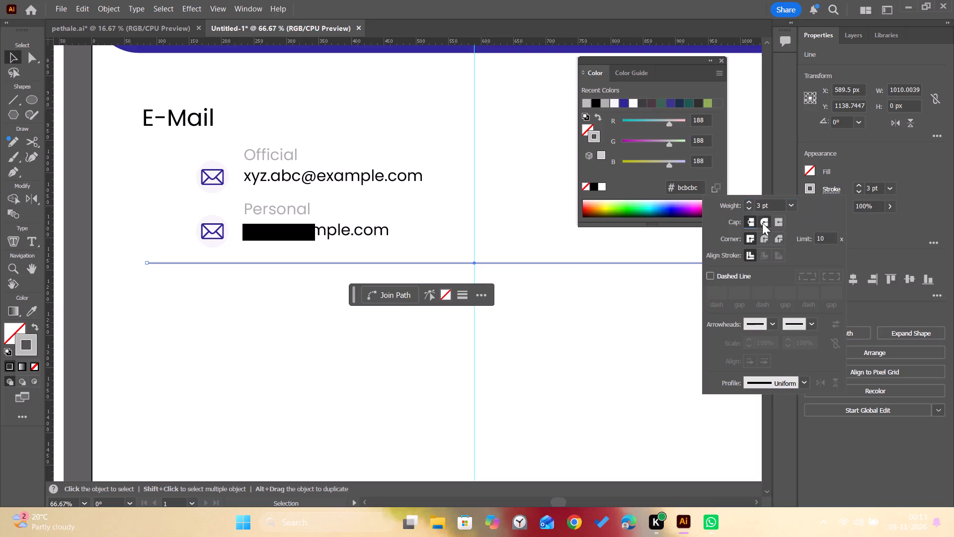
key("v")
left_click(528, 305)
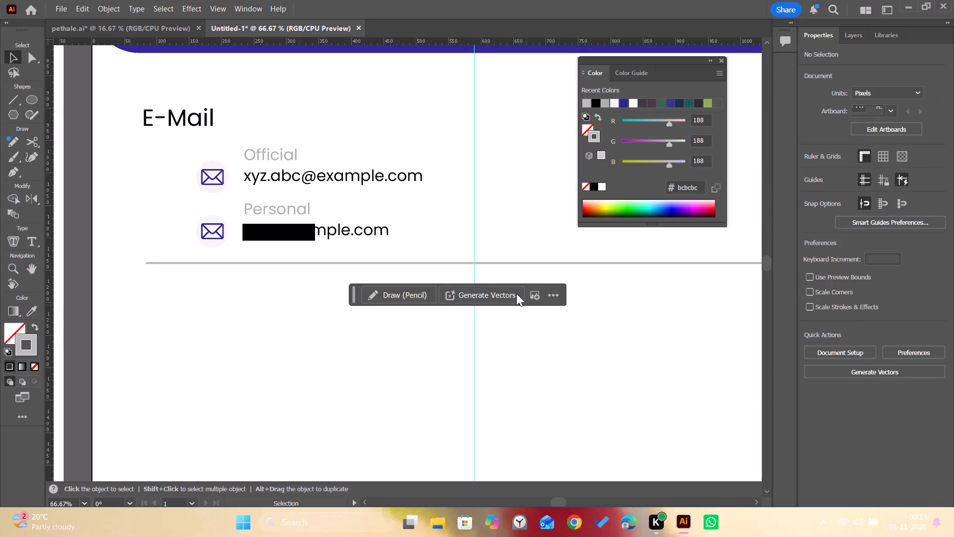
Compare the E-Mail section's layout with both reference screens and examine how their phone number, Team and Leads by sections are arranged.
scroll(516, 293, "down", 2, "alt")
key("space")
key("space")
key("space")
key("space")
key("space")
key("space")
key("space")
key("space")
key("space")
key("space")
key("space")
key("space")
key("space")
key("space")
key("space")
key("space")
key("space")
key("space")
key("space")
key("space")
left_click_drag(574, 358, 525, 345)
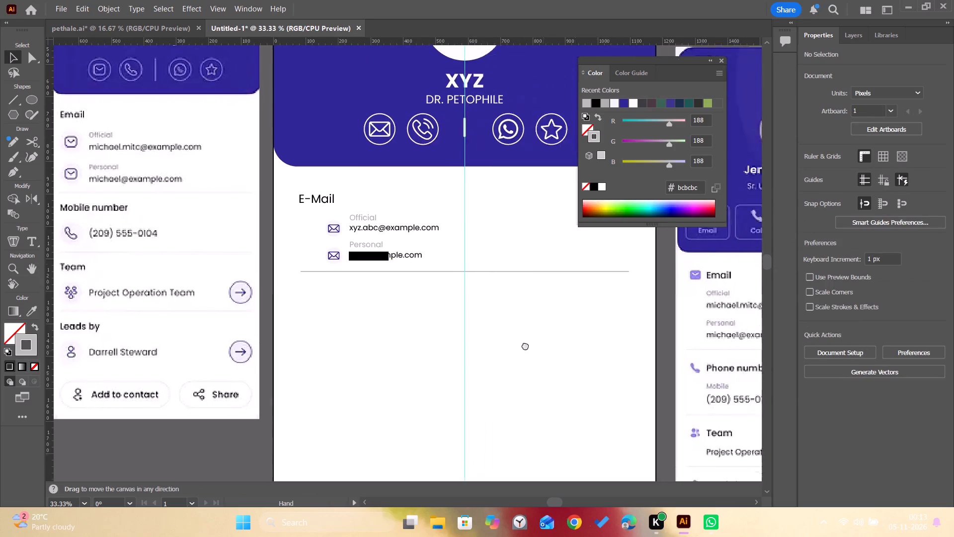
left_click_drag(525, 345, 394, 293)
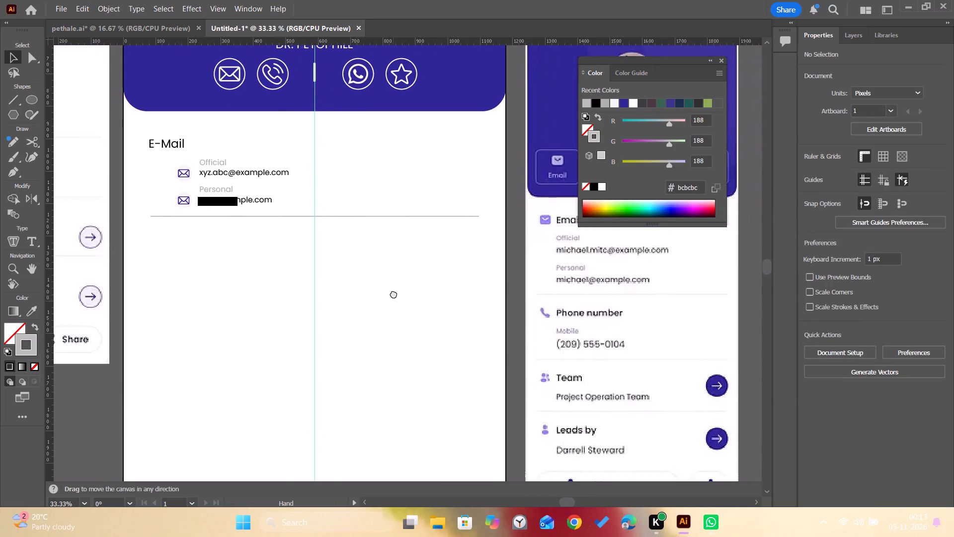
left_click_drag(394, 293, 625, 249)
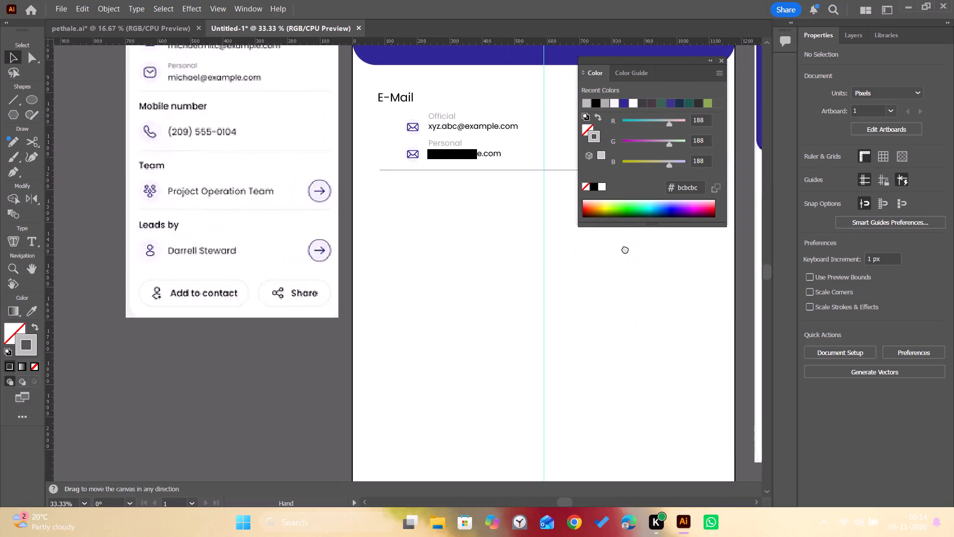
left_click_drag(625, 249, 389, 244)
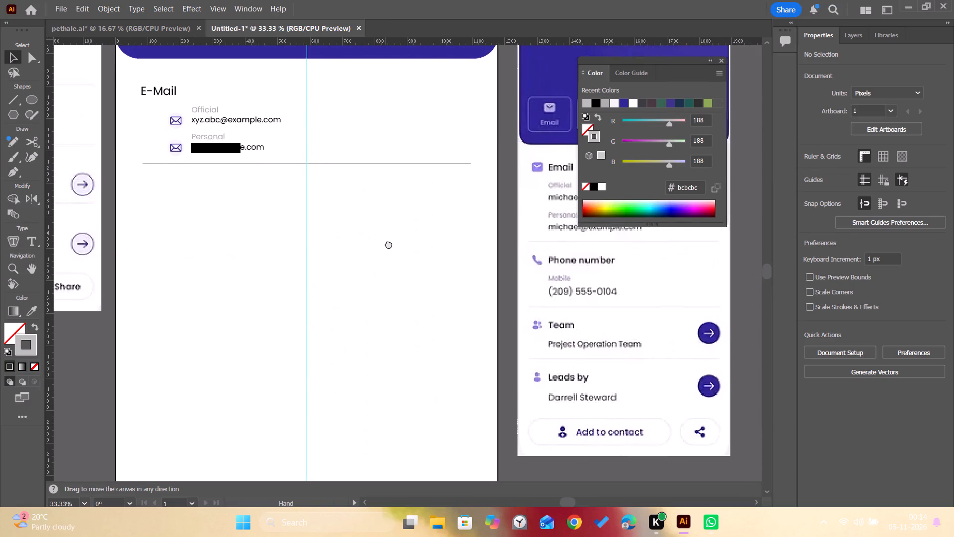
left_click_drag(389, 244, 589, 353)
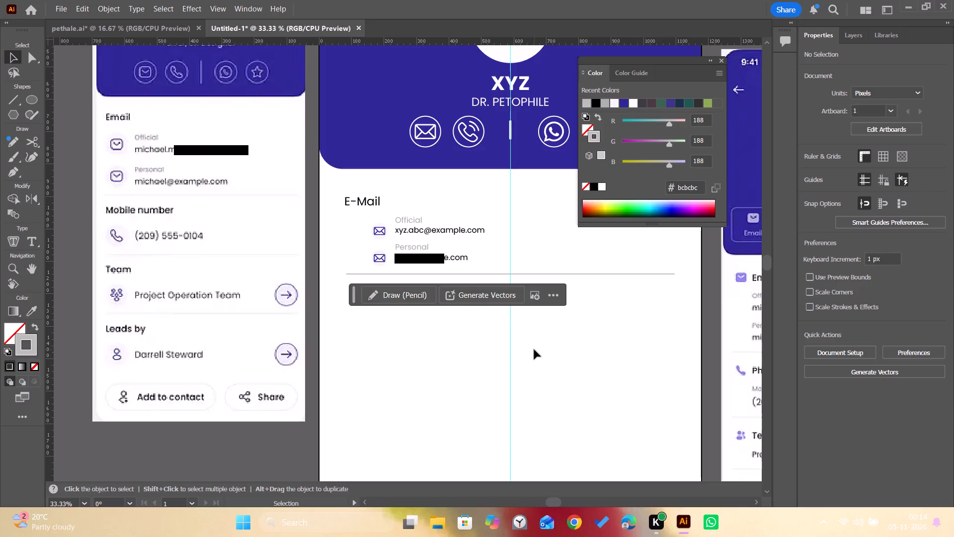
key("space")
key("space")
key("space")
key("space")
key("space")
key("space")
key("space")
key("space")
key("space")
key("space")
key("space")
key("space")
key("space")
key("space")
key("space")
key("space")
key("space")
key("space")
key("space")
key("space")
left_click_drag(615, 380, 493, 367)
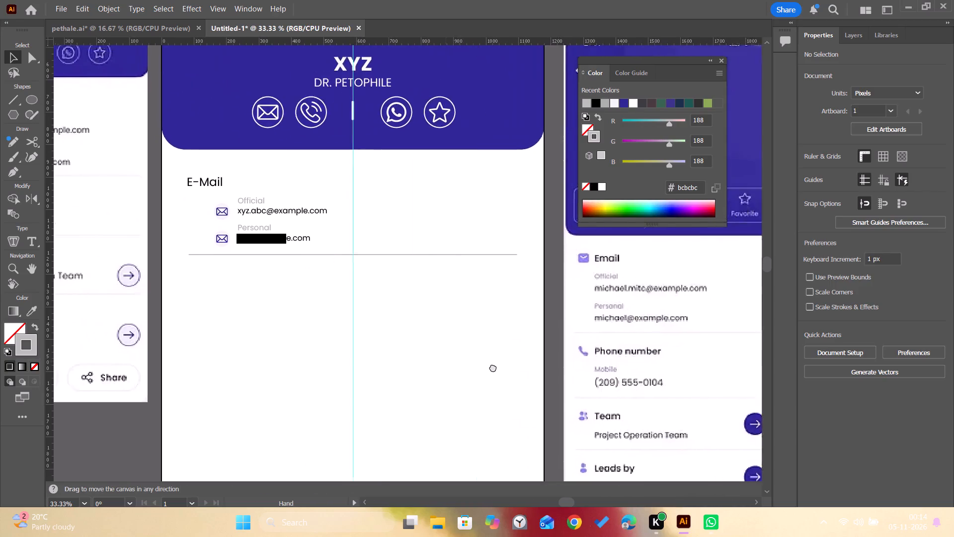
left_click_drag(493, 367, 493, 392)
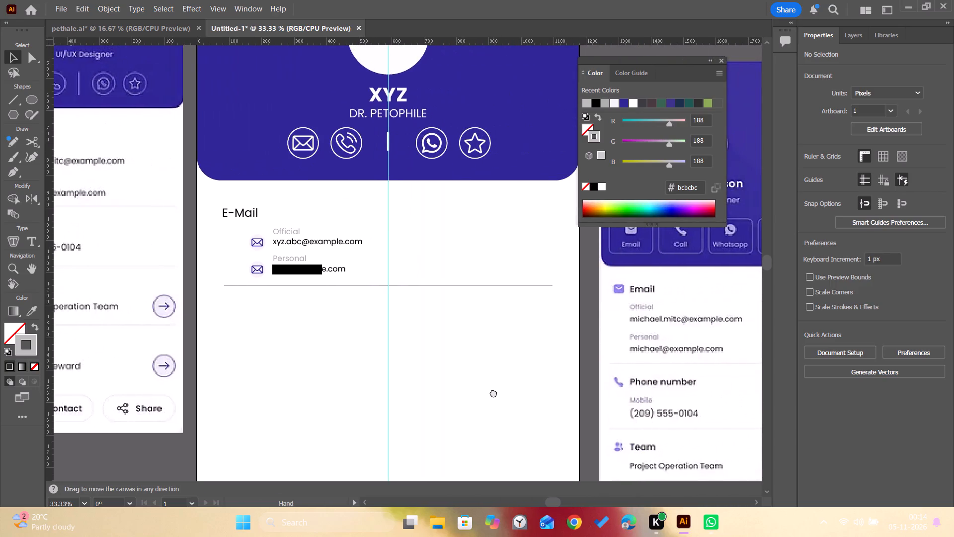
left_click_drag(493, 392, 250, 473)
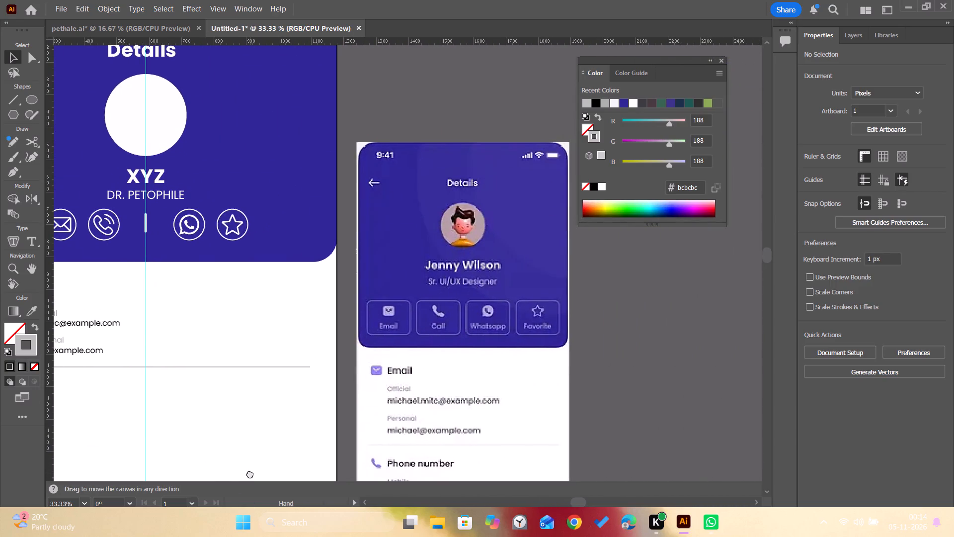
left_click_drag(250, 473, 260, 473)
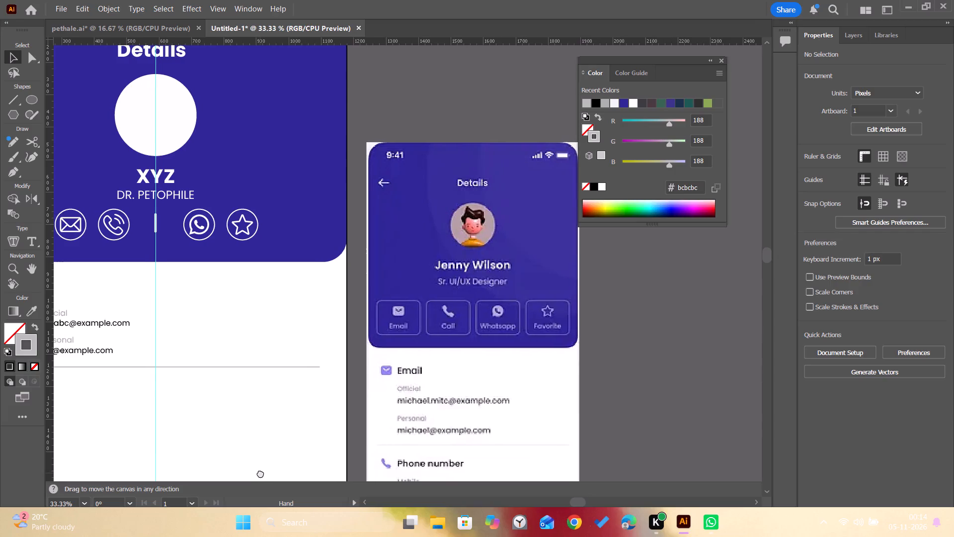
left_click_drag(260, 473, 554, 426)
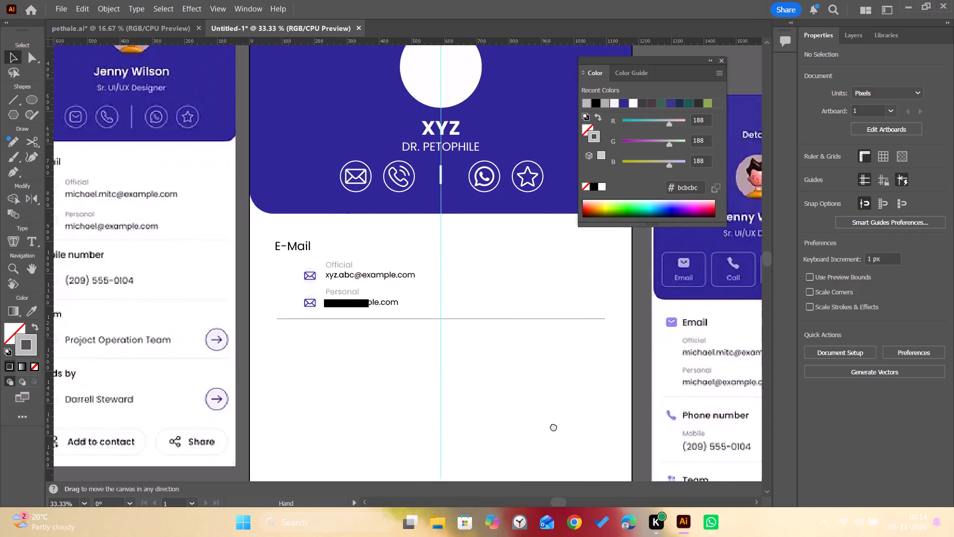
left_click_drag(554, 426, 588, 392)
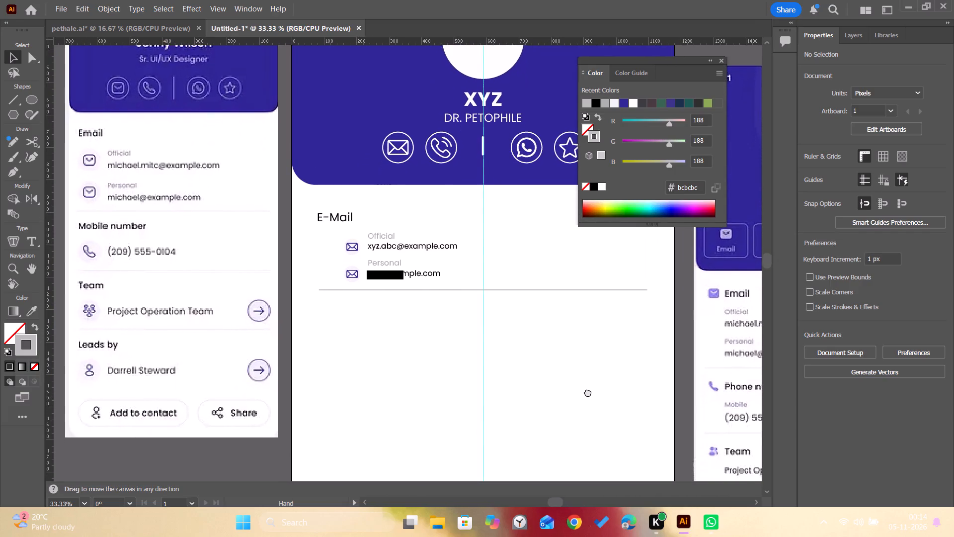
left_click_drag(588, 392, 588, 383)
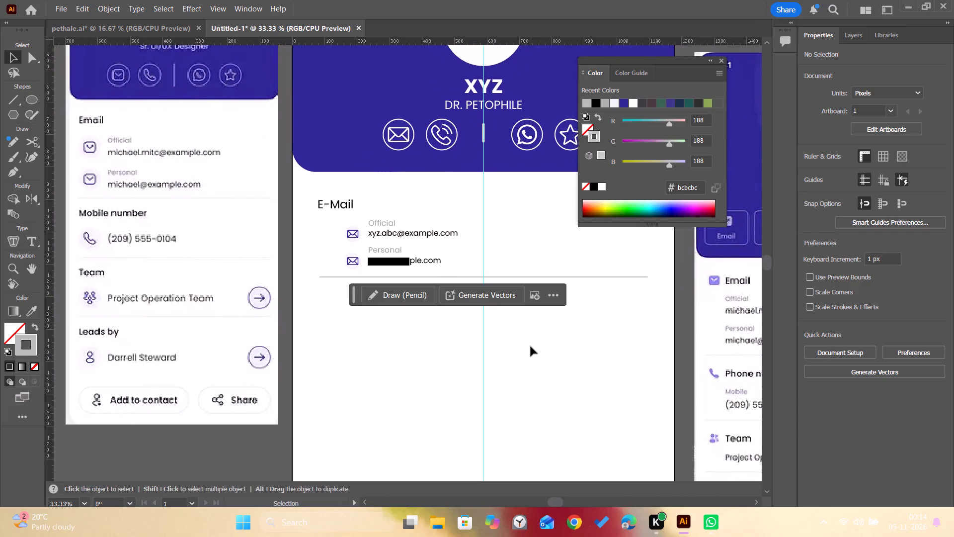
Duplicate the E-Mail heading straight down to just below the divider line.
scroll(361, 228, "up", 1, "alt")
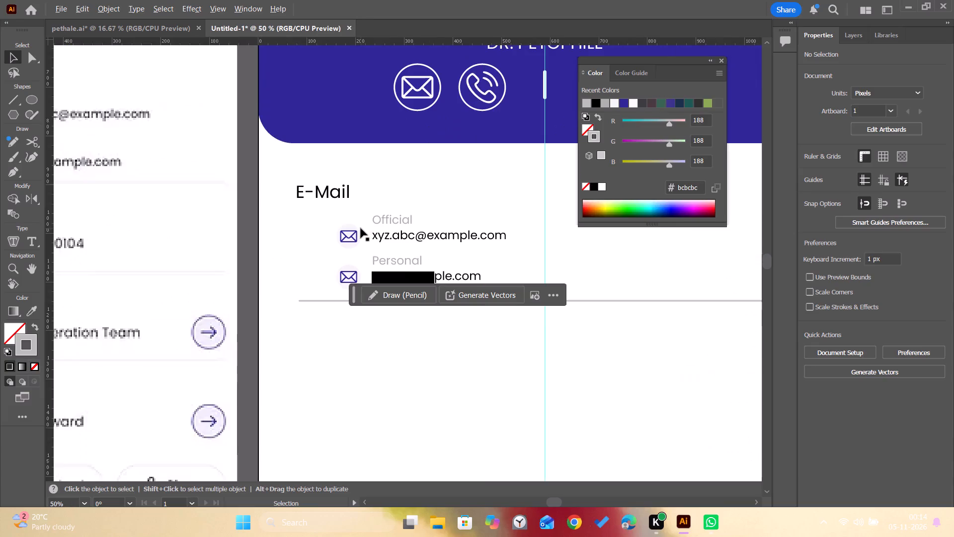
scroll(361, 228, "down", 1, "alt")
left_click_drag(366, 197, 331, 211)
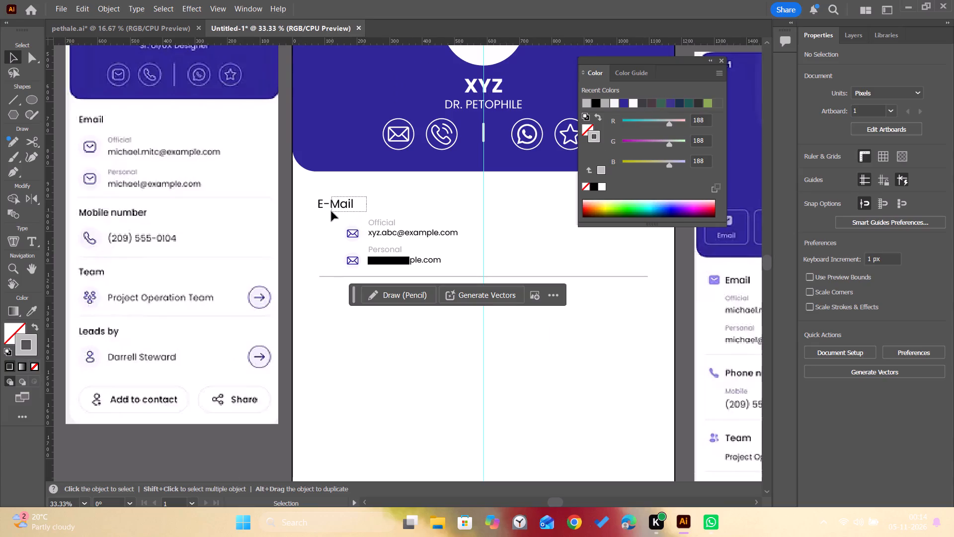
left_click_drag(337, 206, 337, 235, "alt")
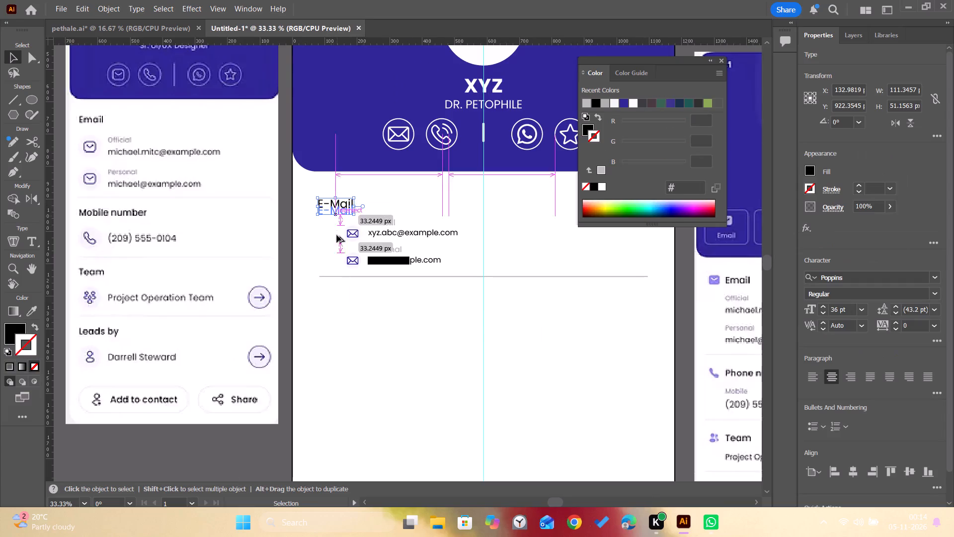
left_click_drag(337, 235, 329, 298, "alt")
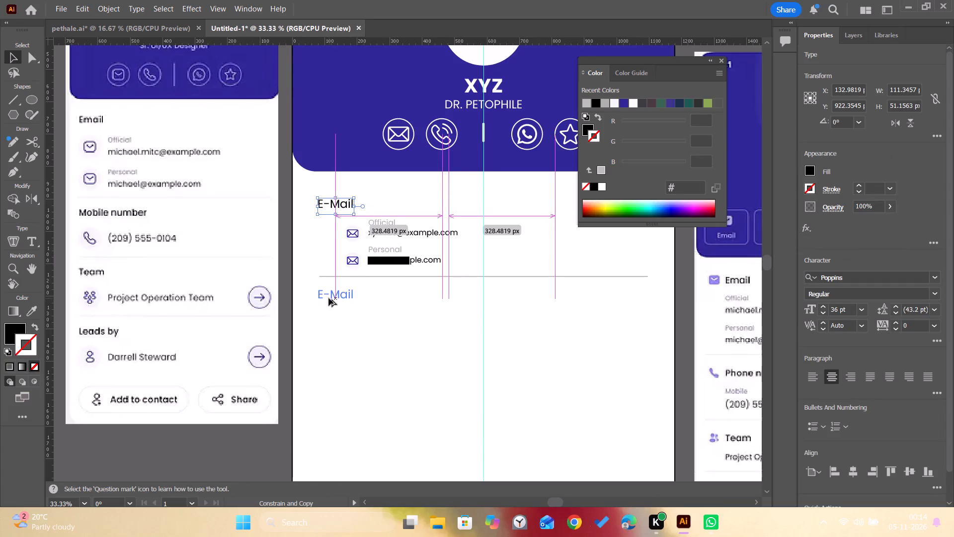
left_click_drag(329, 298, 328, 297, "alt")
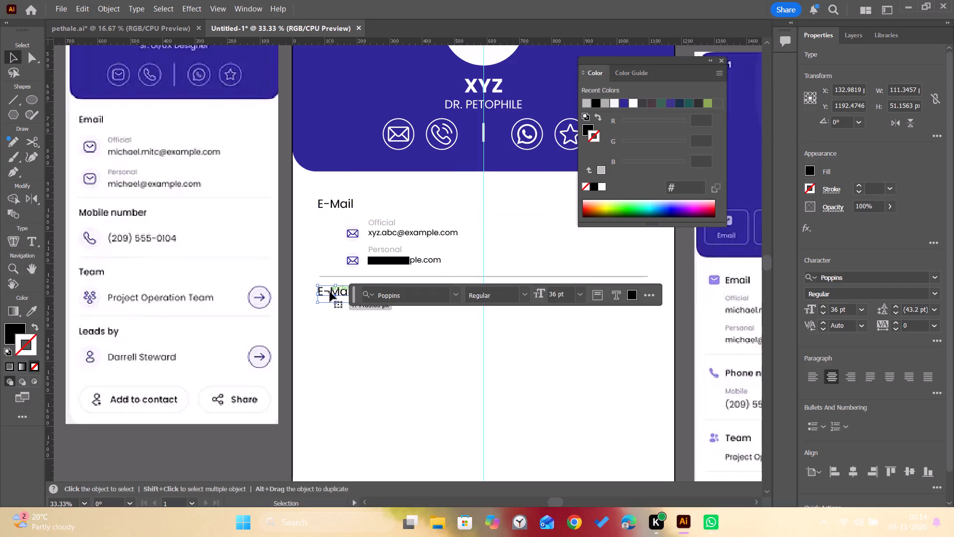
Replace the duplicated heading's text with "Mobile number" and deselect it.
double_click(330, 292)
double_click(330, 292)
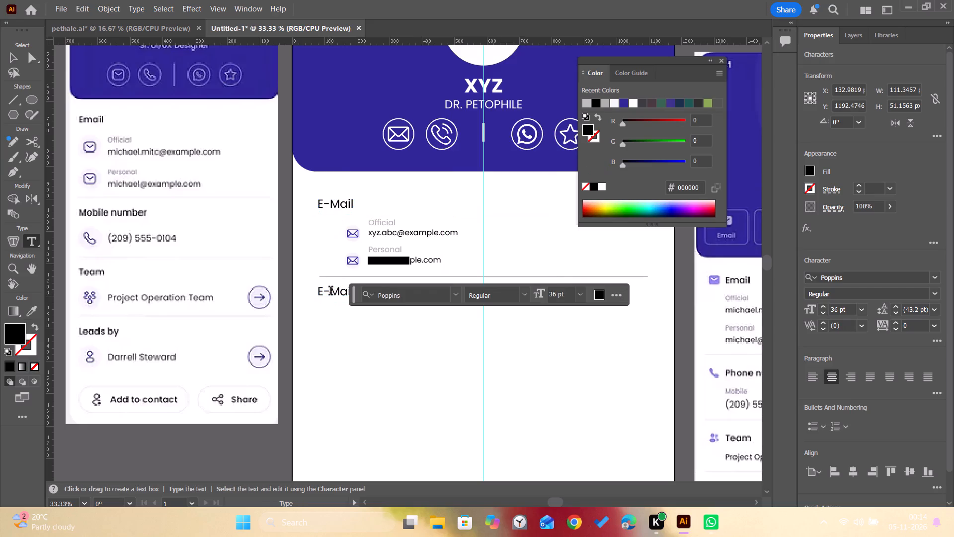
triple_click(331, 292)
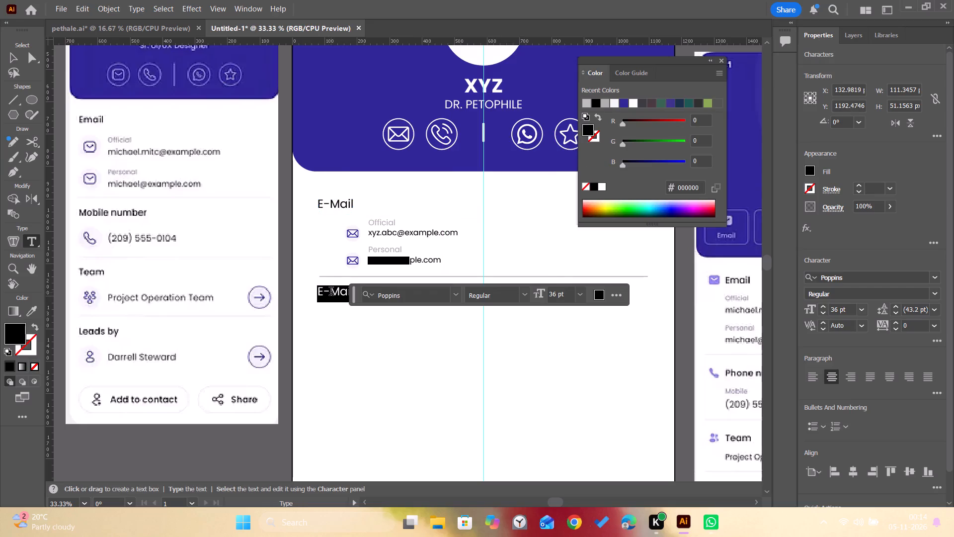
key("o")
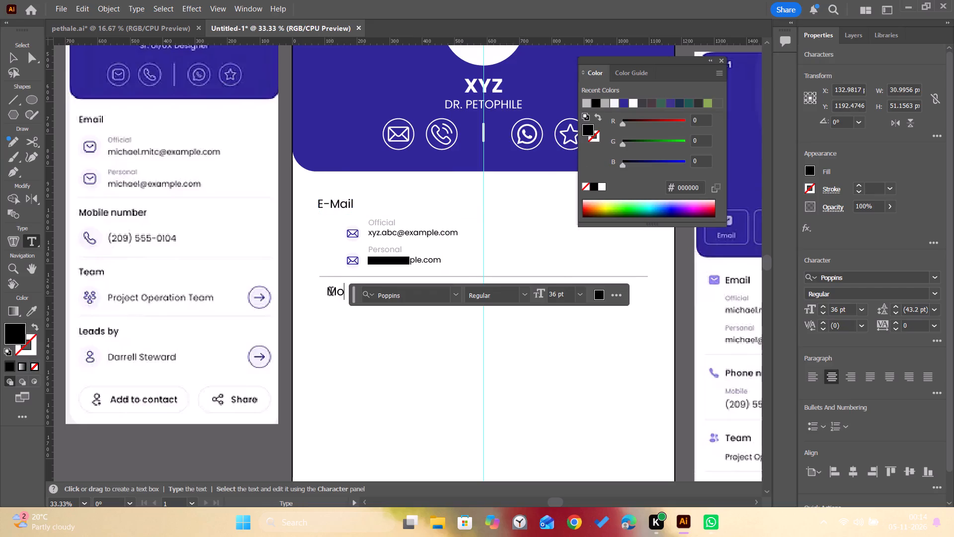
type("bile")
key("space")
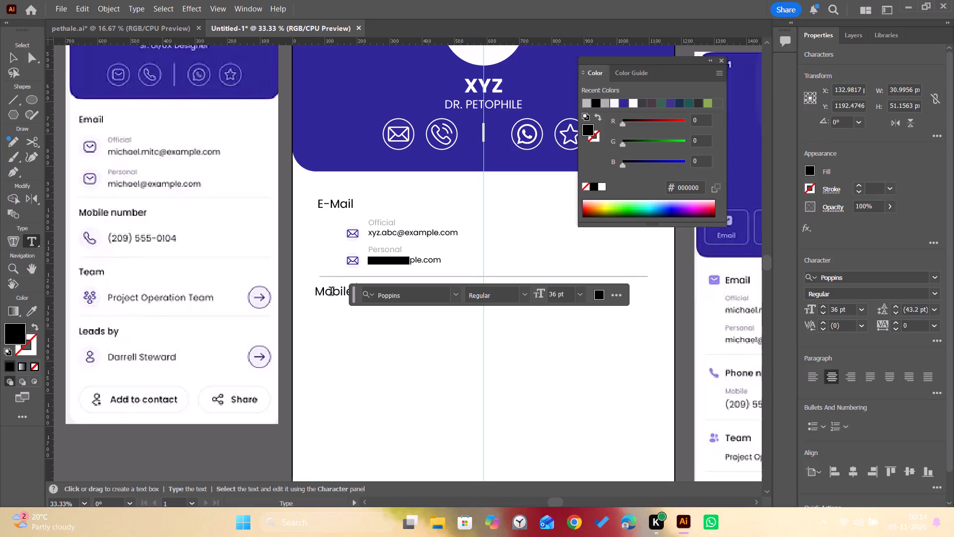
type("number")
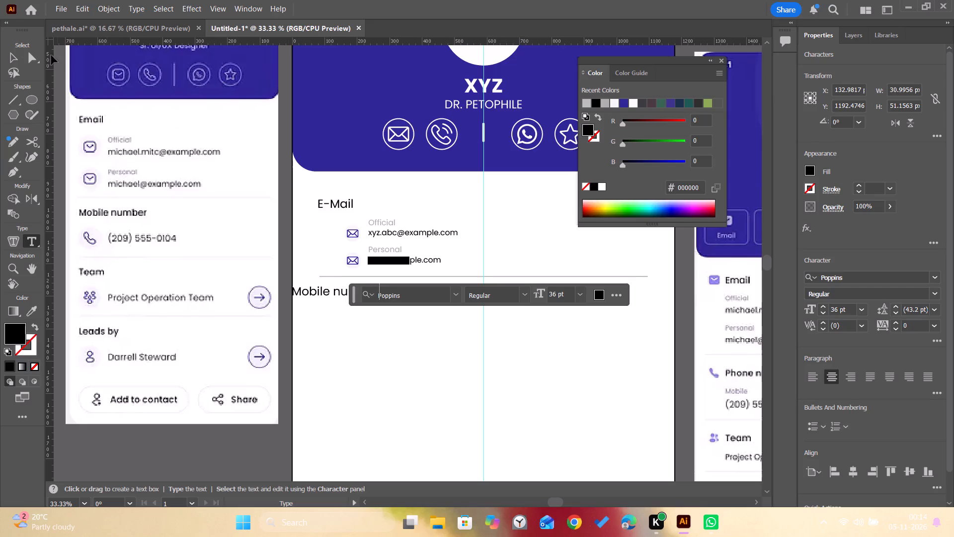
left_click(4, 58)
left_click(416, 372)
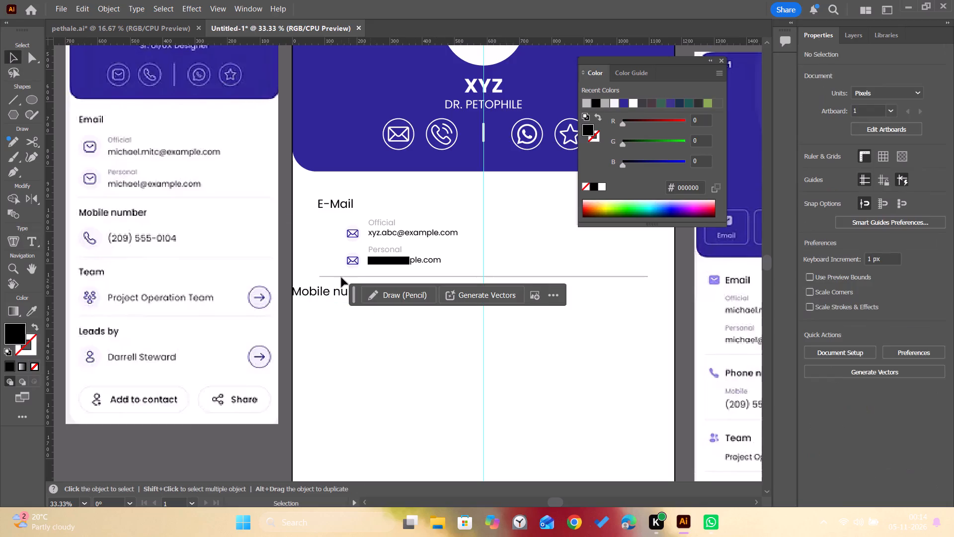
Left-align the text of the E-Mail and Mobile number headings and move both together to line up with the divider line's start.
left_click(332, 205)
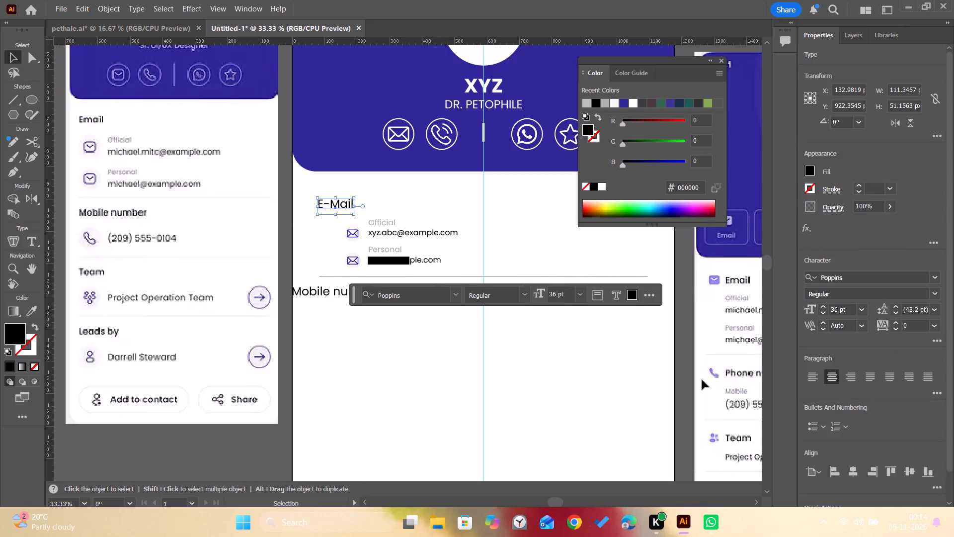
left_click(814, 372)
left_click(325, 291)
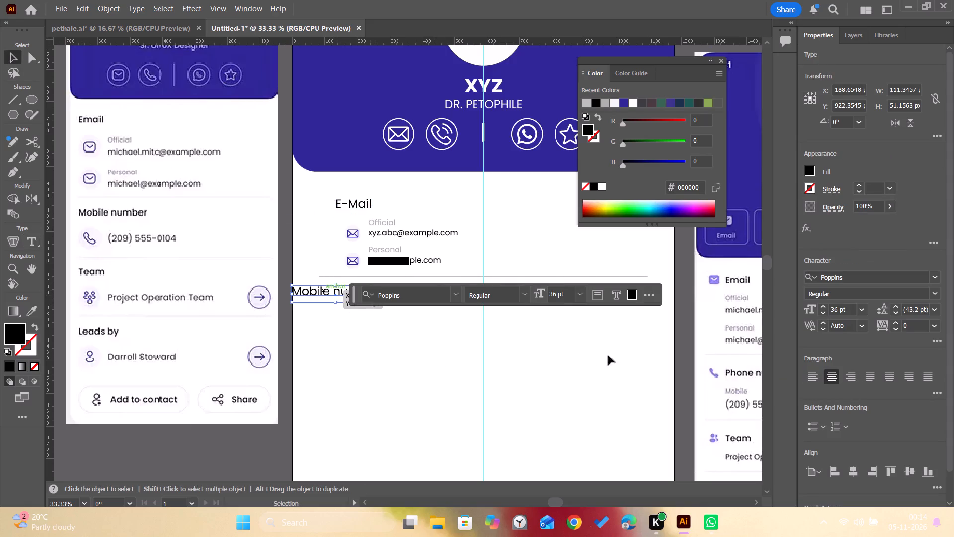
left_click(813, 374)
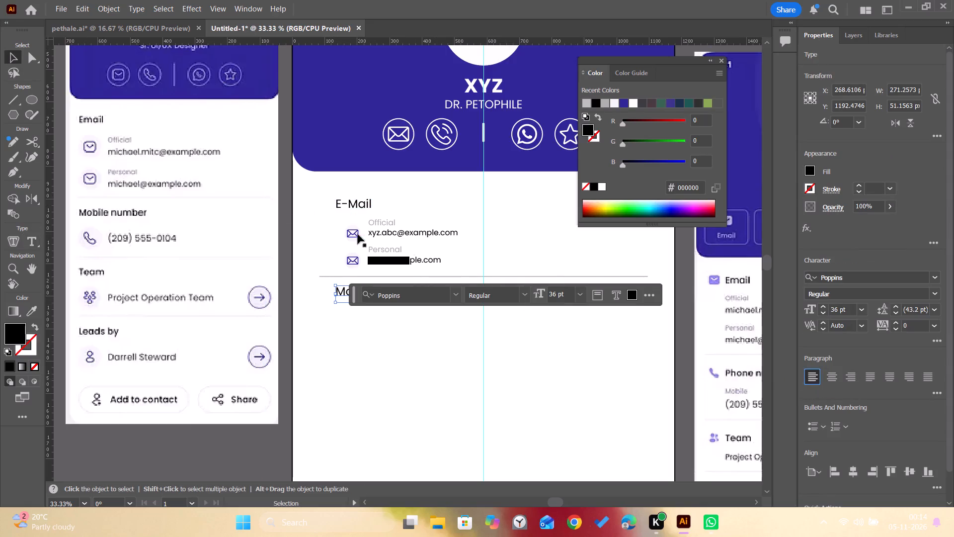
left_click(344, 201)
left_click(339, 291, "shift")
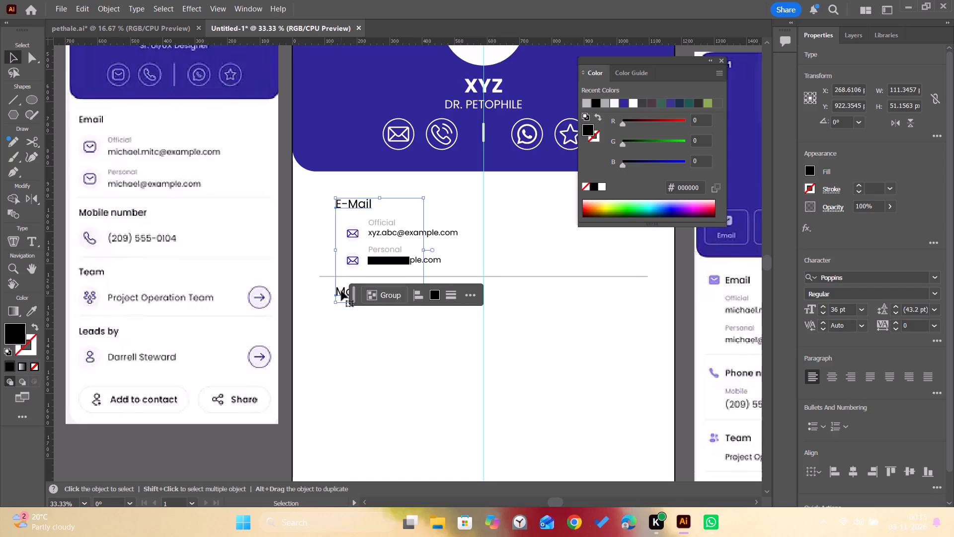
left_click_drag(341, 291, 326, 290)
left_click(387, 378)
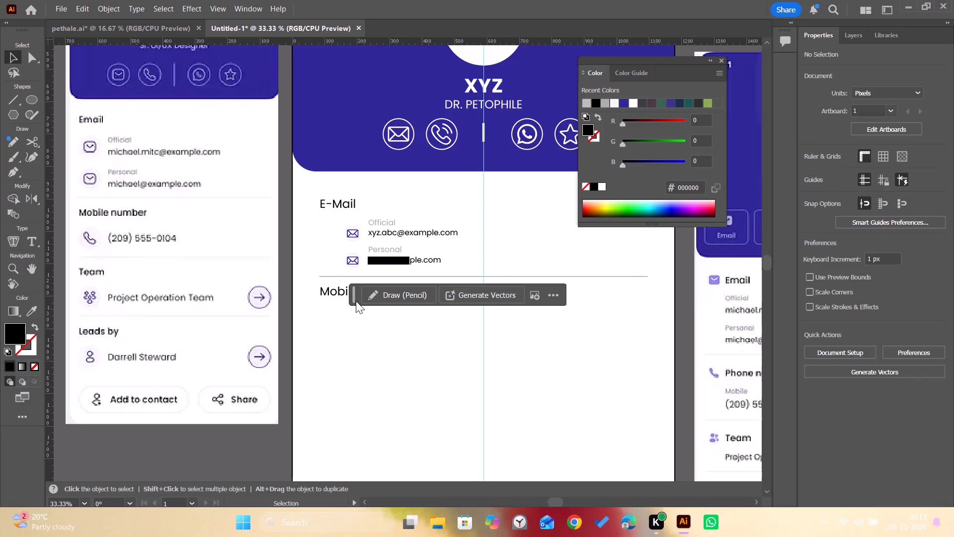
Examine how the E-Mail and Mobile number headings line up with the divider line and the section's spacing.
left_click(375, 362)
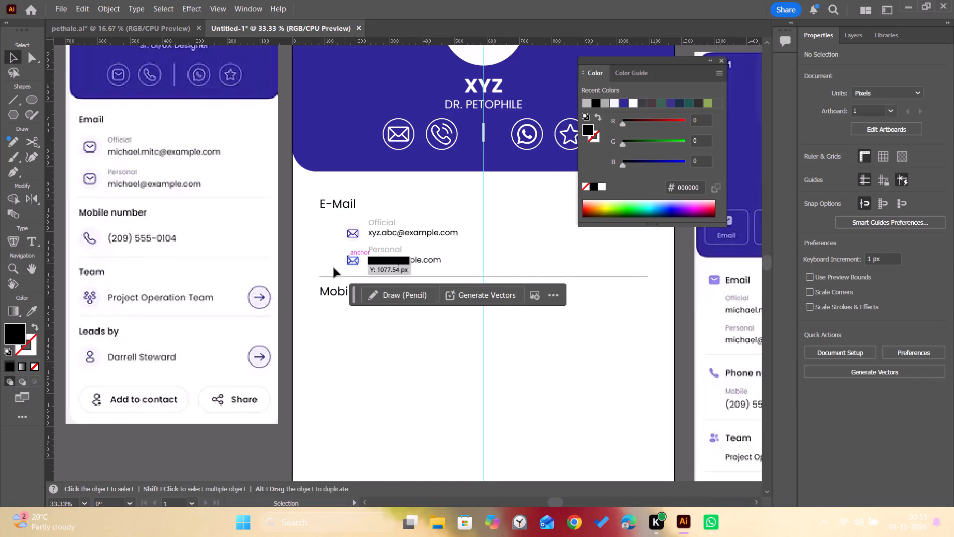
scroll(315, 279, "up", 3, "alt")
scroll(315, 279, "down", 3, "alt")
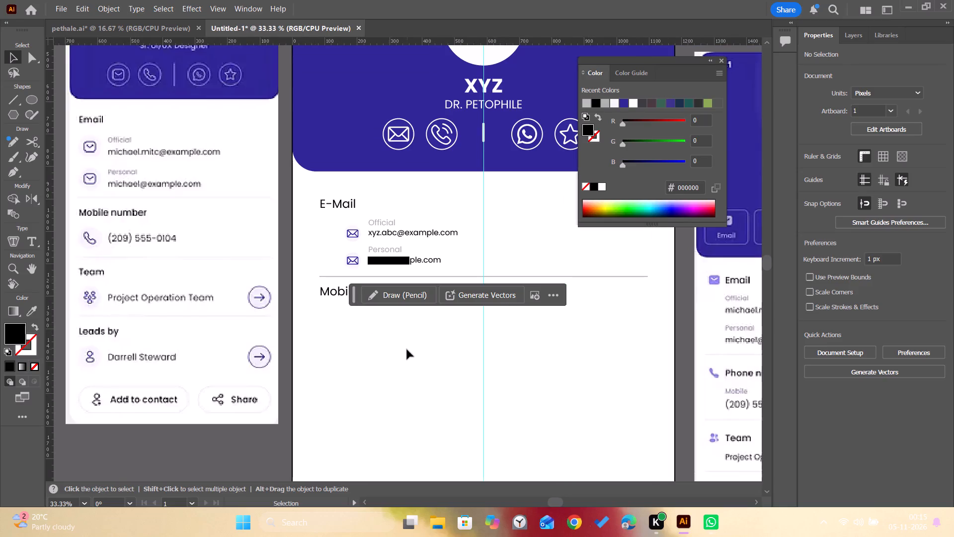
left_click(407, 350)
left_click(405, 349)
left_click(534, 242)
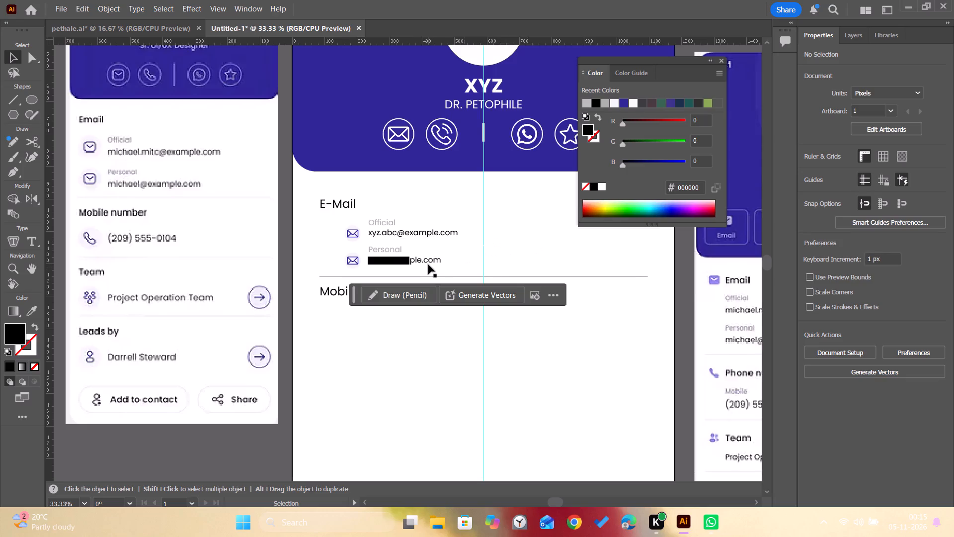
left_click(428, 264)
left_click(334, 294)
left_click(403, 378)
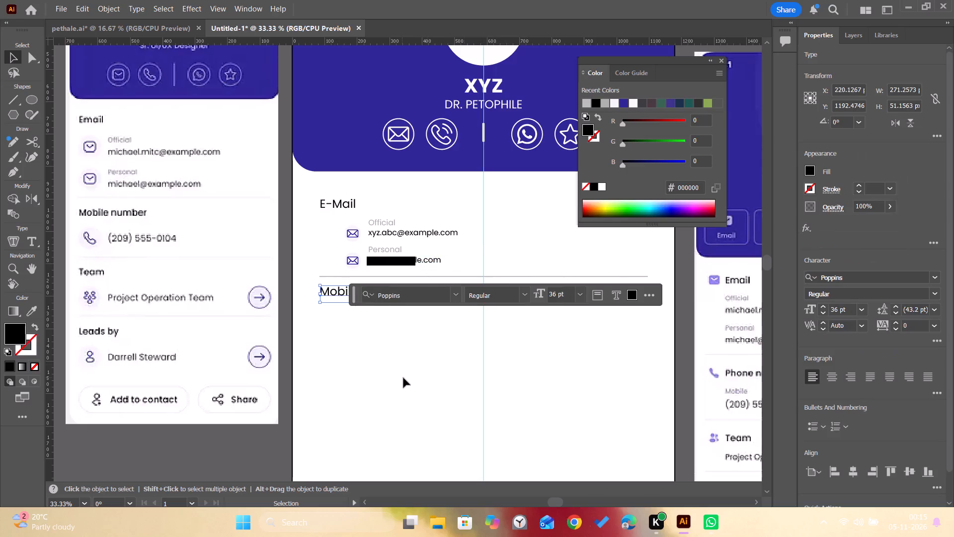
scroll(376, 313, "up", 2, "alt")
key("space")
key("space")
key("space")
key("space")
key("space")
key("space")
key("space")
key("space")
left_click_drag(424, 349, 425, 303)
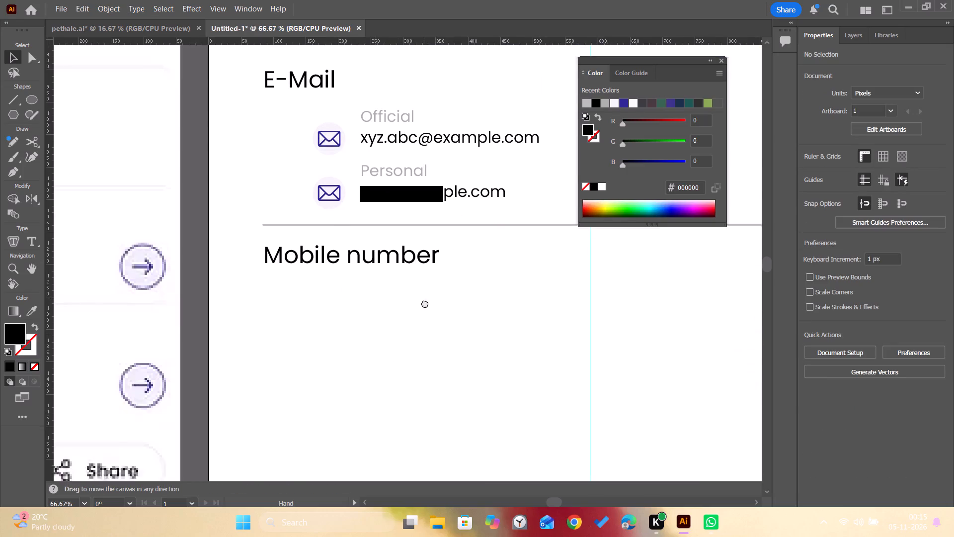
left_click_drag(425, 303, 425, 267)
left_click(463, 355)
scroll(463, 355, "down", 1, "alt")
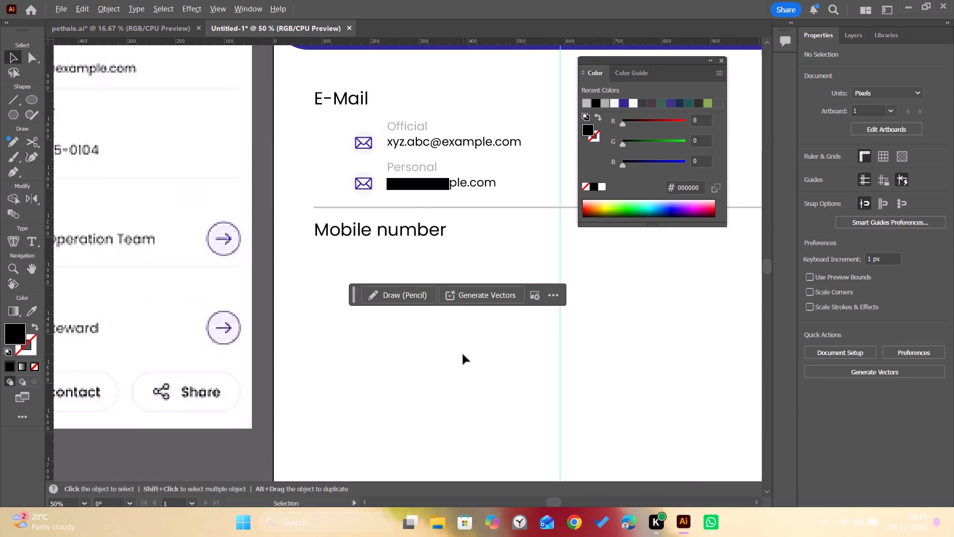
Duplicate the header's circled phone icon, without the blue background, and centre the copy over the Official row's envelope icon.
scroll(463, 355, "down", 1, "alt")
key("space")
key("space")
key("space")
key("space")
key("space")
key("space")
key("space")
key("space")
key("space")
left_click_drag(465, 364, 462, 324)
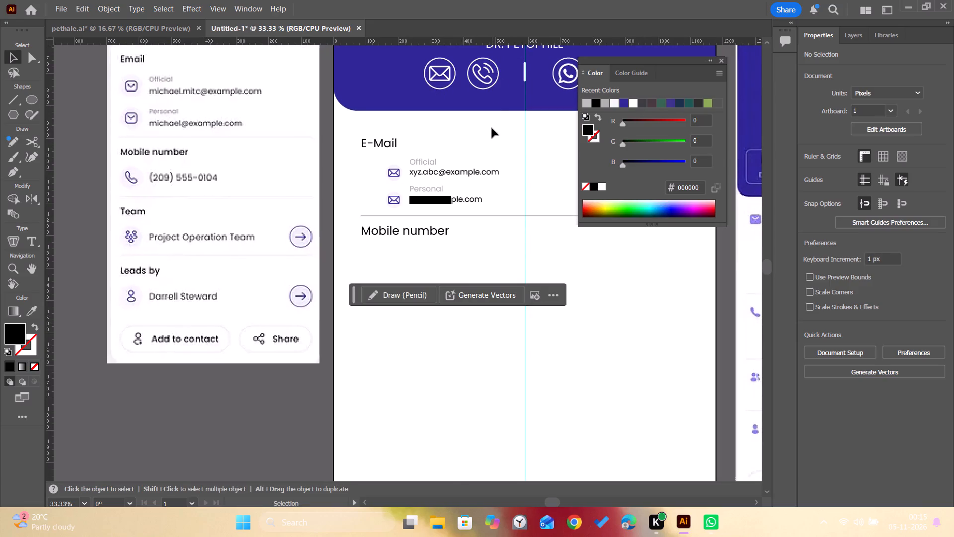
left_click_drag(492, 128, 473, 75)
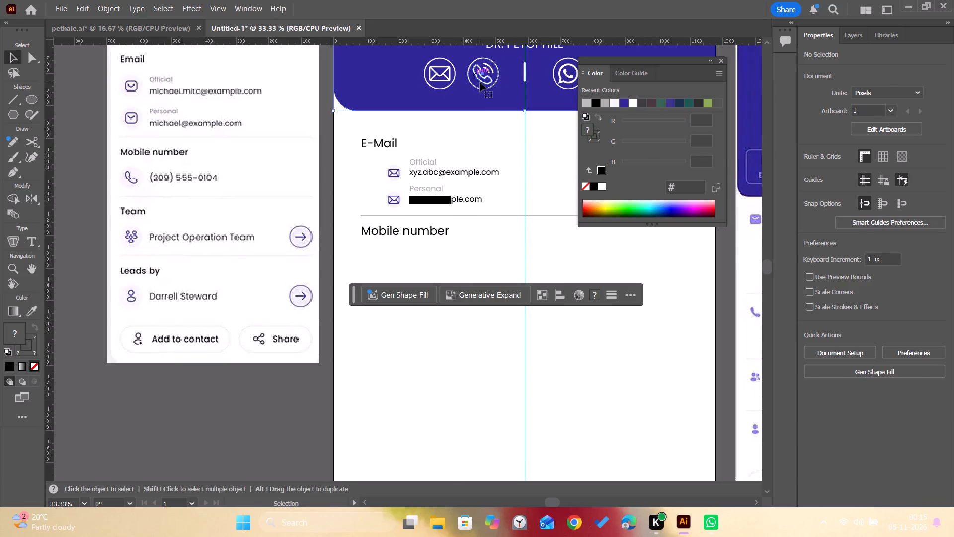
left_click(514, 98, "shift")
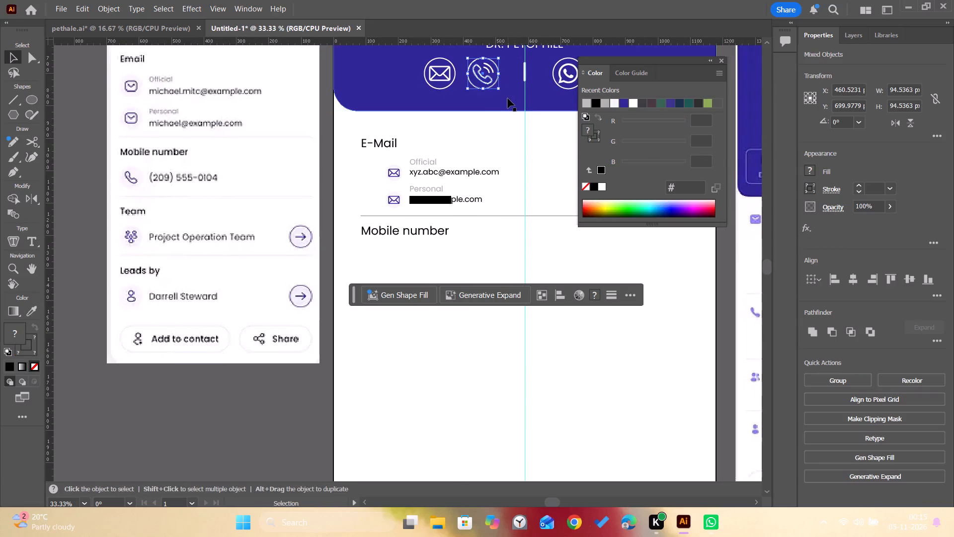
left_click_drag(488, 79, 417, 163)
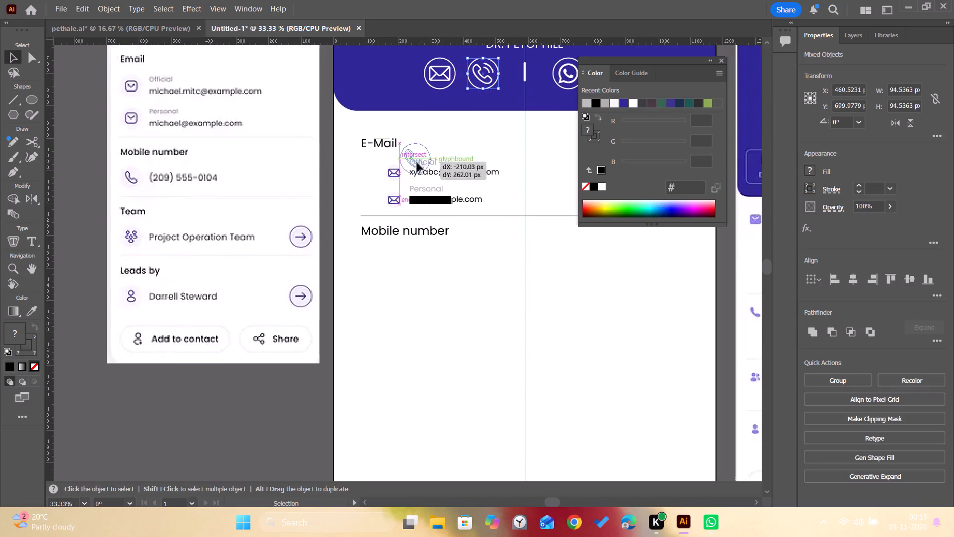
left_click_drag(417, 163, 398, 177)
scroll(397, 177, "up", 6, "alt")
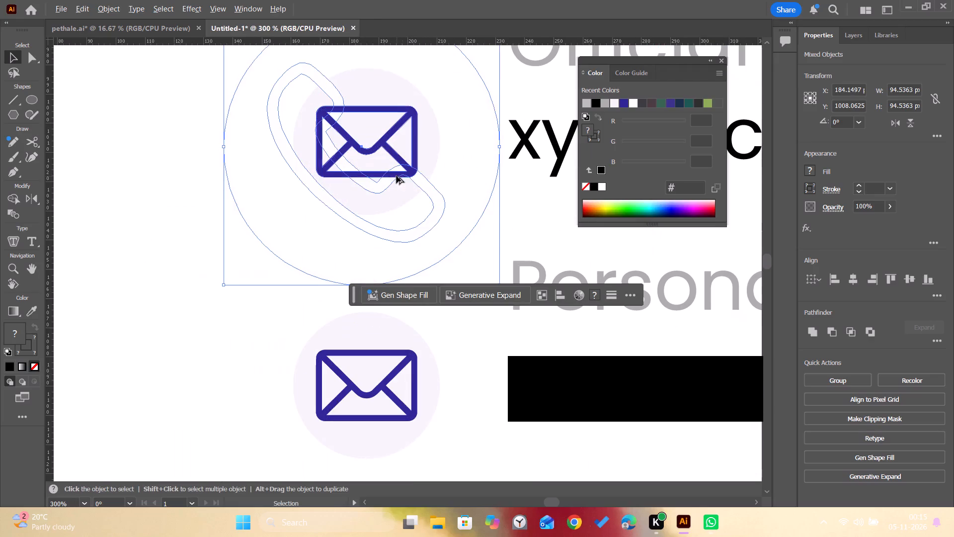
left_click_drag(433, 205, 437, 205)
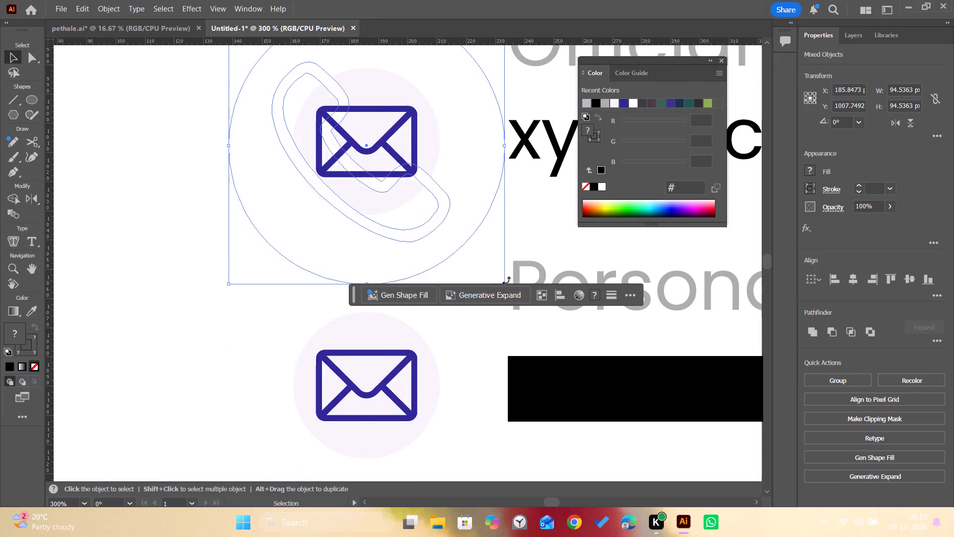
Scale the phone icon copy proportionally from its centre to about 47.5 px, fitting the pale circle behind the Official envelope.
left_click_drag(229, 283, 284, 229)
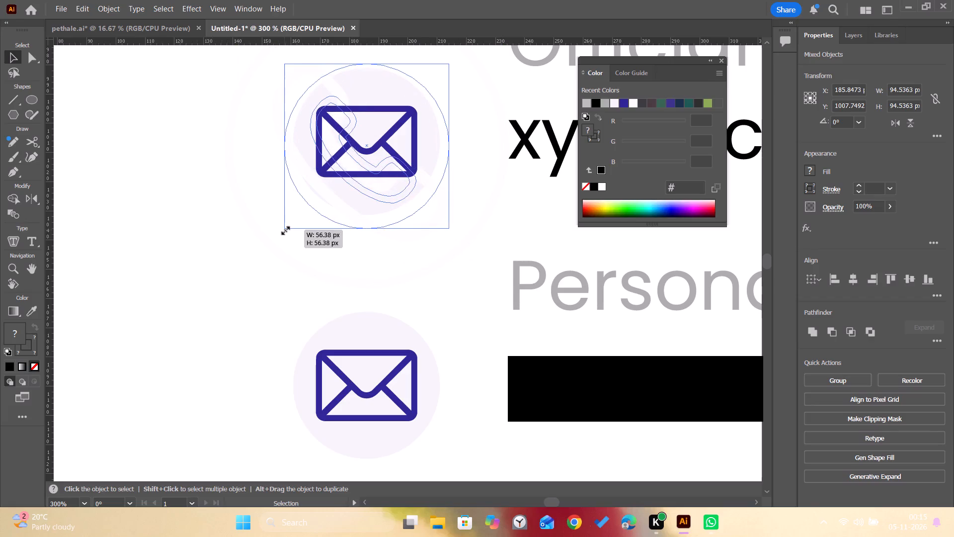
left_click_drag(284, 229, 50, 480)
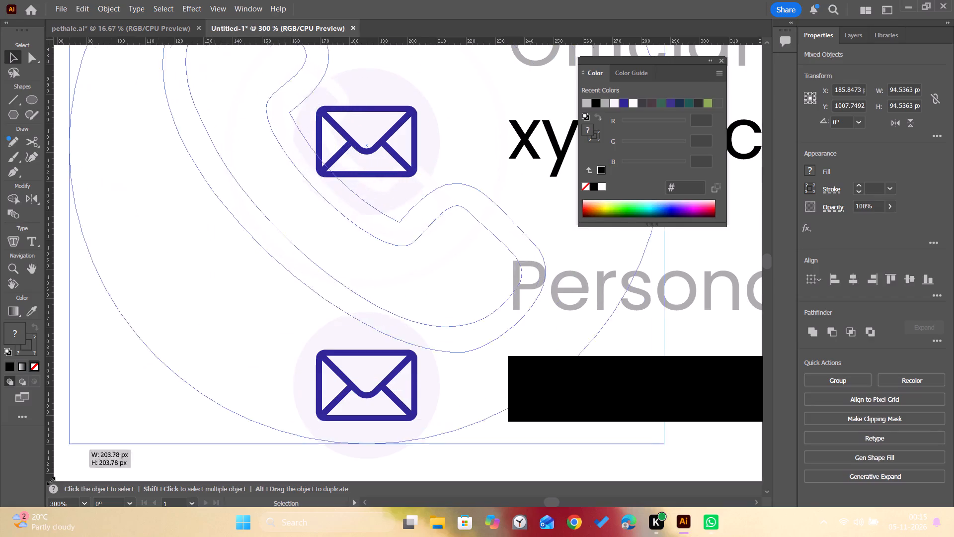
left_click_drag(50, 480, 423, 125)
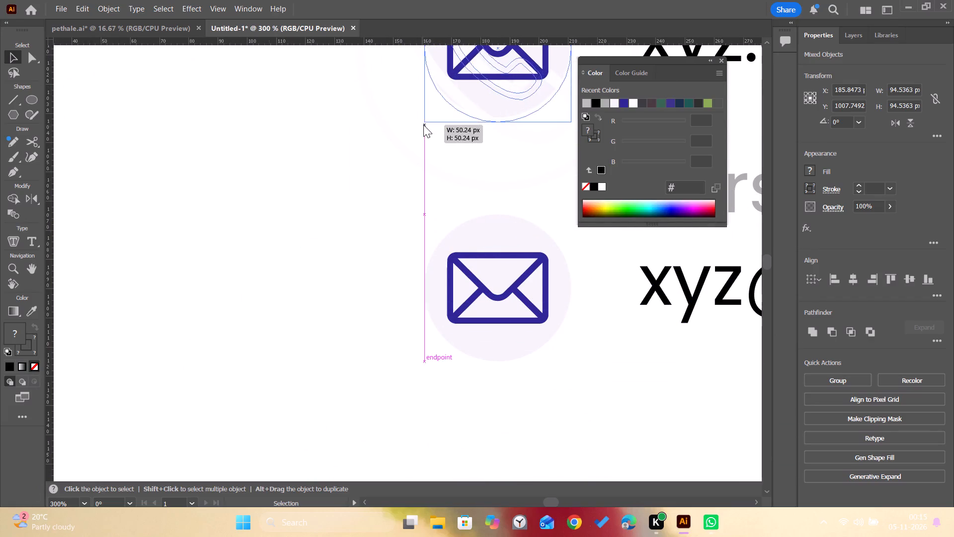
left_click_drag(423, 125, 429, 121)
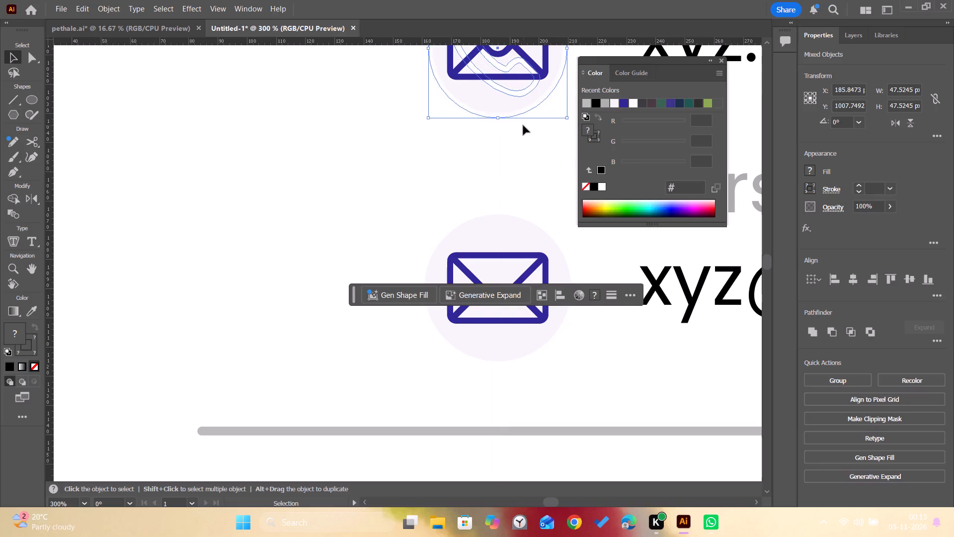
key("space")
key("space")
key("space")
key("space")
key("space")
key("space")
key("space")
key("space")
key("space")
key("space")
key("space")
key("space")
key("space")
key("space")
key("space")
key("space")
key("space")
key("space")
key("space")
key("space")
left_click_drag(532, 137, 326, 288)
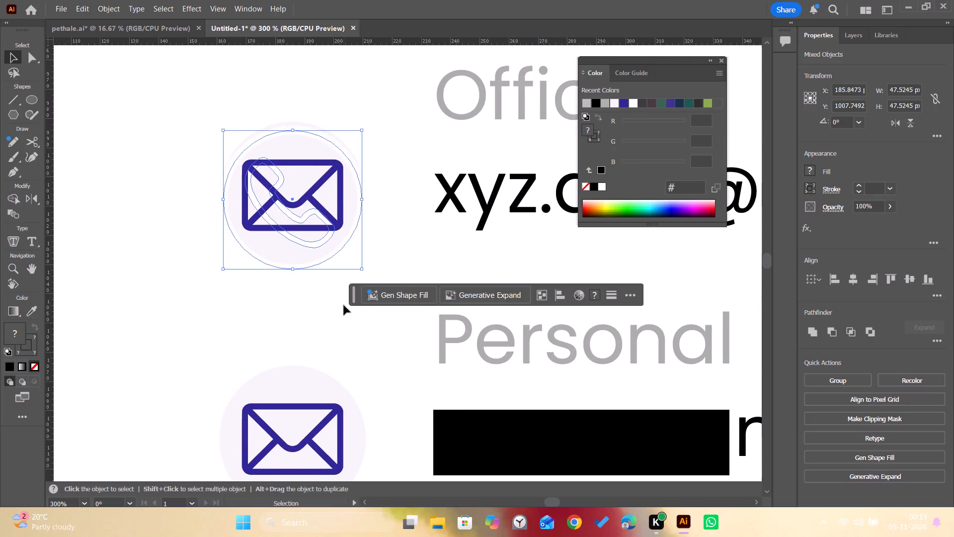
Recolour the phone handset over the Official row with the envelope's dark blue, #2f2696, using the Eyedropper.
left_click(344, 306)
left_click(316, 243)
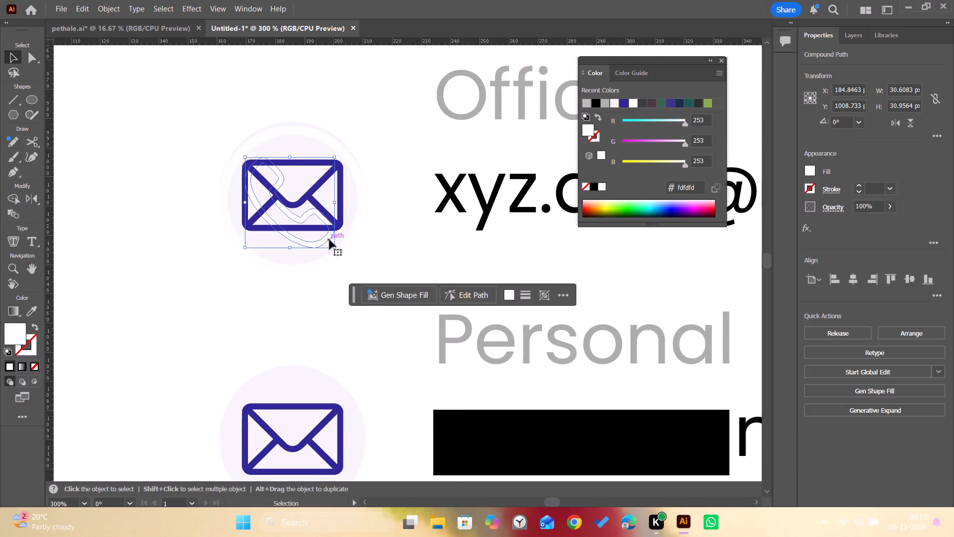
key("i")
left_click(341, 217)
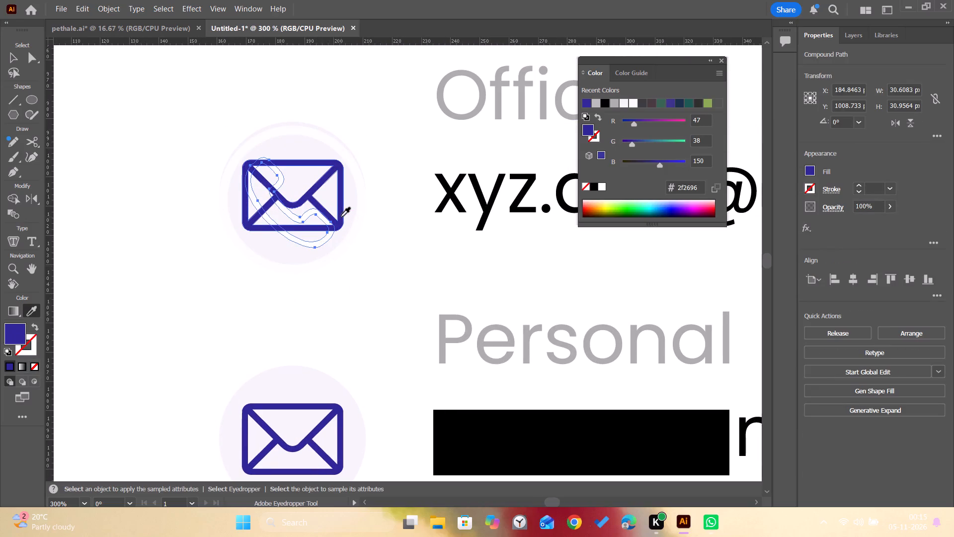
key("v")
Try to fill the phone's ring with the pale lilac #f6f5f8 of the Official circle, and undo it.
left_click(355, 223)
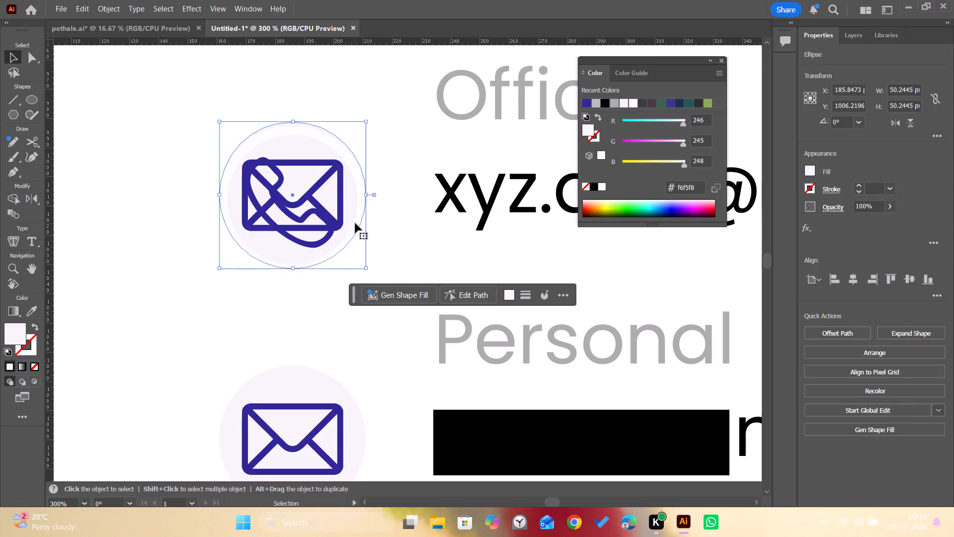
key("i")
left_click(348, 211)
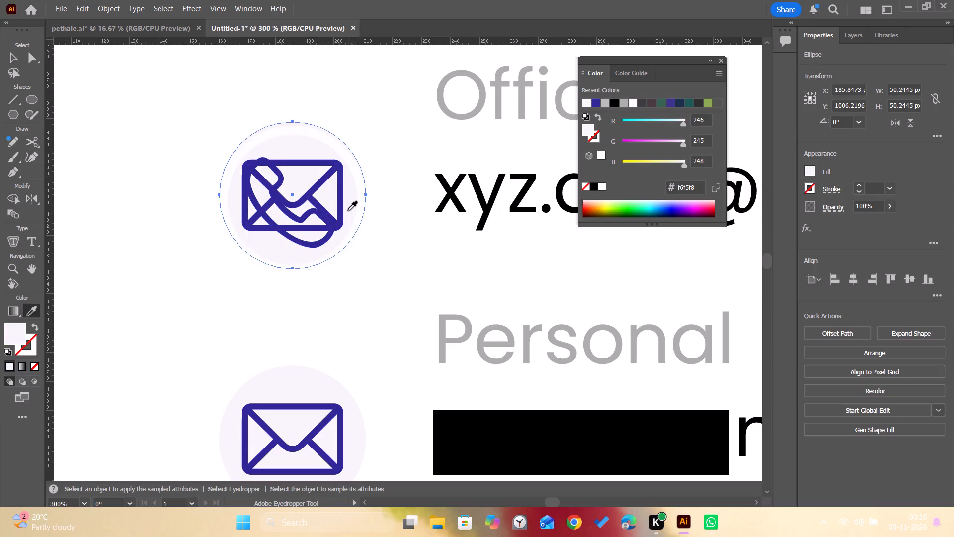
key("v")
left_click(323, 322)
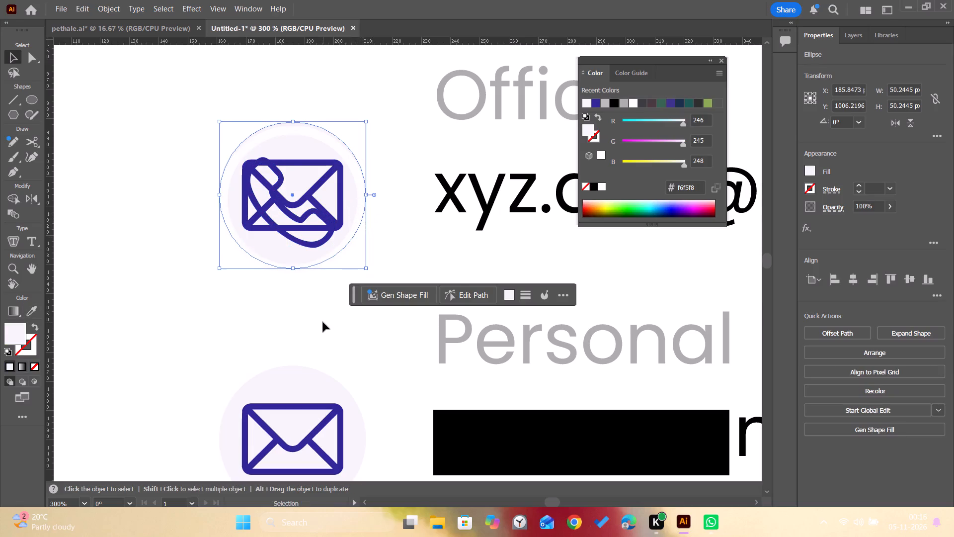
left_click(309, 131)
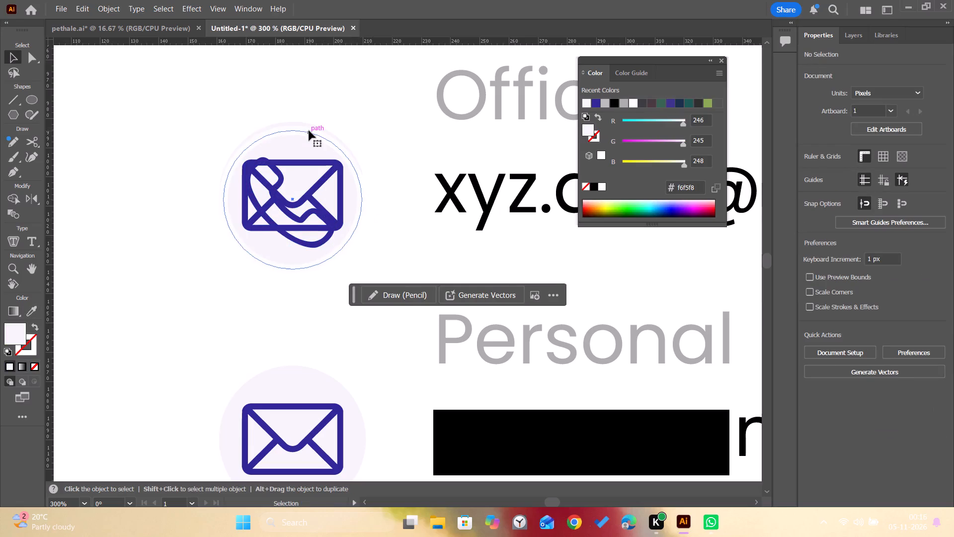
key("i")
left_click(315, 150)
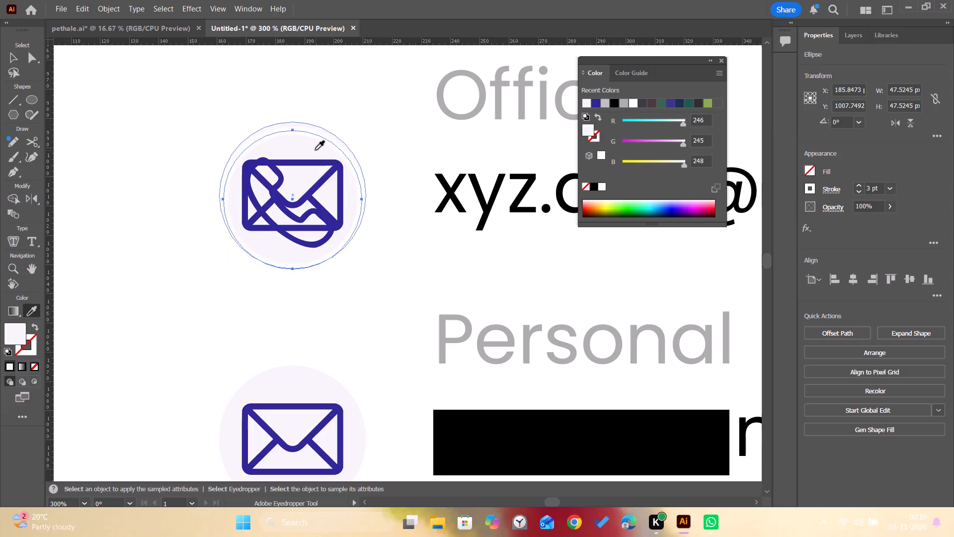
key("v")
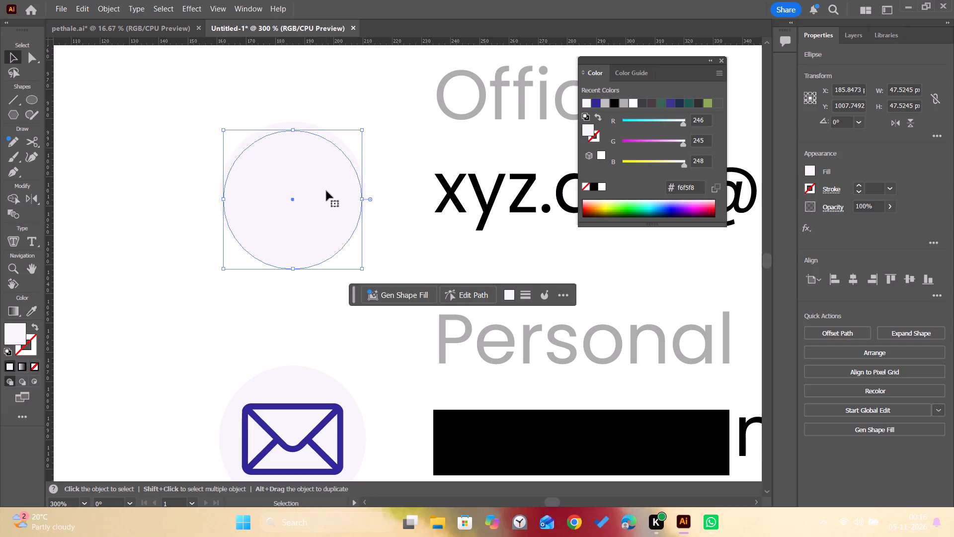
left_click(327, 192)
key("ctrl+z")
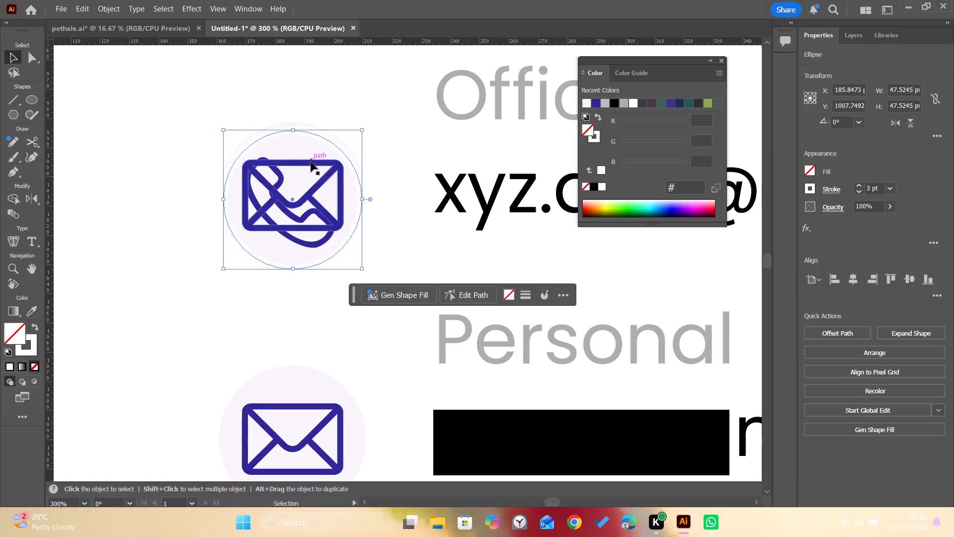
Centre the phone handset and its ring on the Official row's pale circle and enlarge them together to about 48 px.
scroll(291, 261, "up", 2, "alt")
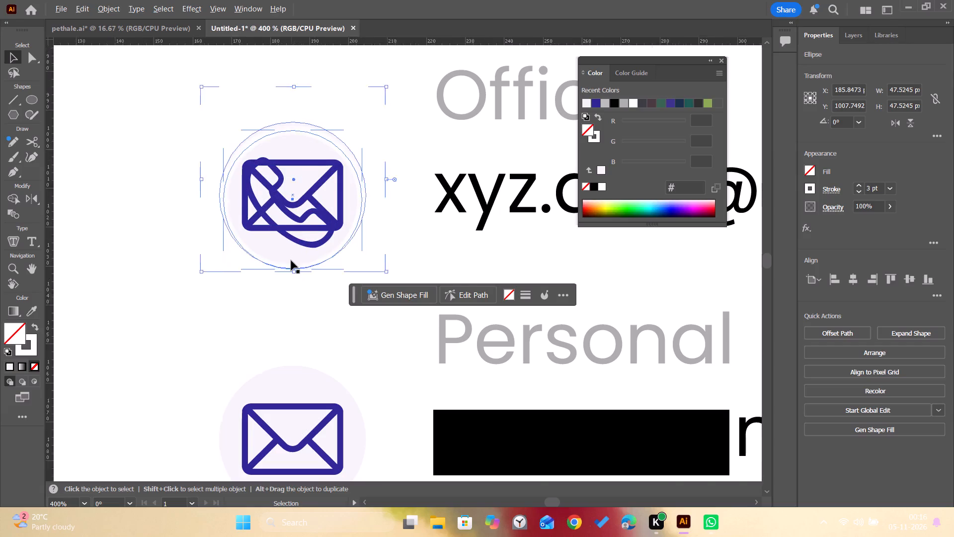
scroll(291, 261, "up", 3, "alt")
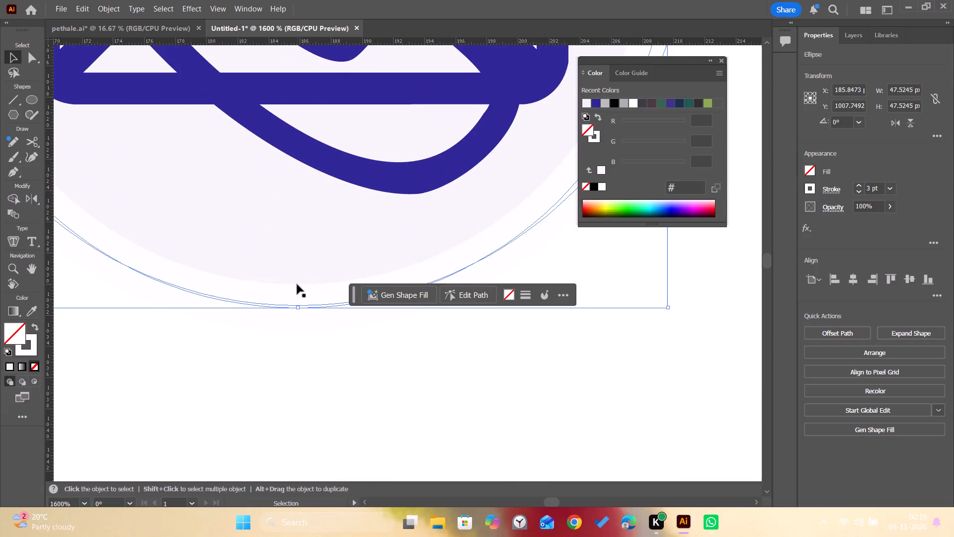
scroll(297, 284, "down", 4, "alt")
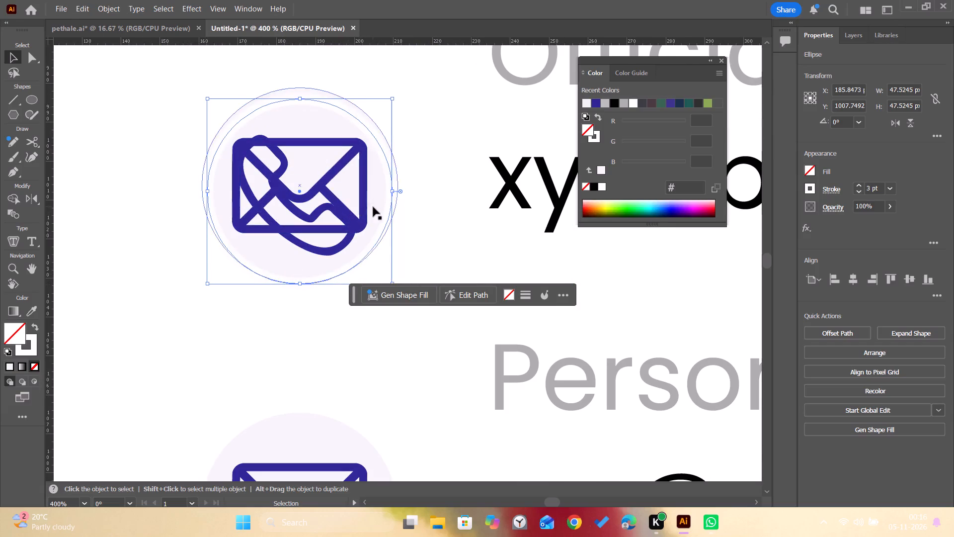
left_click(384, 215)
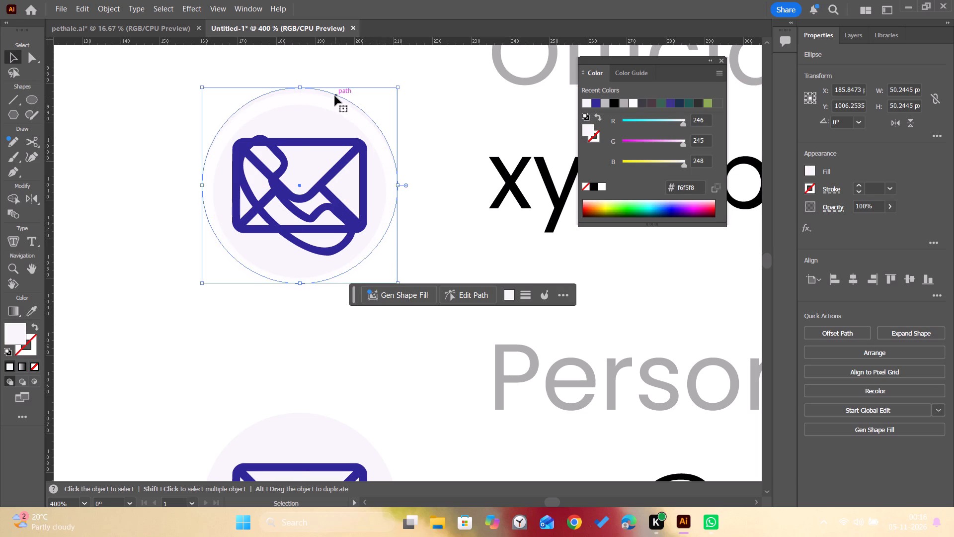
left_click(412, 100)
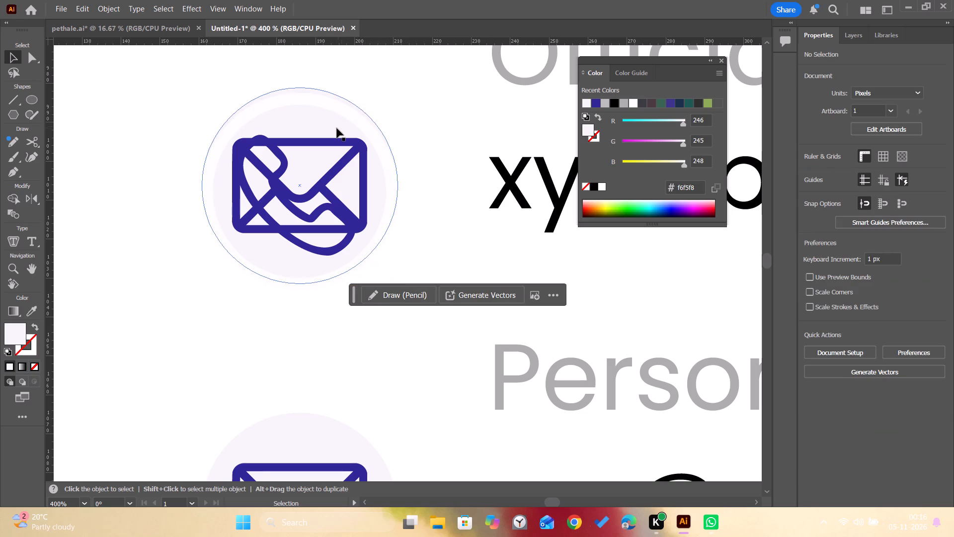
left_click(317, 209)
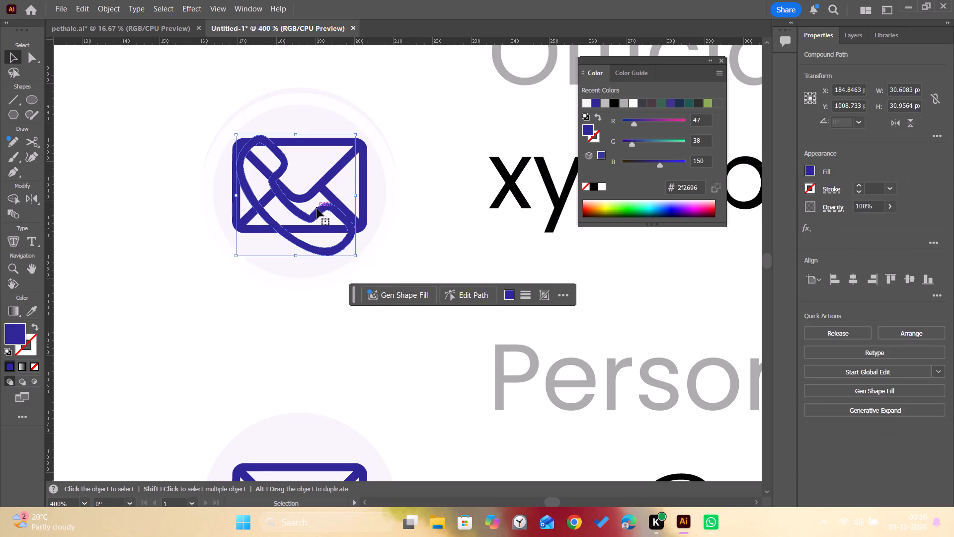
left_click(381, 145, "shift")
left_click_drag(381, 145, 381, 144)
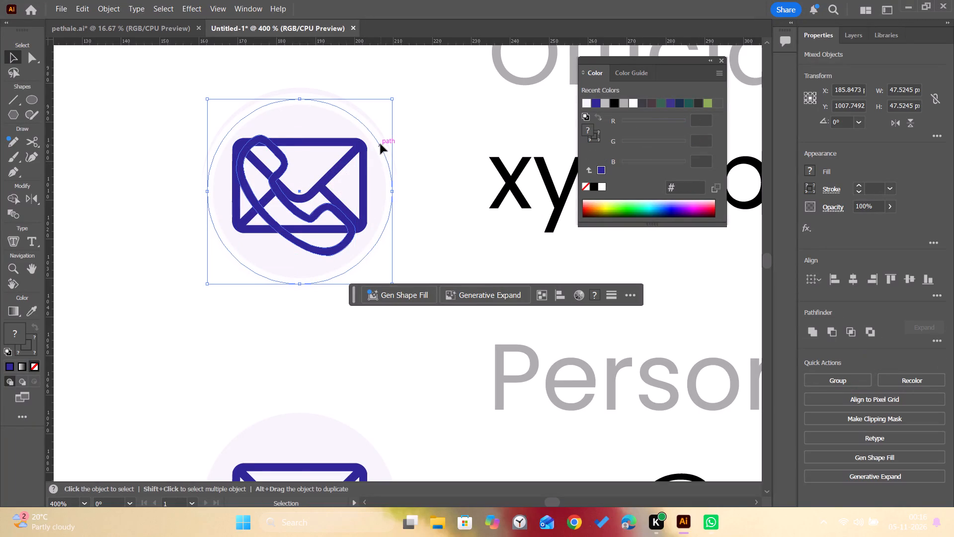
left_click_drag(381, 144, 381, 144)
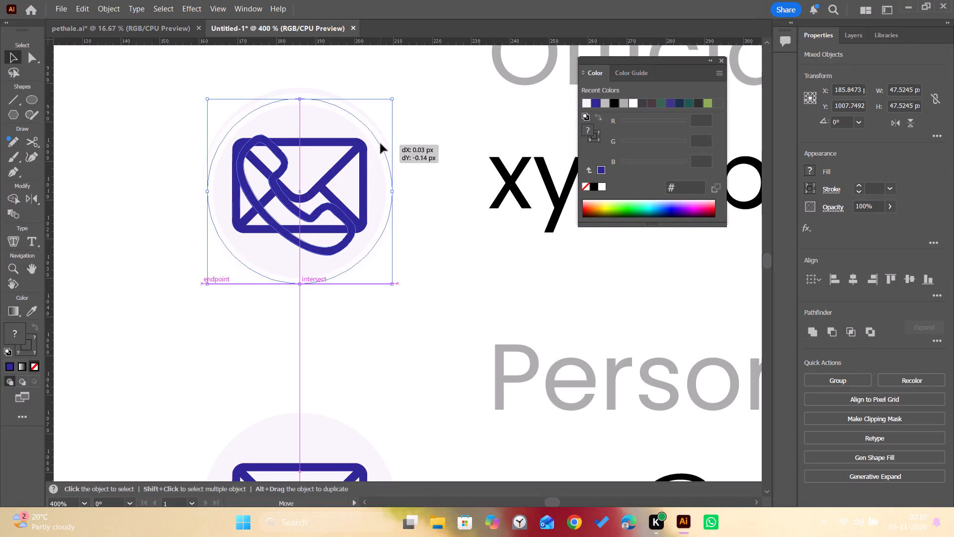
left_click_drag(381, 144, 380, 140)
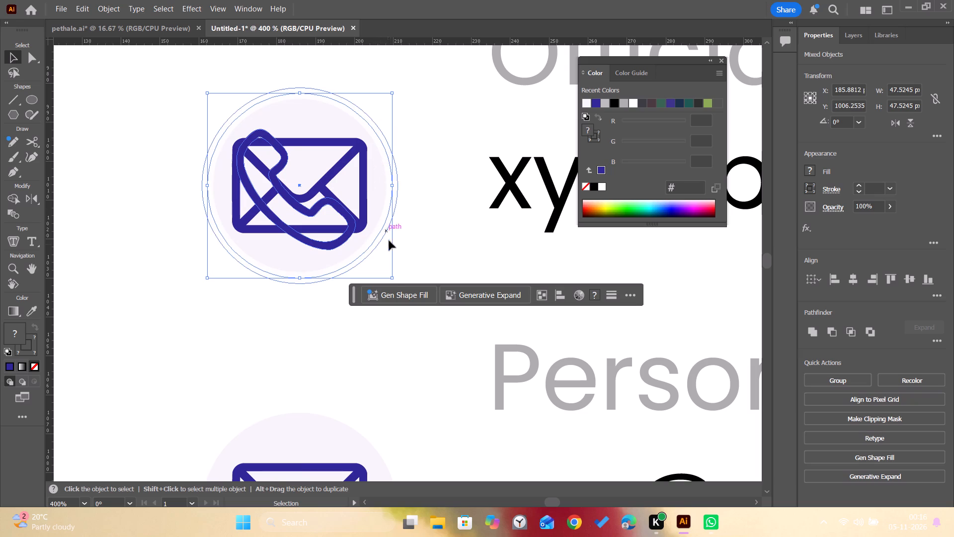
left_click(395, 278, "alt")
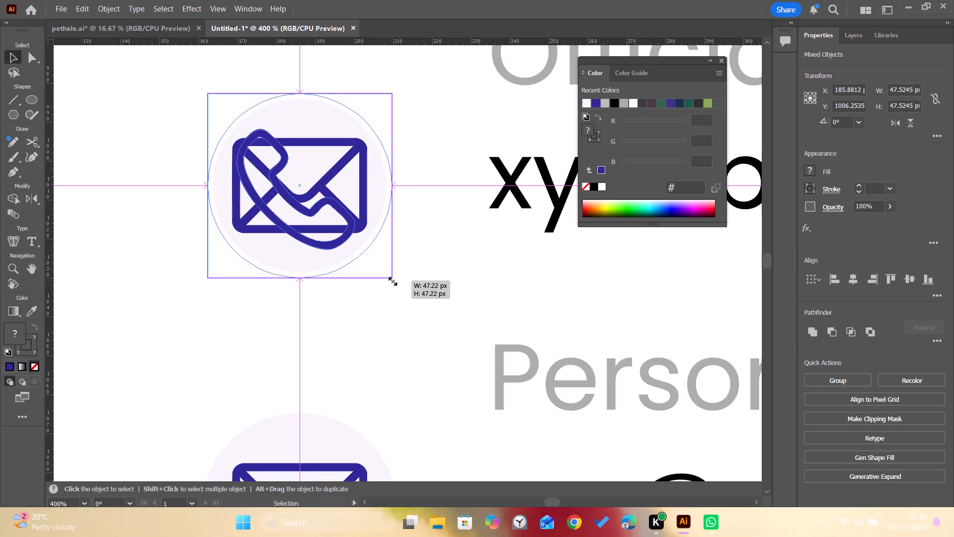
left_click(410, 231)
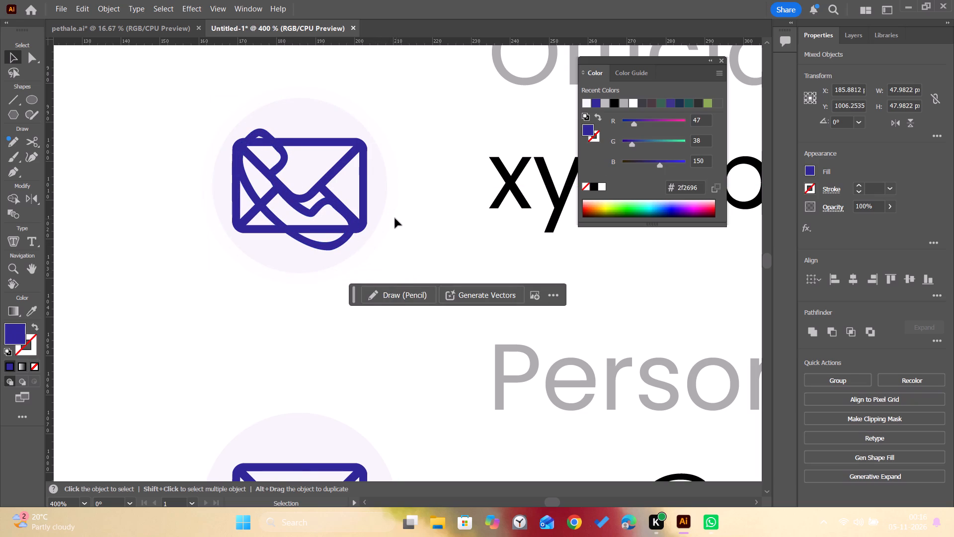
Give the phone's ring the pale circle's lilac fill #f6f5f8 and no stroke, using the Eyedropper.
left_click(391, 208)
key("i")
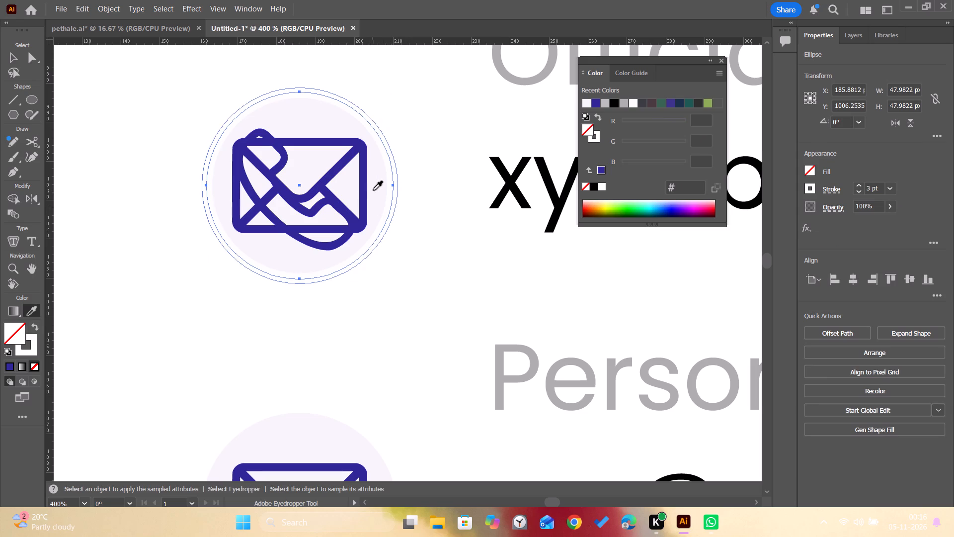
left_click(374, 190)
left_click(418, 235)
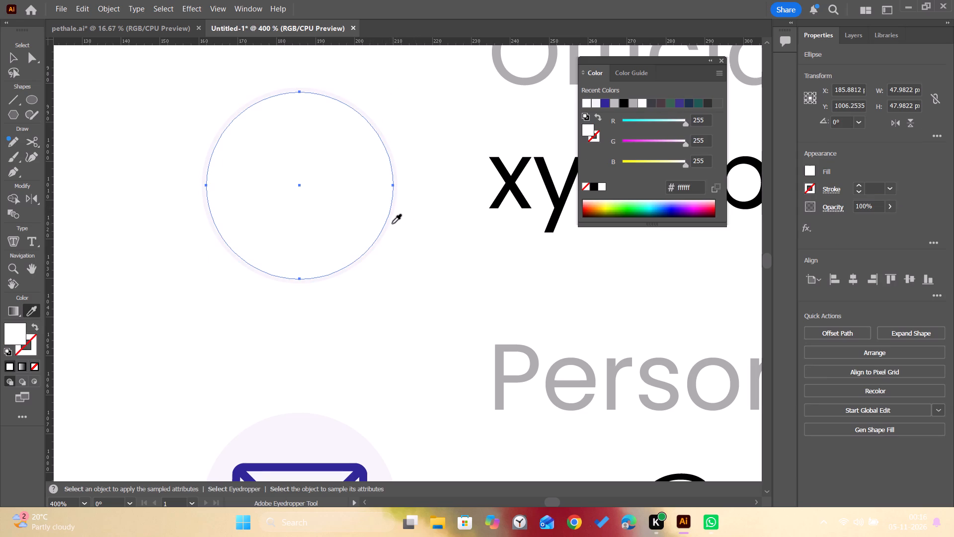
left_click(390, 218)
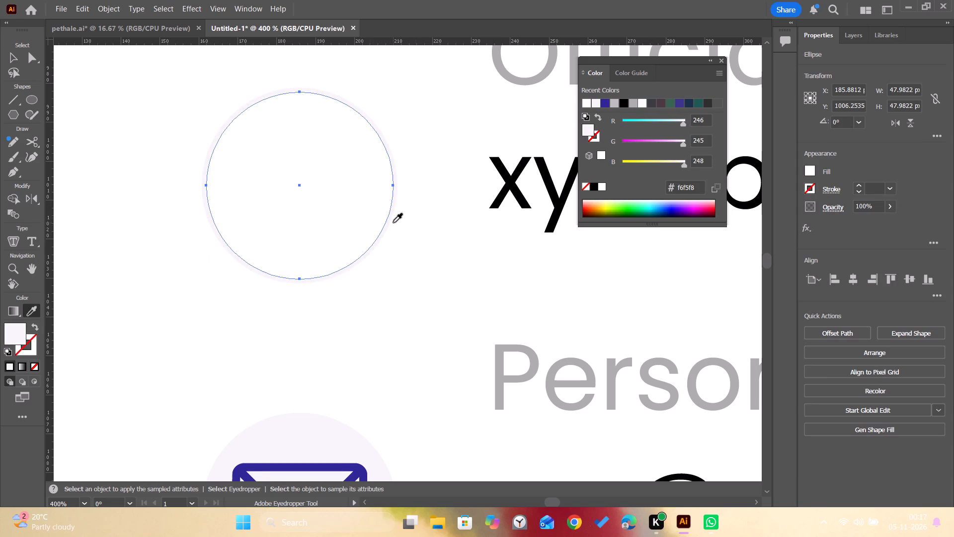
left_click(391, 219)
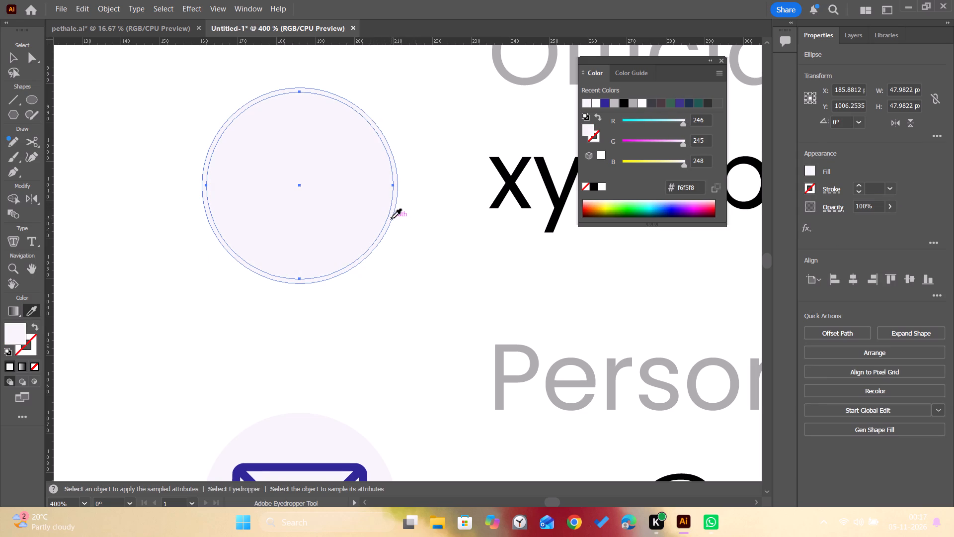
key("v")
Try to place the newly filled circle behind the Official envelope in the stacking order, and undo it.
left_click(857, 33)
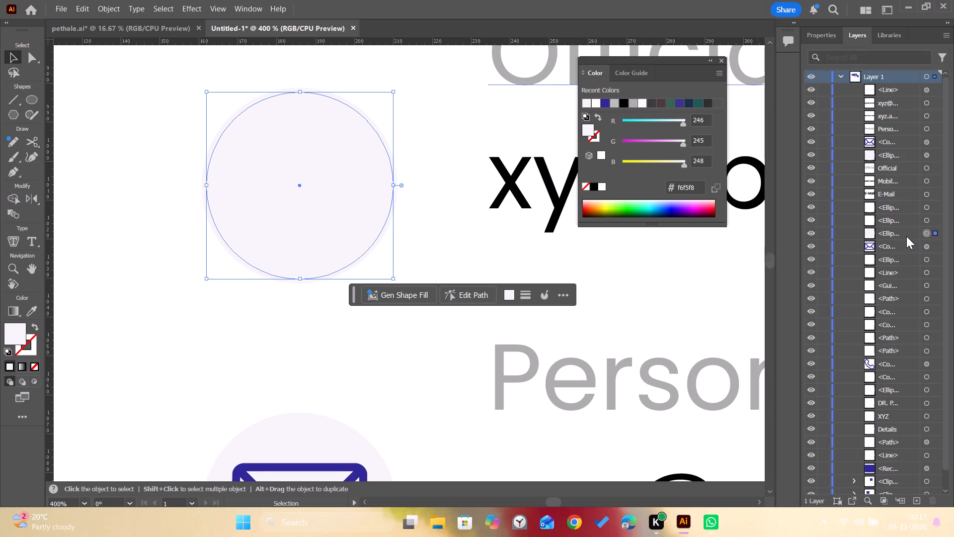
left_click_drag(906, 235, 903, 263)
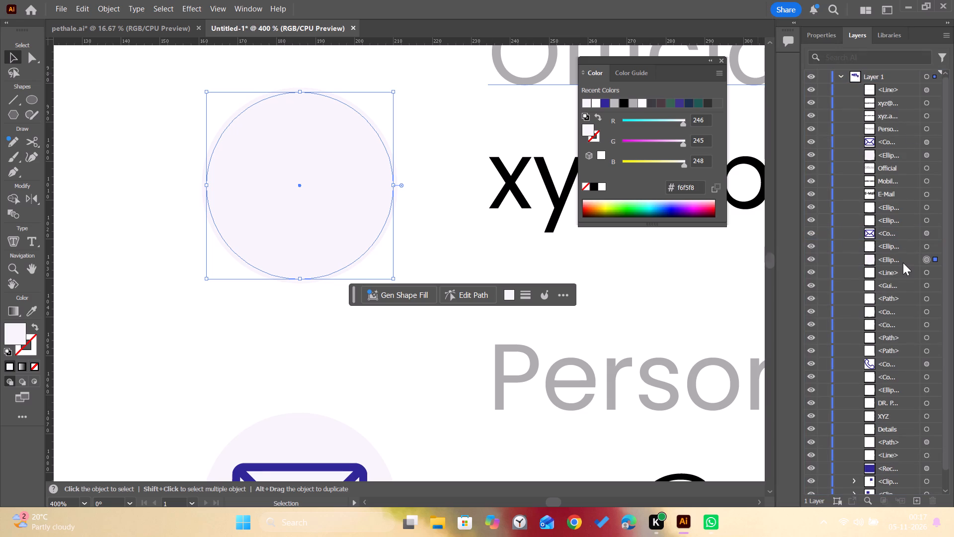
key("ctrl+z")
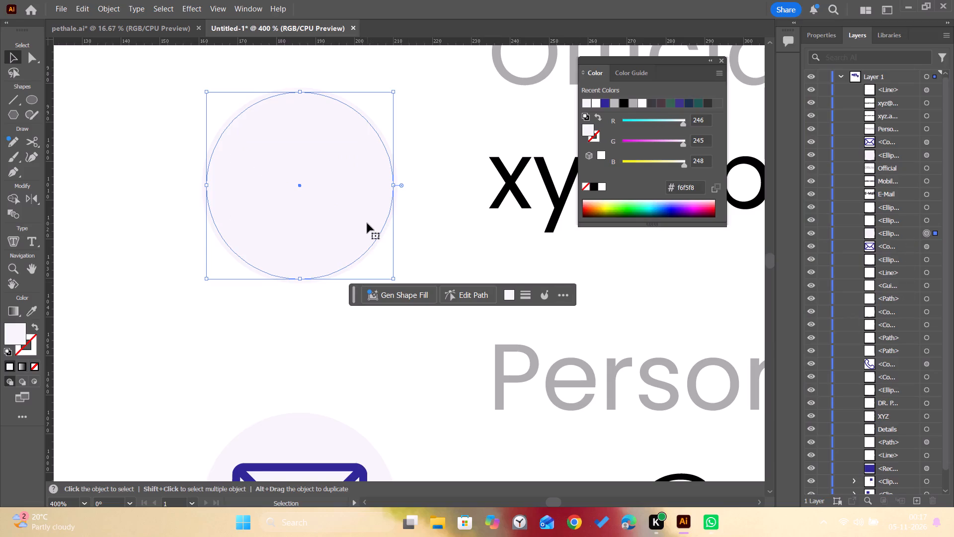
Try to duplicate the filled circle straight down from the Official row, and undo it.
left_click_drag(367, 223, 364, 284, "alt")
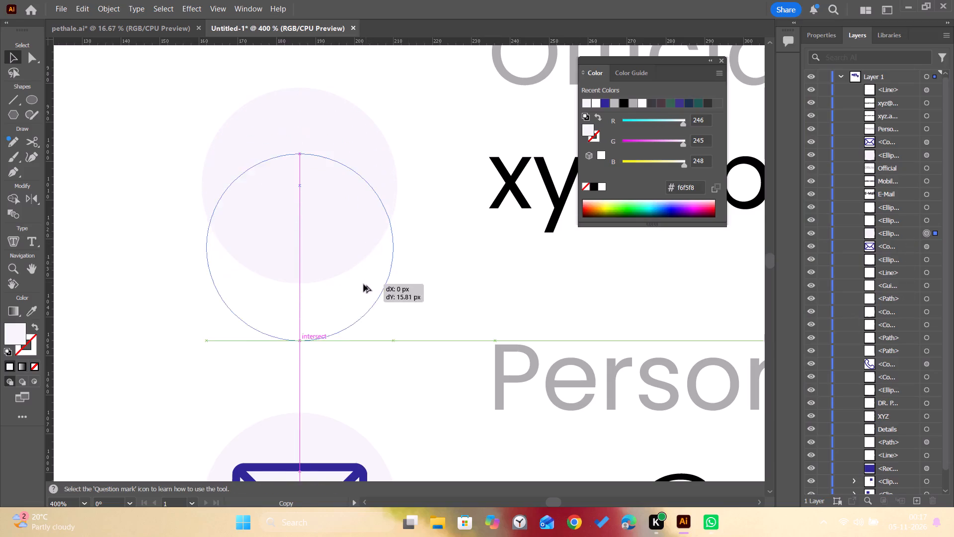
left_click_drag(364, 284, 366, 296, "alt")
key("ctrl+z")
Move the filled circle straight down about 246 px, beneath the Mobile number heading and in line with the envelope circles.
scroll(416, 260, "down", 2, "alt")
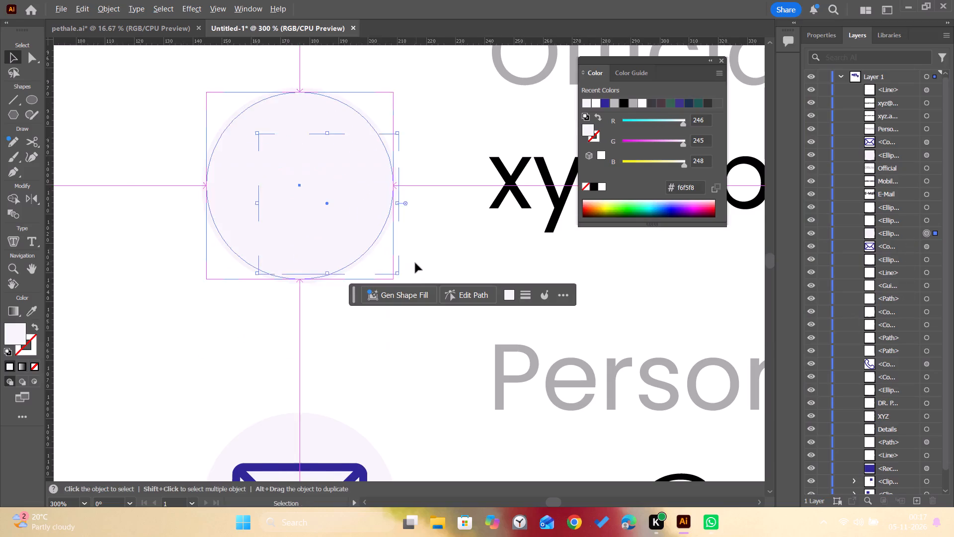
scroll(415, 263, "down", 2, "alt")
key("space")
key("space")
key("space")
key("space")
key("space")
key("space")
key("space")
key("space")
key("space")
key("space")
key("space")
left_click_drag(454, 361, 412, 230)
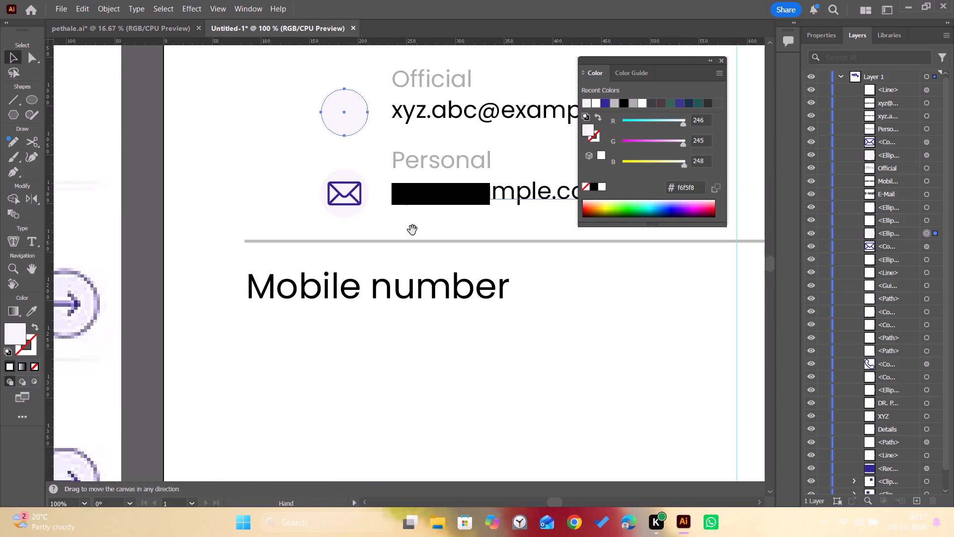
left_click_drag(351, 124, 347, 286)
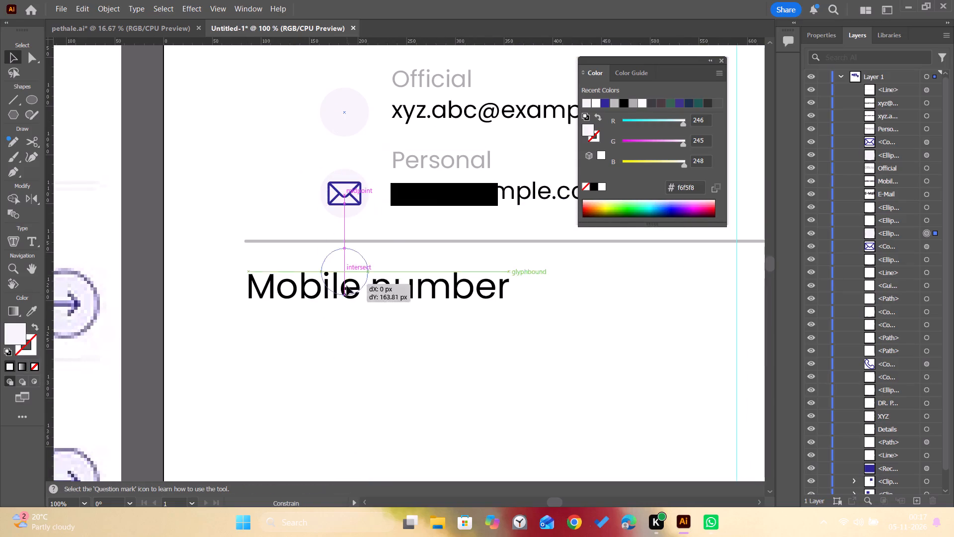
left_click_drag(347, 286, 351, 363)
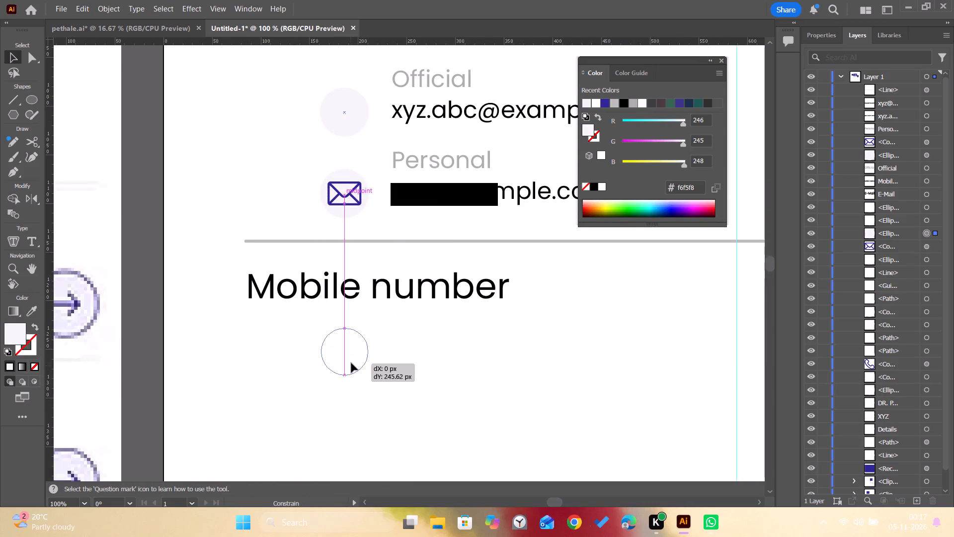
left_click_drag(351, 363, 354, 361)
Examine the reference screen's Mobile number row alongside the circle placed under the Mobile number heading.
key("space")
key("space")
key("space")
key("space")
key("space")
key("space")
key("space")
key("space")
key("space")
left_click_drag(383, 227, 383, 323)
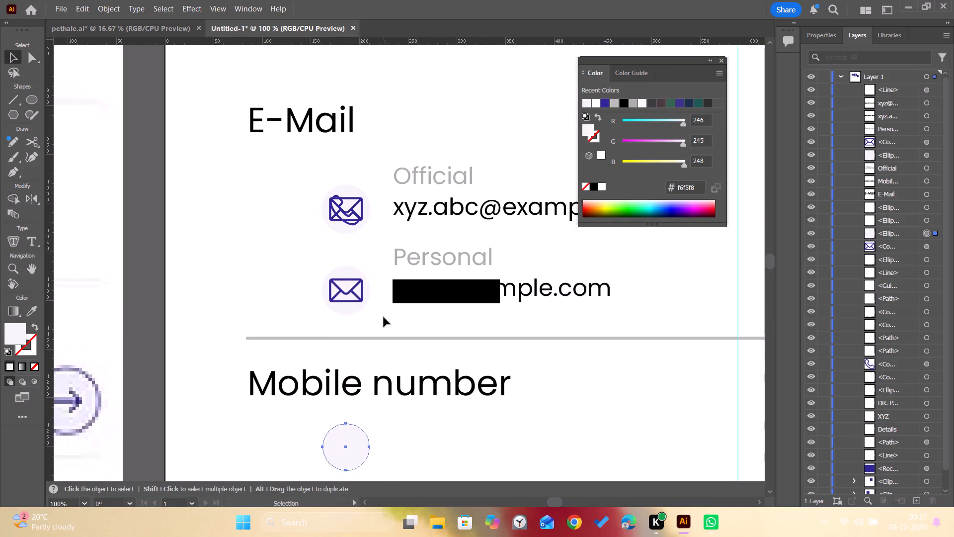
scroll(385, 314, "down", 1, "alt")
key("space")
key("space")
key("space")
key("space")
key("space")
key("space")
key("space")
key("space")
key("space")
key("space")
left_click_drag(425, 336, 571, 172)
scroll(495, 258, "down", 1, "alt")
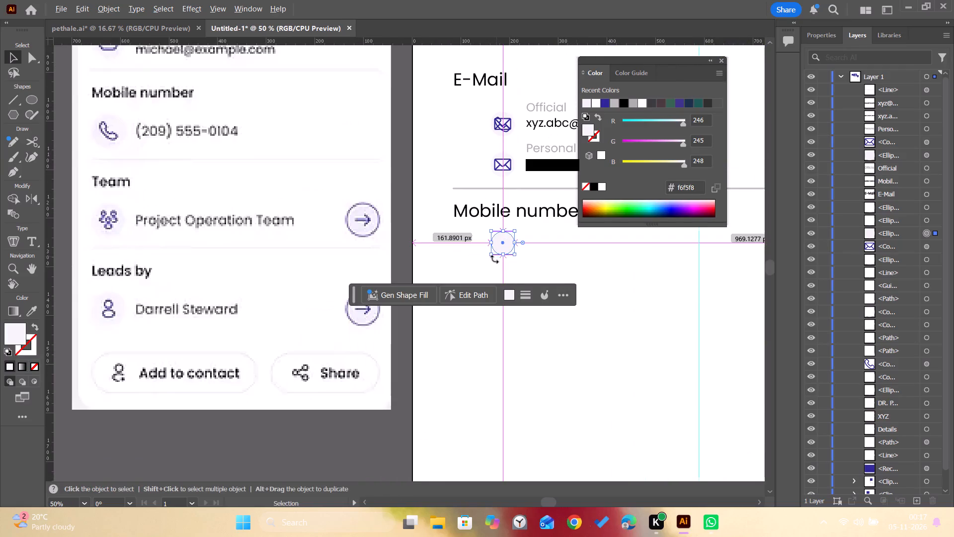
Move the pale circle straight down about 20 px, farther beneath the Mobile number heading.
left_click_drag(508, 248, 505, 259)
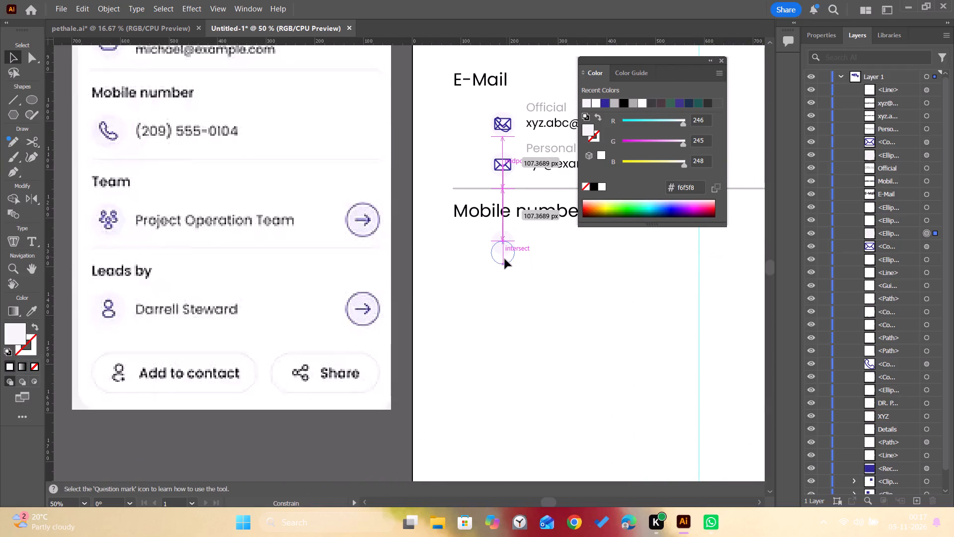
left_click_drag(505, 259, 504, 259)
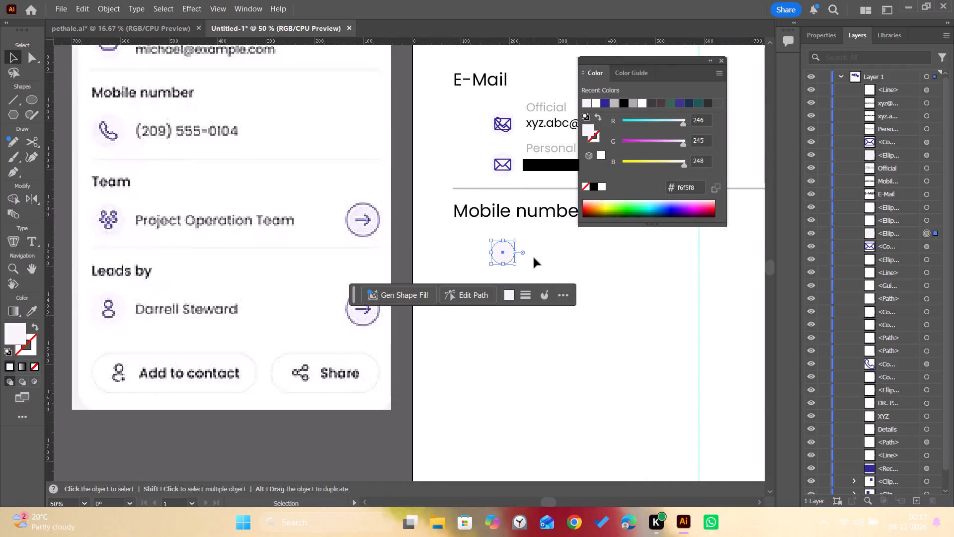
left_click(535, 258)
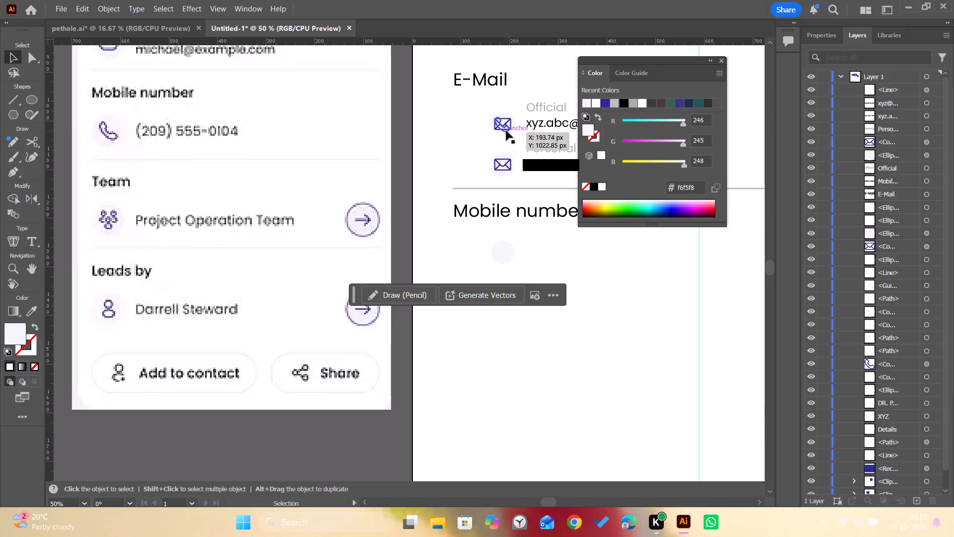
Move the blue phone icon from the Official row's envelope onto the pale circle beneath the Mobile number heading.
left_click_drag(506, 131, 514, 259)
scroll(502, 256, "up", 4, "alt")
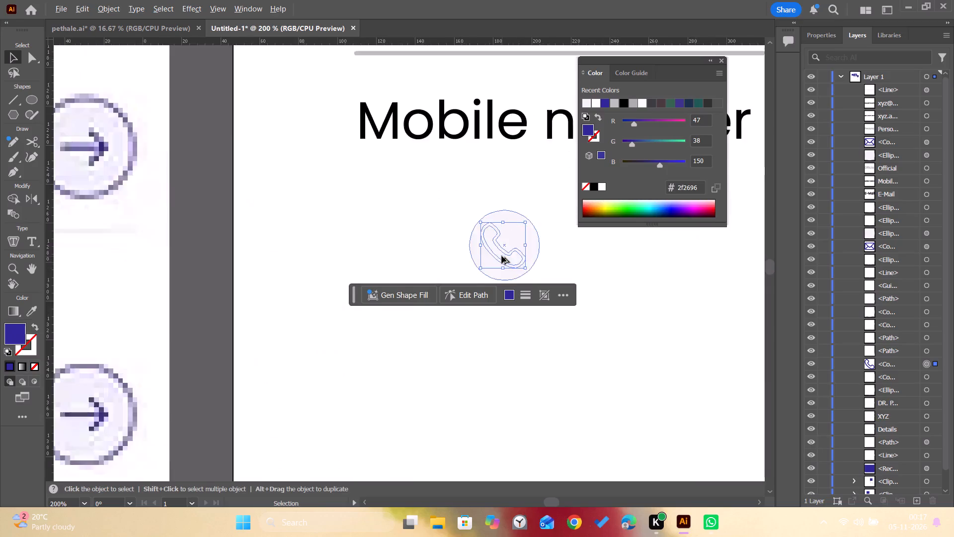
scroll(502, 256, "up", 1, "alt")
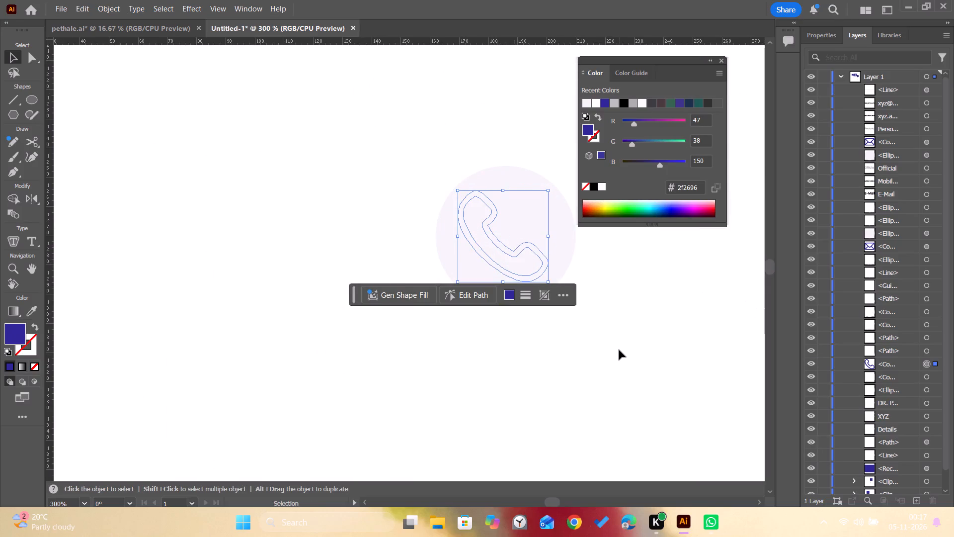
Bring the phone icon to the front so it lies above its pale circle.
right_click(623, 346)
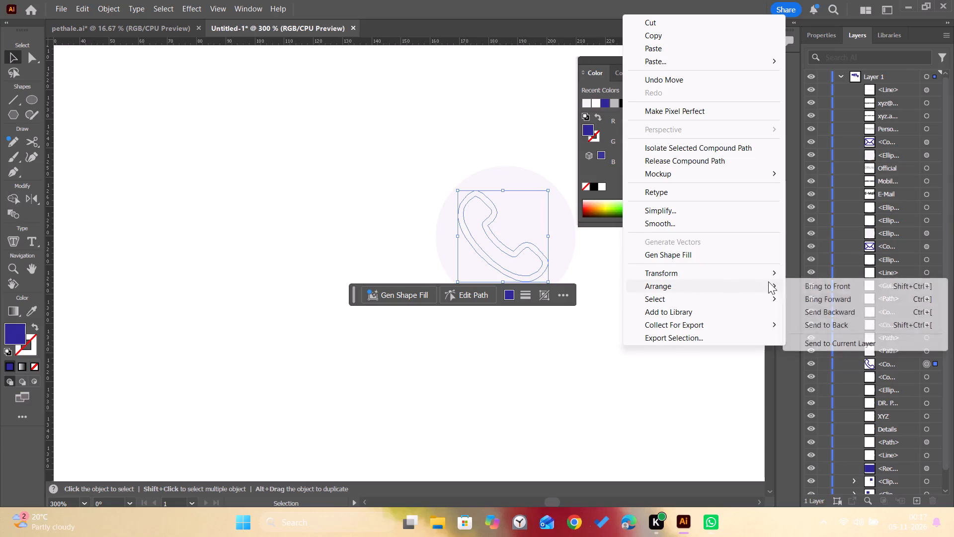
left_click(787, 284)
left_click(708, 314)
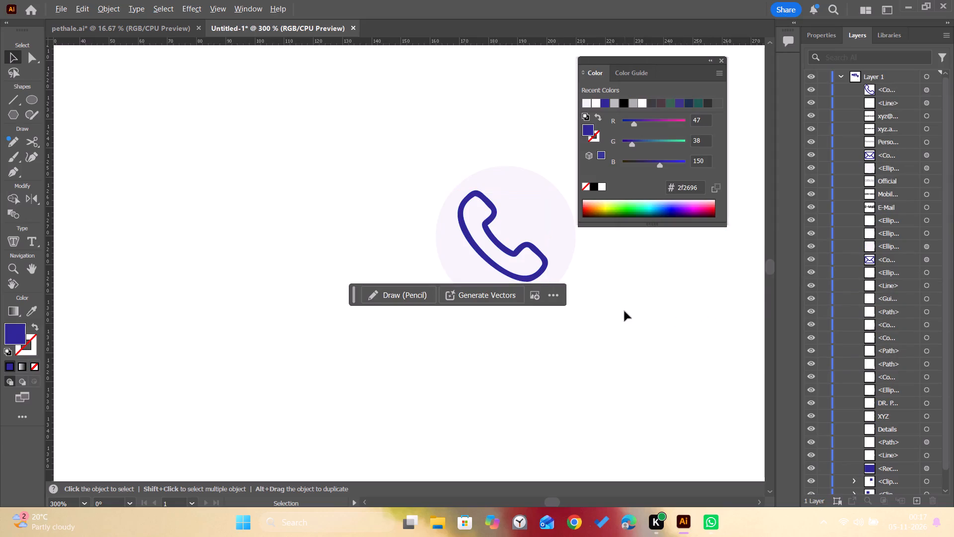
Duplicate the Official e-mail text straight down about 258 px, beside the phone icon under the Mobile number heading.
scroll(625, 311, "down", 3, "alt")
key("space")
left_click_drag(643, 331, 574, 364)
scroll(576, 363, "down", 2, "alt")
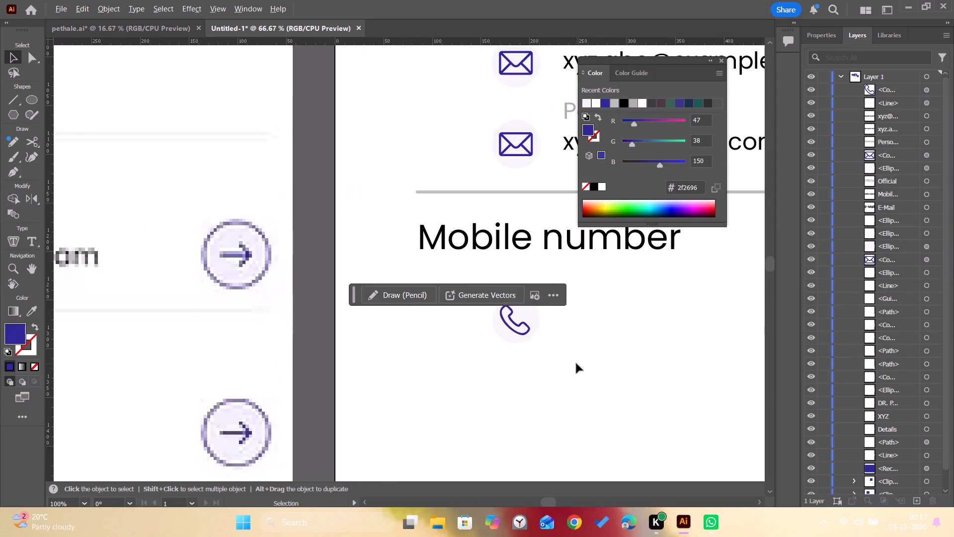
key("space")
key("space")
key("space")
key("space")
key("space")
key("space")
key("space")
key("space")
key("space")
left_click_drag(618, 346, 561, 362)
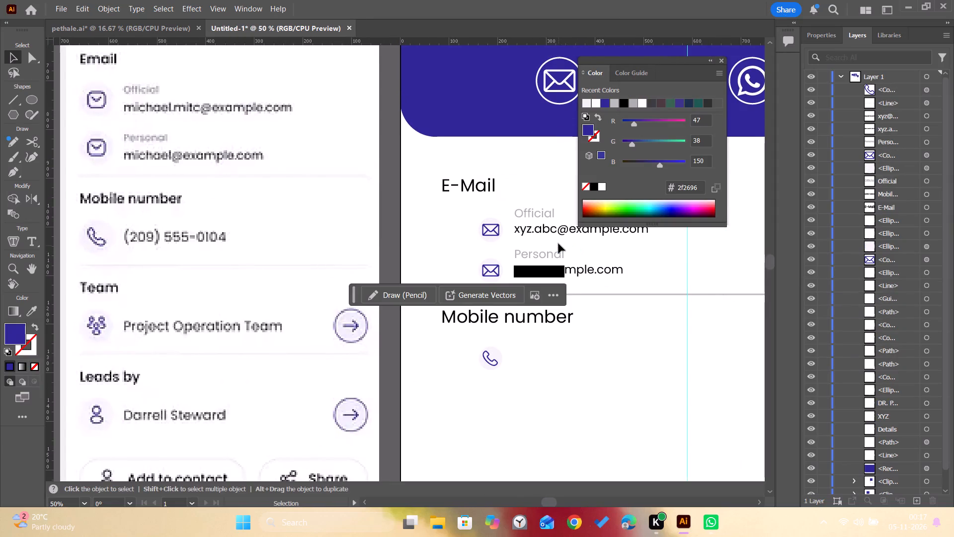
left_click_drag(558, 236, 556, 359)
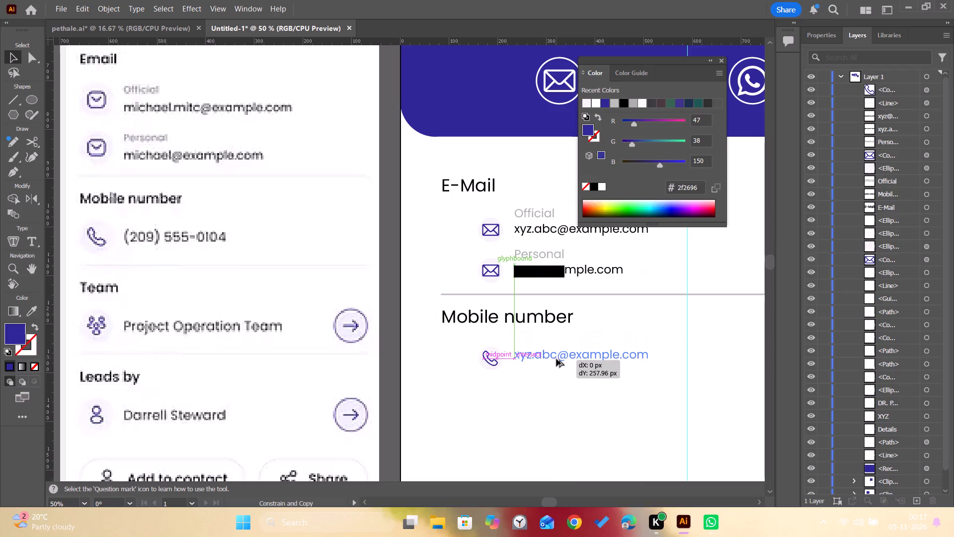
left_click_drag(556, 359, 557, 362)
Replace the duplicated text beside the phone icon with the placeholder ten-digit mobile number.
double_click(557, 358)
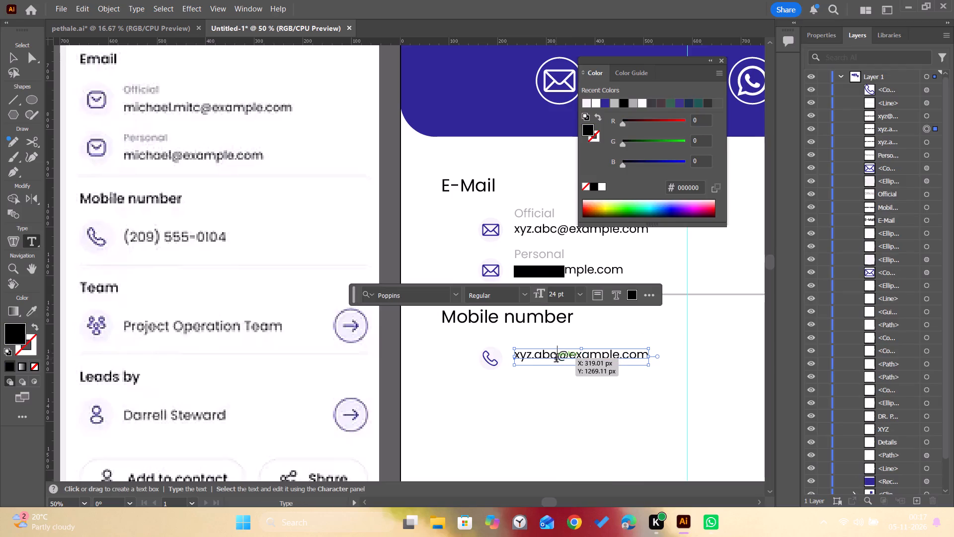
double_click(556, 359)
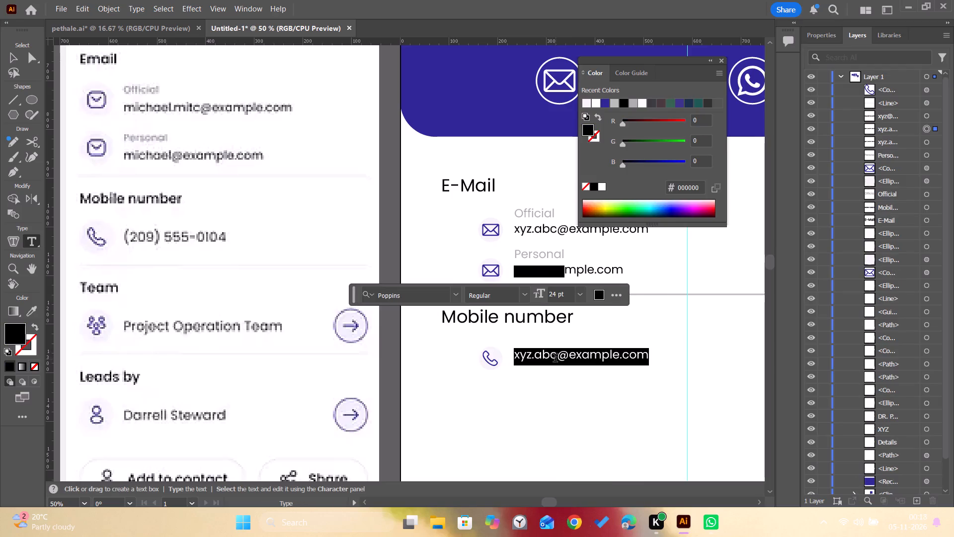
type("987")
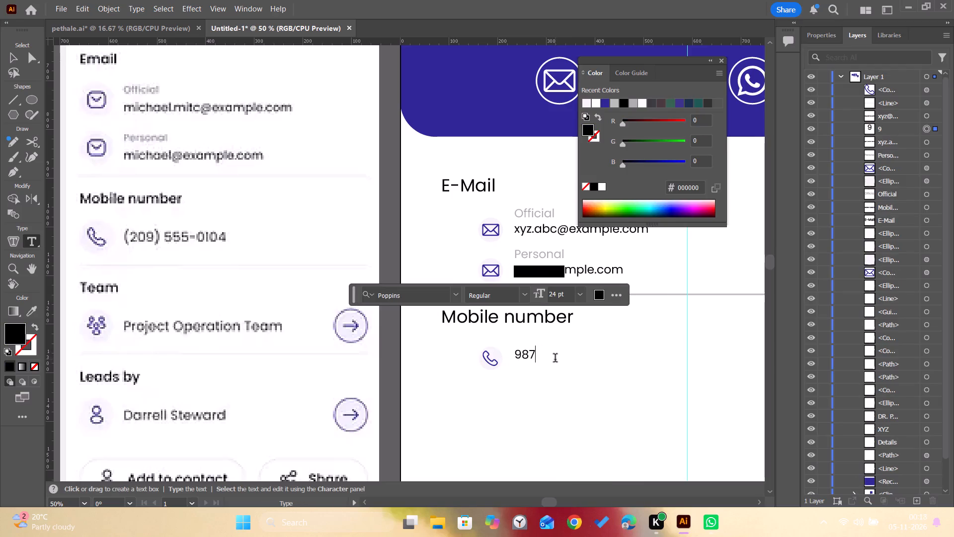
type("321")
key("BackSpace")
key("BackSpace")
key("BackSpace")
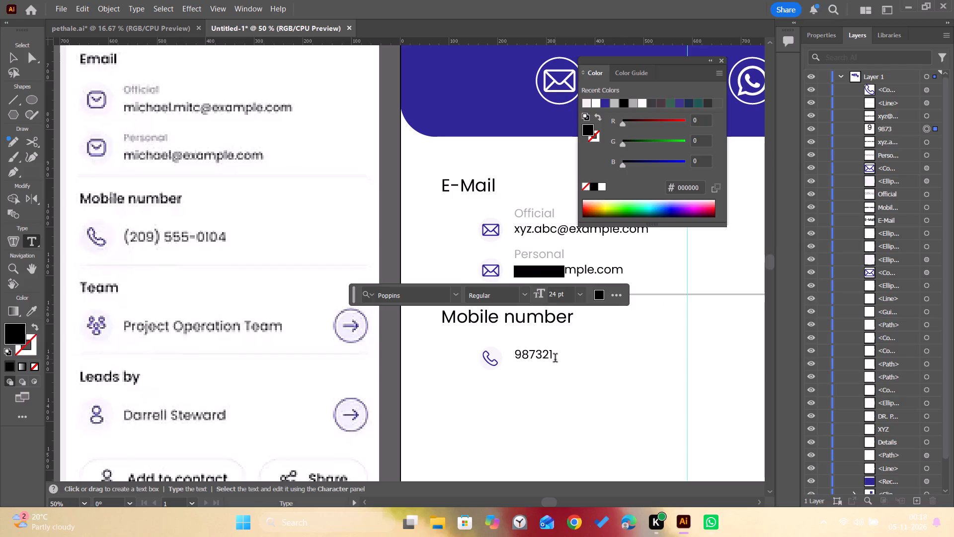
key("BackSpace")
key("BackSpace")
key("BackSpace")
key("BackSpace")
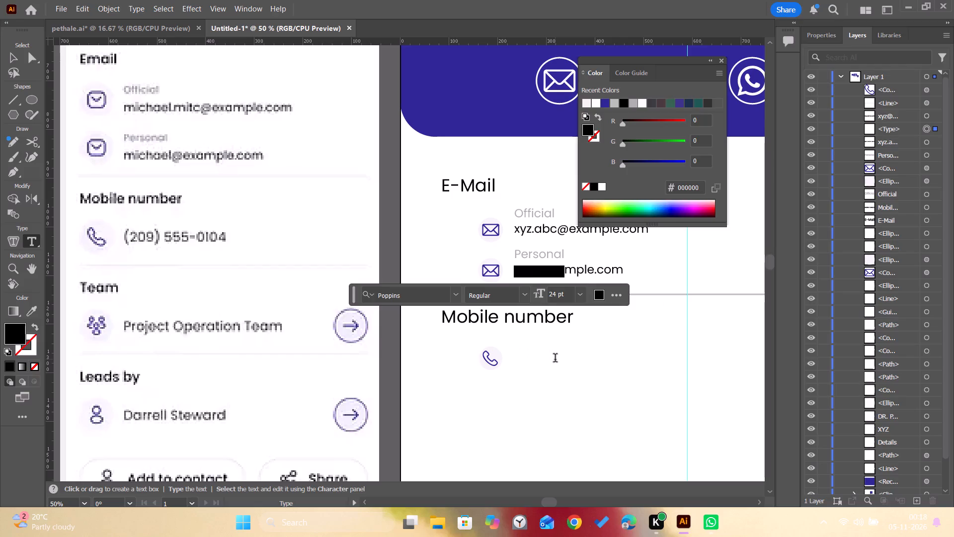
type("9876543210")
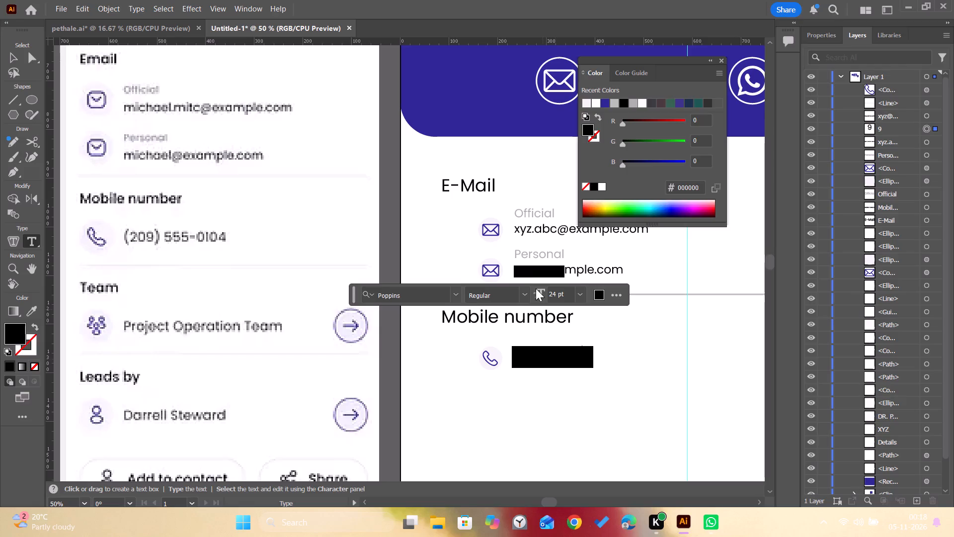
left_click(15, 58)
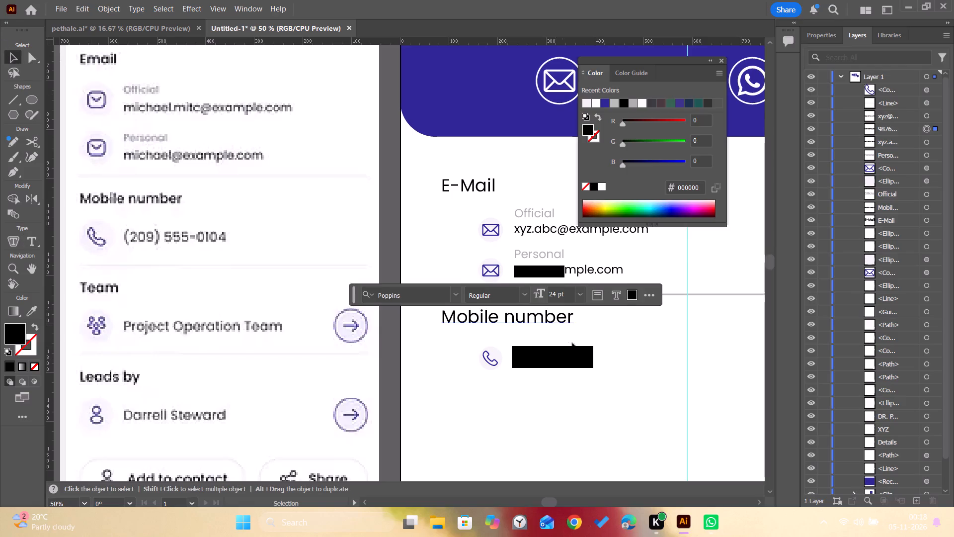
Nudge the mobile number text straight down about 8 px beside the phone icon.
scroll(559, 359, "up", 2, "alt")
left_click_drag(542, 353, 544, 358)
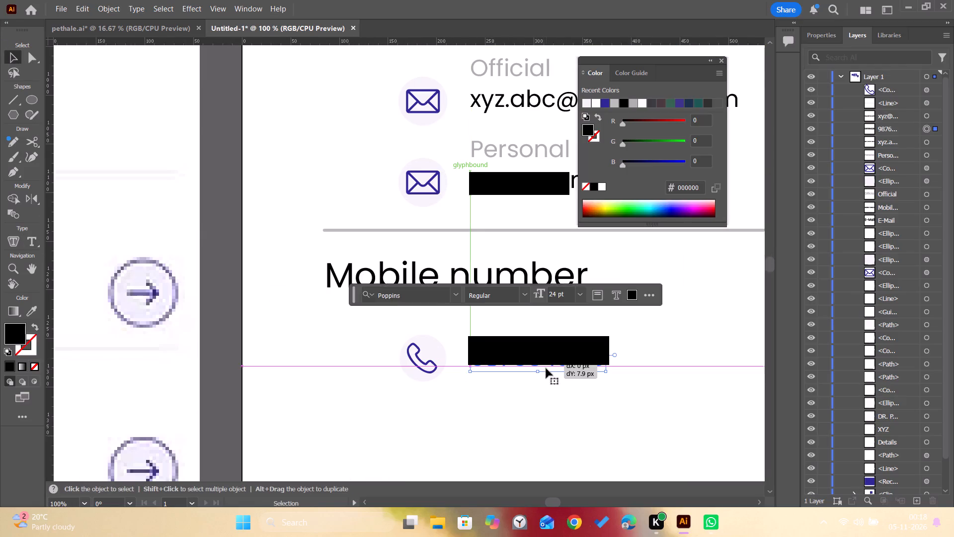
Insert a space in the middle of the mobile number, after its fifth digit.
scroll(546, 371, "down", 3, "alt")
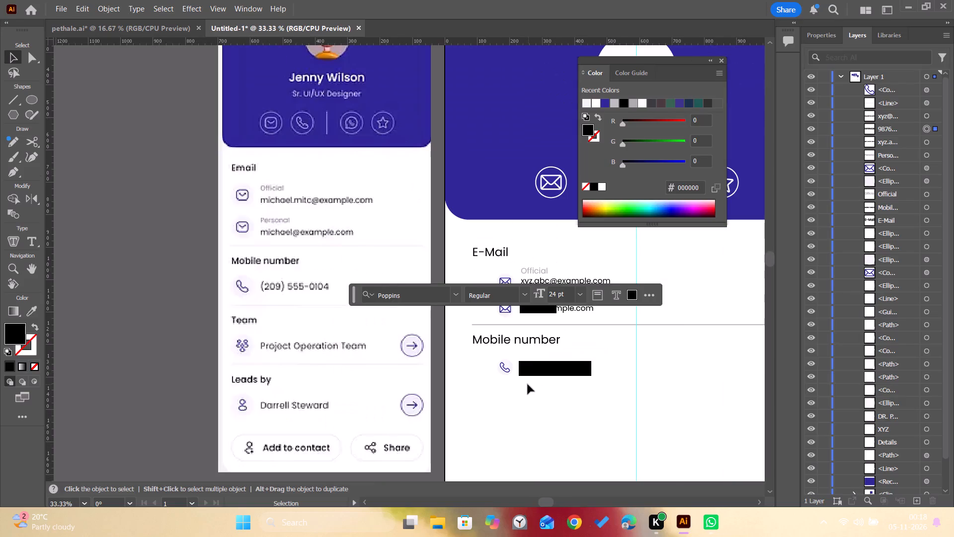
scroll(549, 368, "up", 4, "alt")
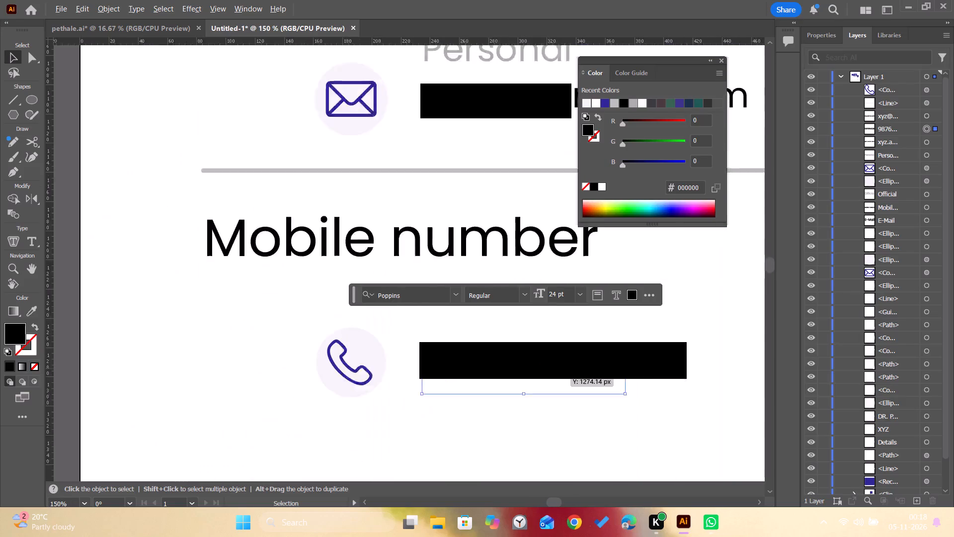
scroll(549, 368, "up", 1, "alt")
double_click(529, 369)
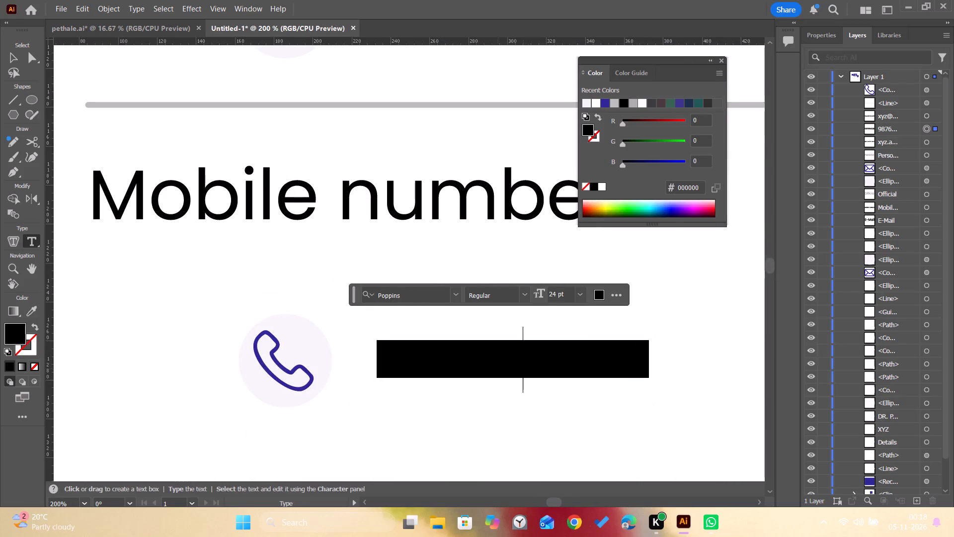
key("space")
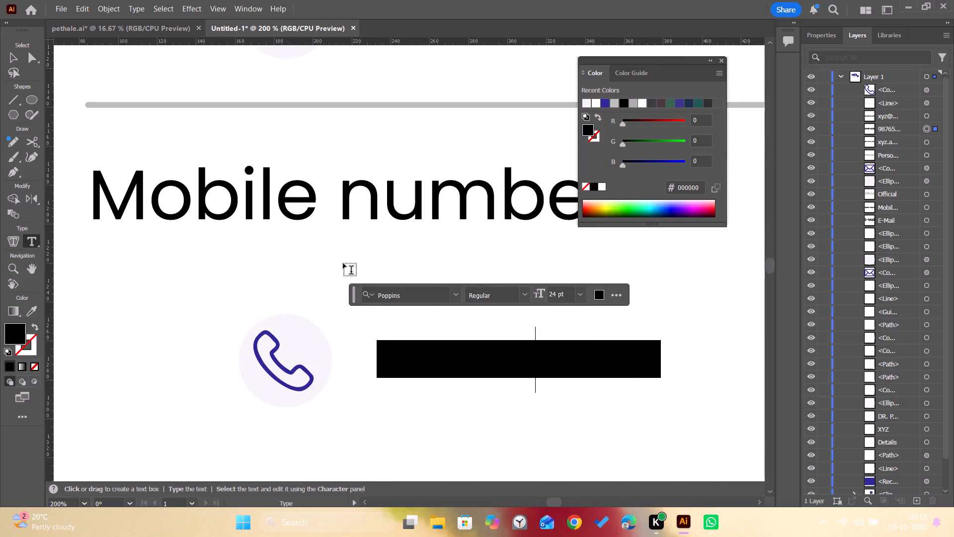
left_click(10, 54)
Duplicate the divider line, Mobile number heading, phone icon and its circle together straight down about 175 px as the next section.
scroll(476, 449, "down", 2, "alt")
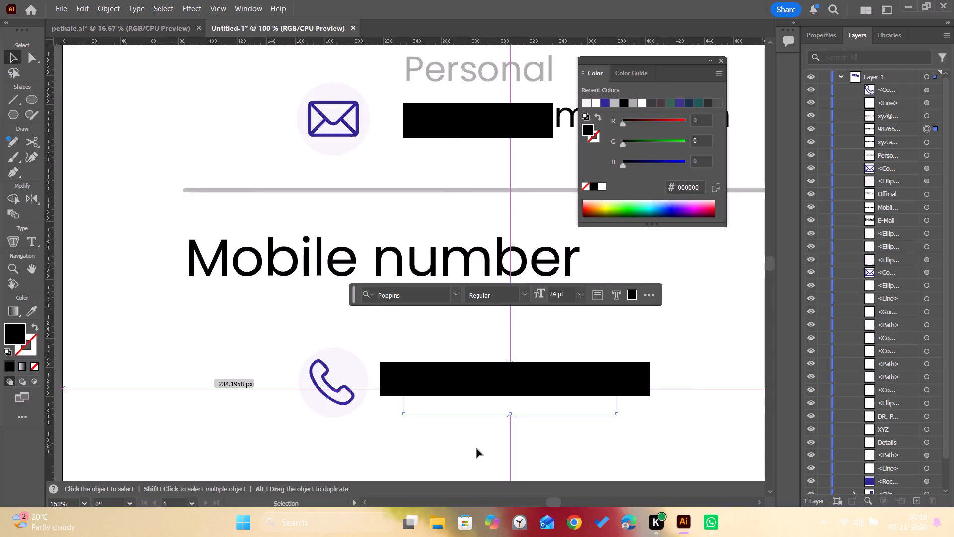
key("space")
key("space")
key("space")
left_click_drag(472, 447, 558, 319)
scroll(557, 324, "down", 2, "alt")
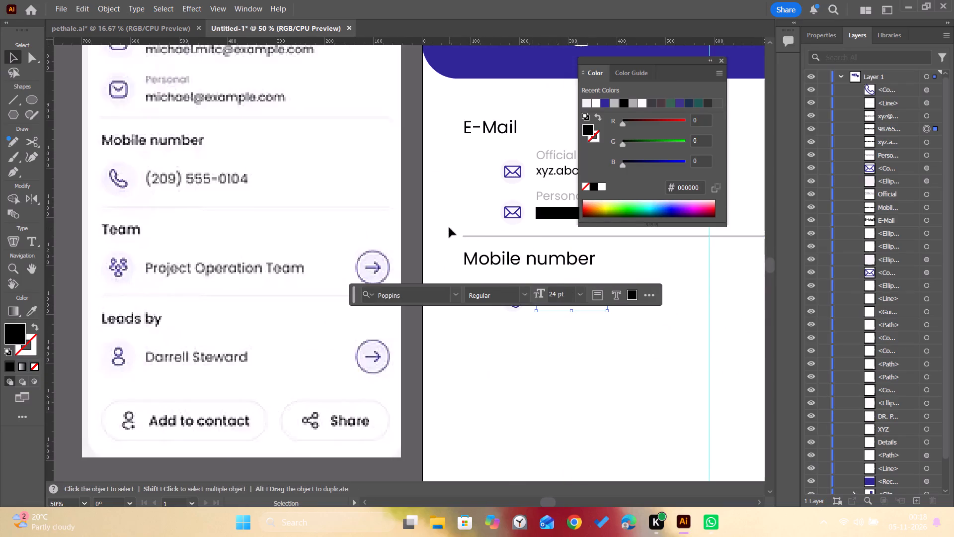
left_click_drag(449, 228, 509, 328)
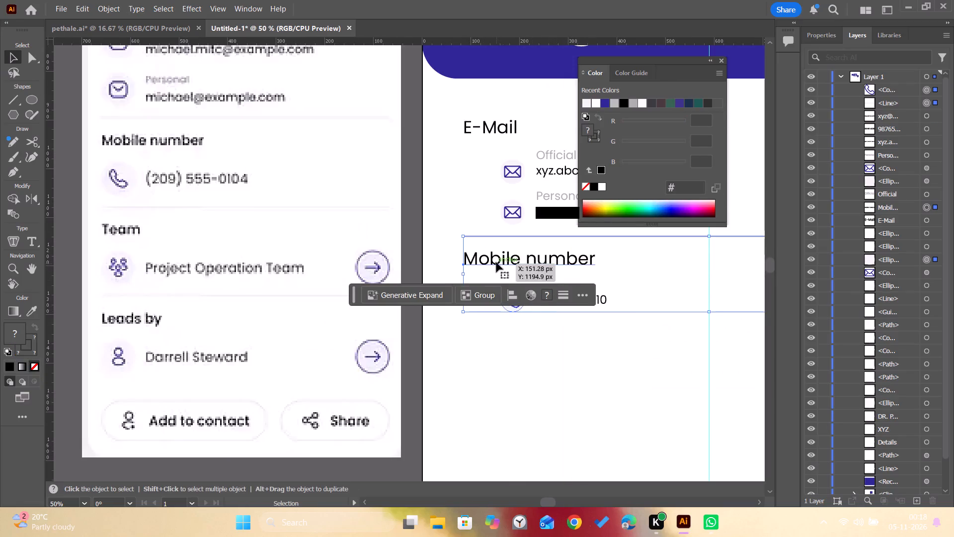
left_click_drag(496, 260, 494, 327, "alt")
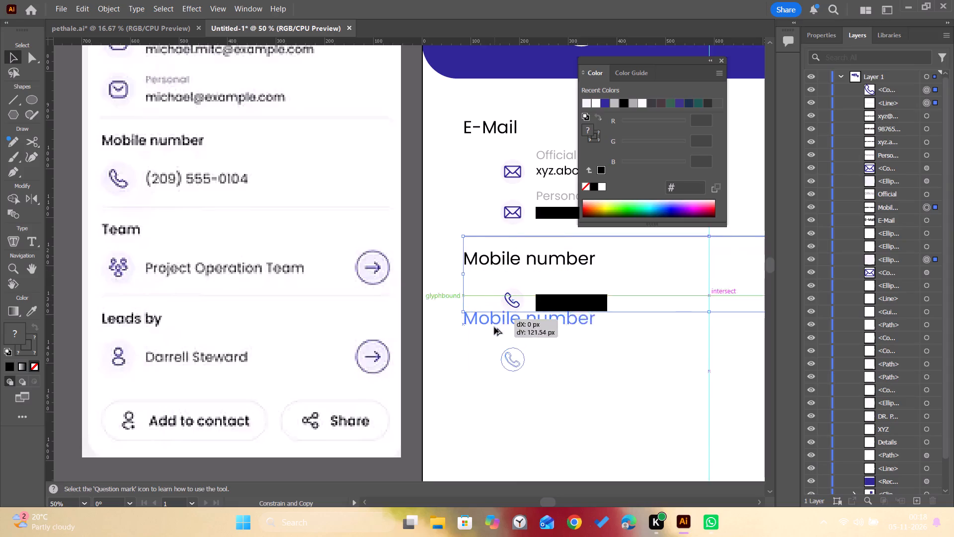
left_click_drag(494, 327, 496, 345, "alt")
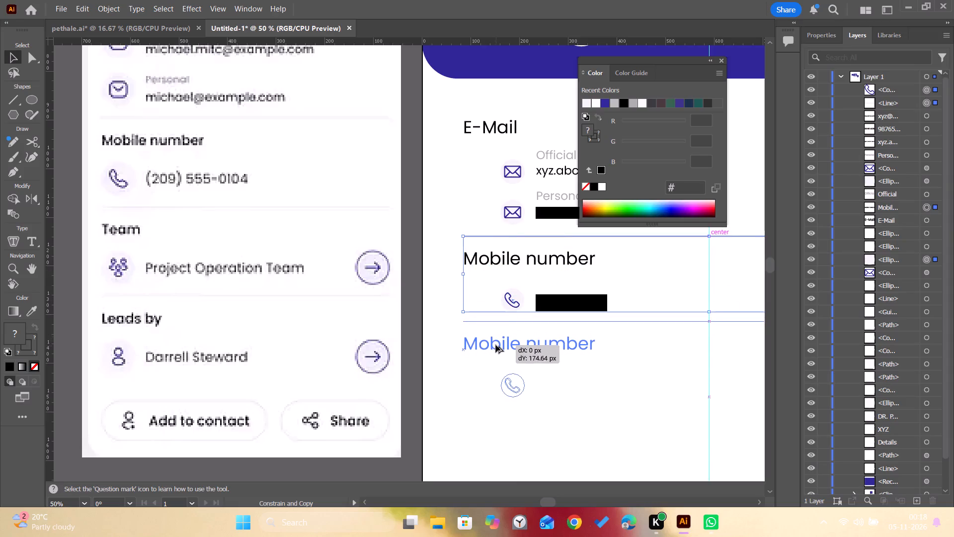
left_click_drag(496, 345, 495, 349, "alt")
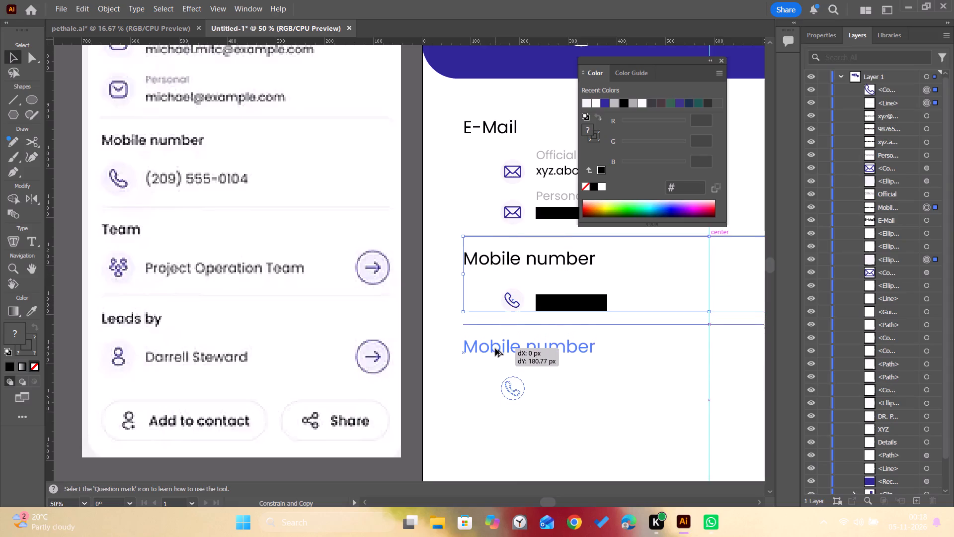
left_click_drag(495, 349, 497, 344, "alt")
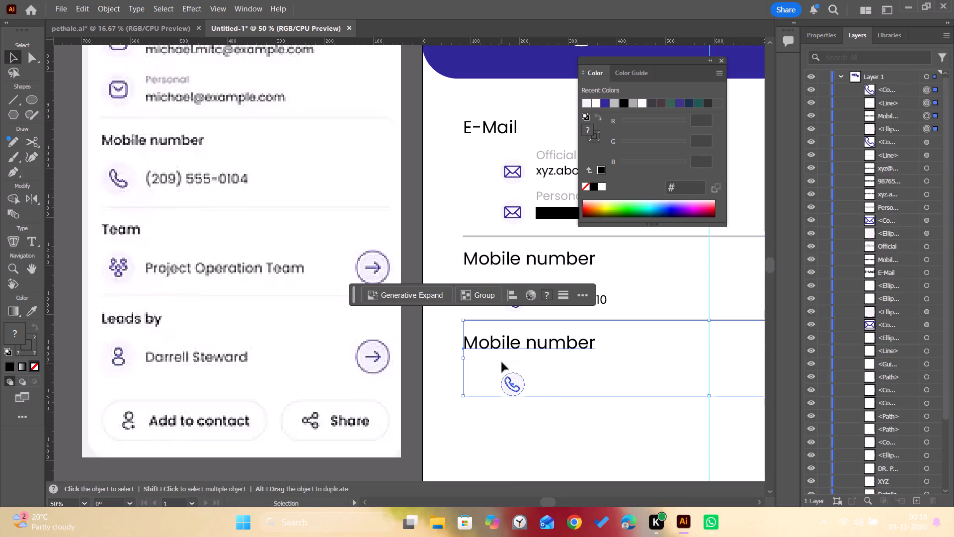
left_click(538, 411)
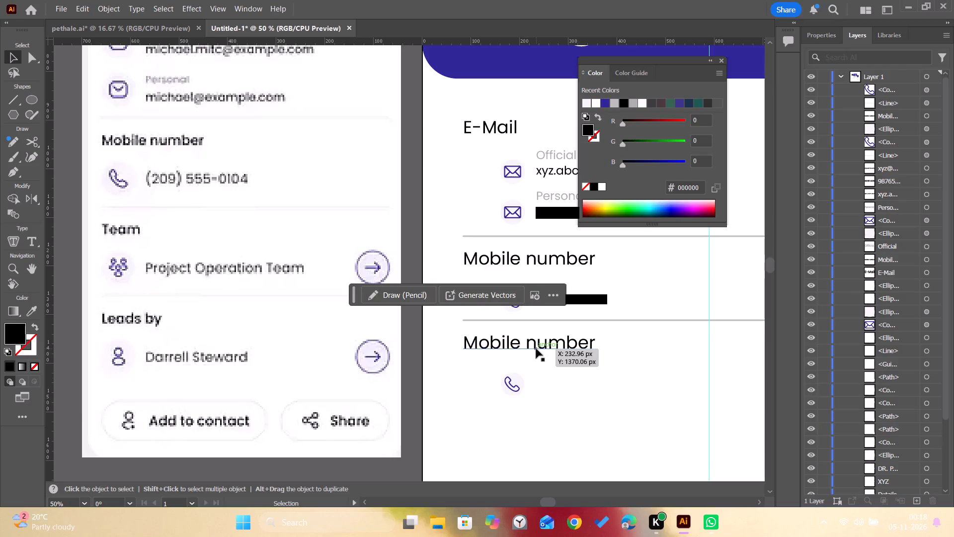
Change the duplicated Mobile number heading to "Team".
double_click(536, 349)
double_click(536, 349)
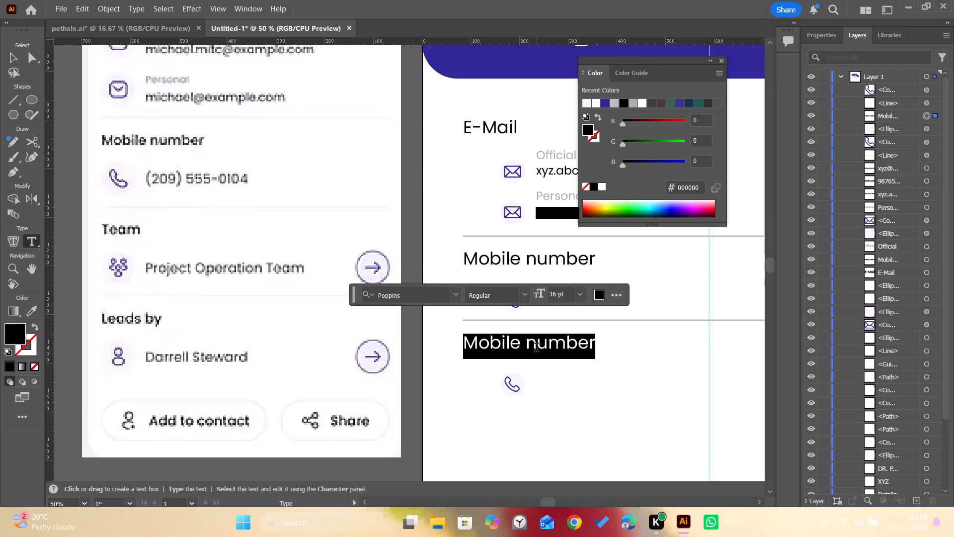
key("t")
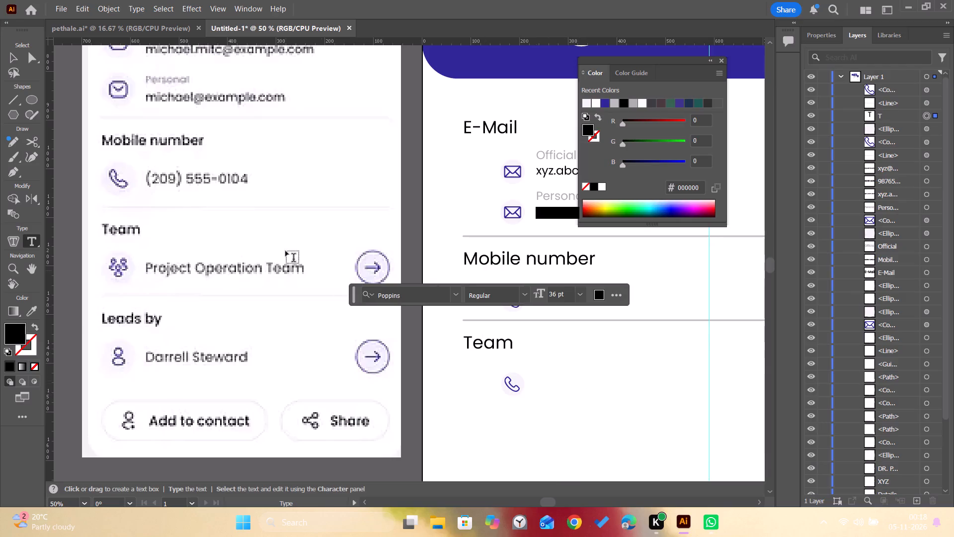
left_click(15, 57)
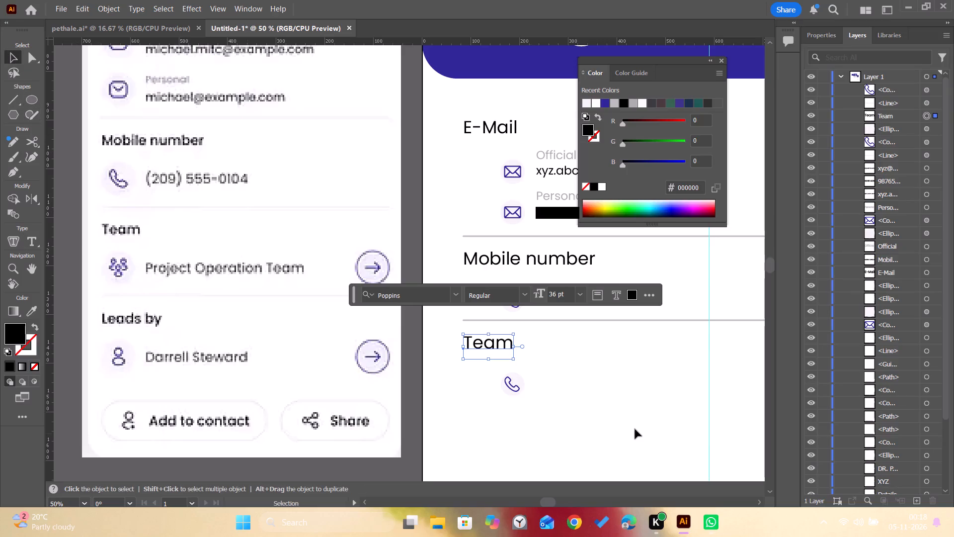
left_click(636, 427)
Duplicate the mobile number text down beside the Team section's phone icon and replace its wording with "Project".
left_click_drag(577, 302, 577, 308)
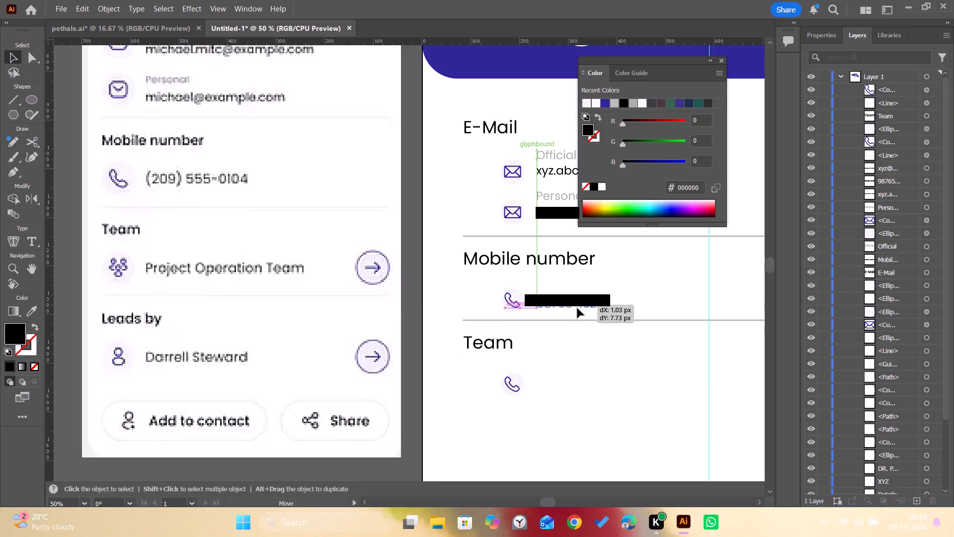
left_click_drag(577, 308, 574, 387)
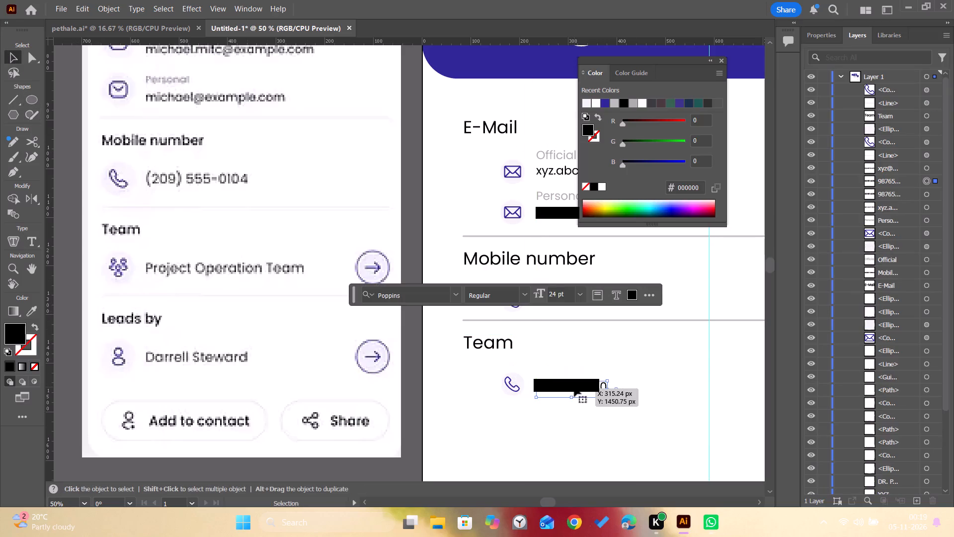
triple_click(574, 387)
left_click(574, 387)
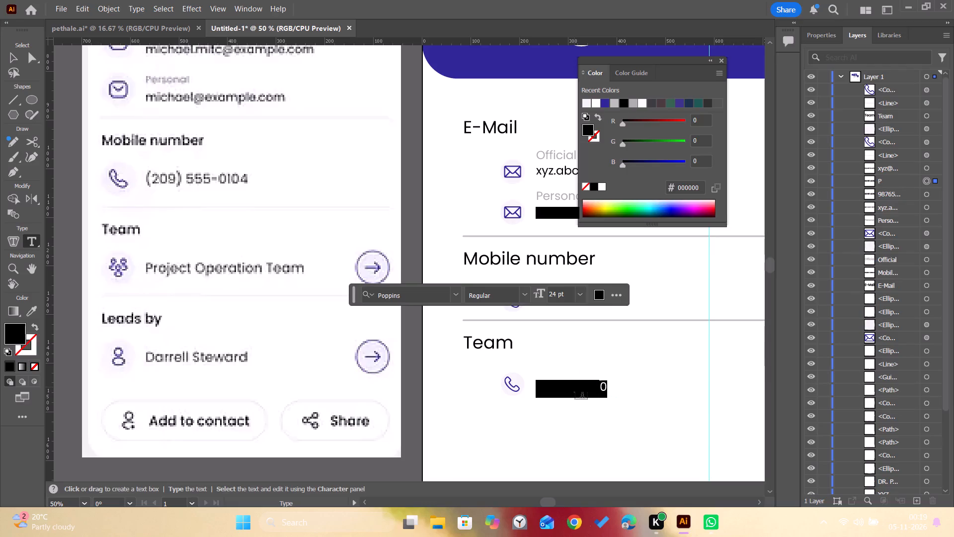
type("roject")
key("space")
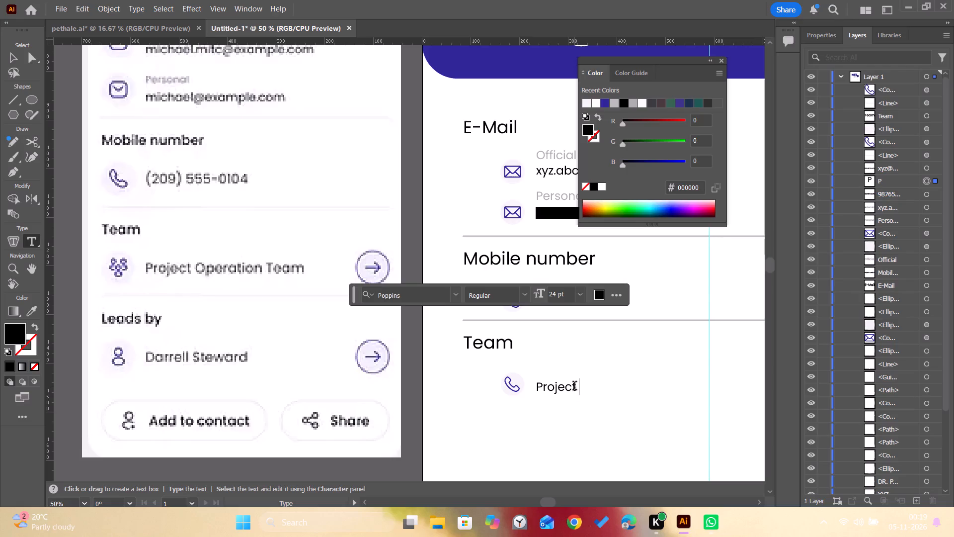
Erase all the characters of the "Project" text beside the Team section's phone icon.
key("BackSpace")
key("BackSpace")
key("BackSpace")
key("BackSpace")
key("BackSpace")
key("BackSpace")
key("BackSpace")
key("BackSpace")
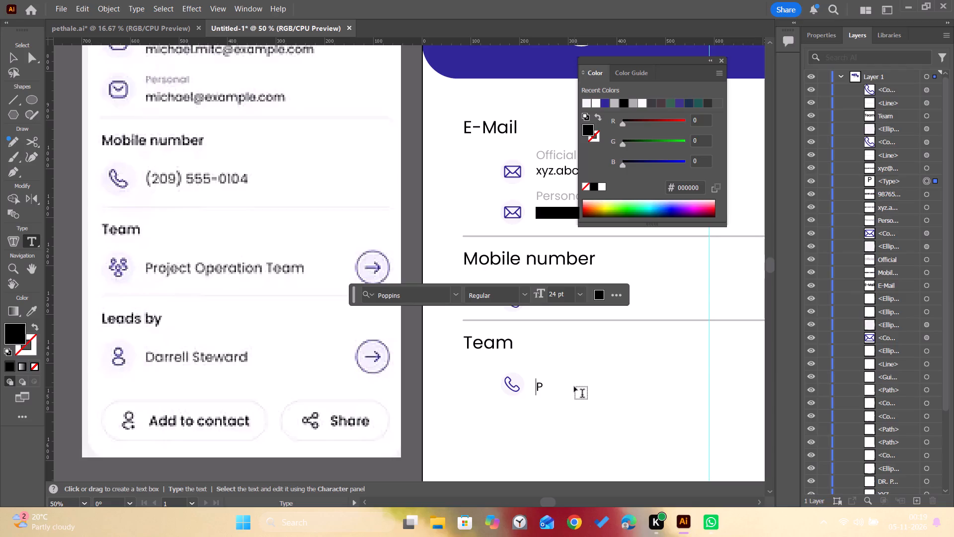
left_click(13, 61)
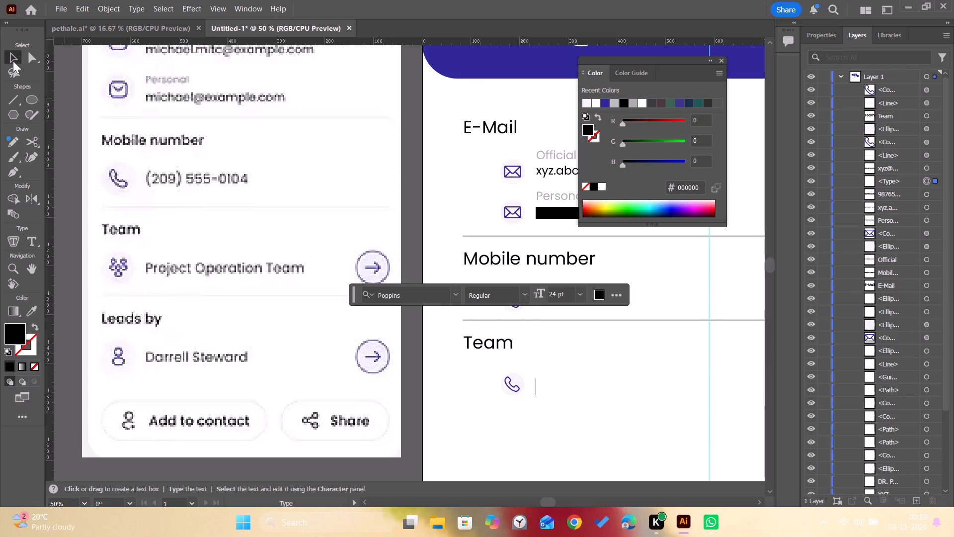
Change the Team heading to "Location".
double_click(508, 349)
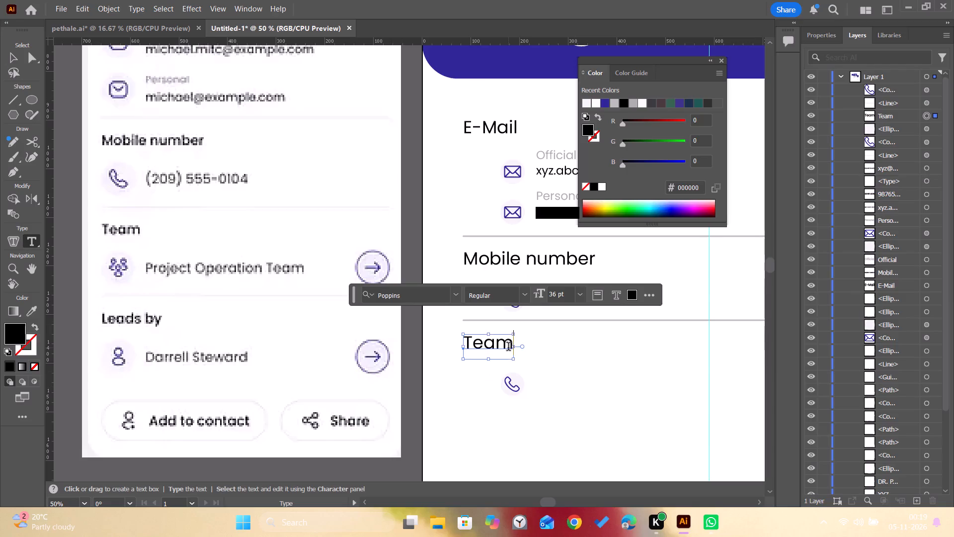
double_click(509, 347)
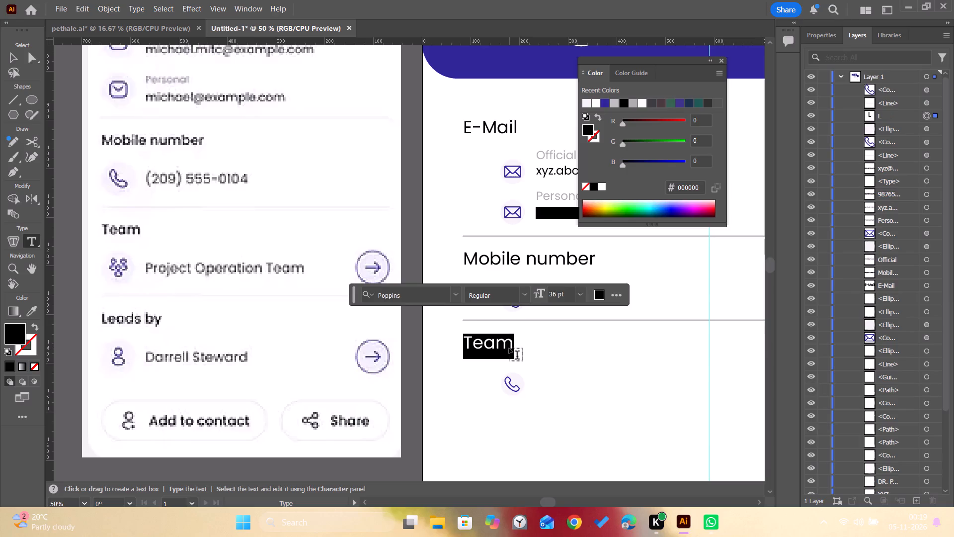
type("ocation")
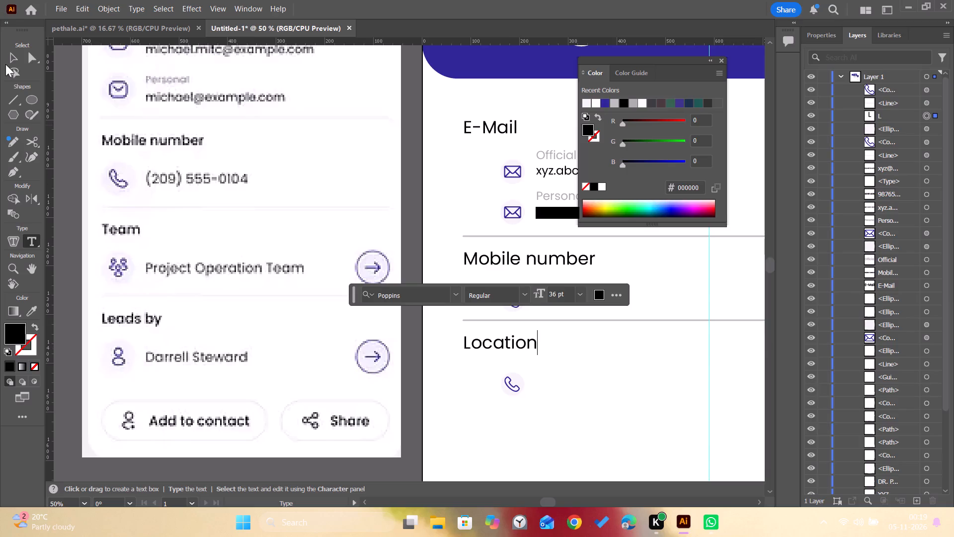
left_click(11, 58)
left_click(666, 400)
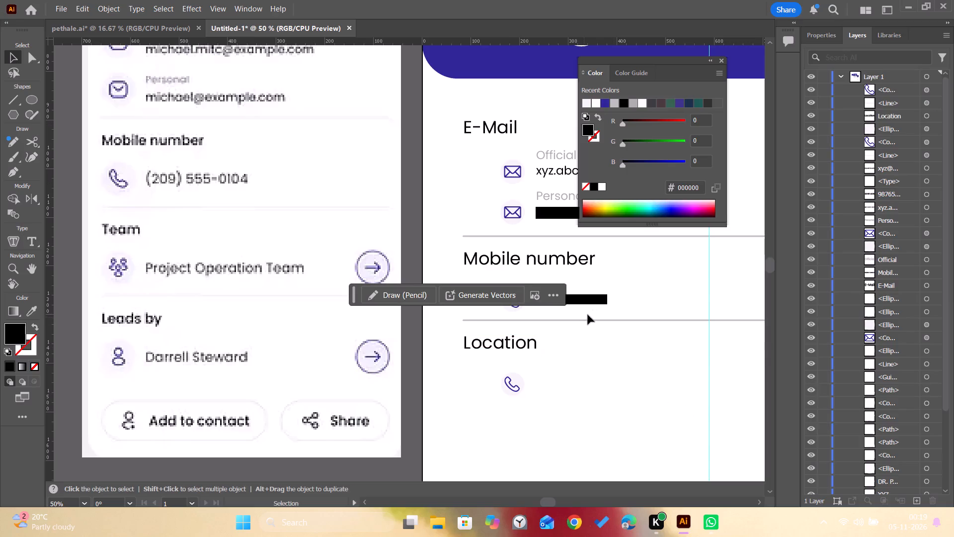
Duplicate the mobile number text straight down beside the Location section's phone icon and change the copy to "Haldwani".
left_click_drag(596, 305, 590, 395)
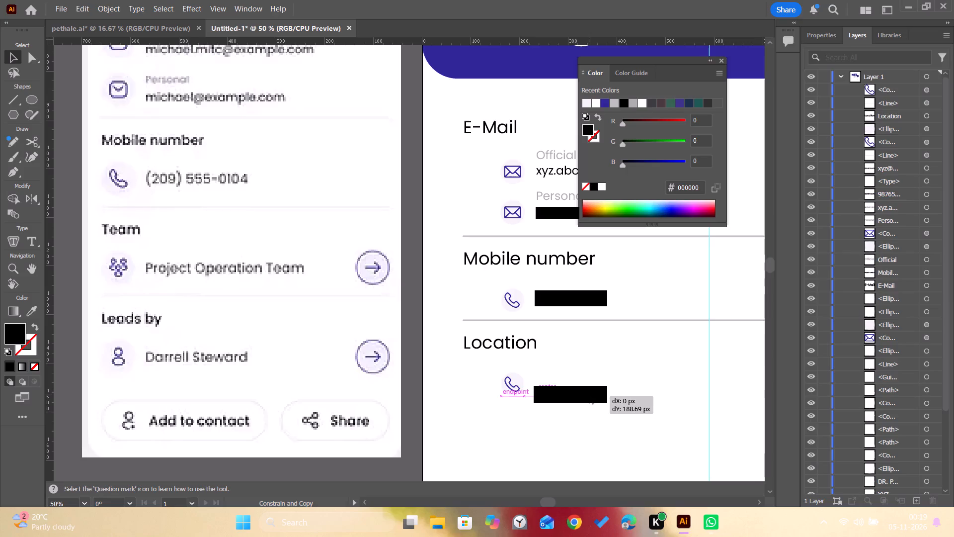
left_click_drag(590, 395, 590, 388)
triple_click(586, 384)
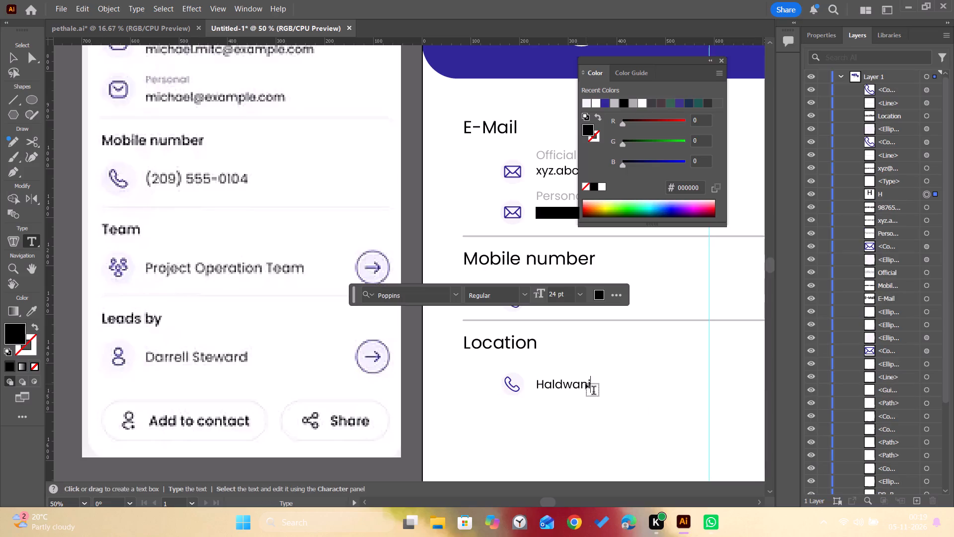
left_click(8, 59)
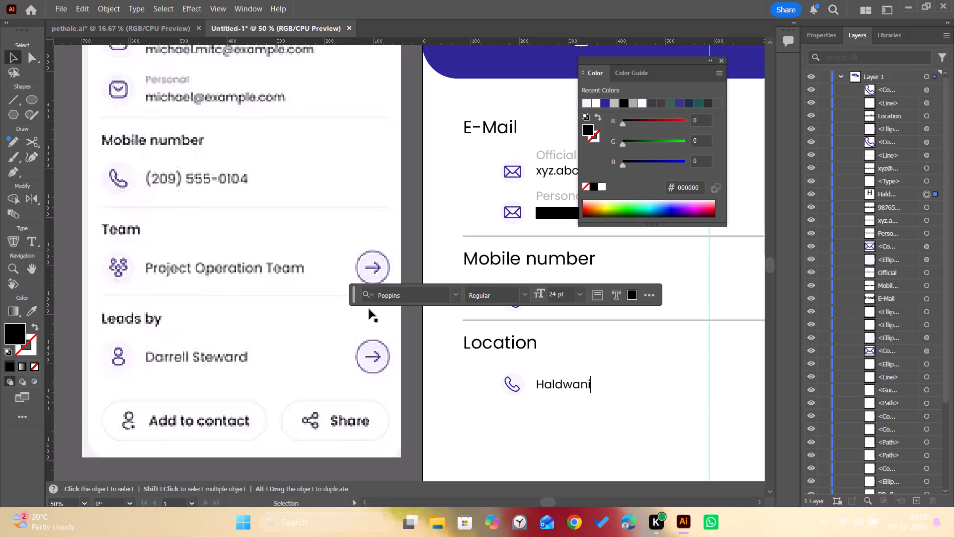
Select everything in the E-Mail, Mobile number and Location sections and enlarge it proportionally about its centre.
scroll(629, 373, "down", 2, "alt")
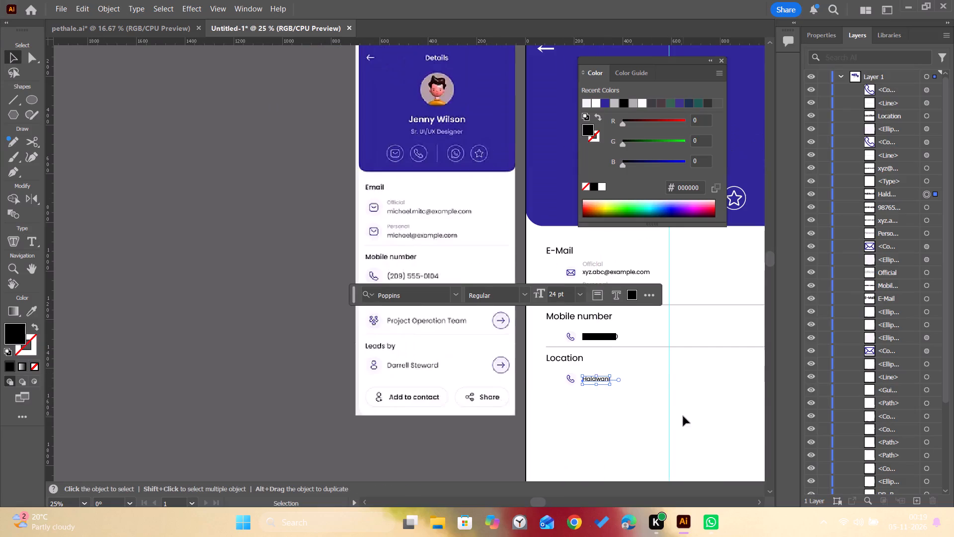
key("space")
key("space")
key("space")
key("space")
key("space")
key("space")
key("space")
key("space")
key("space")
key("space")
key("space")
key("space")
key("space")
key("space")
key("space")
key("space")
key("space")
key("space")
key("space")
key("space")
left_click_drag(683, 416, 426, 165)
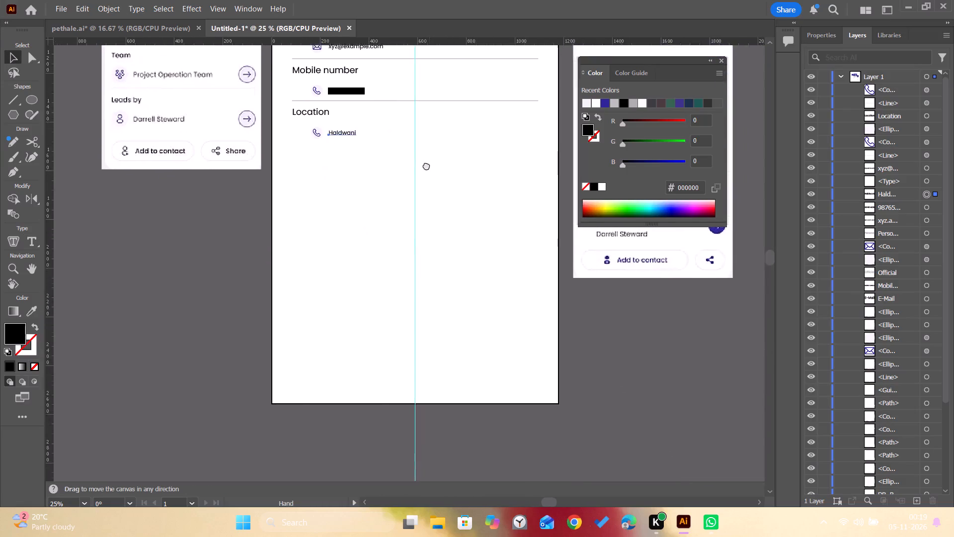
left_click_drag(426, 165, 425, 254)
scroll(425, 254, "down", 1, "alt")
key("space")
key("space")
key("space")
key("space")
key("space")
key("space")
key("space")
key("space")
key("space")
key("space")
key("space")
key("space")
key("space")
key("space")
key("space")
key("space")
key("space")
key("space")
key("space")
key("space")
left_click_drag(475, 279, 476, 279)
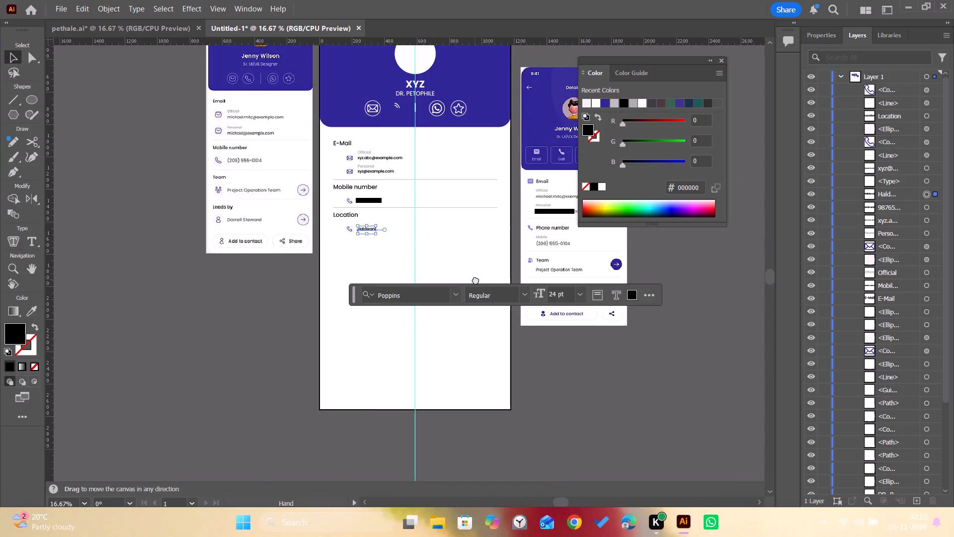
left_click_drag(476, 279, 456, 264)
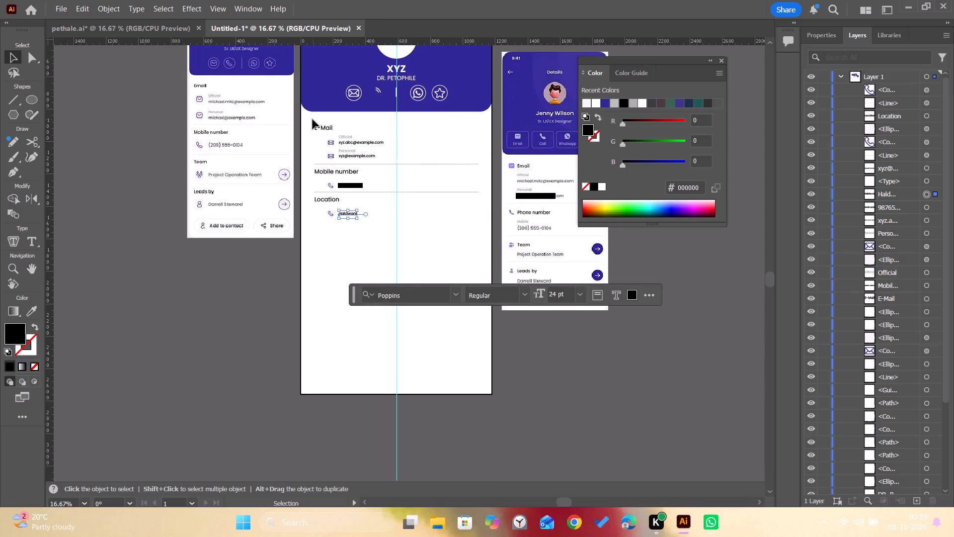
left_click_drag(313, 119, 380, 234)
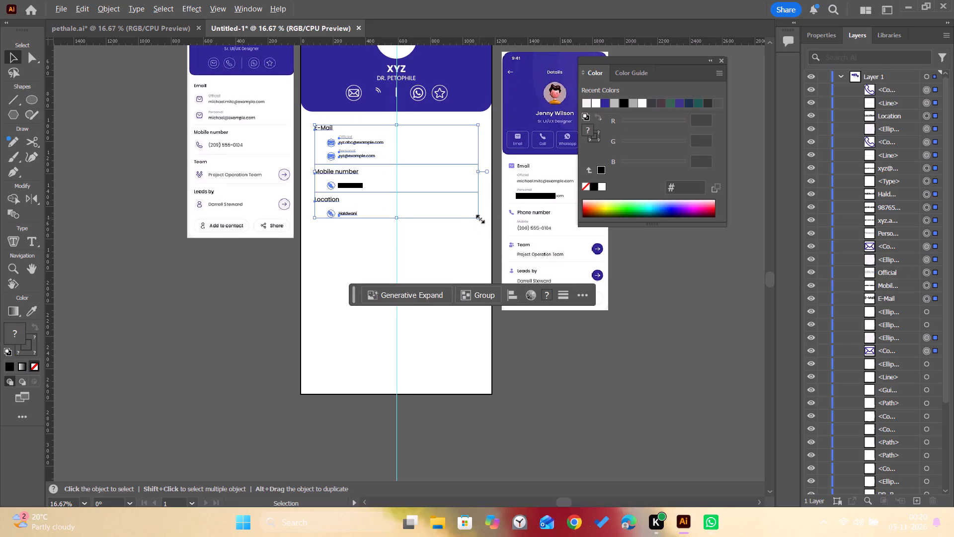
left_click_drag(479, 217, 501, 239, "alt")
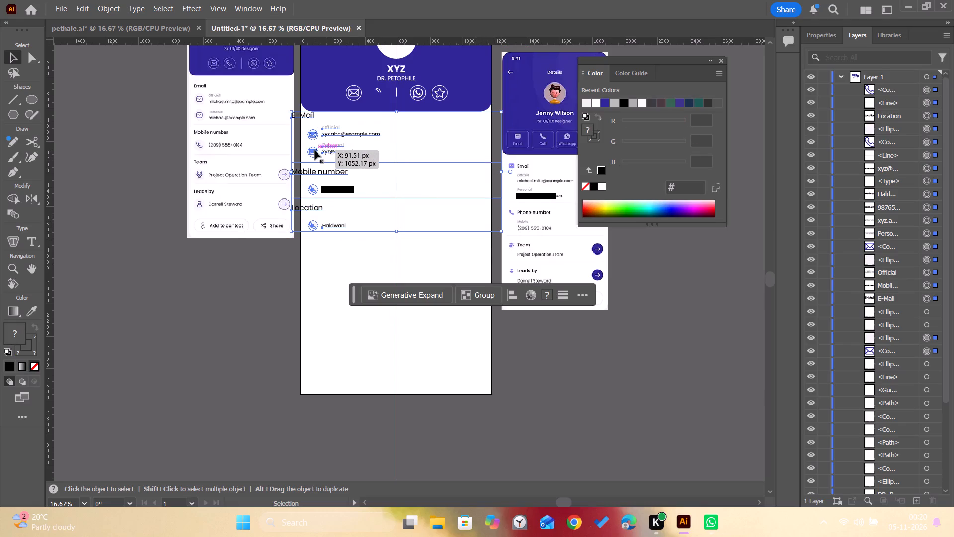
Move the enlarged contact sections about 119 px right and 65 px down, clear of the purple header.
left_click_drag(315, 150, 335, 163)
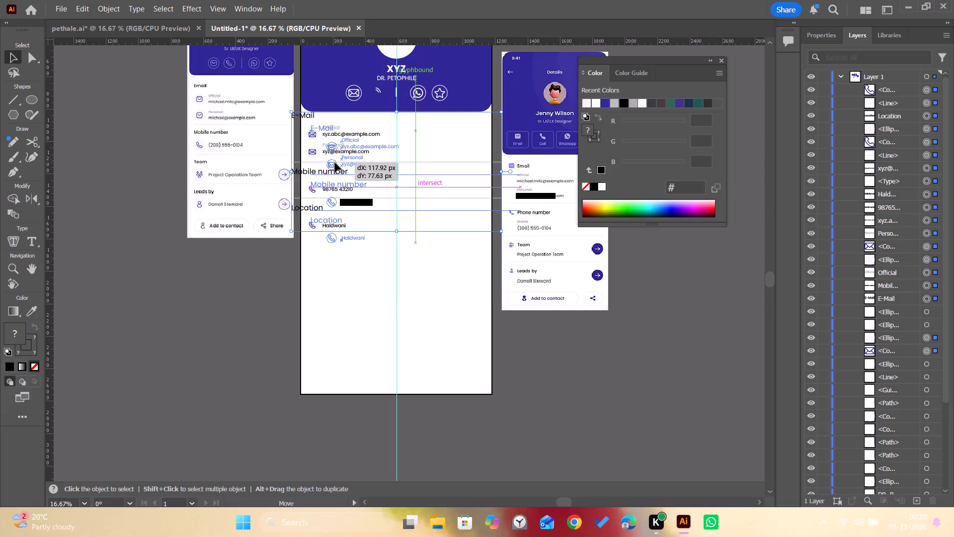
left_click_drag(335, 163, 332, 159)
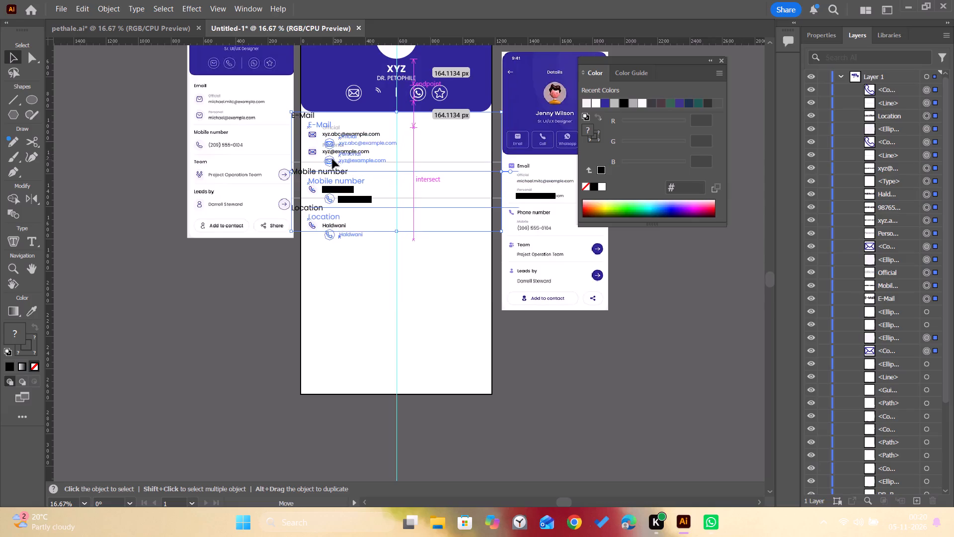
left_click_drag(332, 159, 335, 161)
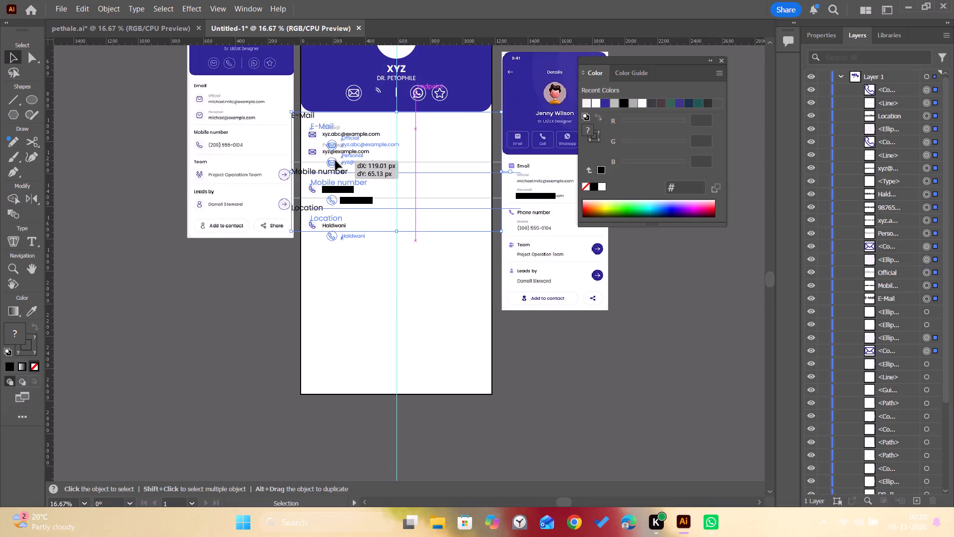
left_click(336, 162)
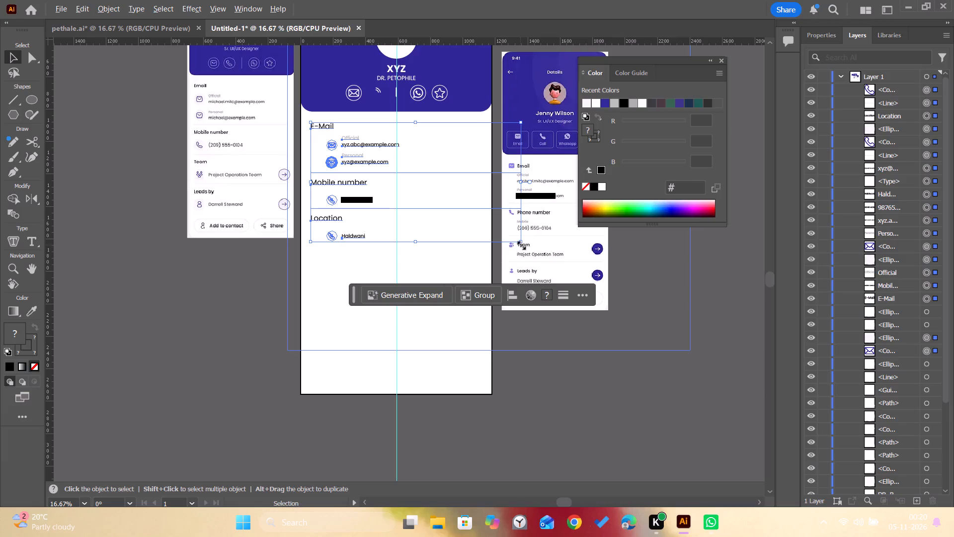
Enlarge the contact sections again to about 1566 by 836 px and reposition them inside the artboard's left edge, below the header.
left_click_drag(522, 243, 543, 260, "alt")
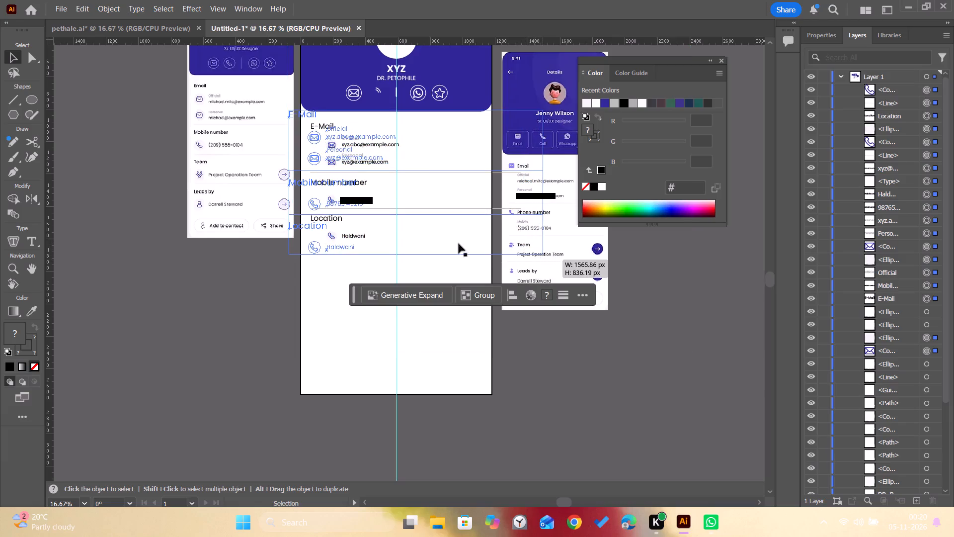
left_click_drag(300, 183, 318, 199)
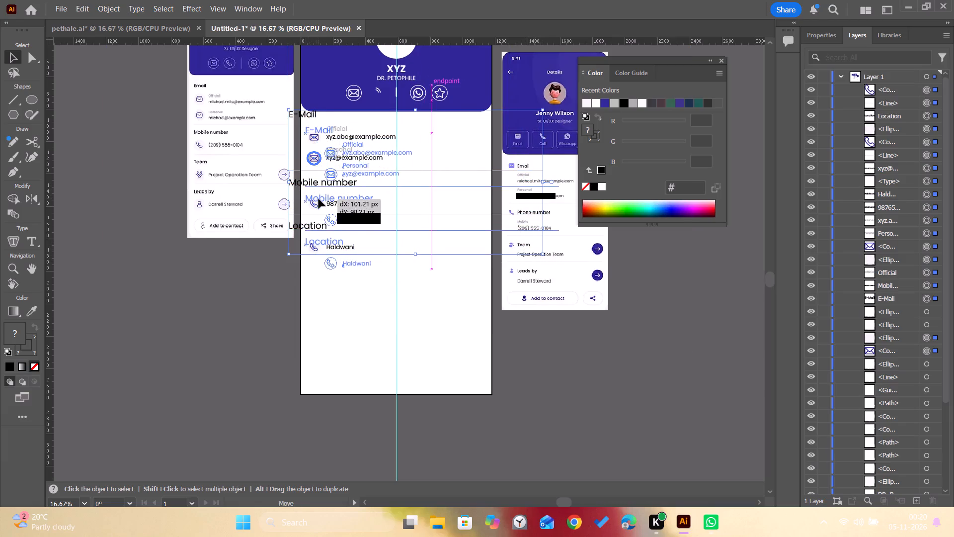
left_click_drag(318, 199, 323, 198)
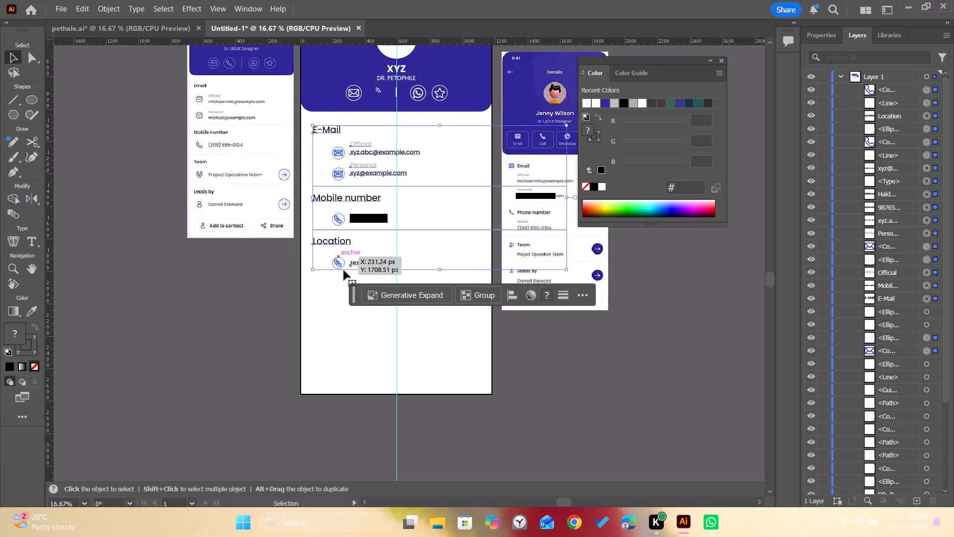
left_click(345, 338)
left_click(262, 319)
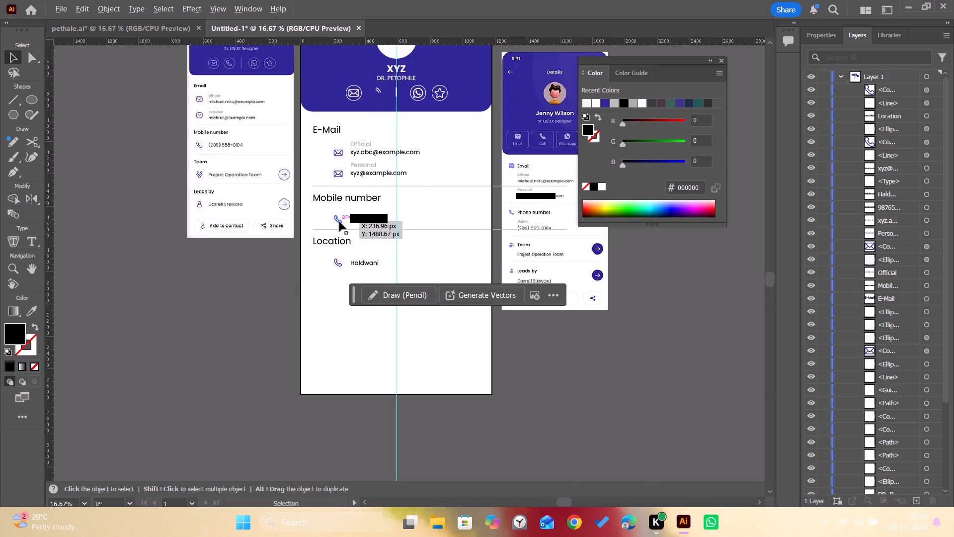
Duplicate the Mobile number section's phone icon and circle into the header's icon row, between the mail icon and the vertical divider.
scroll(338, 222, "up", 3, "alt")
scroll(338, 222, "down", 2, "alt")
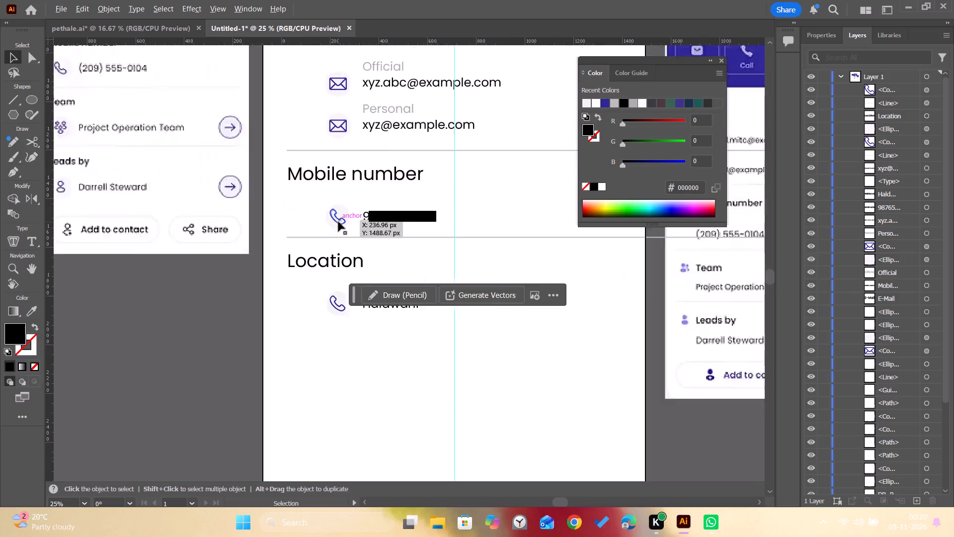
scroll(338, 222, "down", 1, "alt")
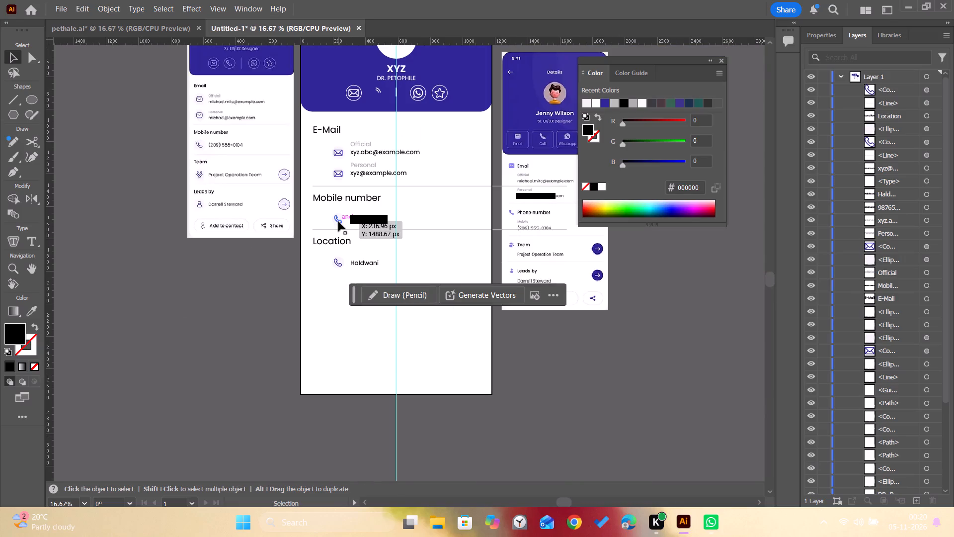
left_click_drag(327, 218, 341, 221)
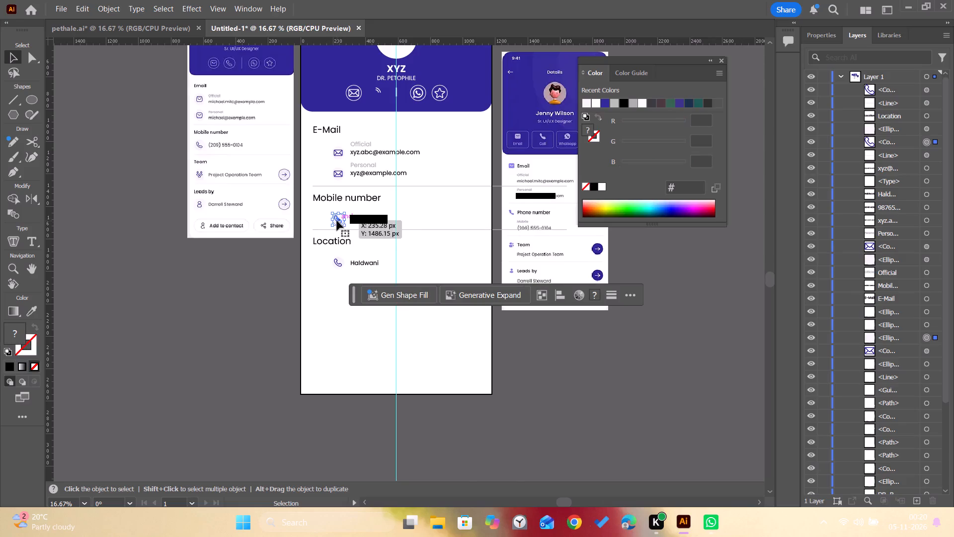
left_click_drag(338, 218, 362, 119, "alt")
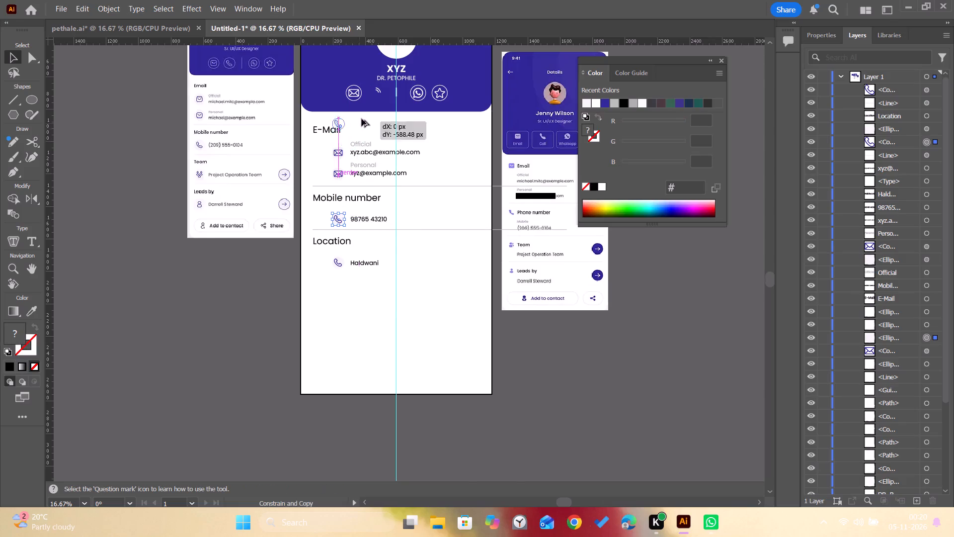
left_click_drag(362, 119, 377, 92, "alt")
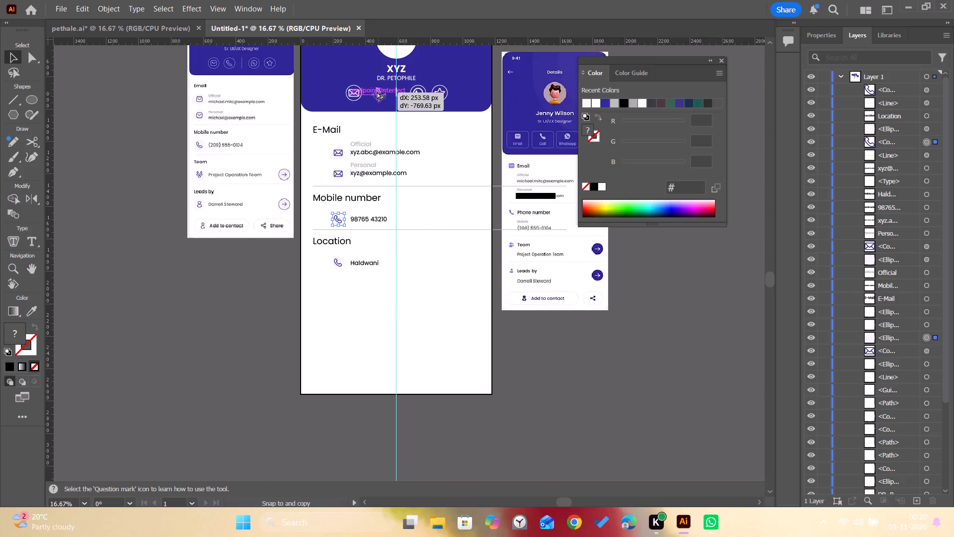
left_click_drag(377, 92, 376, 91, "alt")
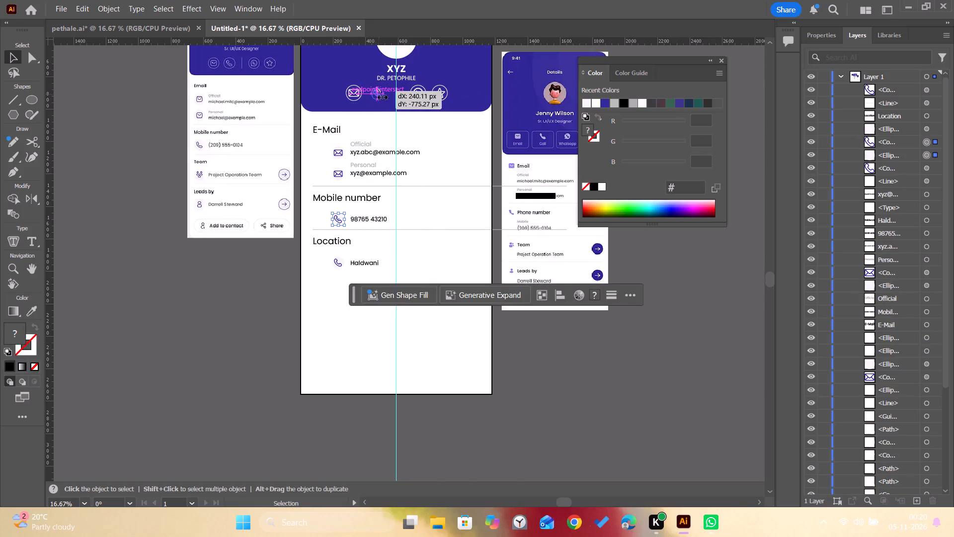
scroll(384, 102, "up", 5, "alt")
key("space")
key("space")
key("space")
key("space")
key("space")
key("space")
key("space")
key("space")
left_click_drag(382, 100, 391, 138)
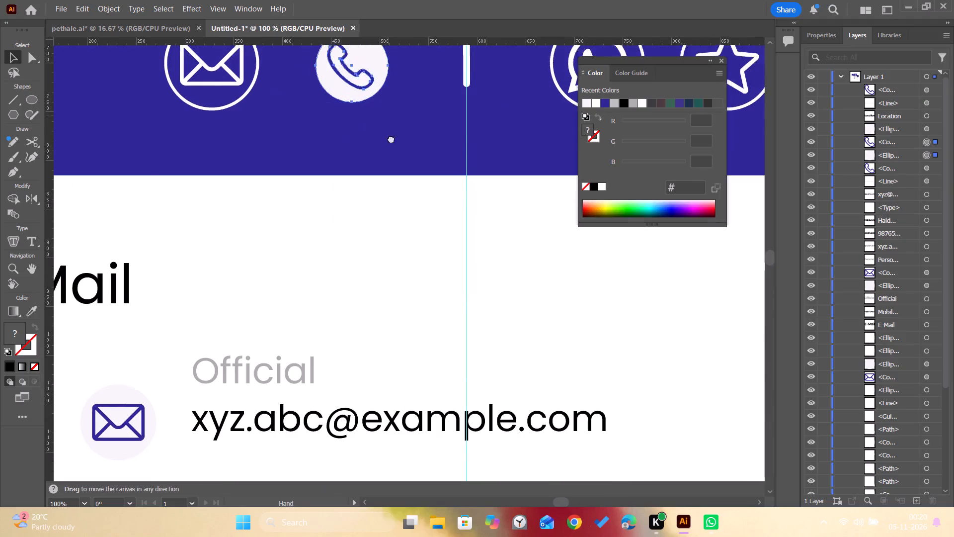
Convert the header phone icon's filled circle to an unfilled circle with a white #ffffff outline.
left_click_drag(391, 138, 394, 168)
left_click(342, 273)
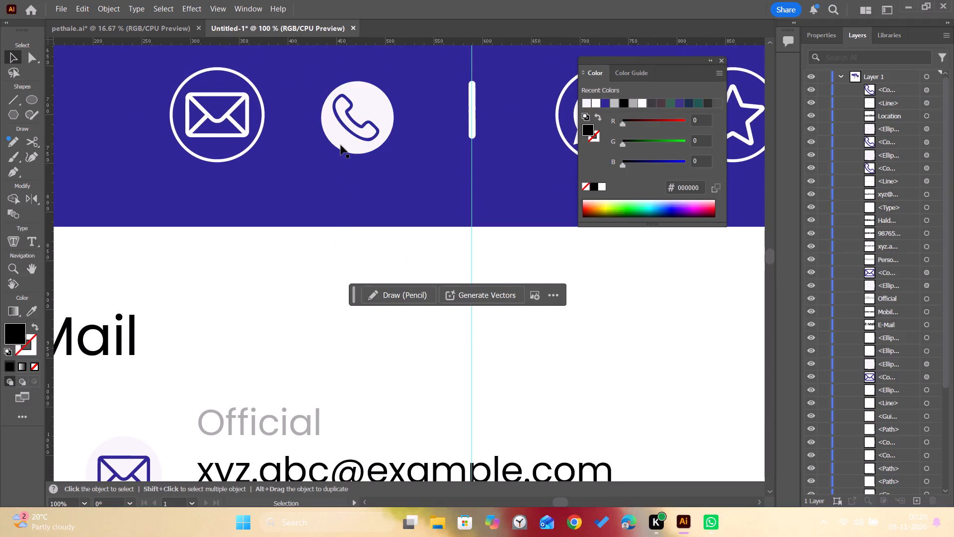
left_click(341, 145)
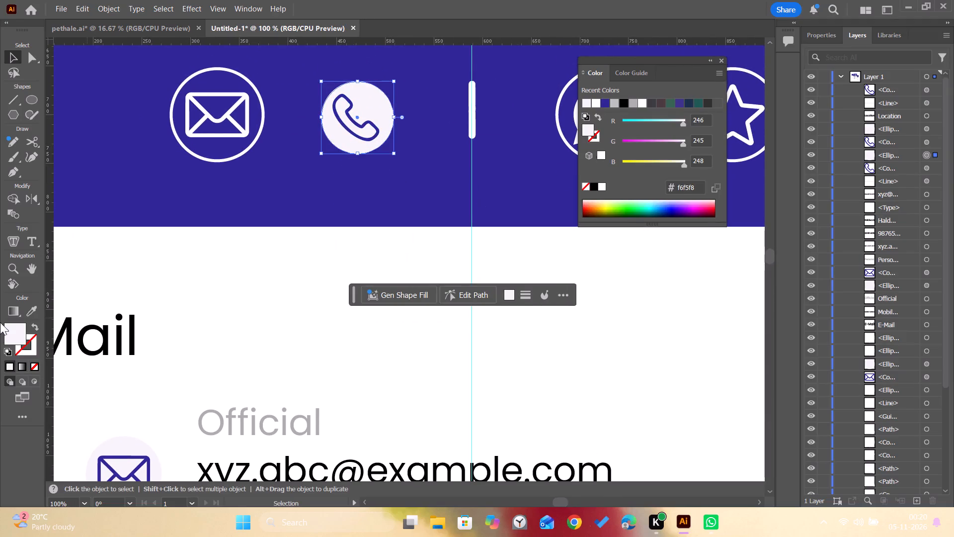
left_click(35, 326)
double_click(33, 343)
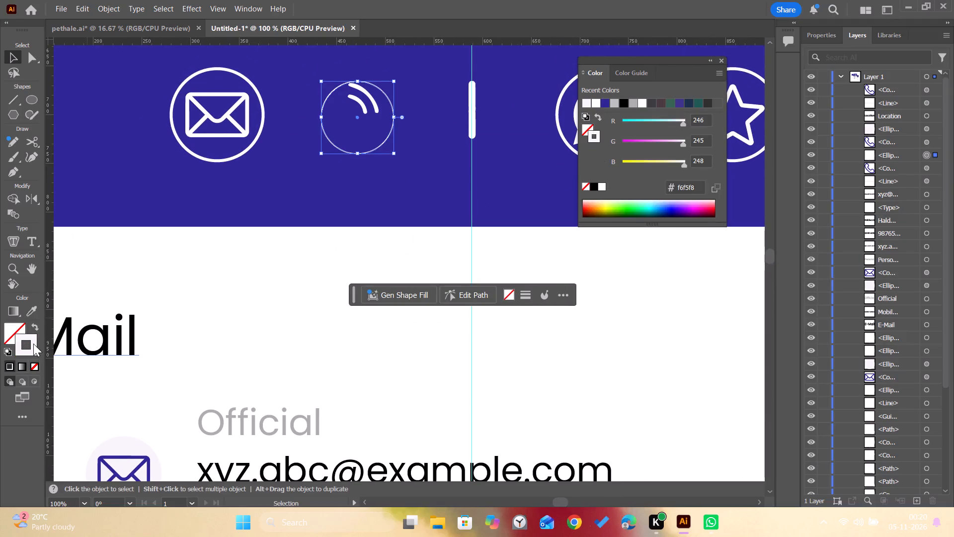
left_click_drag(399, 255, 264, 184)
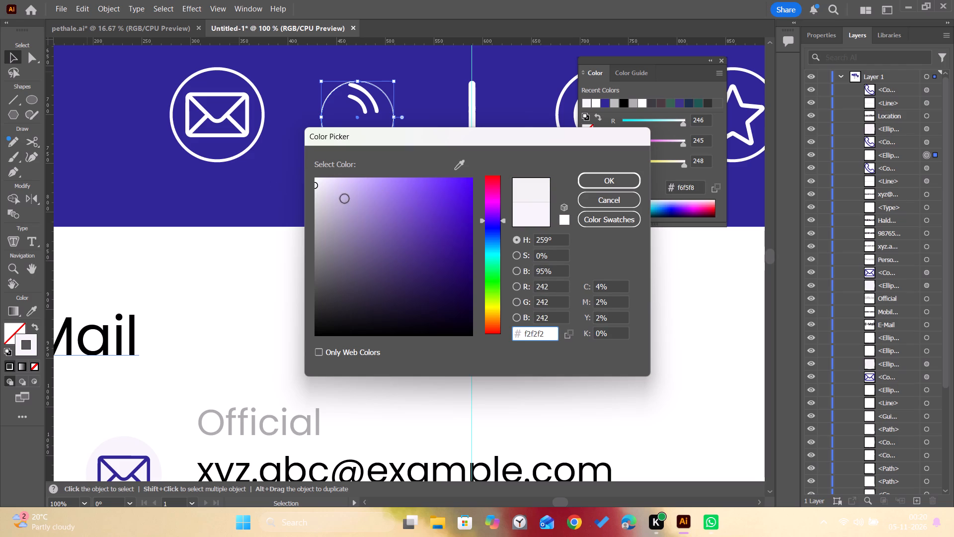
left_click_drag(345, 199, 291, 170)
left_click(625, 177)
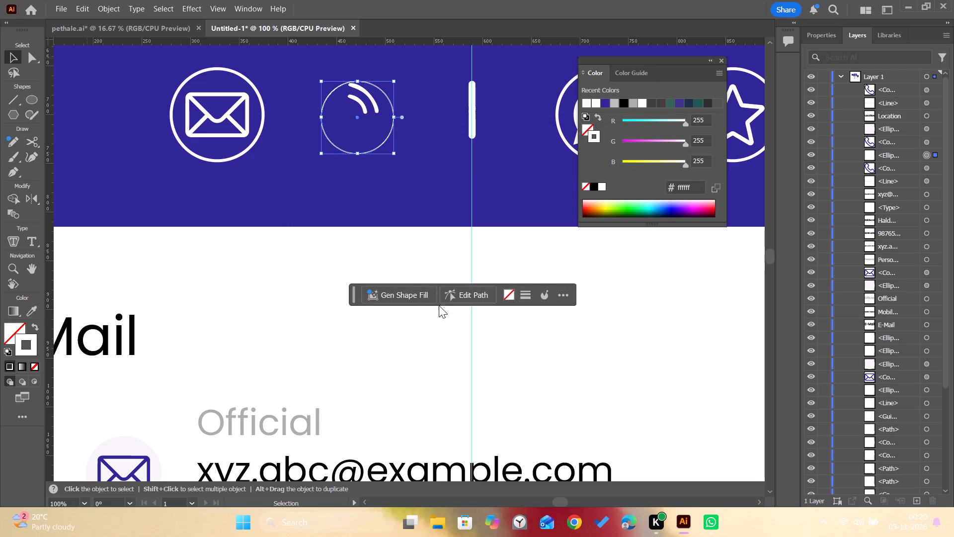
Recolor the header phone icon's handset with a white fill and no stroke.
left_click(304, 296)
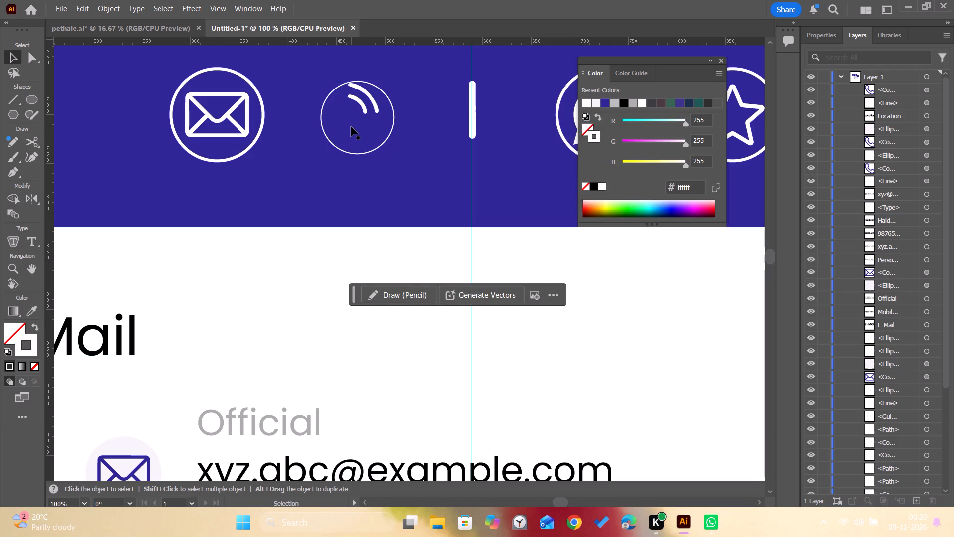
left_click(349, 131)
left_click(603, 170)
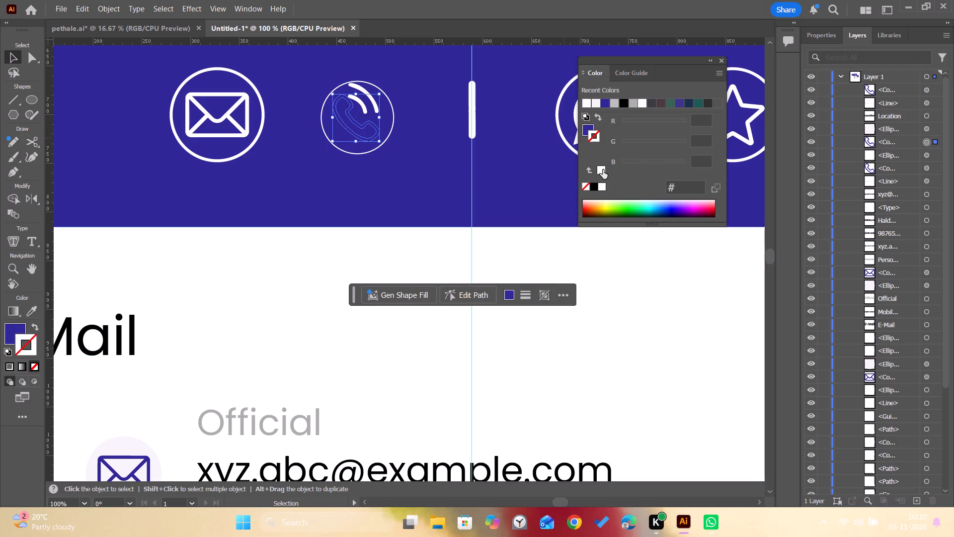
key("shift+x")
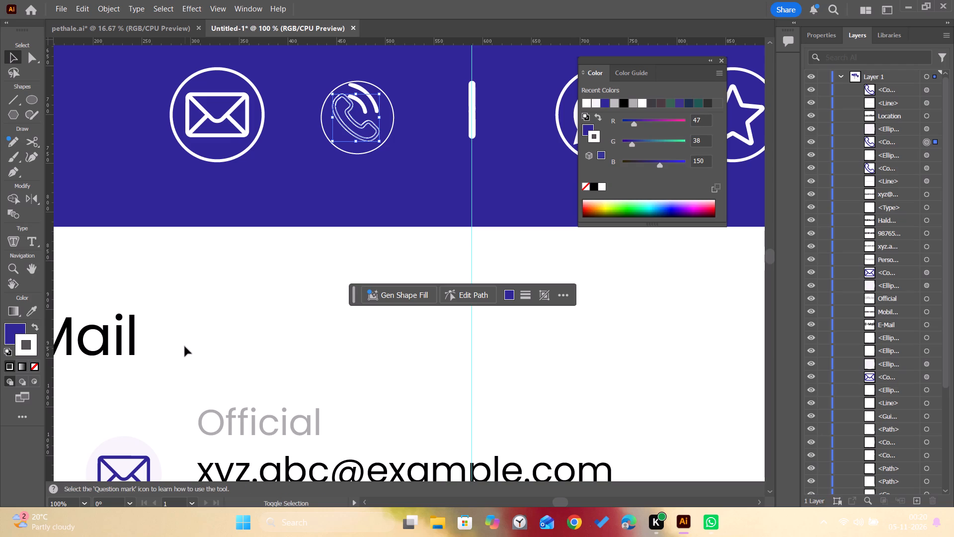
left_click(30, 345)
left_click(34, 362)
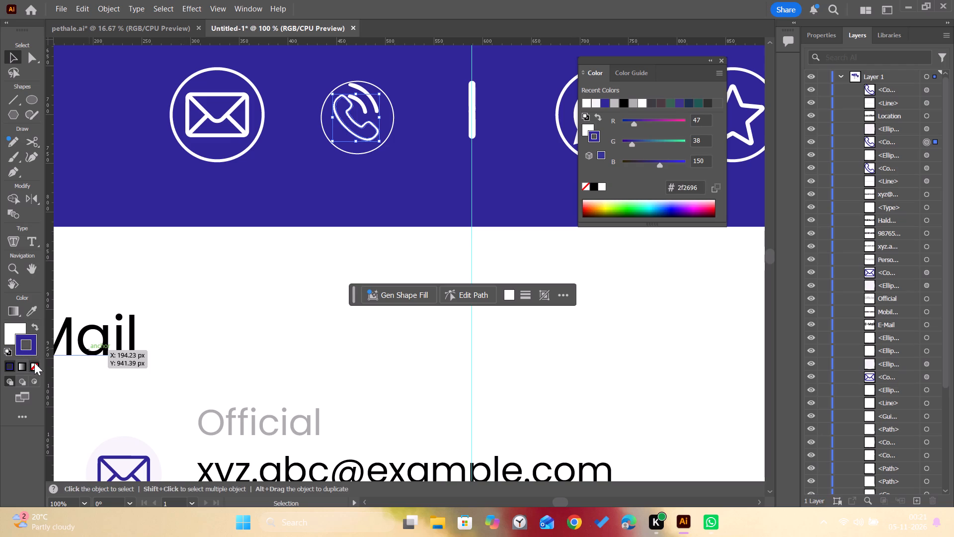
left_click(240, 323)
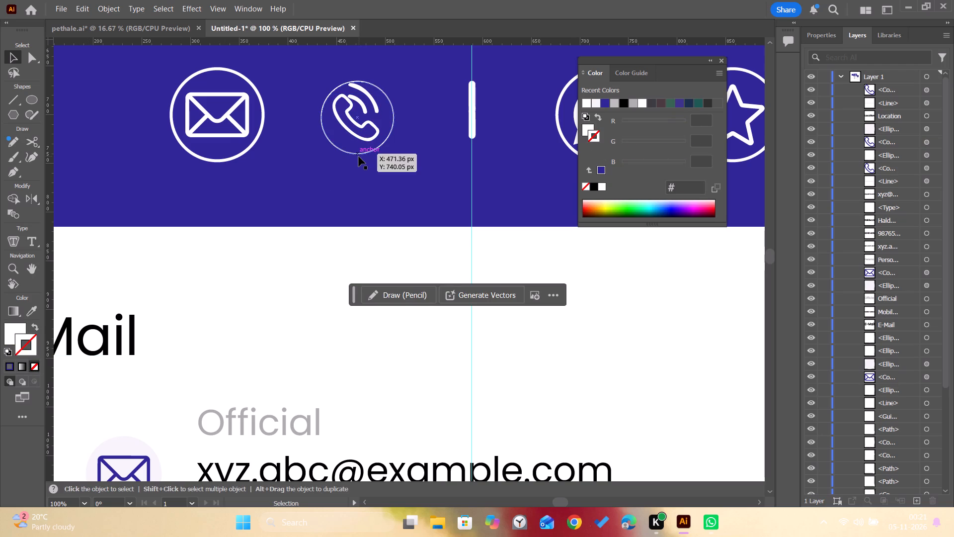
Thicken the phone circle's outline to match the stroke weight of the mail icon's circle.
left_click(359, 157)
left_click(248, 149)
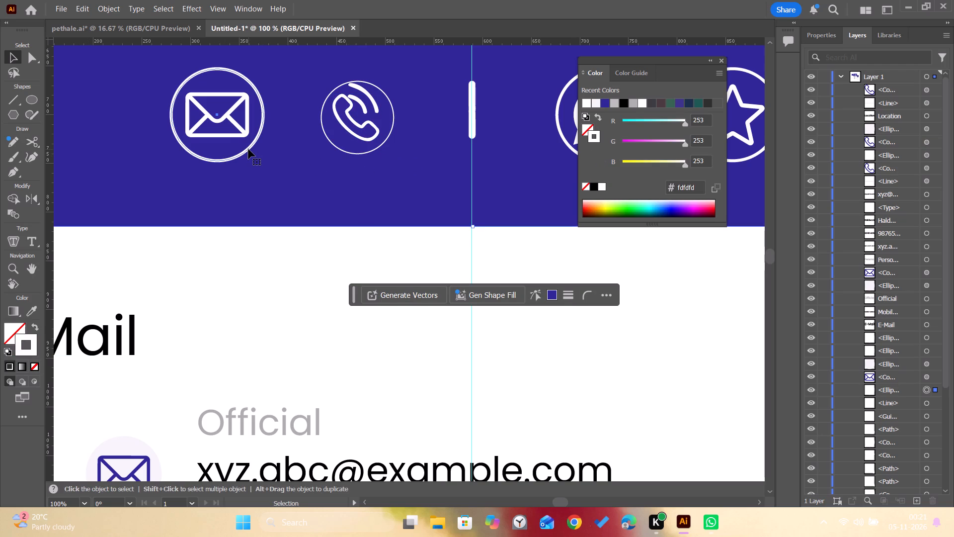
left_click(835, 32)
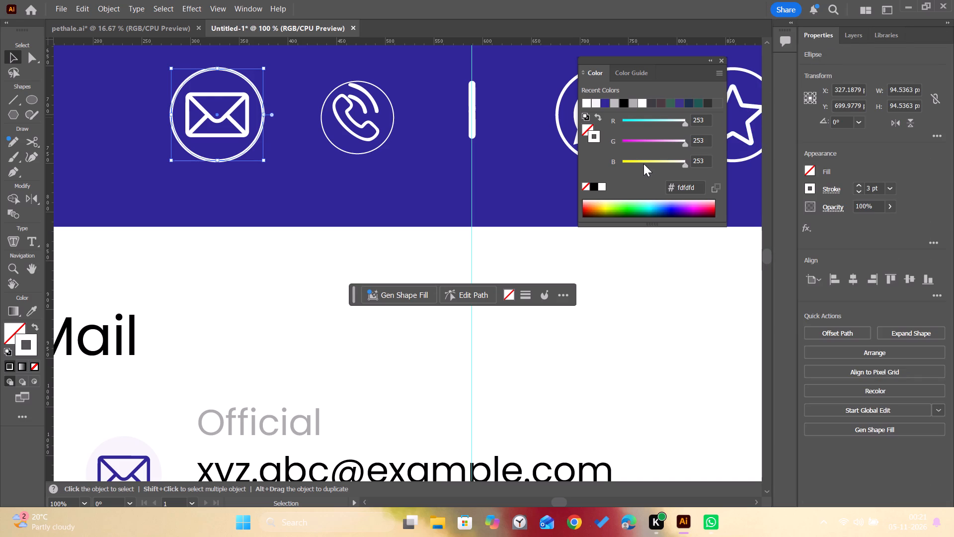
left_click(380, 145)
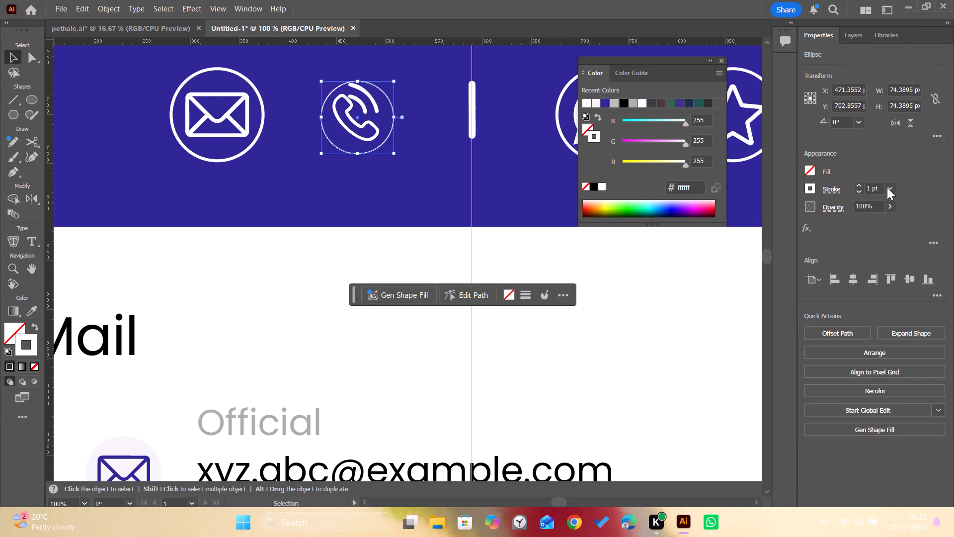
left_click(889, 185)
left_click(906, 270)
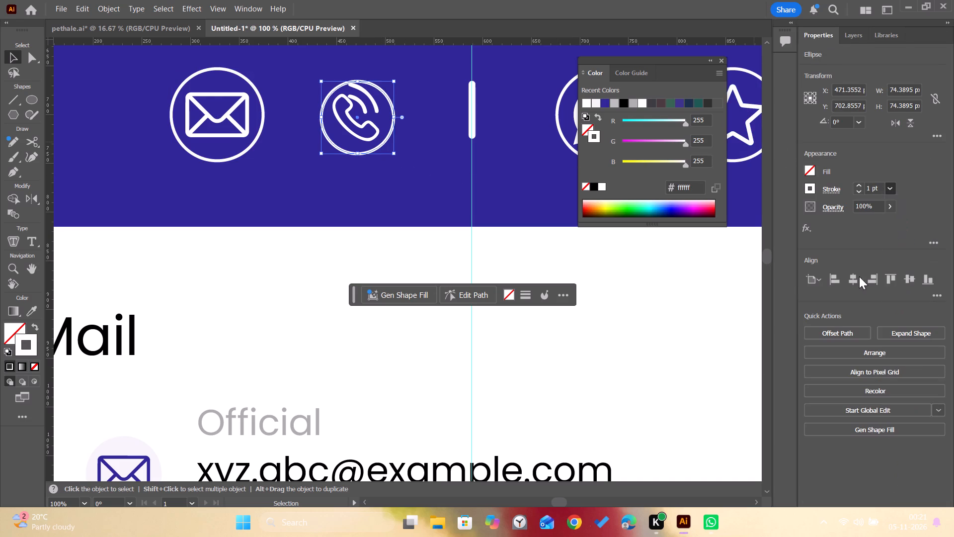
left_click(465, 239)
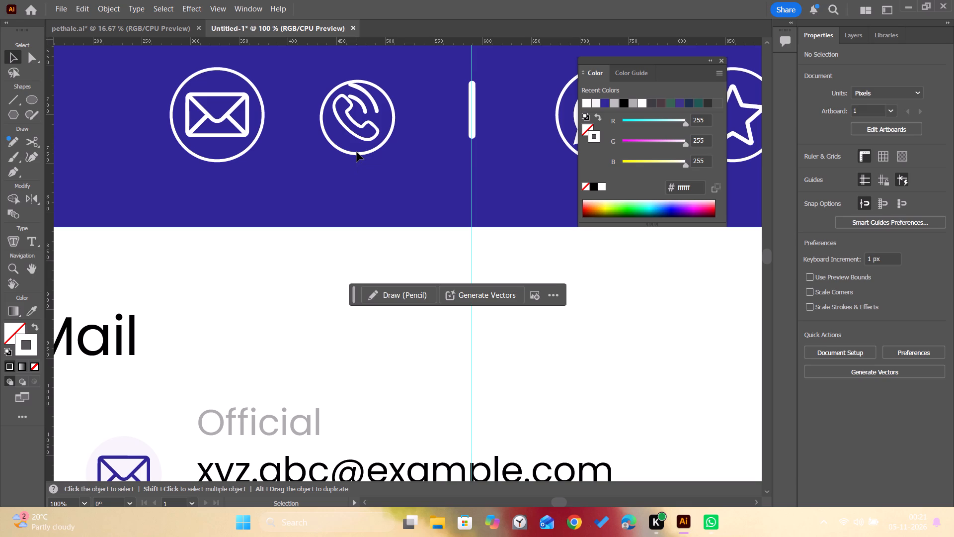
Shift the handset and its circle about 9 px left and 5 px up, and enlarge them proportionally to about 98 px.
left_click(357, 152)
left_click(359, 139, "shift")
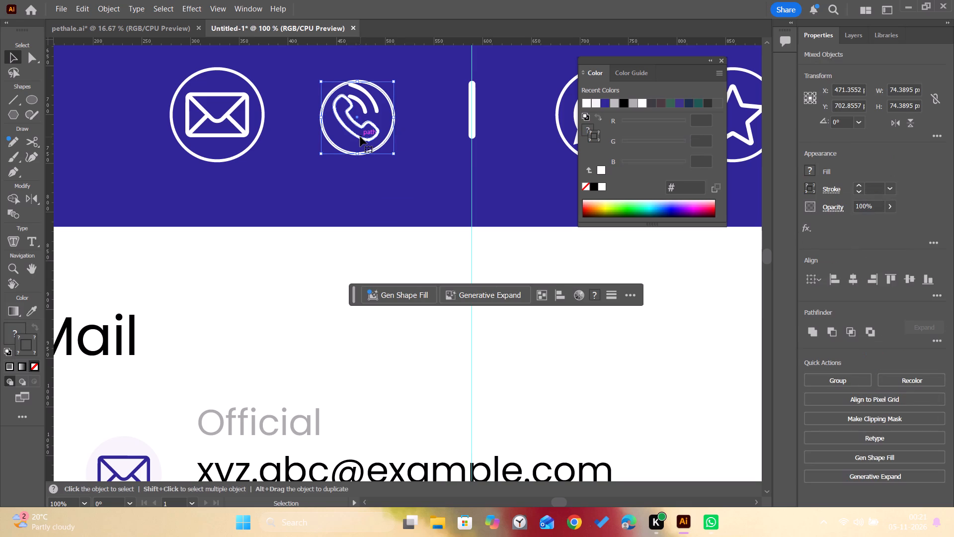
left_click_drag(360, 136, 352, 131)
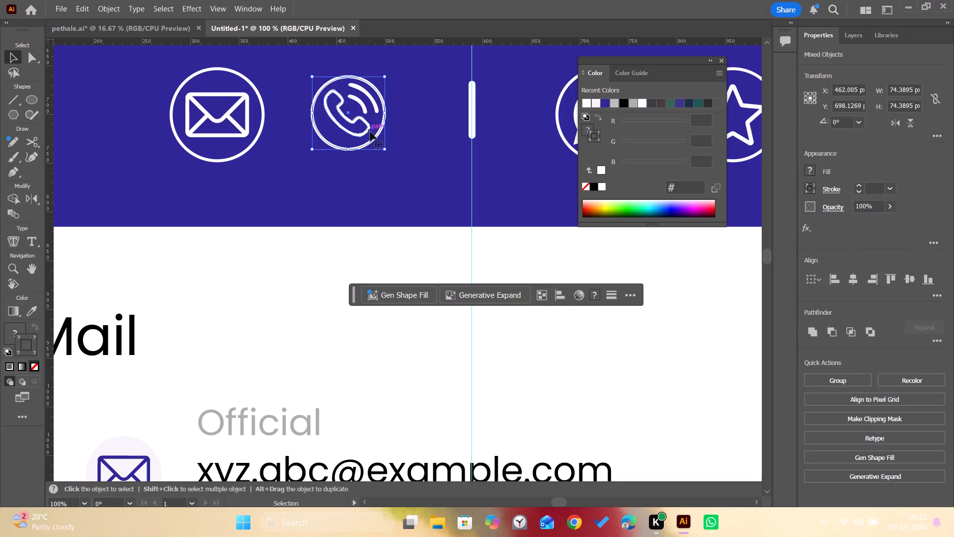
left_click_drag(384, 150, 390, 154, "alt")
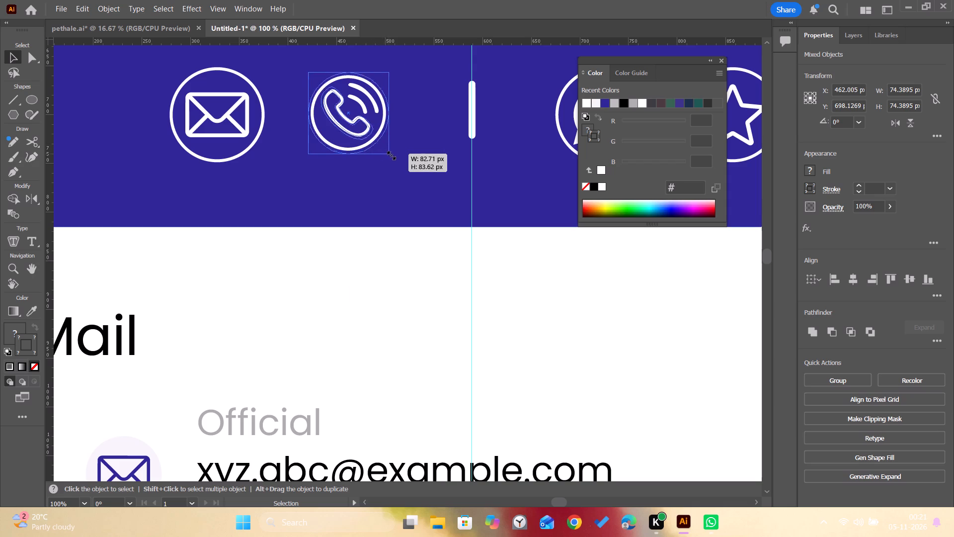
left_click_drag(390, 154, 394, 159, "alt")
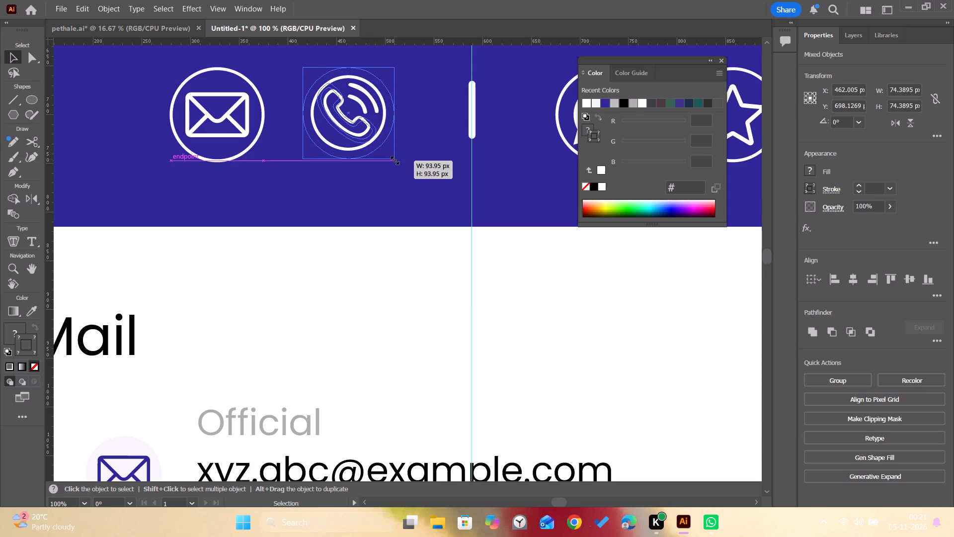
left_click_drag(394, 159, 396, 161, "alt")
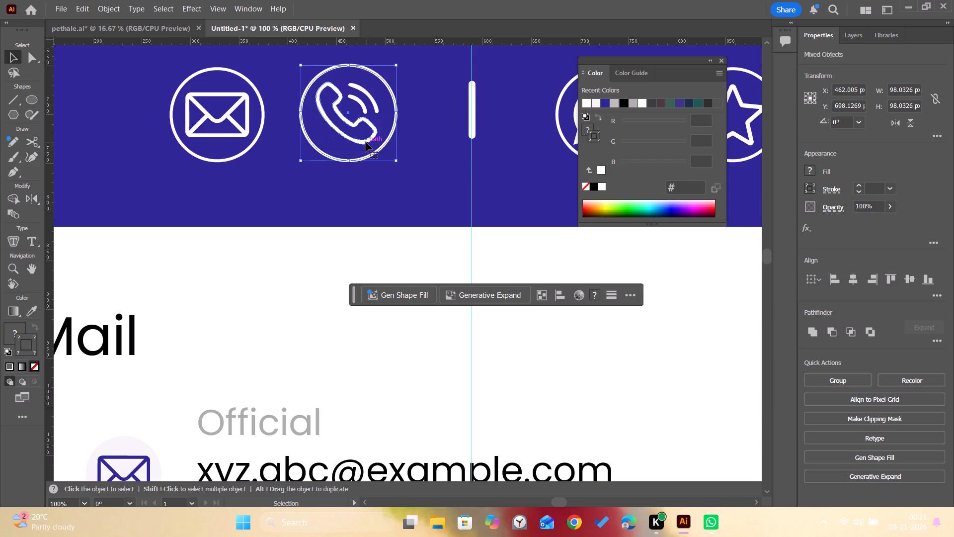
Move the handset and circle about 135 px left onto the header's mail icon to compare the circle sizes.
left_click_drag(365, 142, 232, 146)
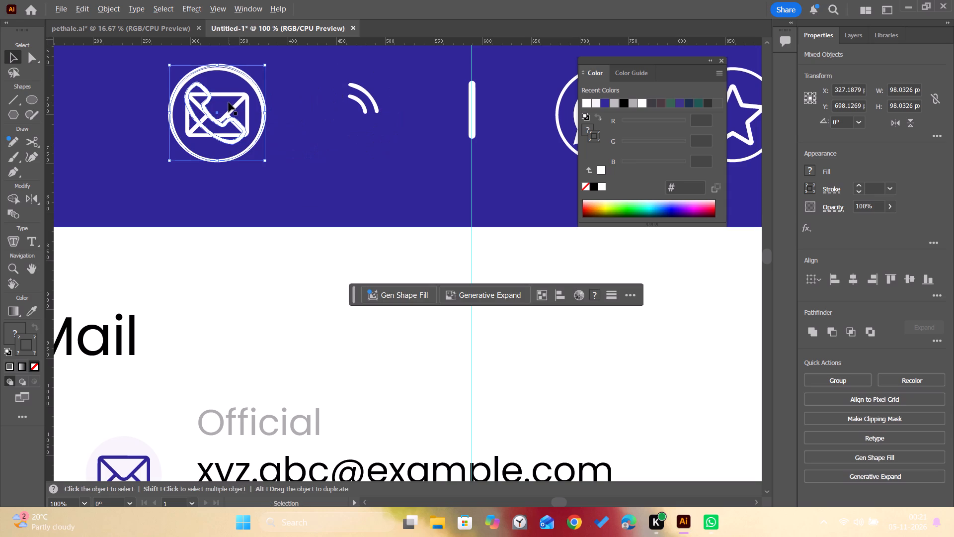
scroll(229, 102, "up", 2, "alt")
key("space")
key("space")
key("space")
left_click_drag(239, 119, 259, 152)
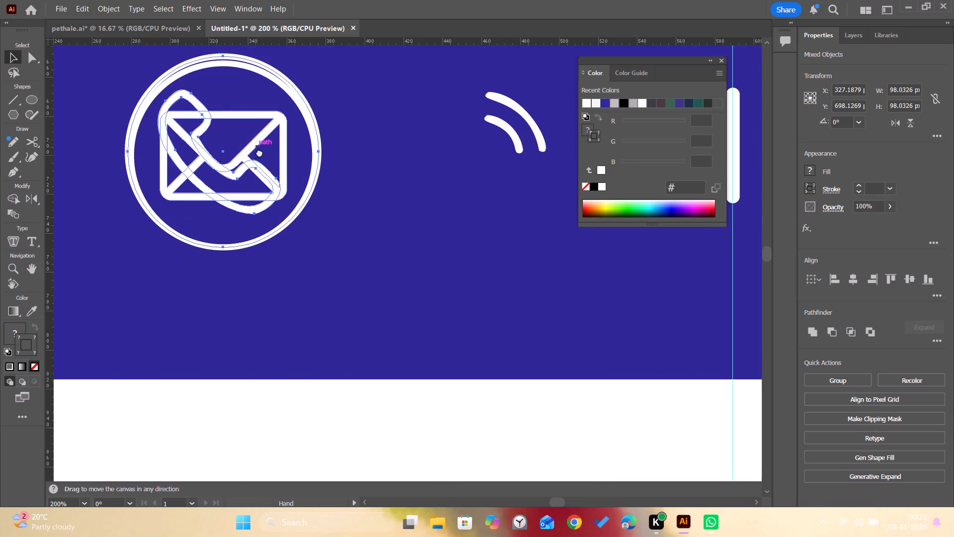
left_click_drag(259, 152, 260, 153)
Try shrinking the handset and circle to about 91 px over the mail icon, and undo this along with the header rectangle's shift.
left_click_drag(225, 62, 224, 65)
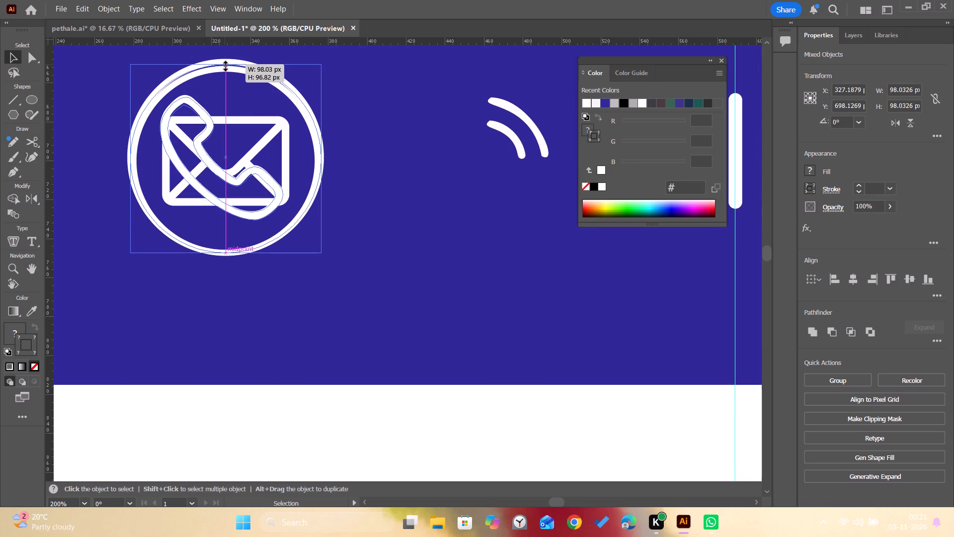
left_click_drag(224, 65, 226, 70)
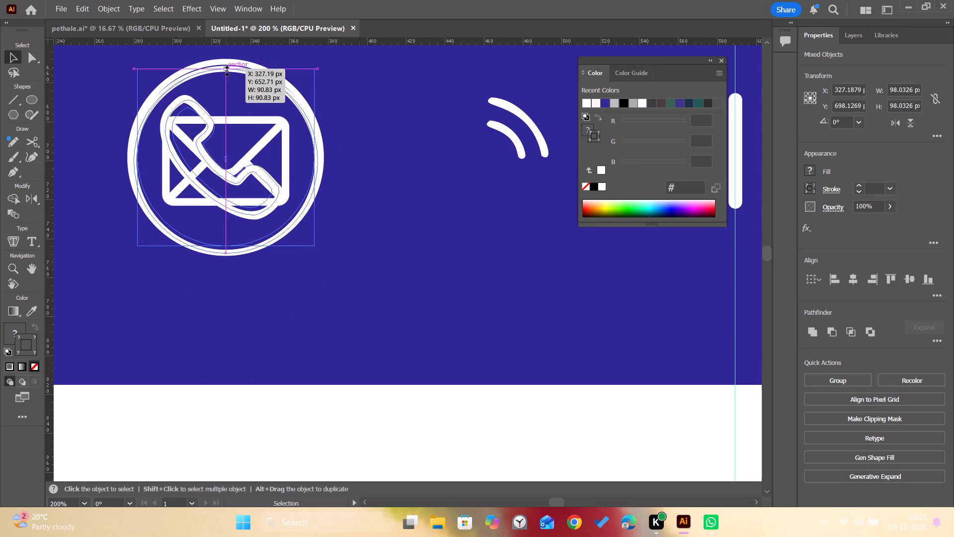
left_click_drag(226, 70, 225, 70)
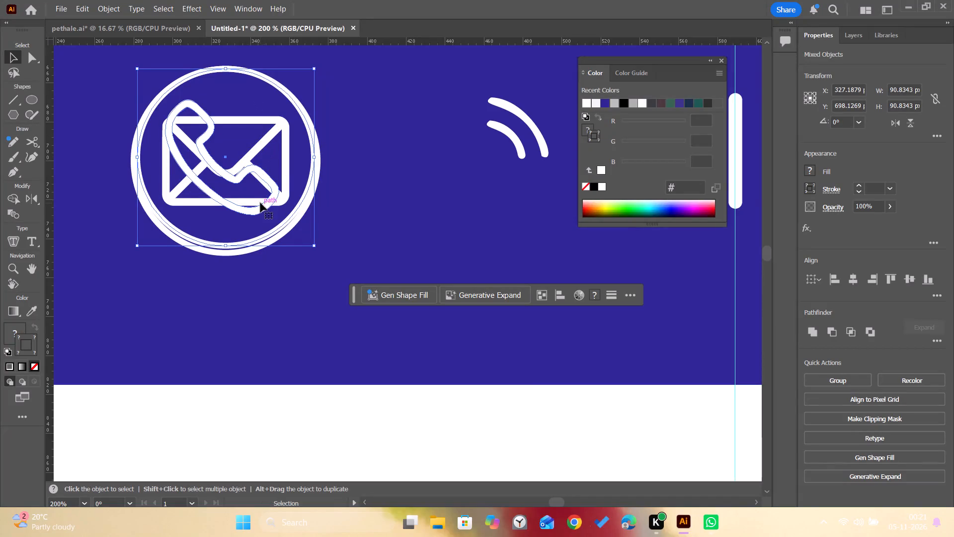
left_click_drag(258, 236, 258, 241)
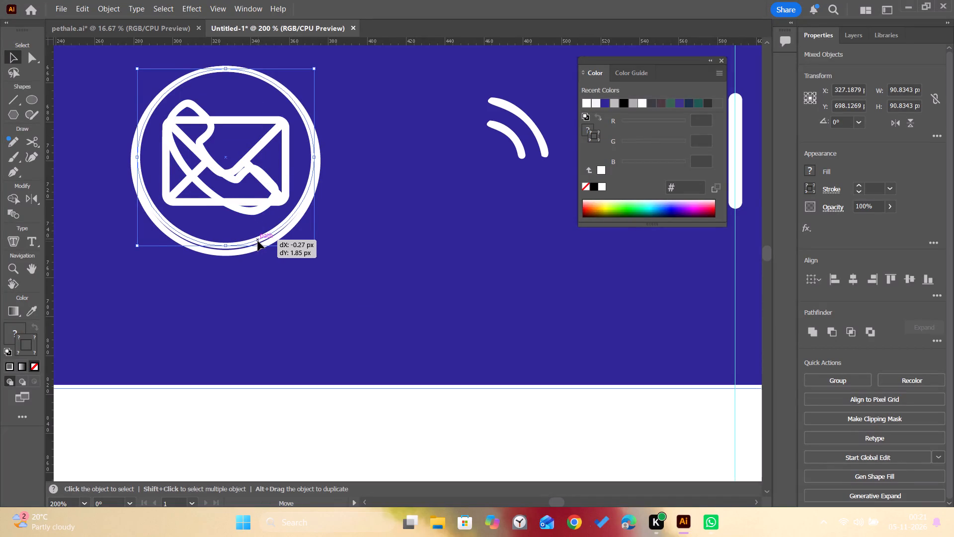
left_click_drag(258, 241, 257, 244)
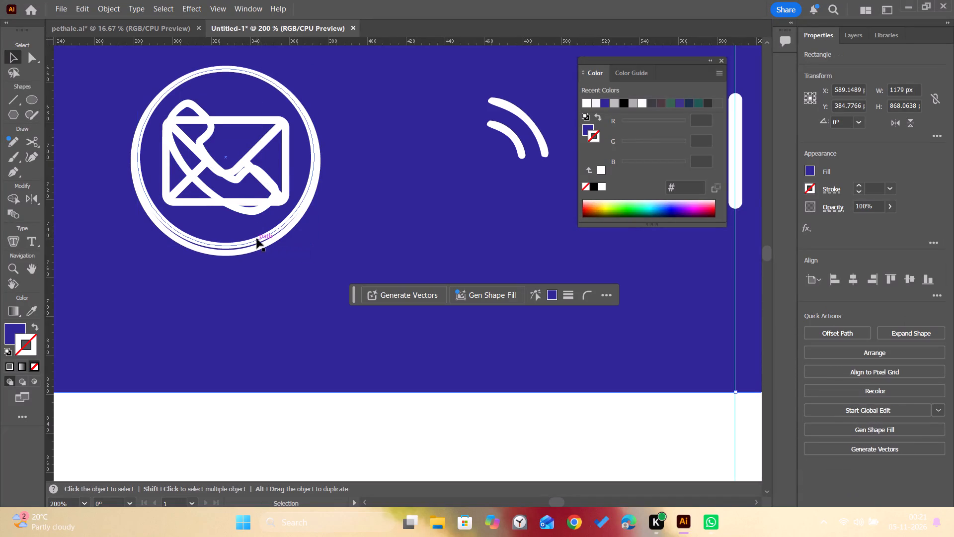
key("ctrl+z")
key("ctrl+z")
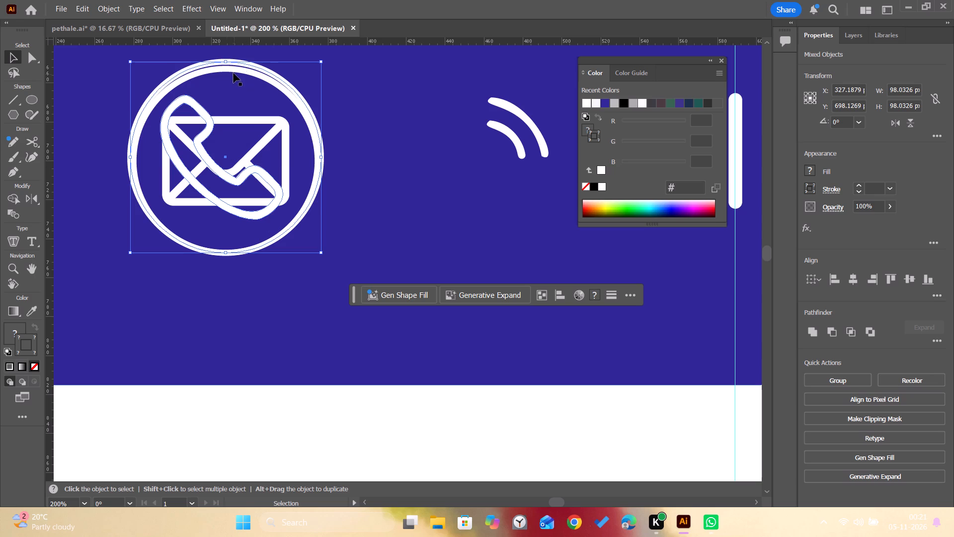
Resize the handset and circle edge by edge to about 94.5 by 94.5 px, fitting the mail icon's circle.
left_click_drag(224, 63, 224, 69)
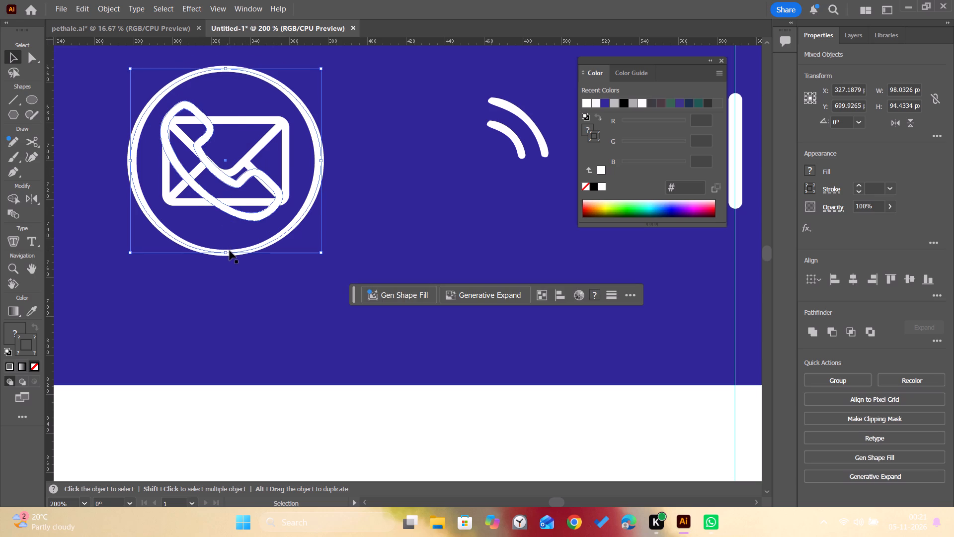
left_click(321, 163)
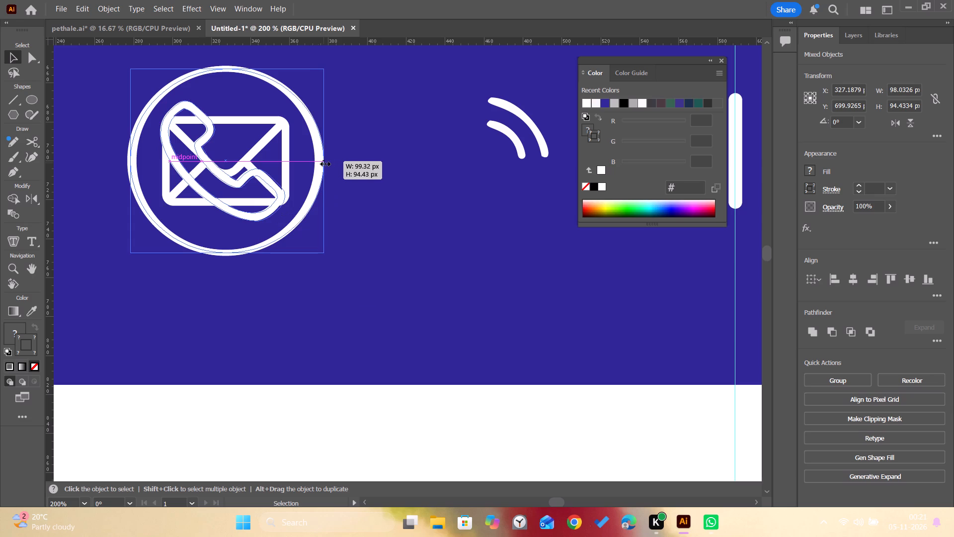
key("ctrl+z")
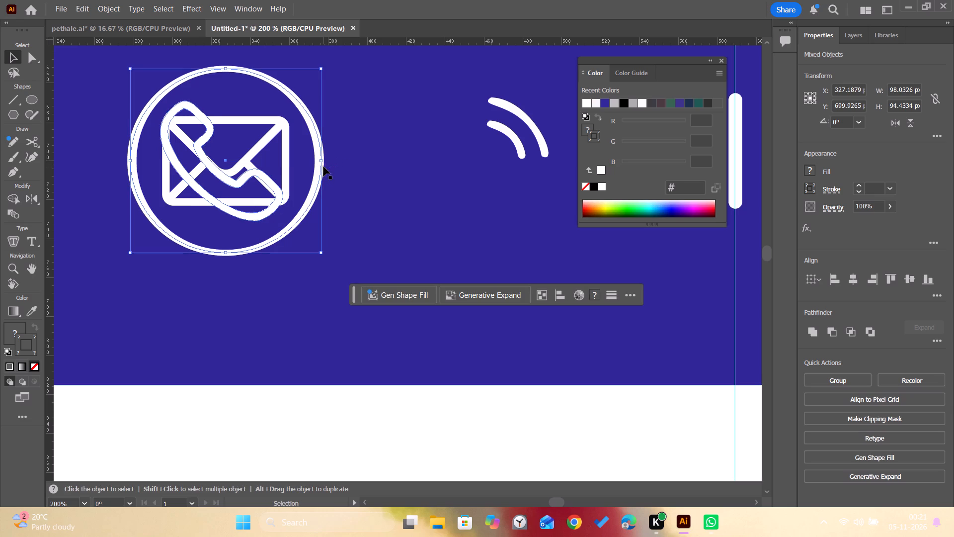
left_click_drag(321, 162, 317, 161)
left_click(131, 161)
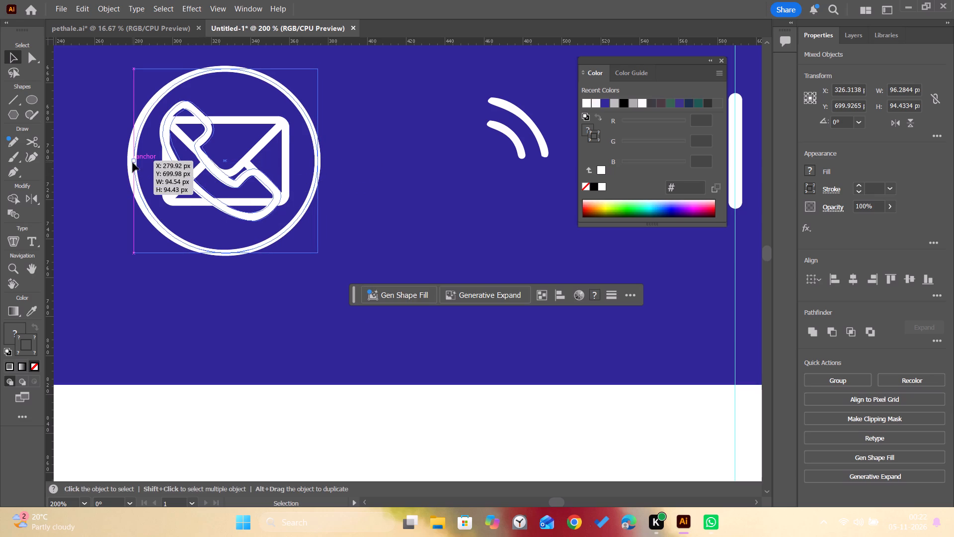
left_click(225, 251)
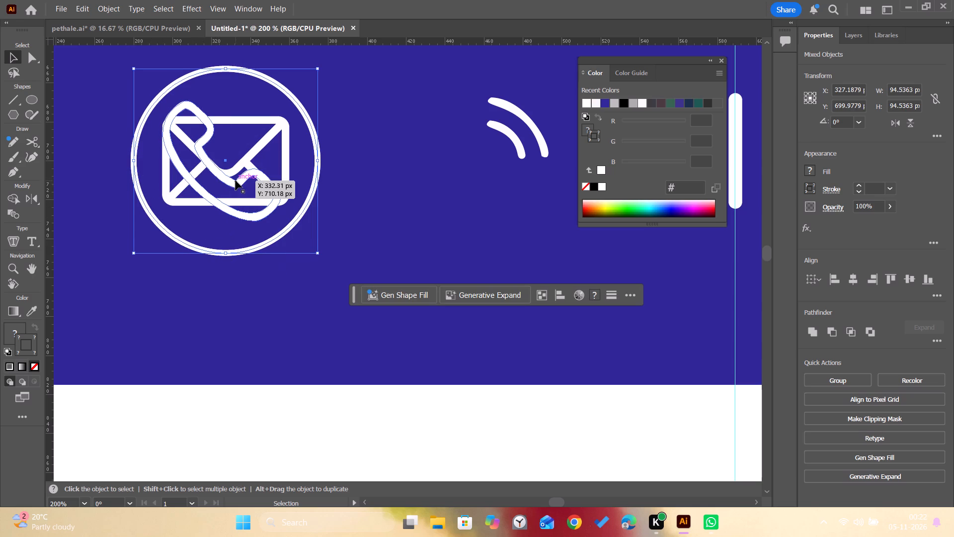
Duplicate the resized handset and circle about 135 px right, around the two signal arcs.
left_click_drag(238, 180, 381, 188)
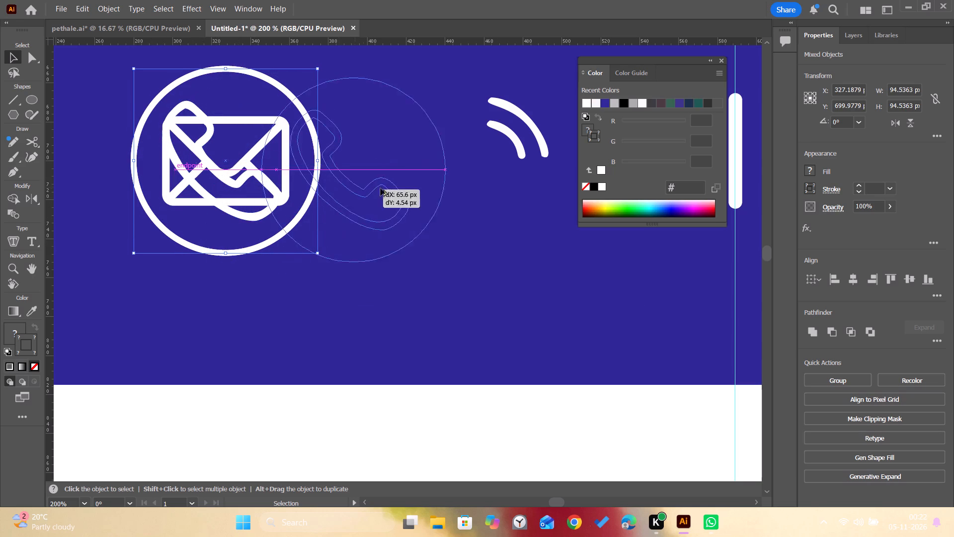
left_click_drag(381, 188, 500, 199)
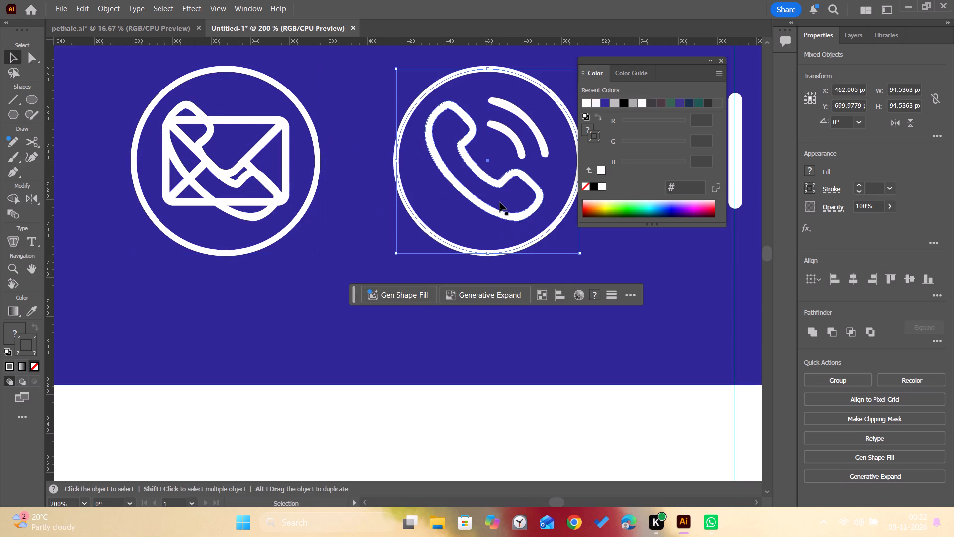
Delete the leftover handset lying over the header's mail envelope.
scroll(512, 226, "down", 3, "alt")
key("space")
key("space")
key("space")
key("space")
key("space")
key("space")
key("space")
key("space")
key("space")
key("space")
key("space")
key("space")
key("space")
key("space")
left_click_drag(601, 263, 428, 268)
left_click(463, 357)
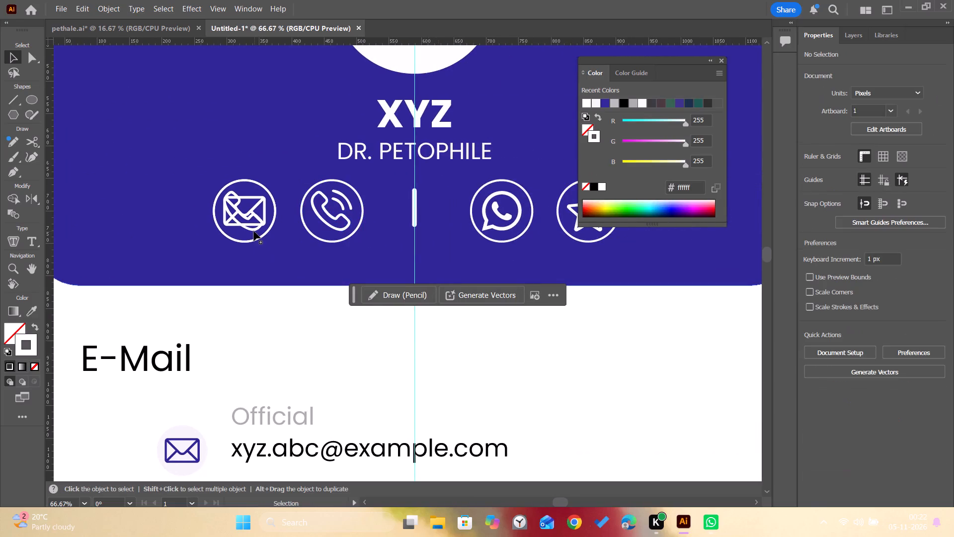
left_click(254, 231)
key("Delete")
left_click(357, 352)
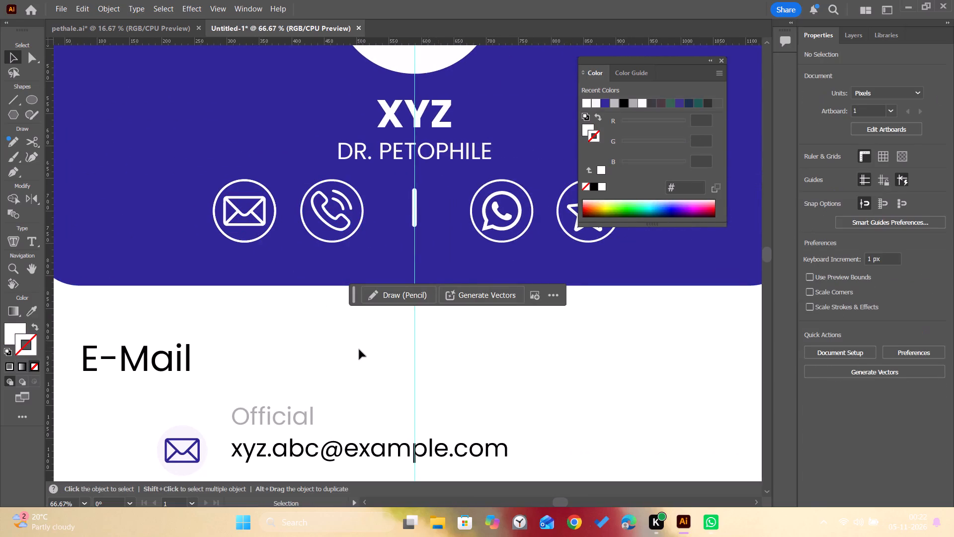
Examine the E-Mail, Mobile number and Location sections against the reference screen's lower sections and its Add to contact button.
scroll(397, 198, "down", 1, "alt")
key("space")
key("space")
key("space")
key("space")
key("space")
key("space")
key("space")
key("space")
key("space")
key("space")
key("space")
key("space")
left_click_drag(404, 413, 377, 159)
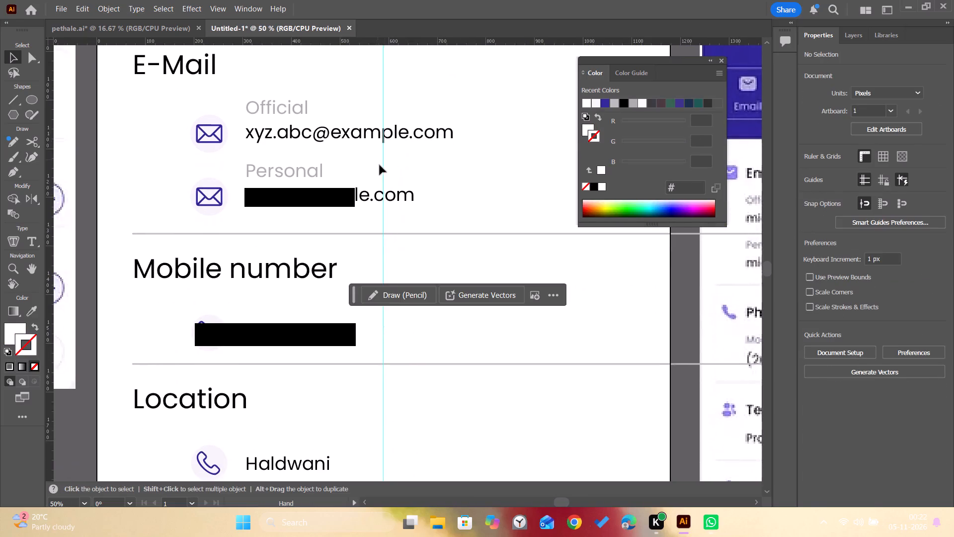
scroll(384, 314, "down", 1, "alt")
key("space")
key("space")
key("space")
key("space")
key("space")
key("space")
key("space")
key("space")
key("space")
left_click_drag(383, 369, 390, 269)
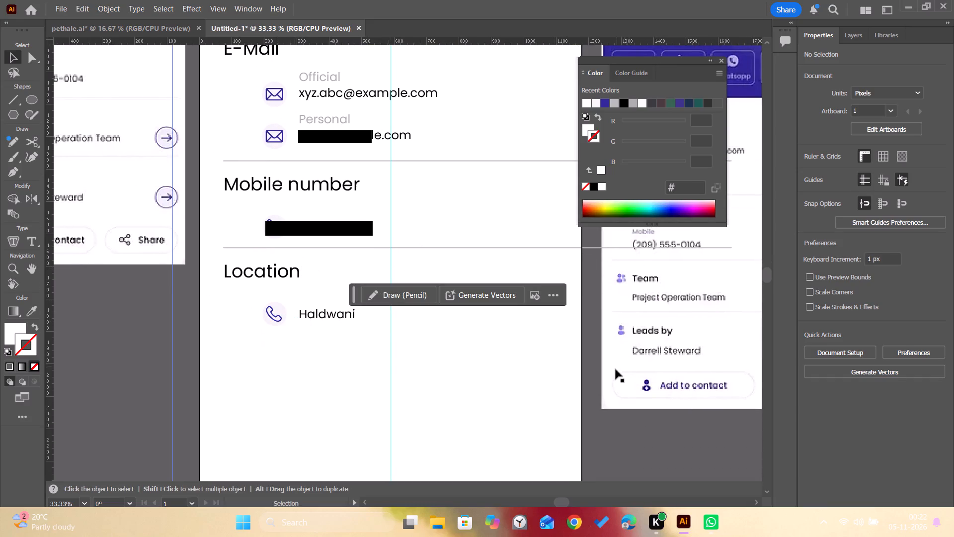
left_click(659, 460)
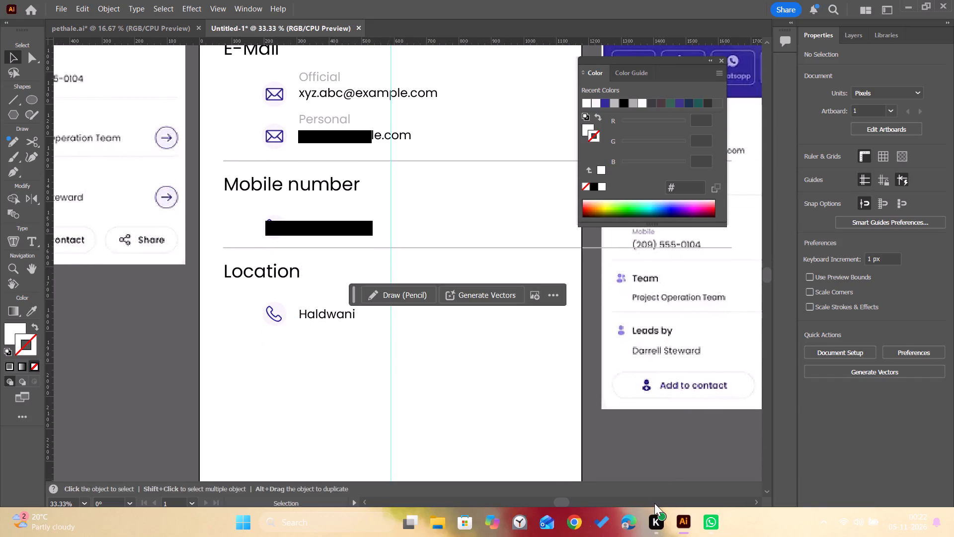
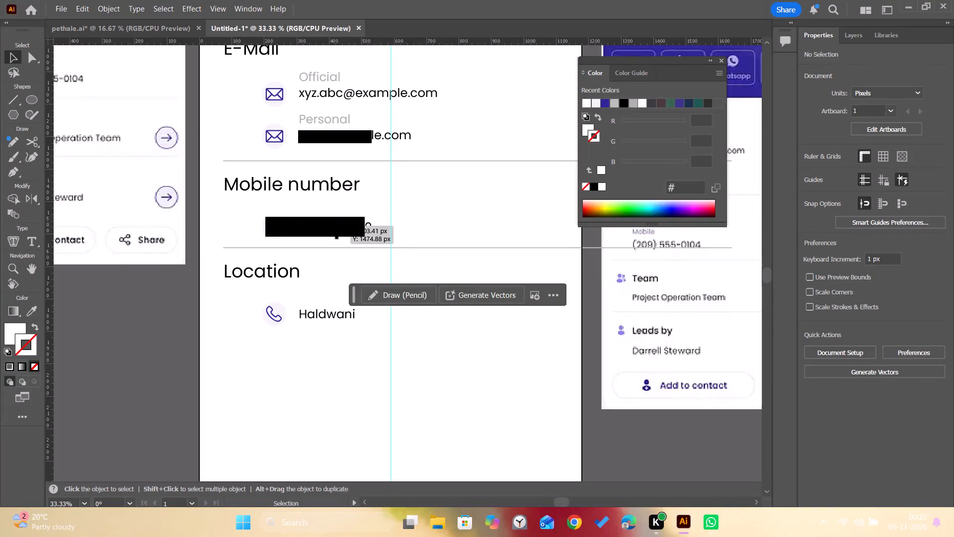
Shorten the two grey divider lines above and below the Mobile number section to about 1013 px, ending inside the artboard.
scroll(350, 217, "down", 3, "alt")
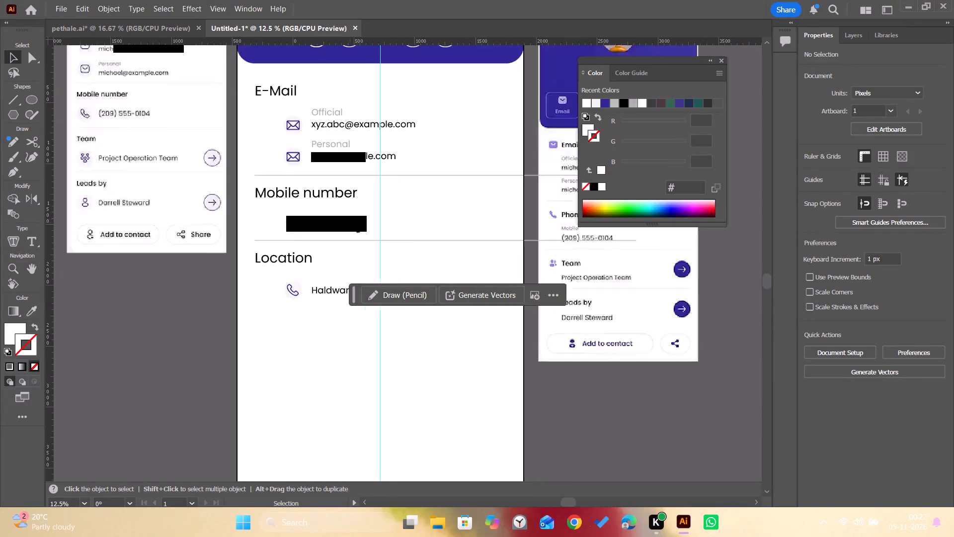
key("space")
key("space")
key("space")
key("space")
key("space")
key("space")
key("space")
key("space")
key("space")
key("space")
key("space")
key("space")
key("space")
key("space")
key("space")
key("space")
key("space")
key("space")
key("space")
key("space")
left_click_drag(393, 251, 406, 246)
left_click(481, 338)
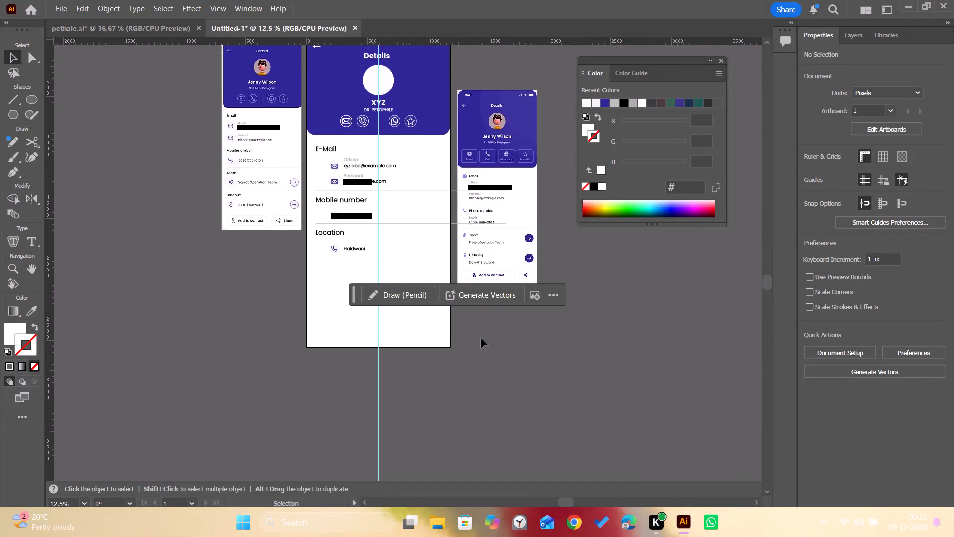
left_click(430, 224)
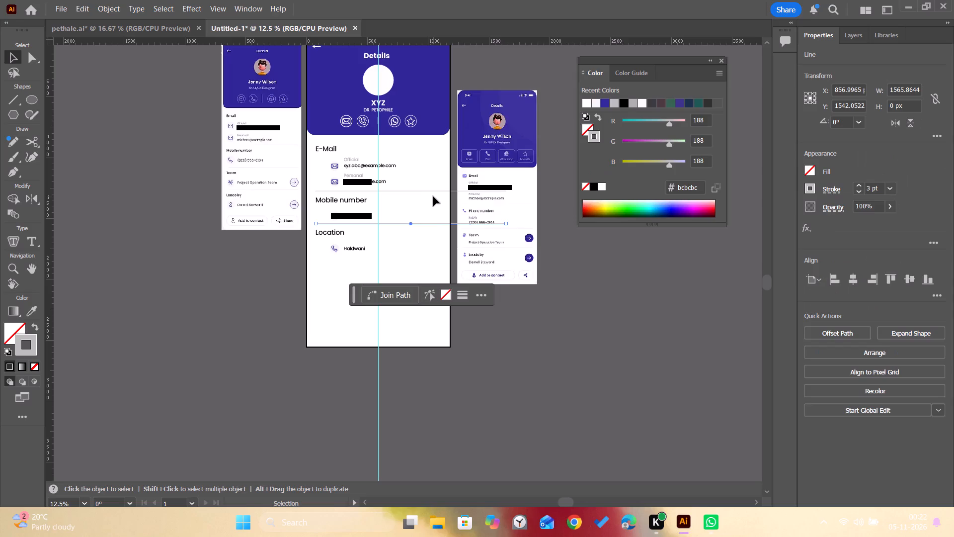
left_click(434, 192, "shift")
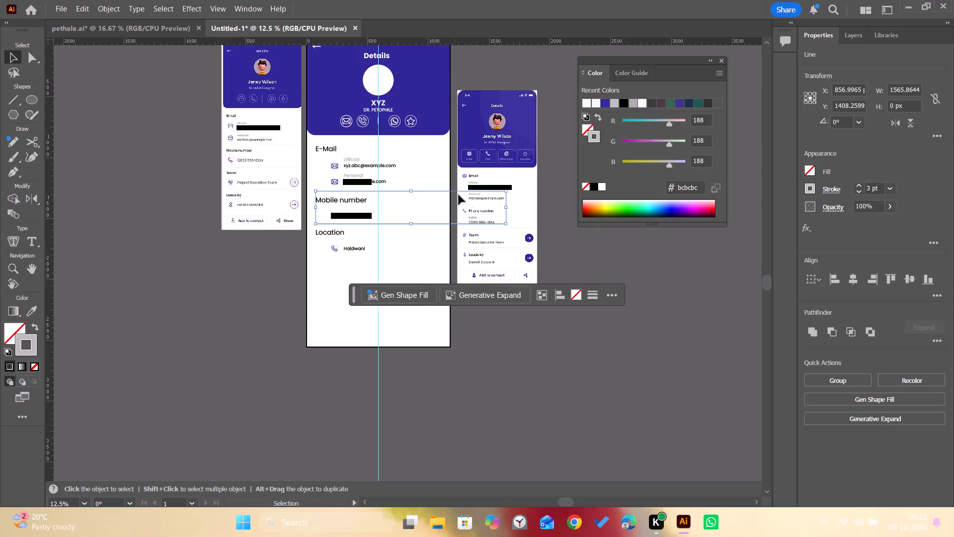
left_click_drag(507, 205, 482, 209)
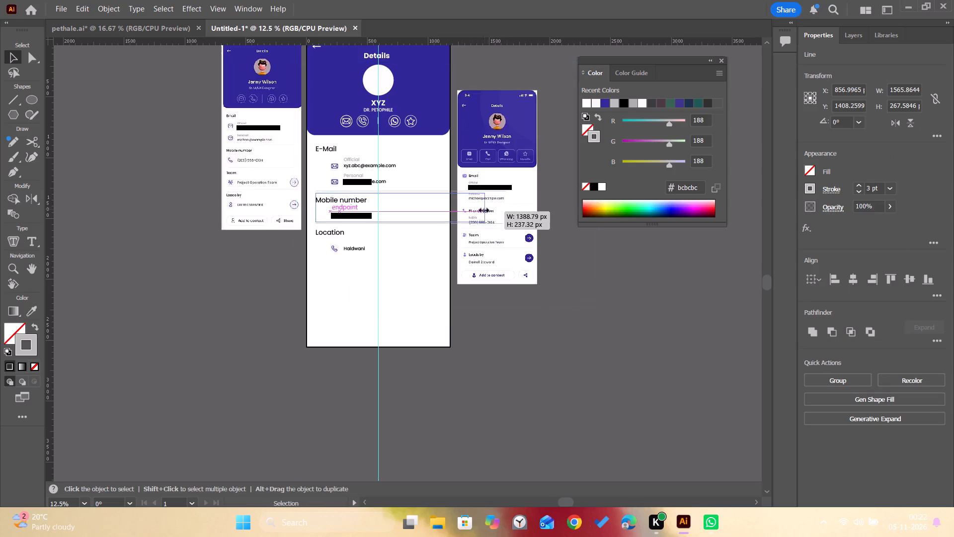
left_click_drag(482, 209, 438, 204)
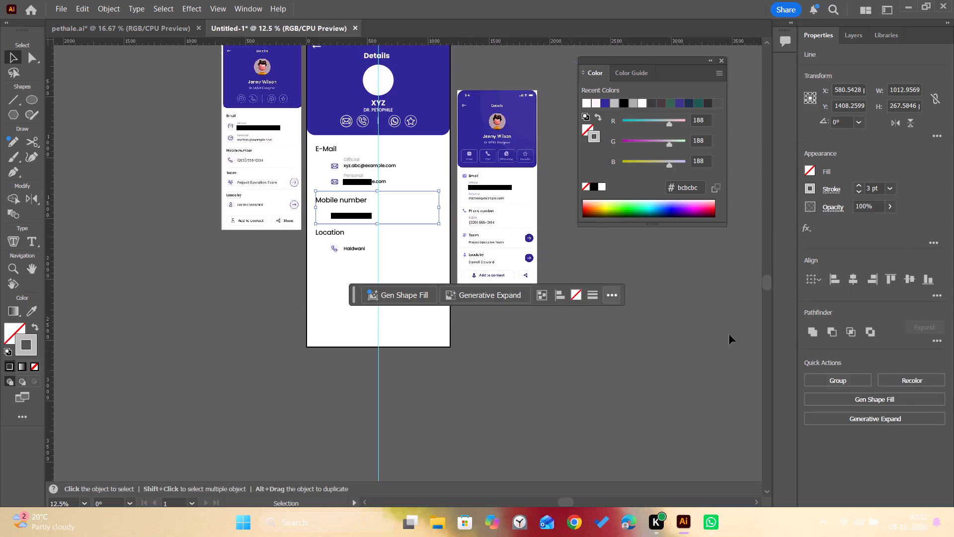
Centre each of the two divider lines horizontally on the artboard.
left_click(852, 279)
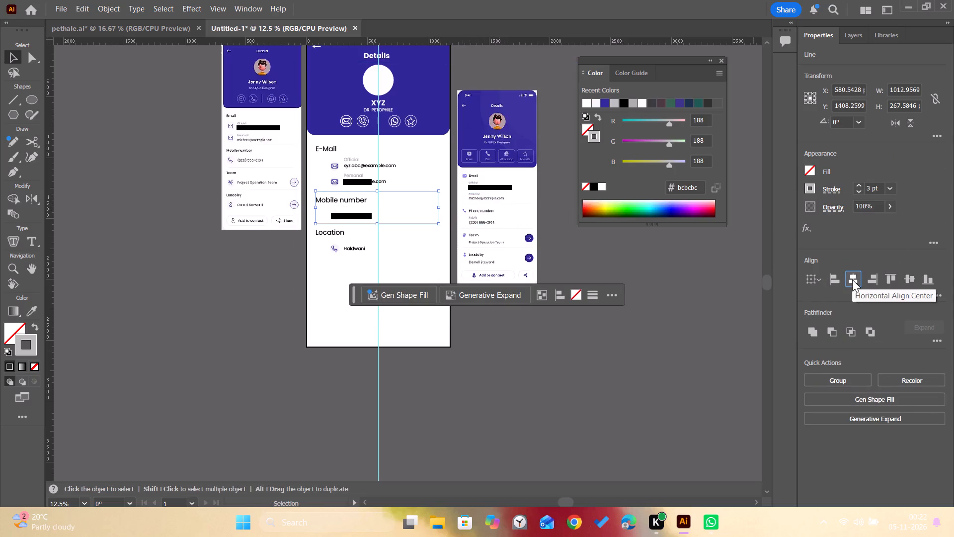
left_click(699, 389)
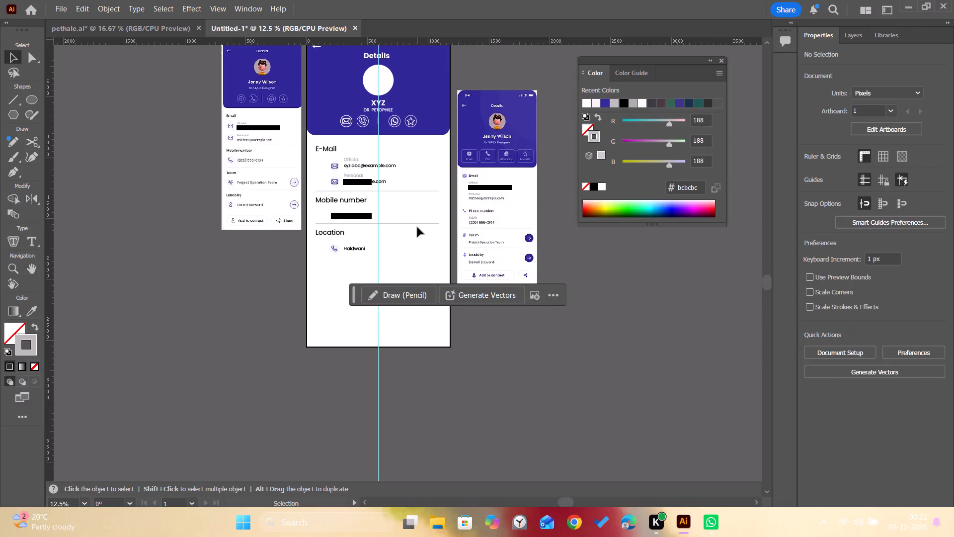
left_click(418, 225)
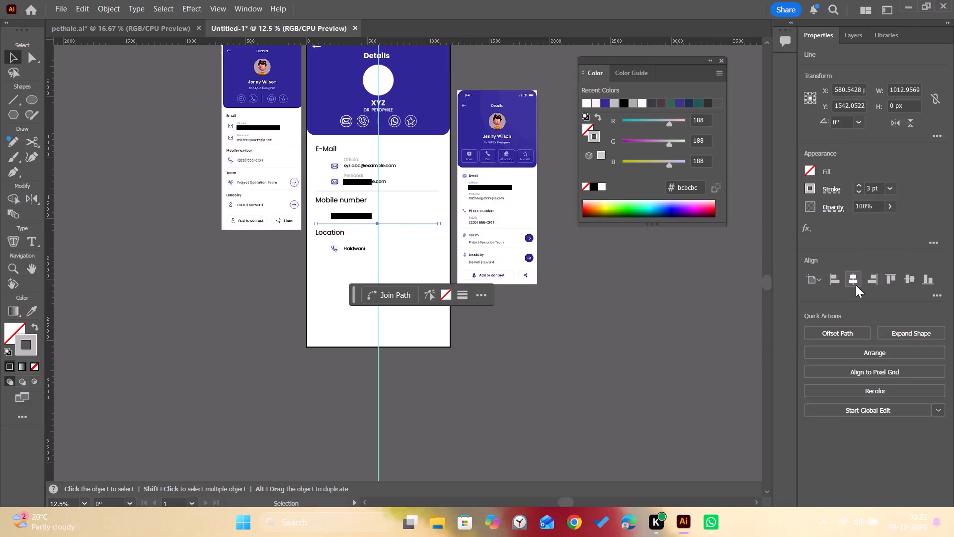
left_click(855, 283)
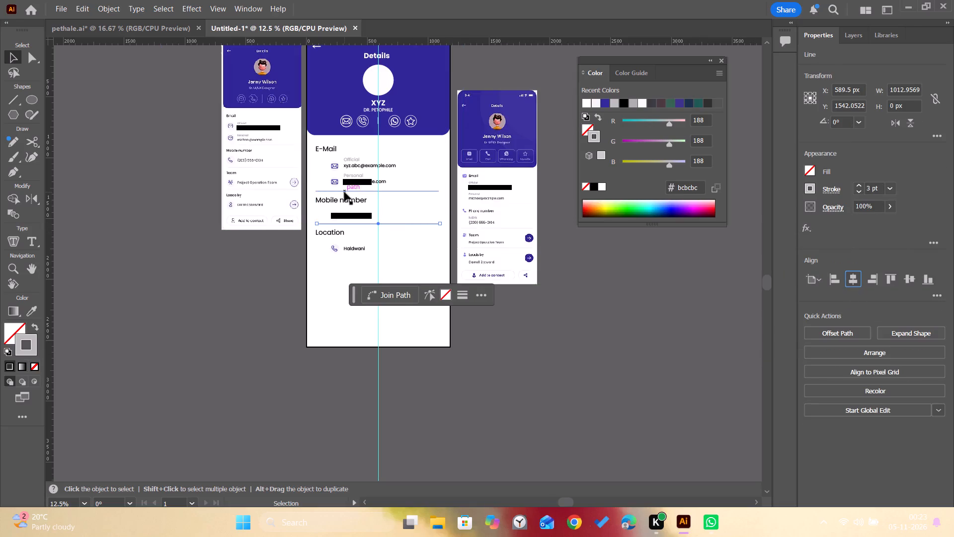
left_click(346, 192)
left_click(850, 277)
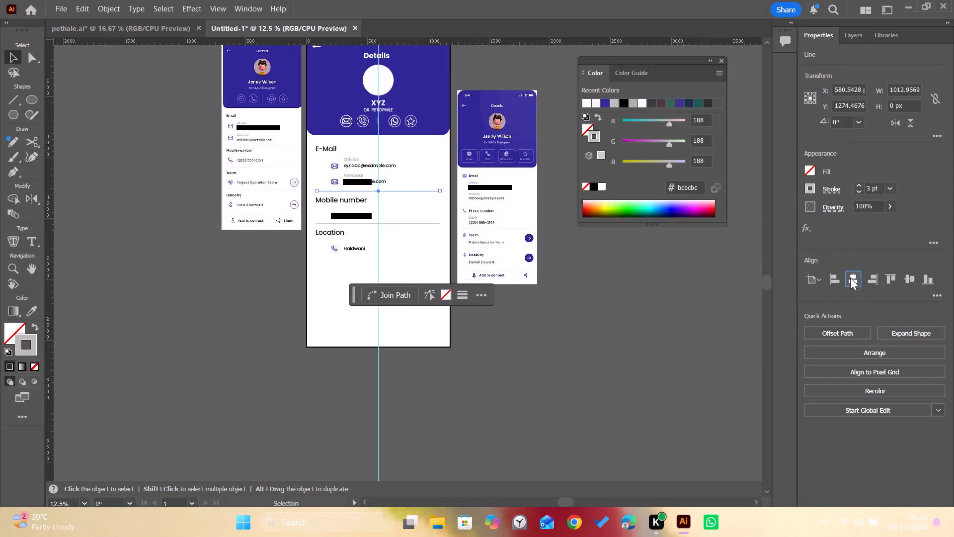
left_click(676, 322)
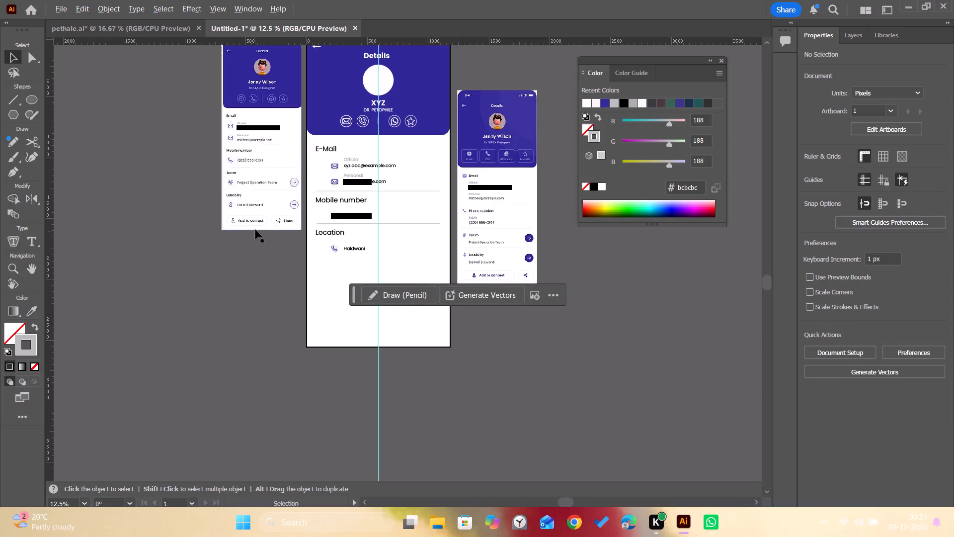
Move the Location heading, its phone icon, the Haldwani text and the divider above them about 14 px down and 9 px left.
scroll(338, 251, "up", 2, "alt")
scroll(338, 251, "up", 1)
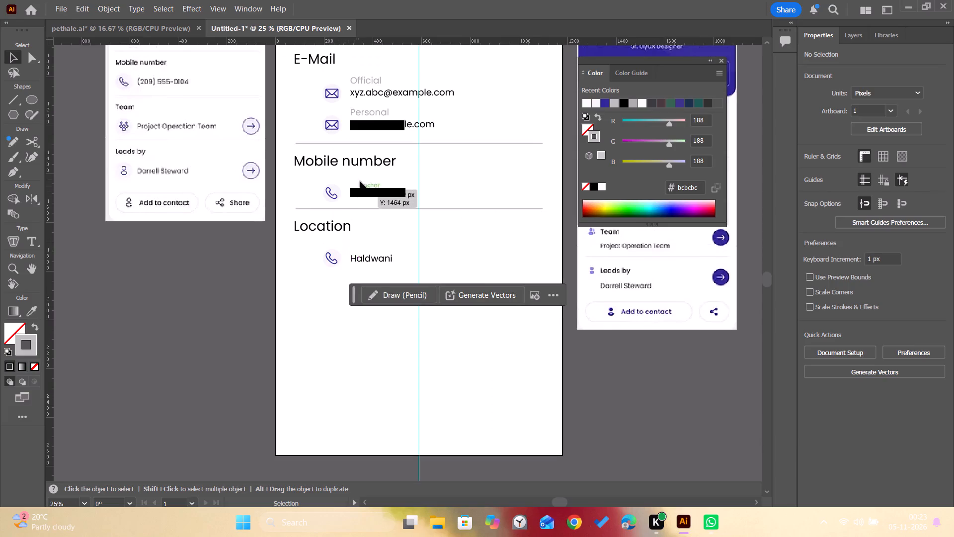
scroll(357, 155, "up", 2, "alt")
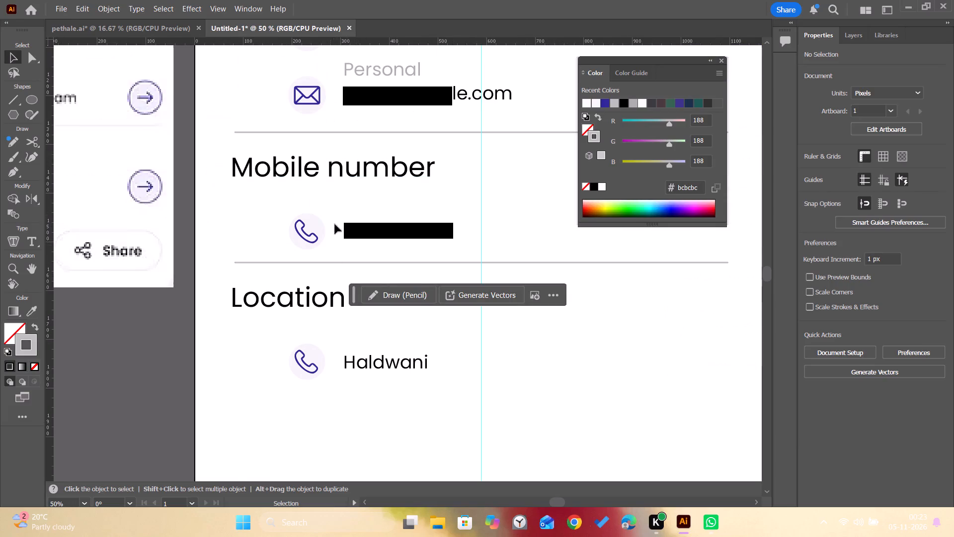
scroll(362, 125, "up", 2, "alt")
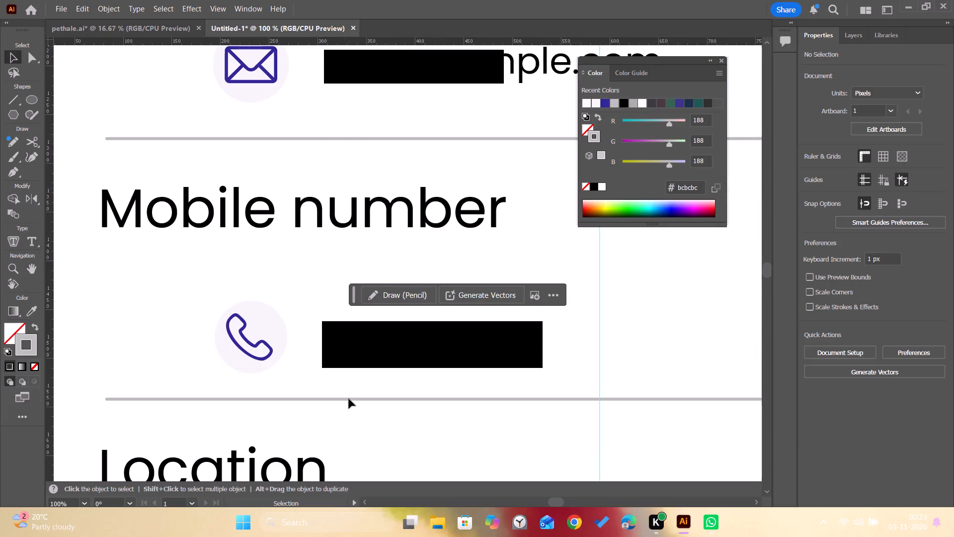
key("space")
key("space")
key("space")
key("space")
key("space")
key("space")
key("space")
left_click_drag(350, 402, 373, 255)
left_click_drag(366, 239, 301, 534)
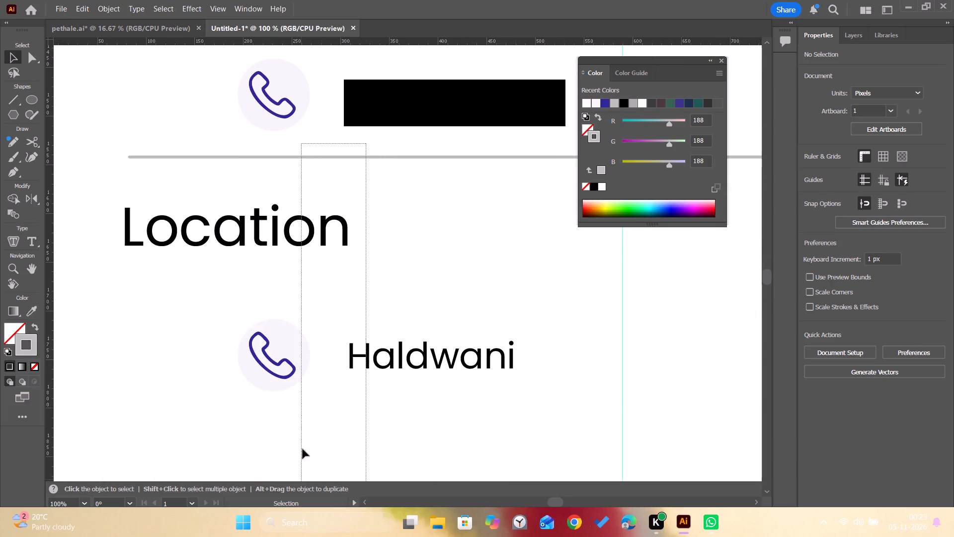
left_click_drag(145, 148, 231, 377)
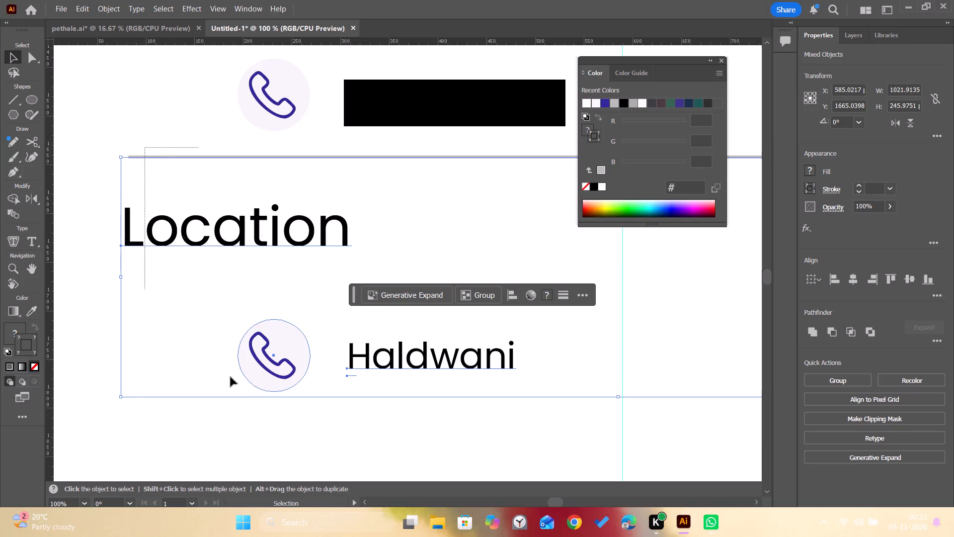
left_click_drag(231, 377, 423, 397)
scroll(434, 364, "down", 2, "alt")
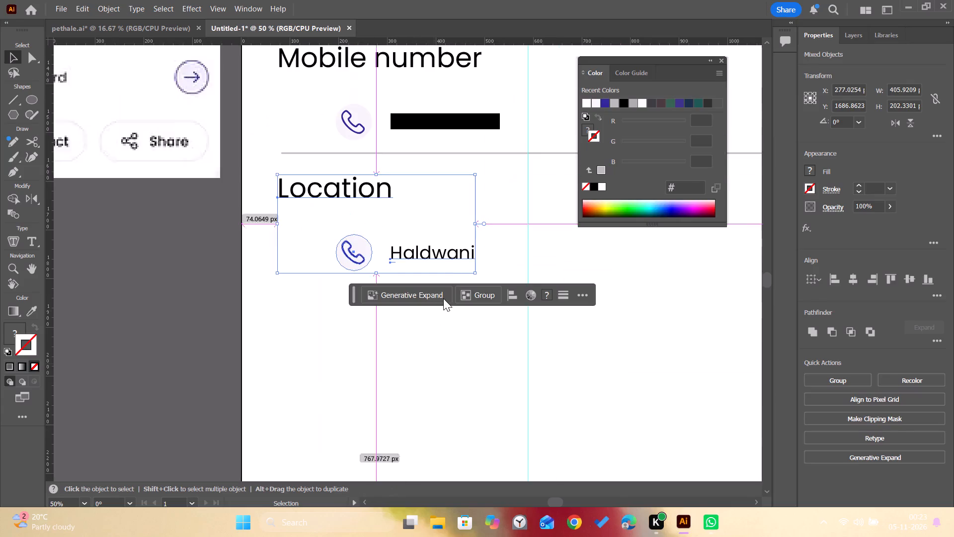
key("space")
key("space")
key("space")
key("space")
key("space")
key("space")
key("space")
left_click_drag(508, 217, 485, 308)
left_click_drag(285, 235, 316, 288)
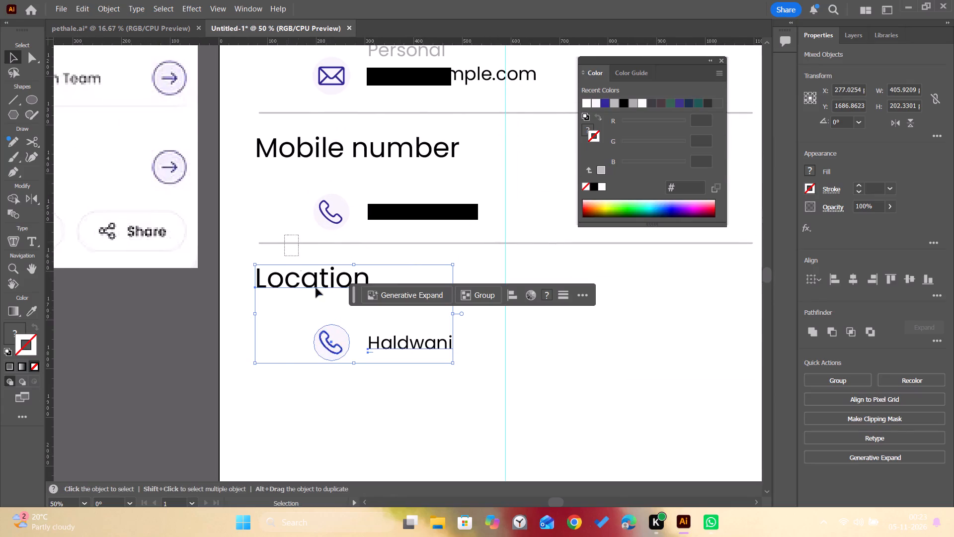
left_click_drag(316, 288, 435, 439)
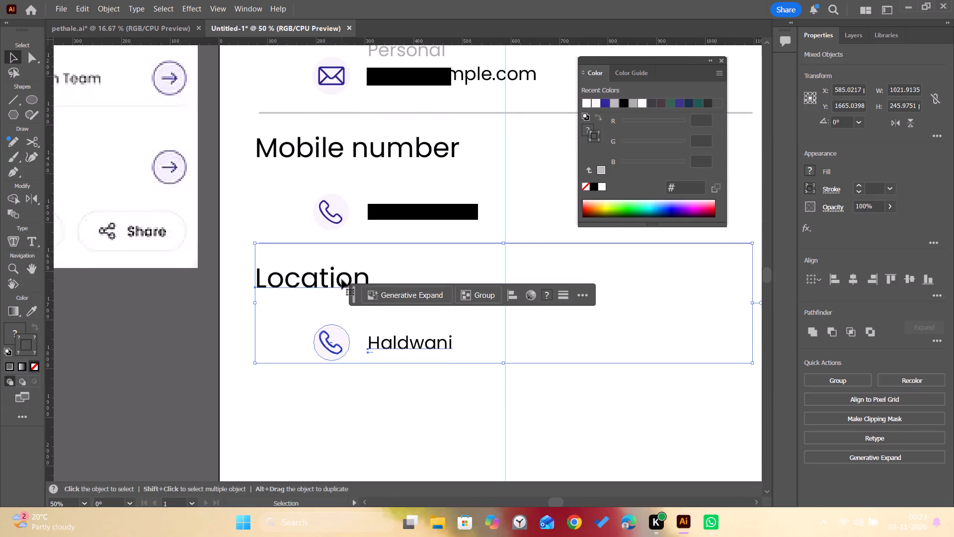
left_click_drag(342, 279, 337, 286)
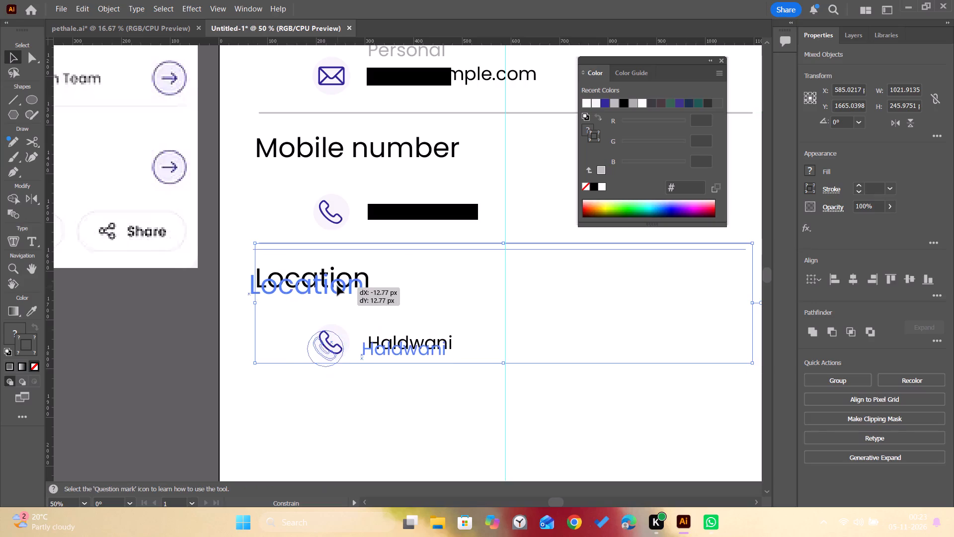
left_click_drag(337, 286, 337, 284)
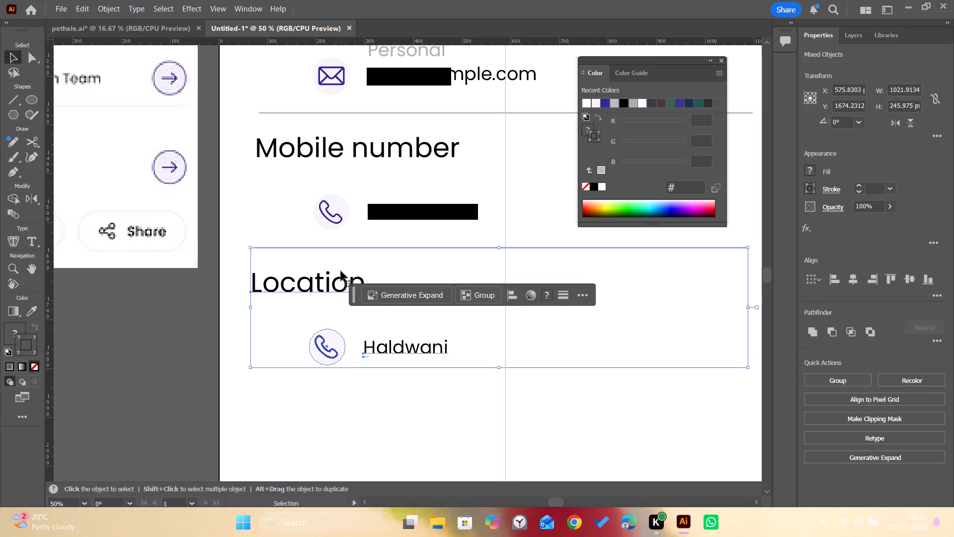
left_click(341, 285)
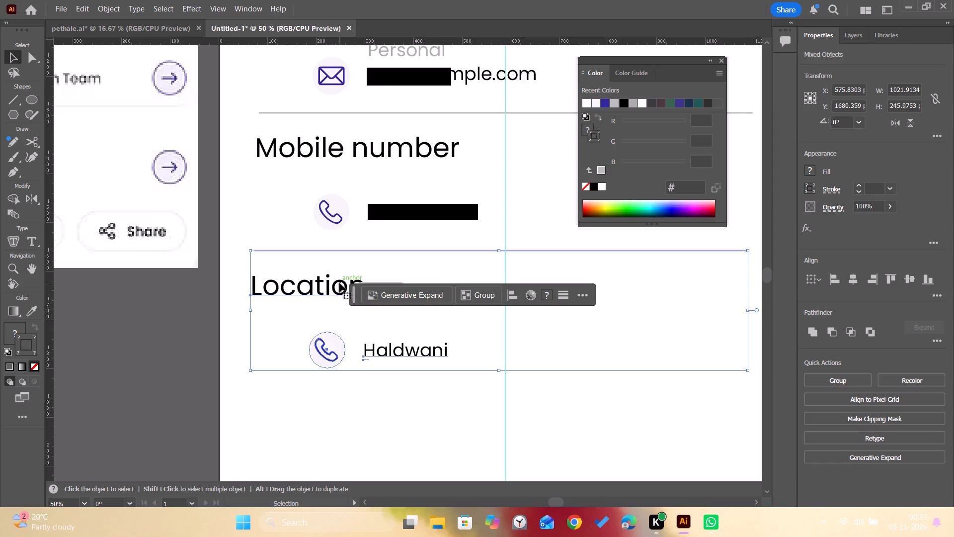
key("Up")
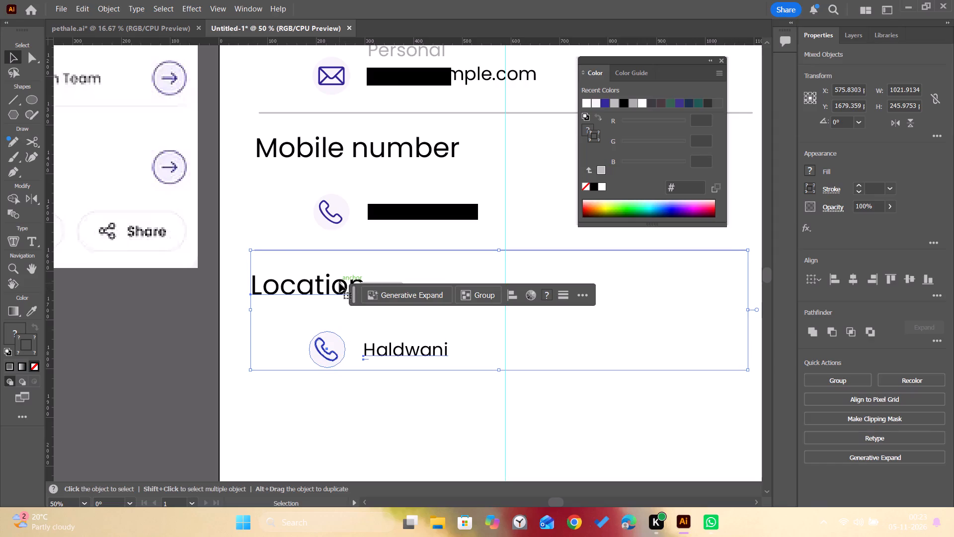
left_click(344, 441)
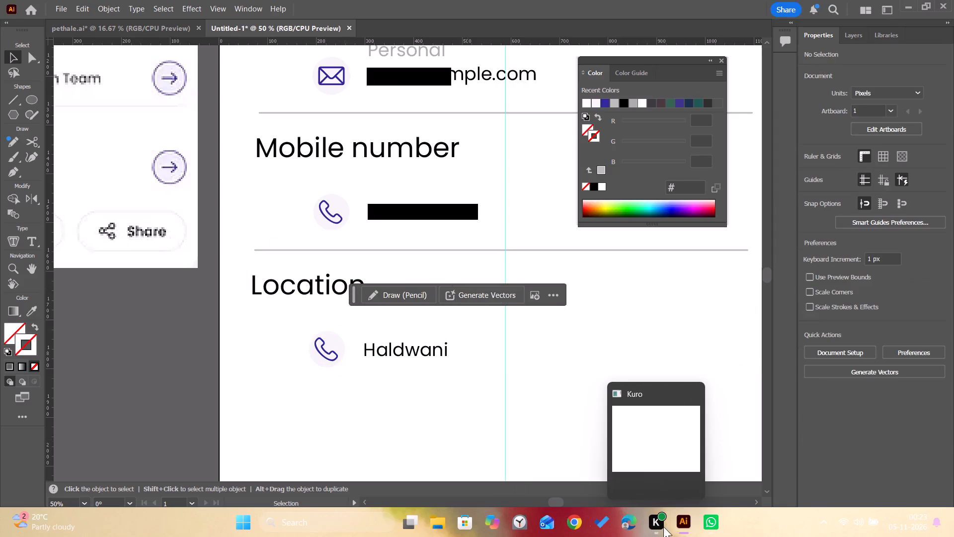
Switch to Chrome and search Flaticon's icons for location.
left_click(568, 522)
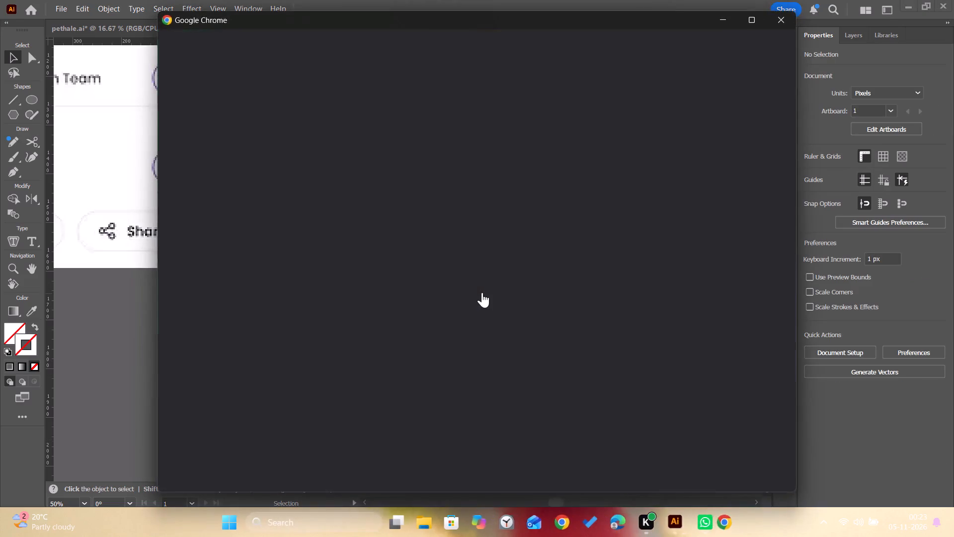
left_click(385, 301)
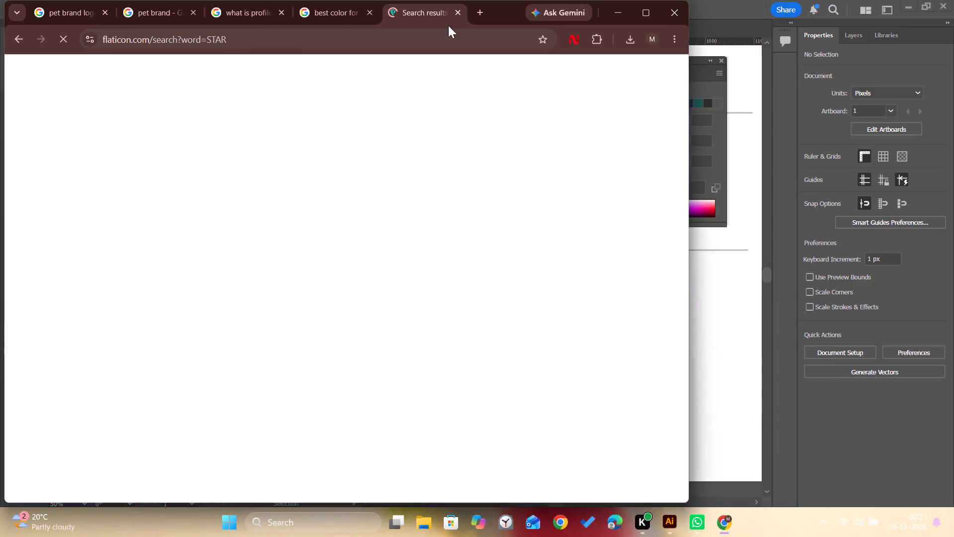
left_click(390, 102)
key("BackSpace")
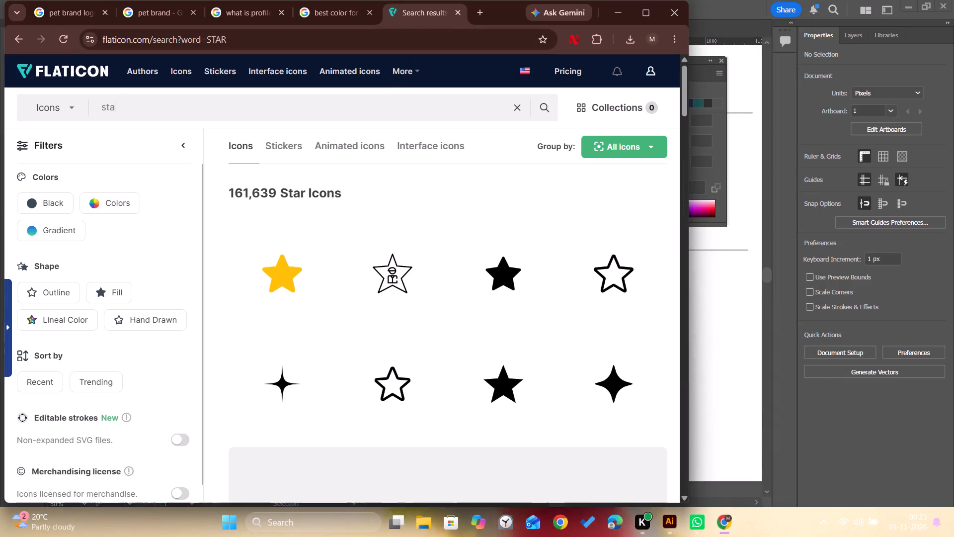
key("BackSpace")
key("BackSpace")
key("BackSpace")
key("BackSpace")
key("BackSpace")
key("BackSpace")
type("lo")
left_click(389, 104)
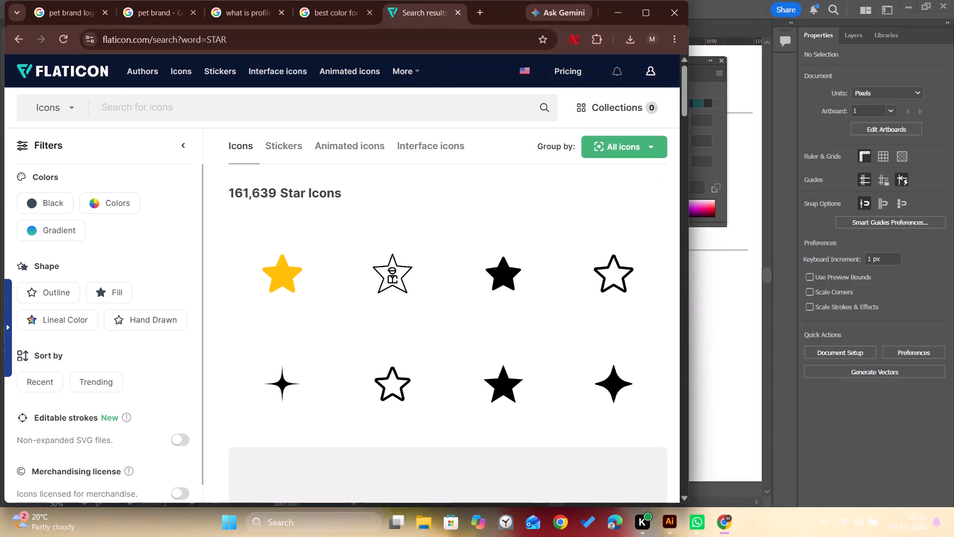
type("locaton")
key("Return")
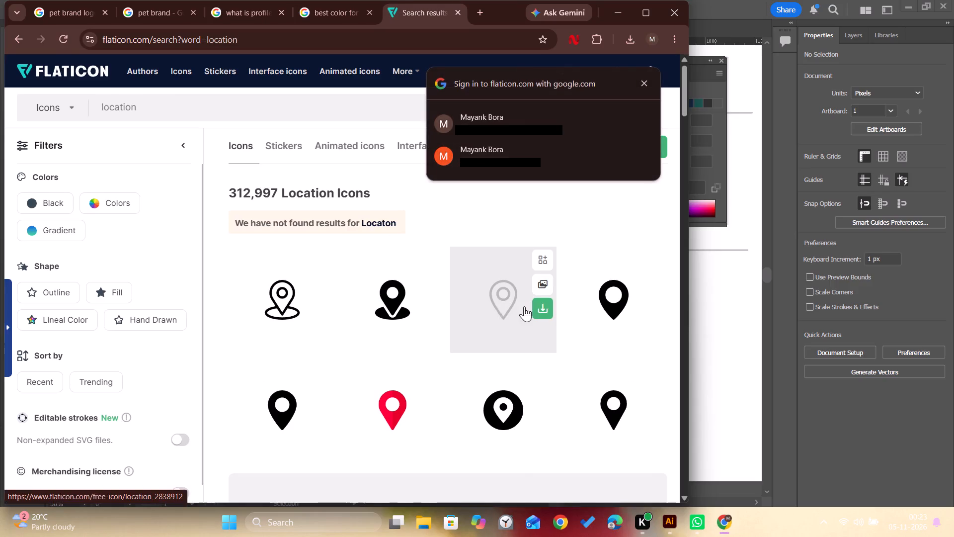
Download the thin outlined location pin icon as PNG and close the browser window.
left_click(539, 307)
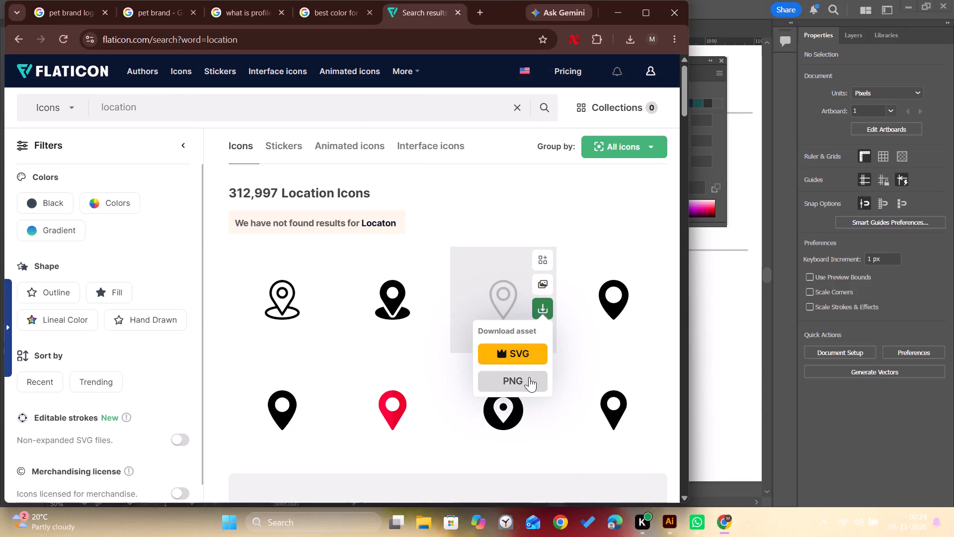
left_click(529, 378)
left_click(567, 251)
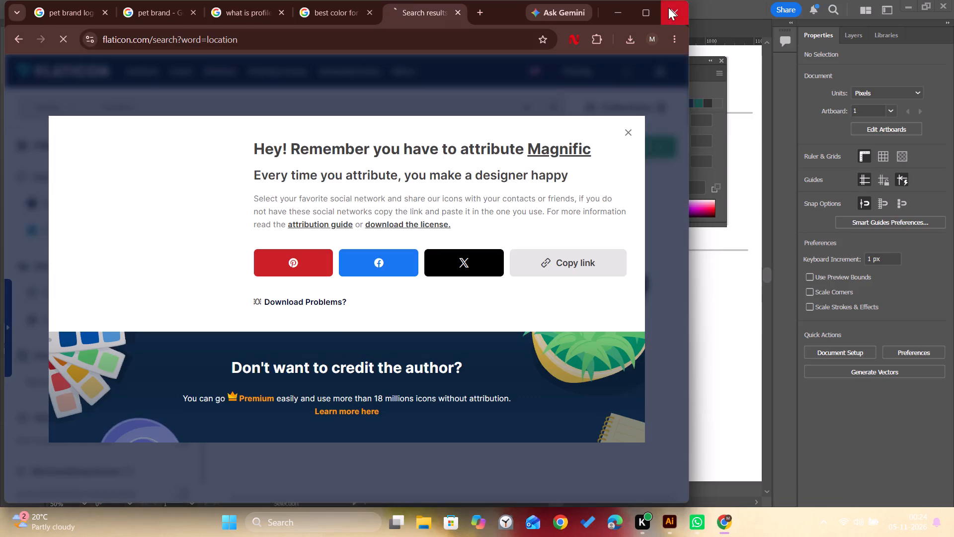
left_click(668, 7)
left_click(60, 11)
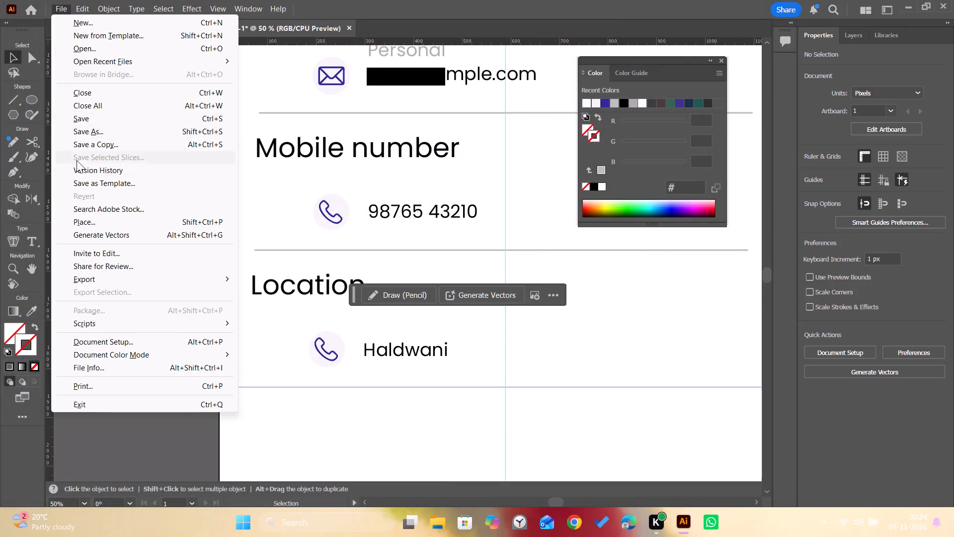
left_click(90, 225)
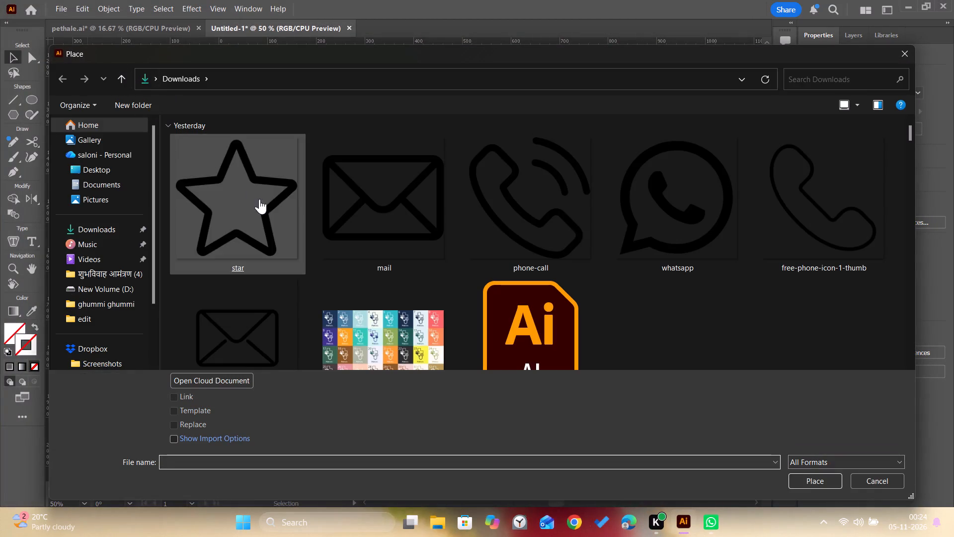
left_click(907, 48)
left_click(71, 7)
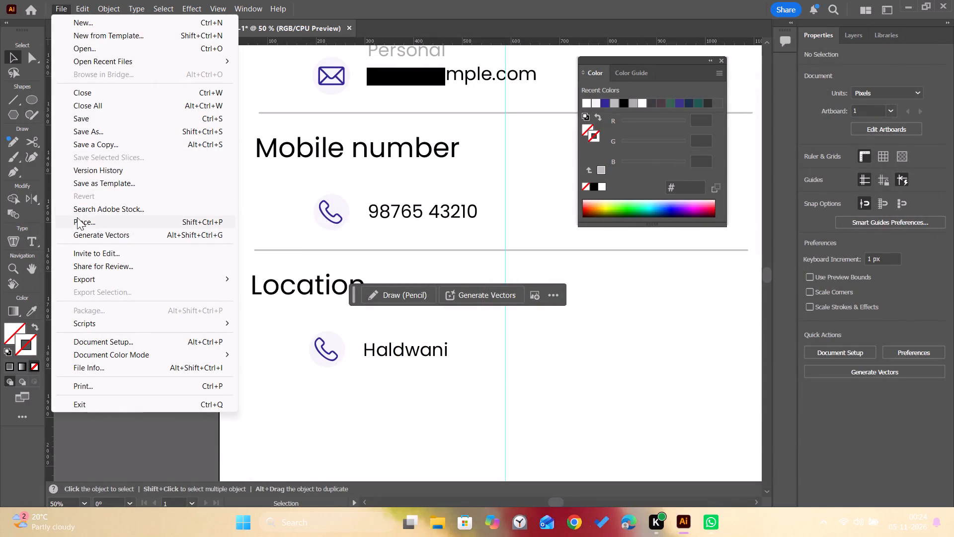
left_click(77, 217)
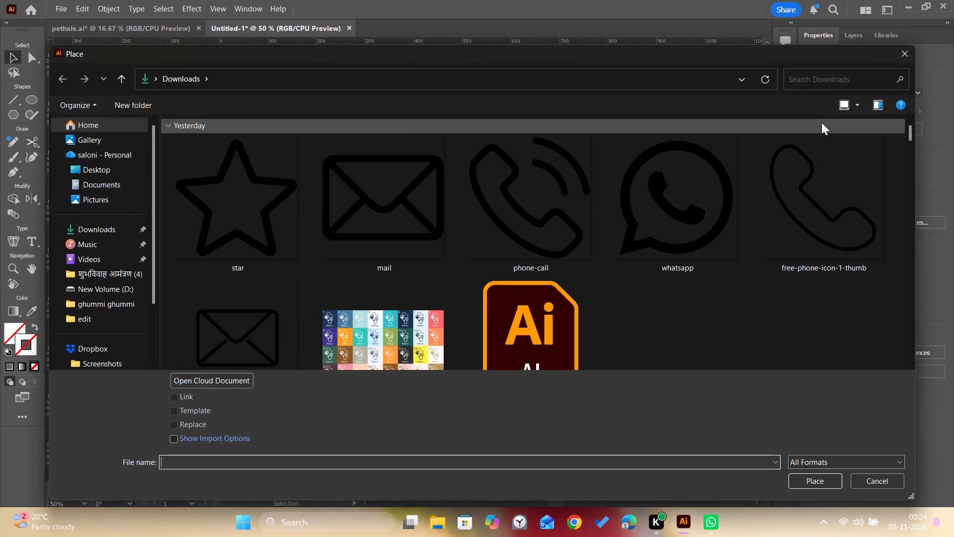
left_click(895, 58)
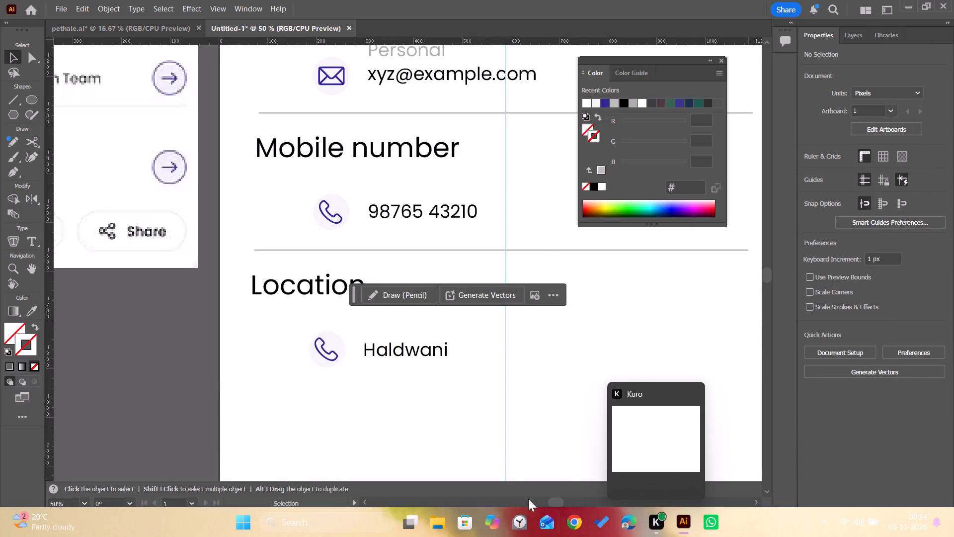
Switch back to Chrome, download the thin outlined location pin from Flaticon as a free PNG, and close the browser window.
left_click(587, 536)
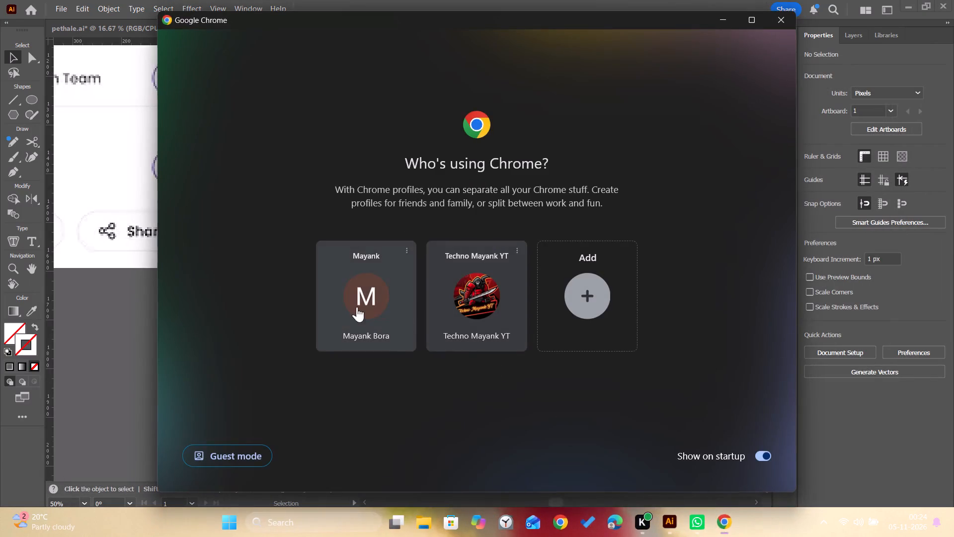
left_click(355, 306)
left_click(636, 49)
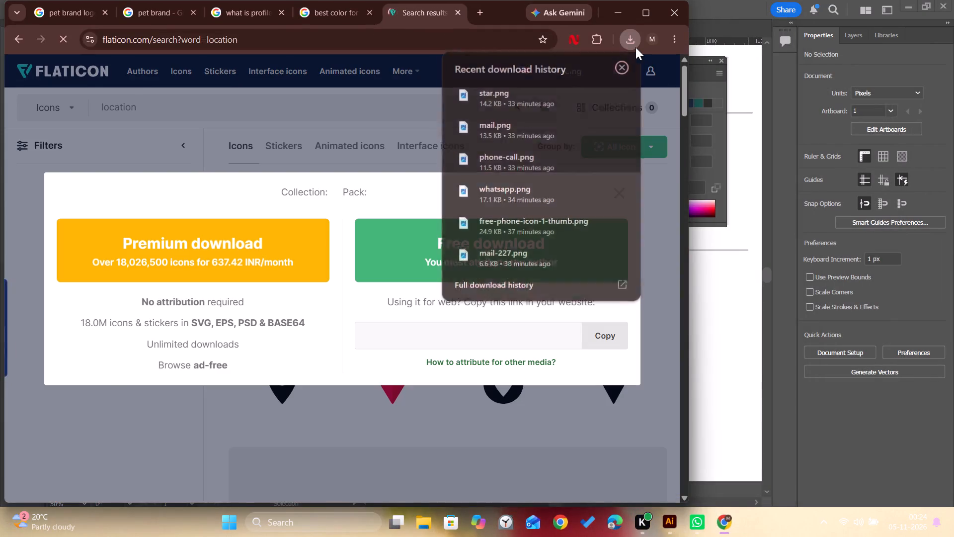
left_click(634, 45)
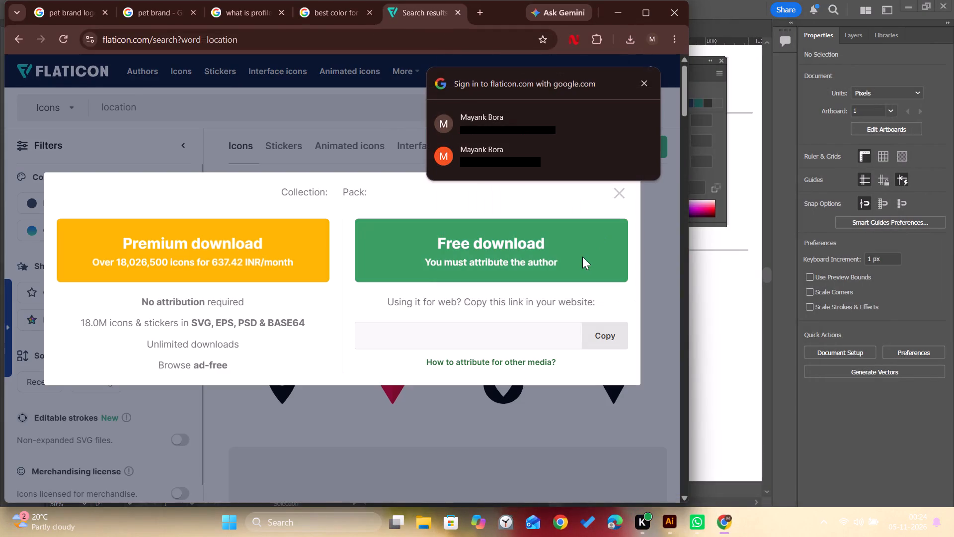
left_click(582, 257)
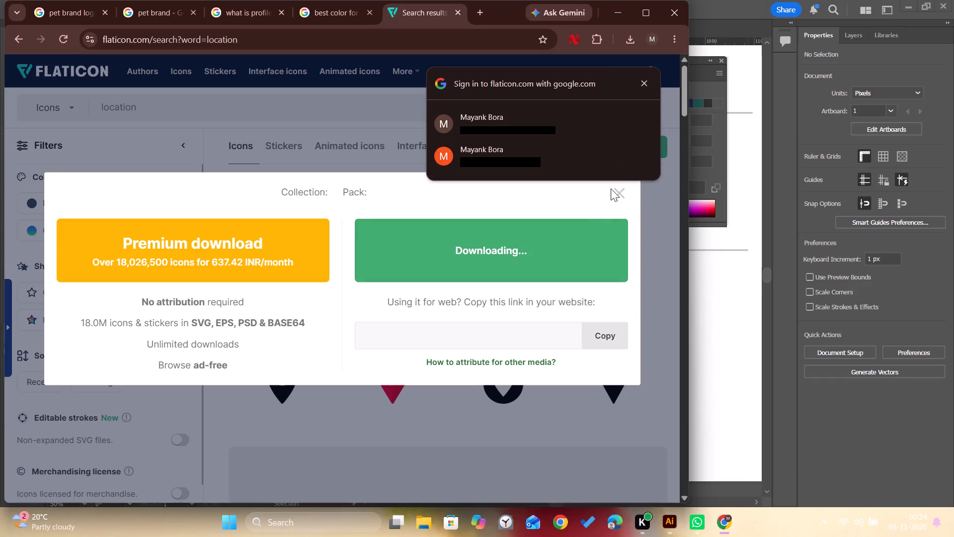
left_click(643, 85)
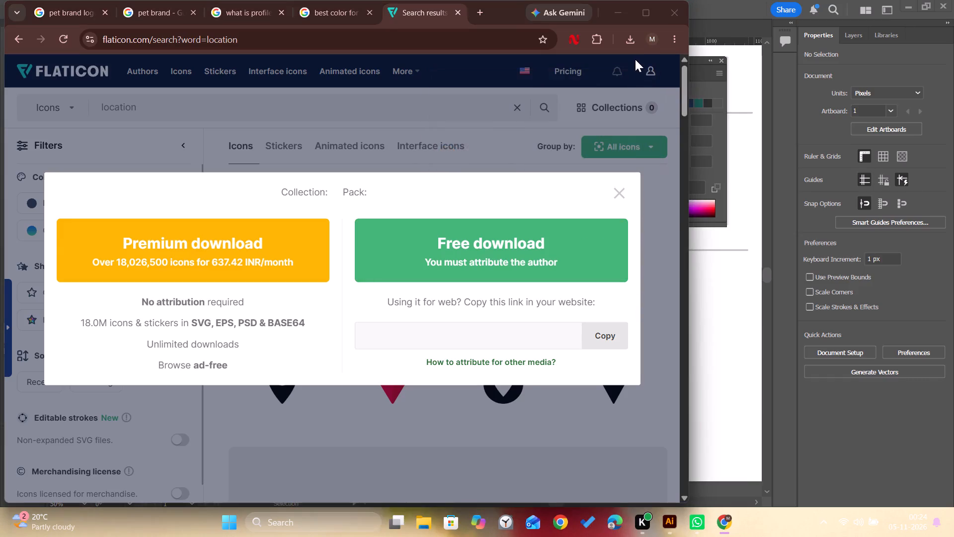
left_click(635, 44)
left_click(635, 44)
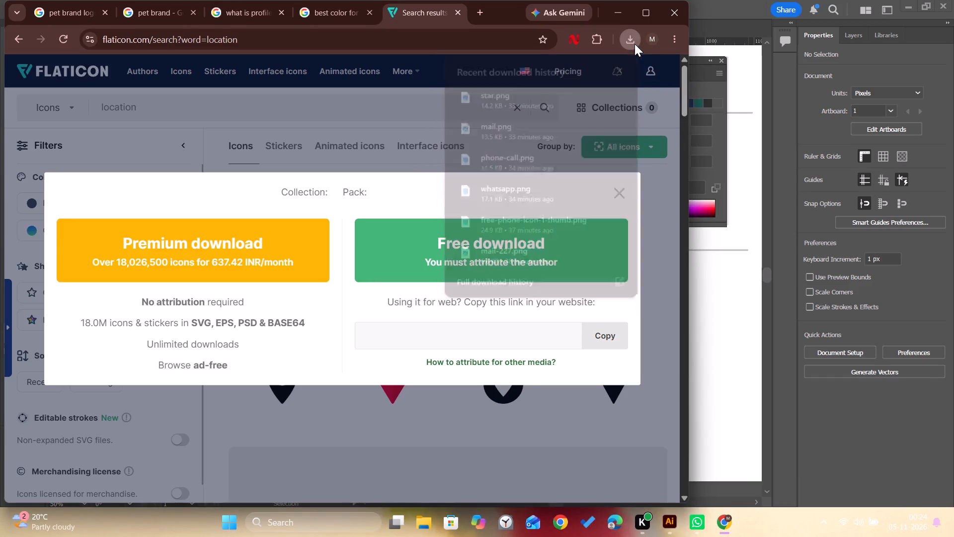
left_click(531, 239)
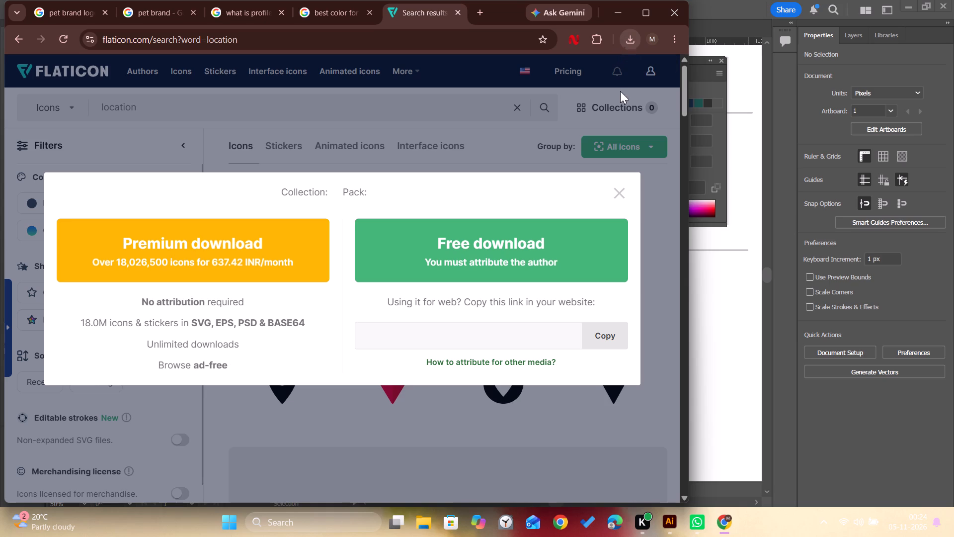
left_click(618, 188)
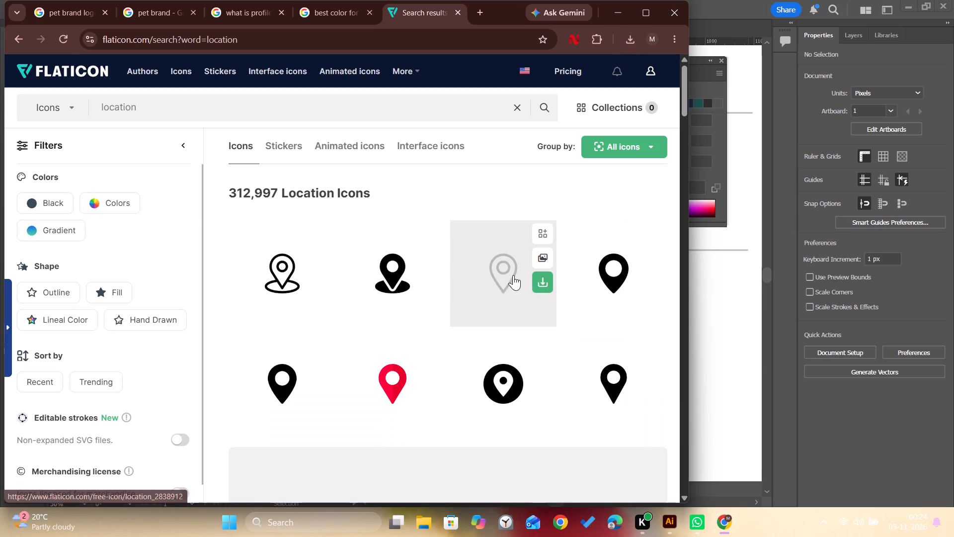
left_click(543, 282)
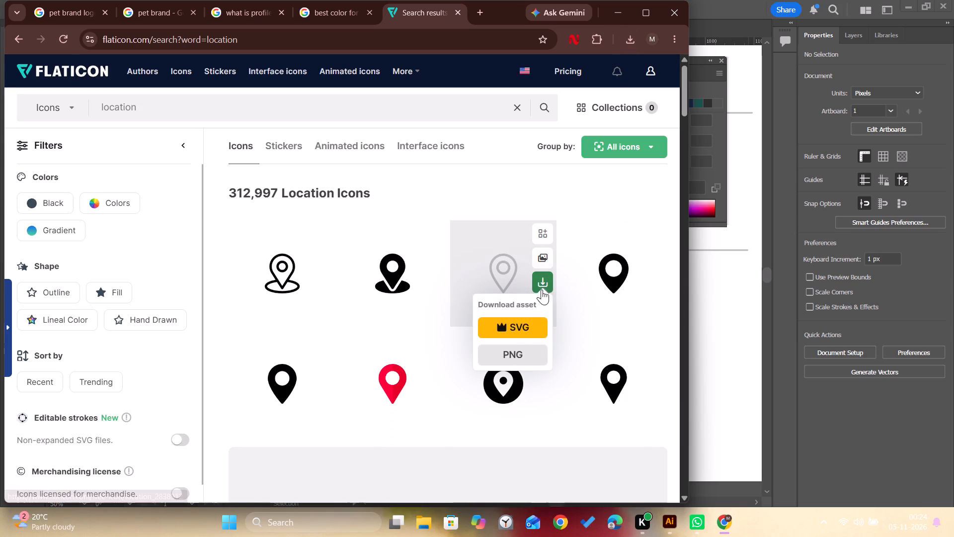
left_click(521, 347)
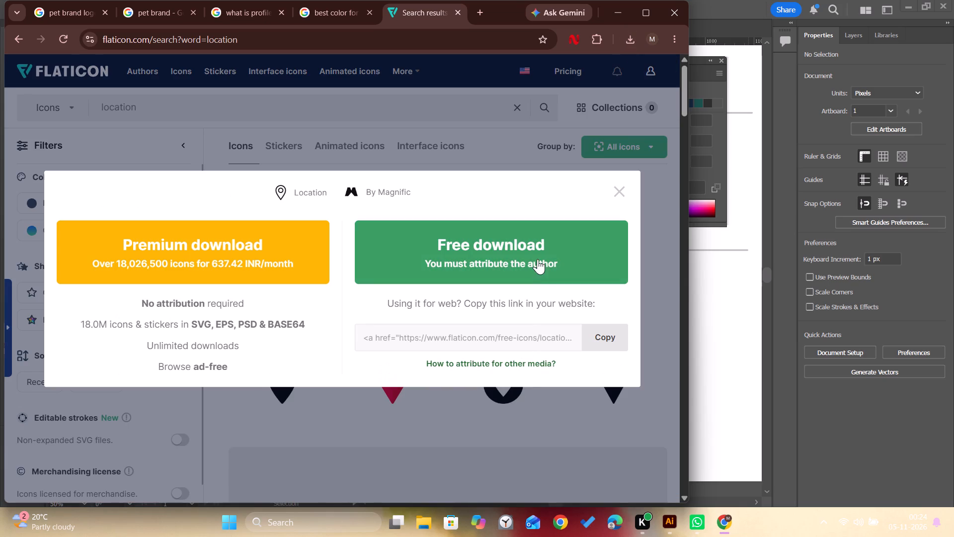
left_click(538, 258)
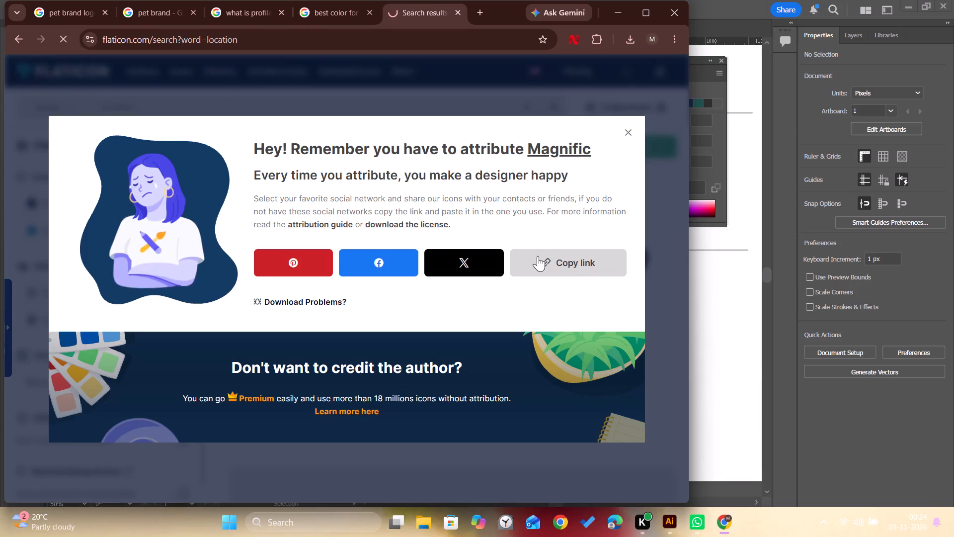
left_click(676, 8)
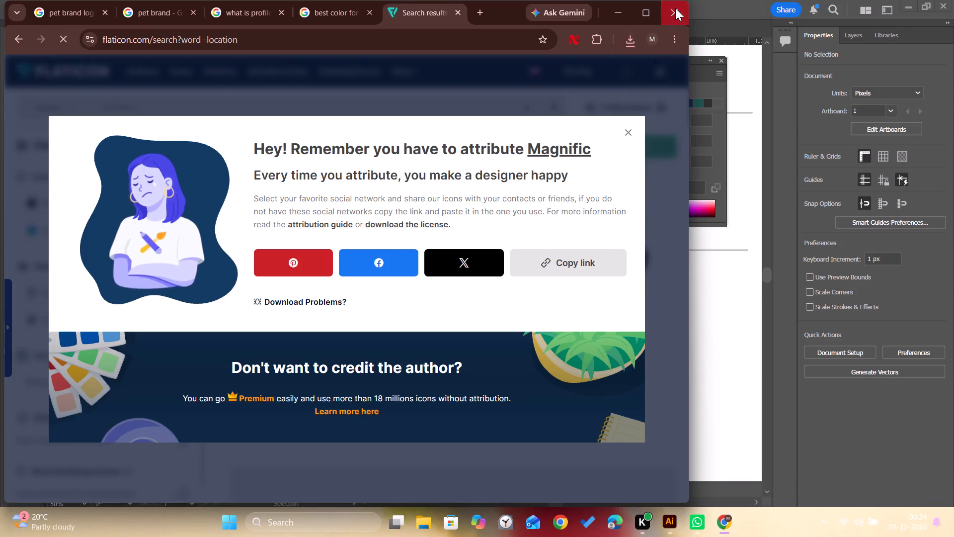
Place the downloaded location image at 384 px square beside the Location heading, over the Haldwani text.
left_click(52, 9)
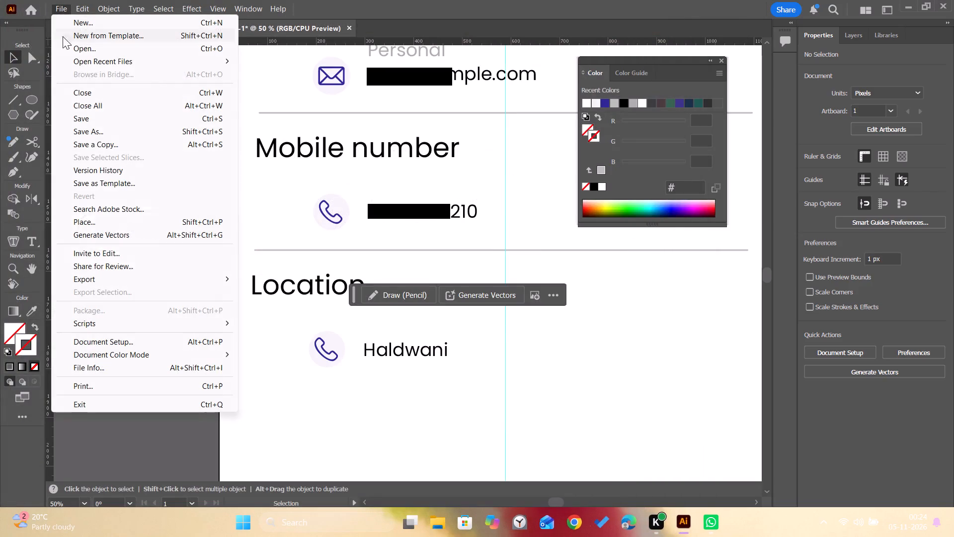
left_click(121, 217)
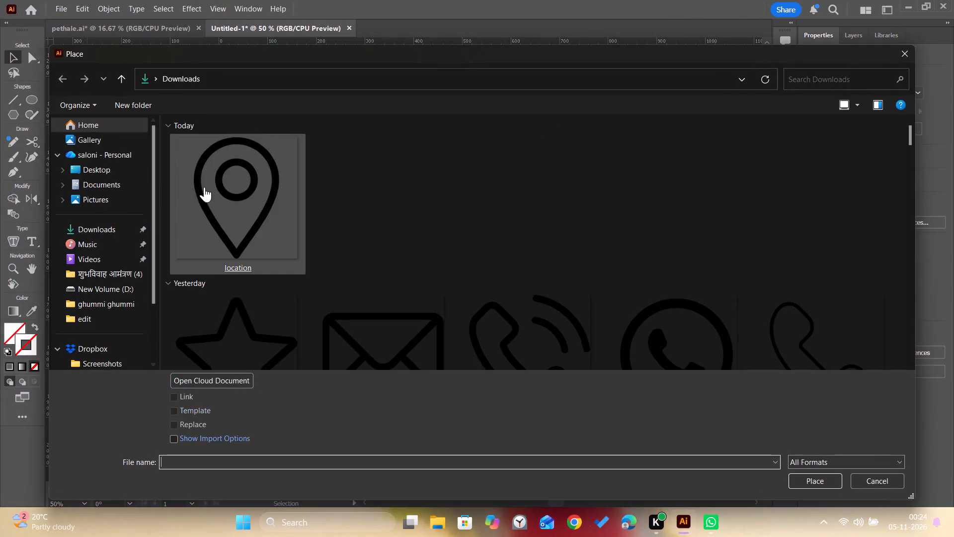
left_click(206, 186)
left_click(394, 284)
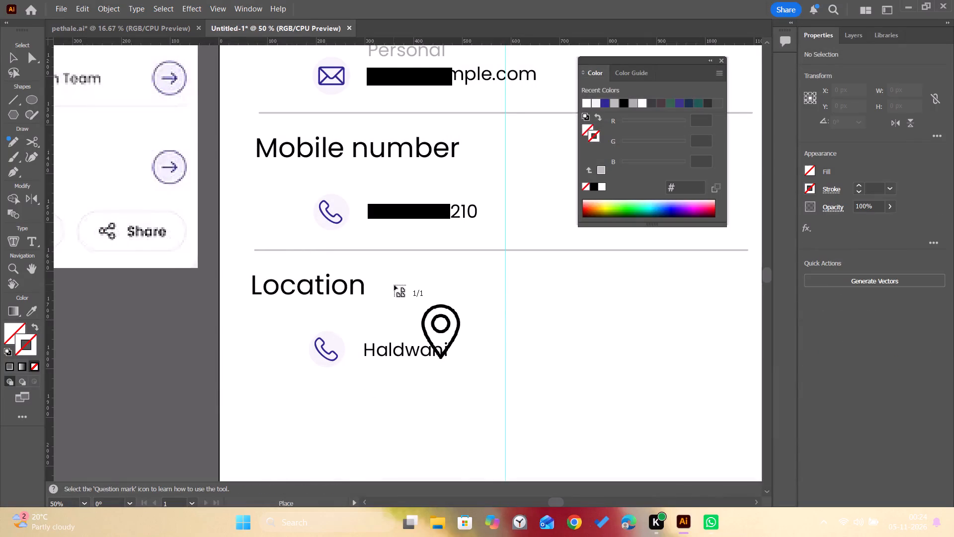
Convert the placed pin image into separate, ungrouped vector shapes with Image Trace and its default preset.
left_click(870, 376)
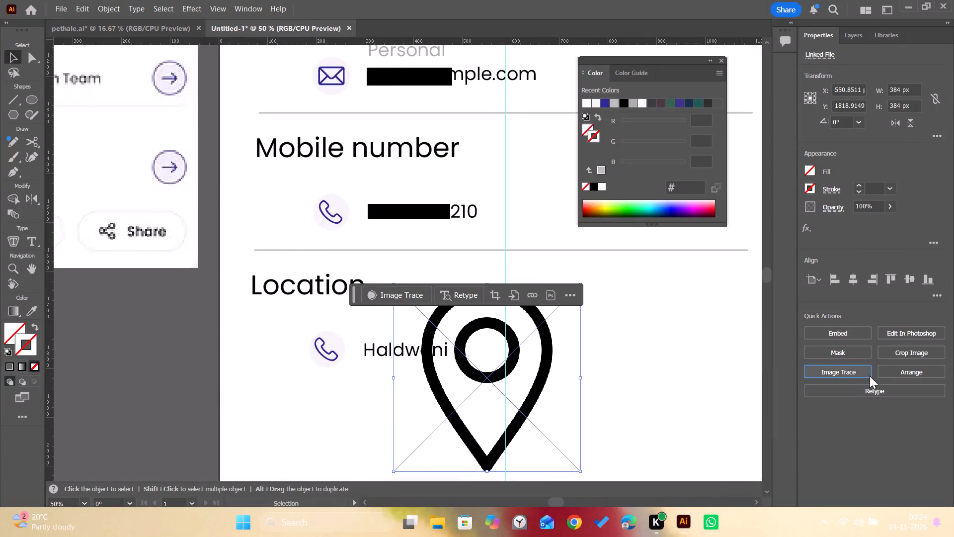
left_click(844, 196)
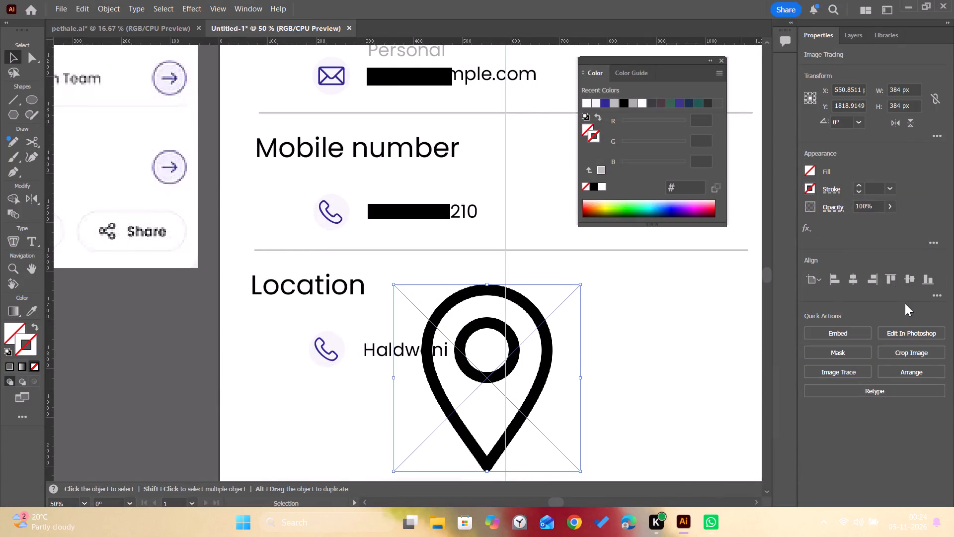
left_click(883, 376)
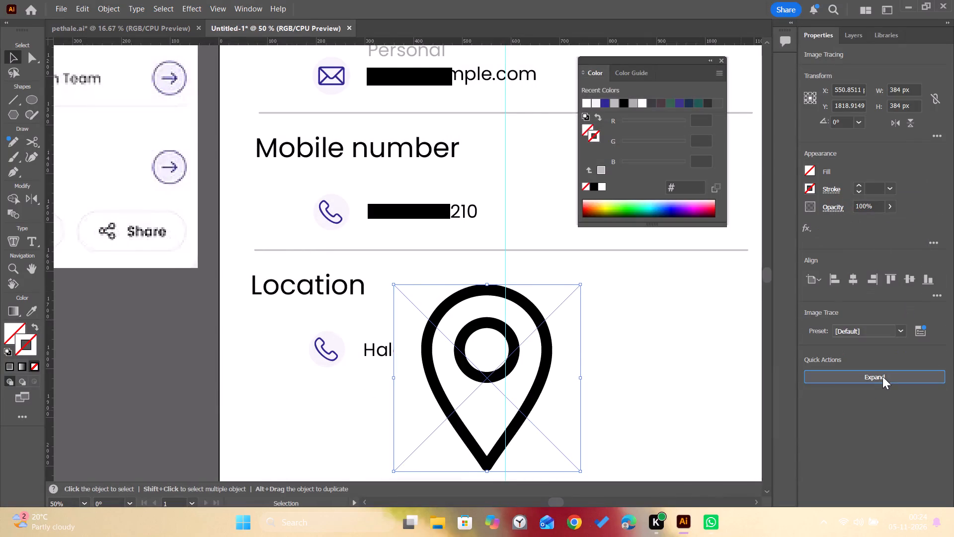
right_click(495, 355)
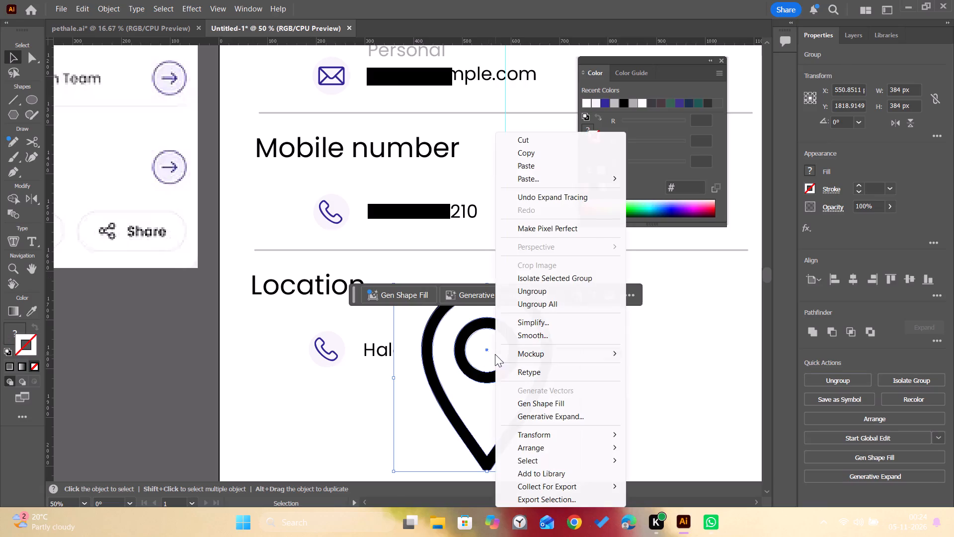
left_click(535, 299)
left_click(562, 386)
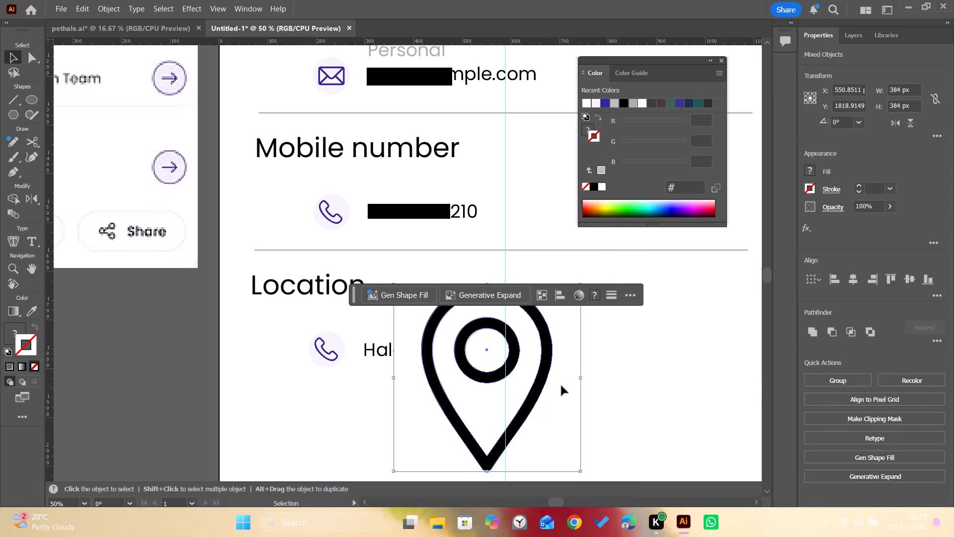
left_click(624, 391)
Delete the traced pin's white shapes: the centre circle, the inner pin area and the surrounding square background.
left_click(564, 408)
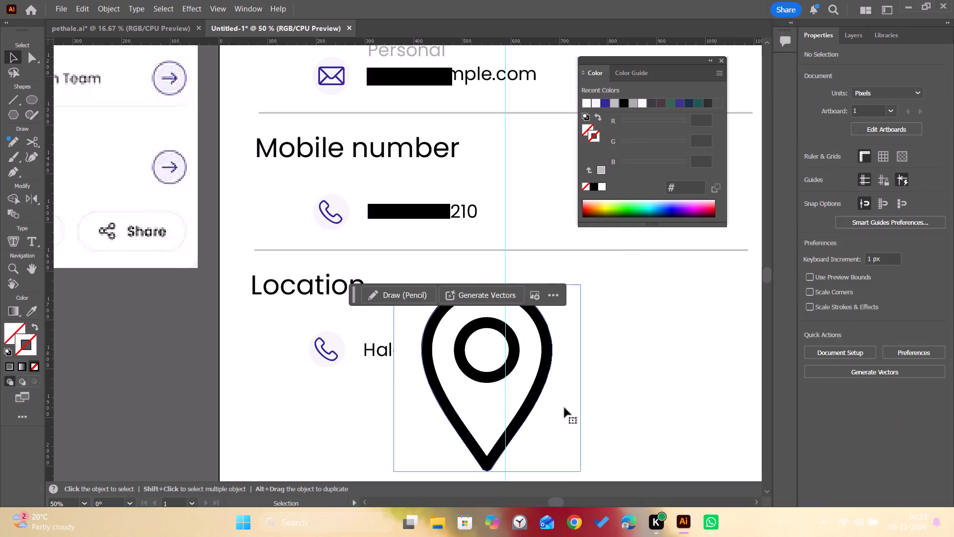
key("Home")
left_click(519, 388)
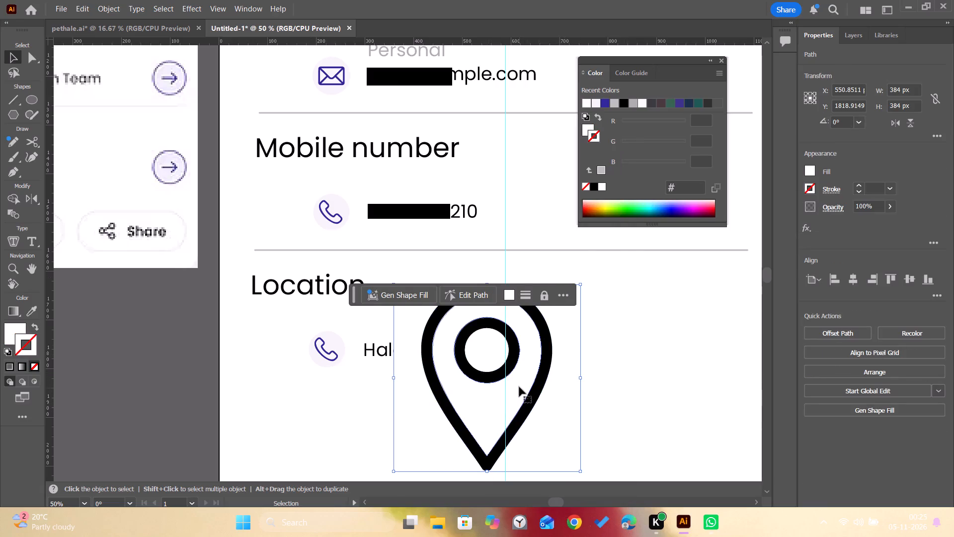
key("Home")
left_click(503, 355)
key("Home")
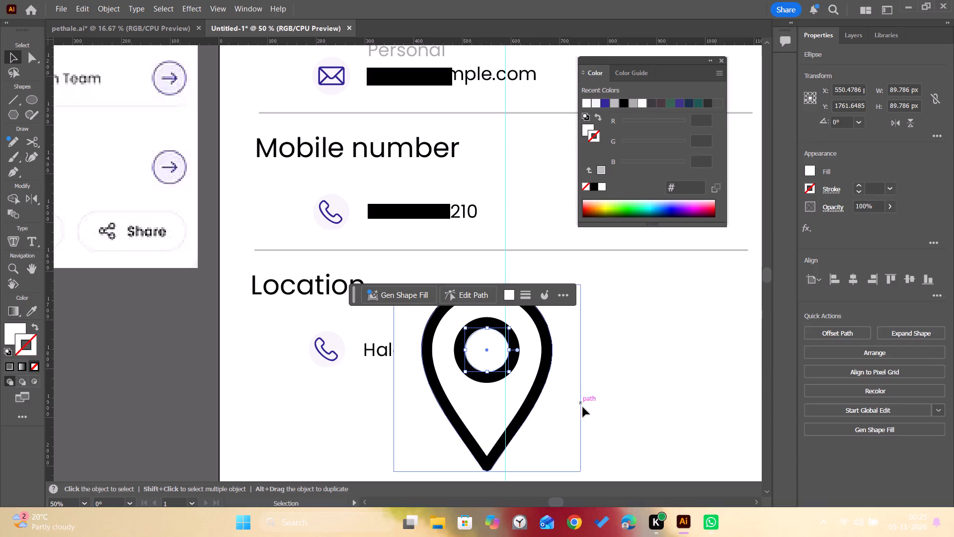
key("Home")
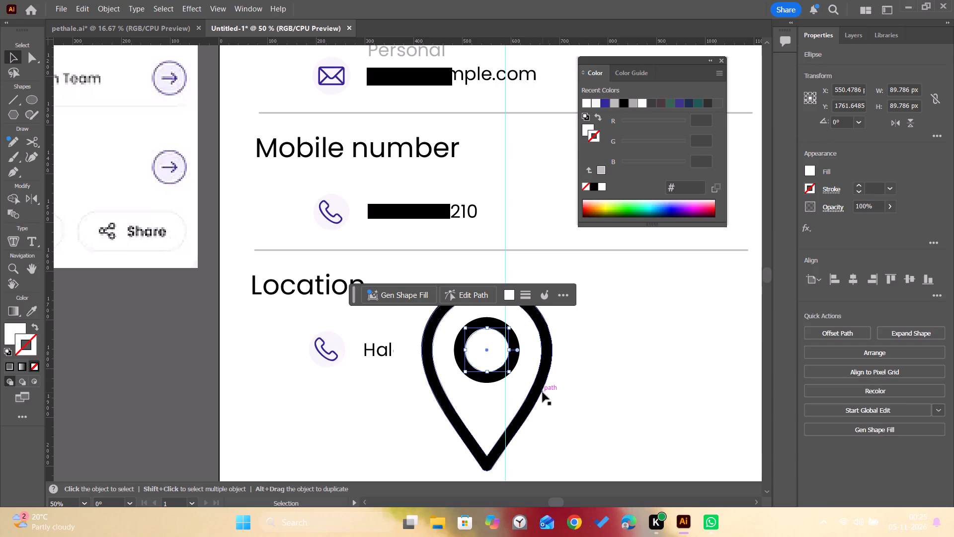
key("Delete")
left_click(527, 384)
key("Delete")
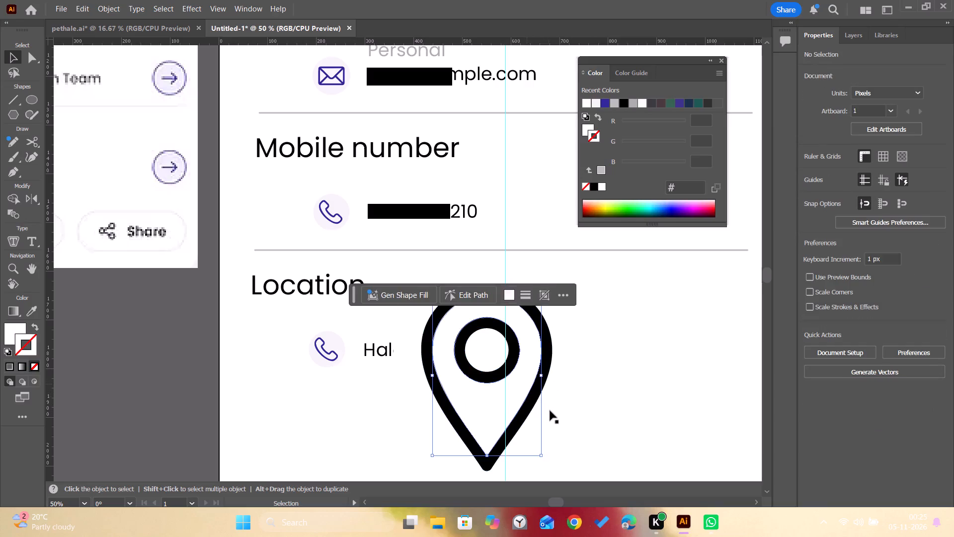
left_click(550, 412)
key("Delete")
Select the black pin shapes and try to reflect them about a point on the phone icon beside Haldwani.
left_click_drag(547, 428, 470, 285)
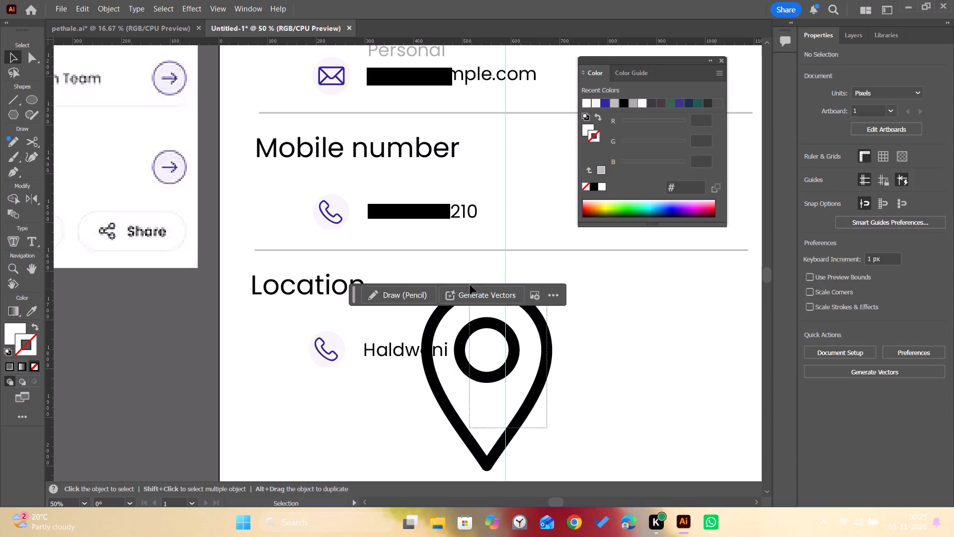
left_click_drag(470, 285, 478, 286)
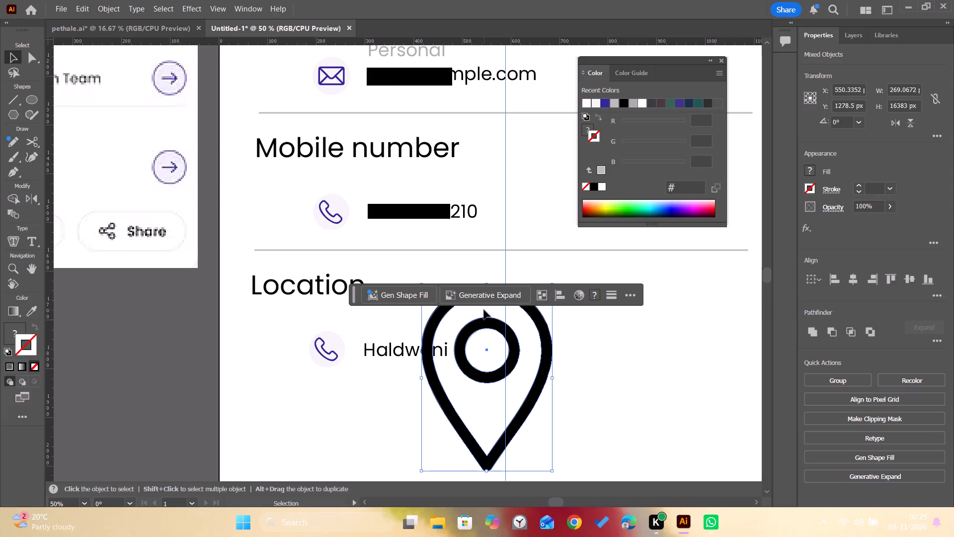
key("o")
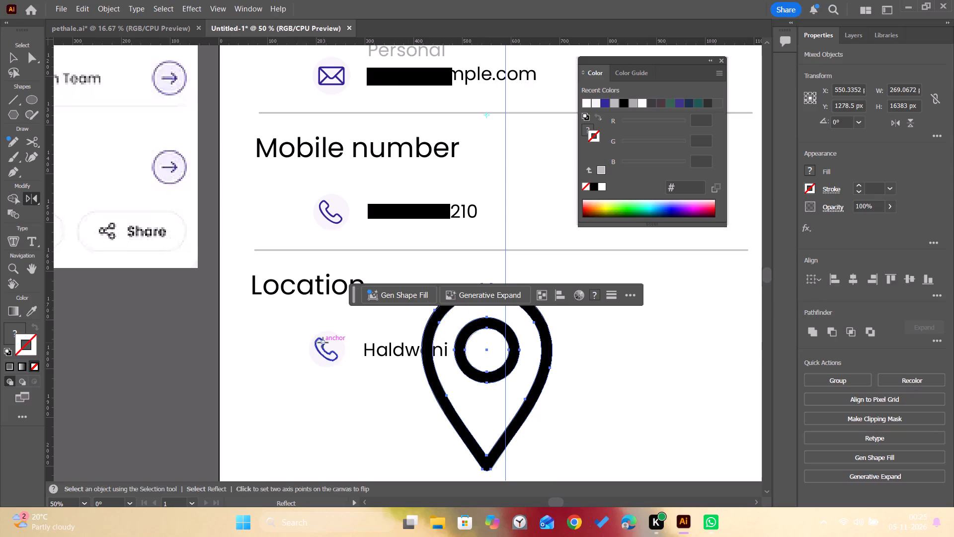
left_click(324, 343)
Undo the last deletion and reflect the restored white background shape across an axis through the Haldwani phone icon.
key("ctrl+z")
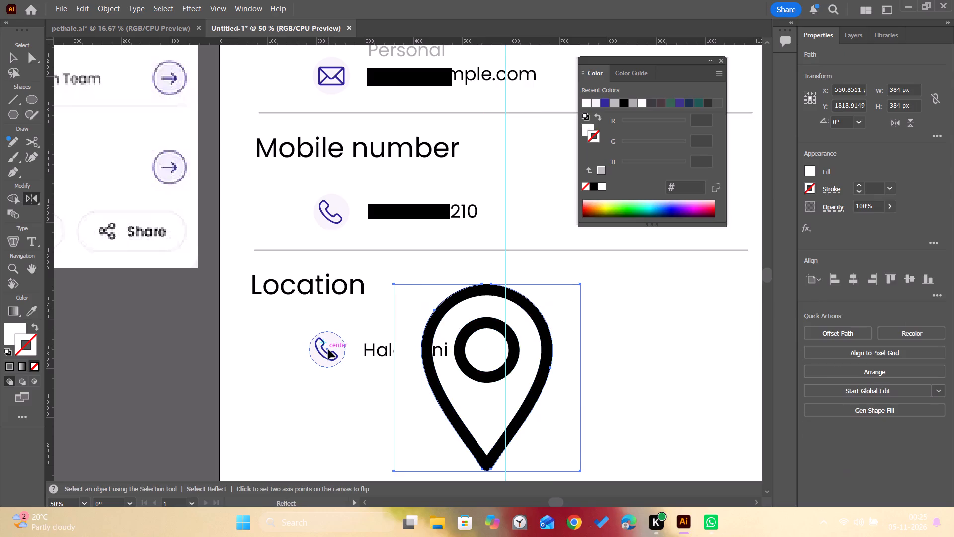
left_click(336, 376)
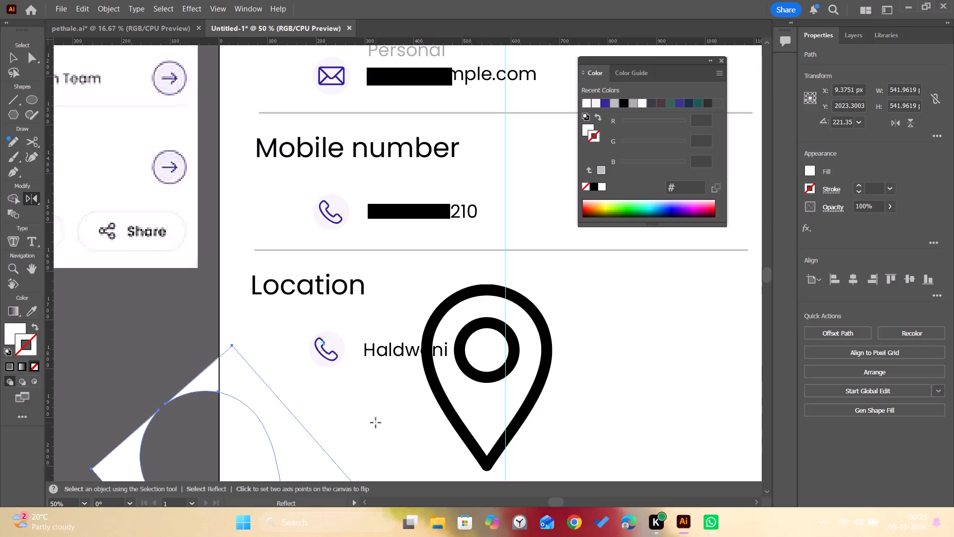
key("v")
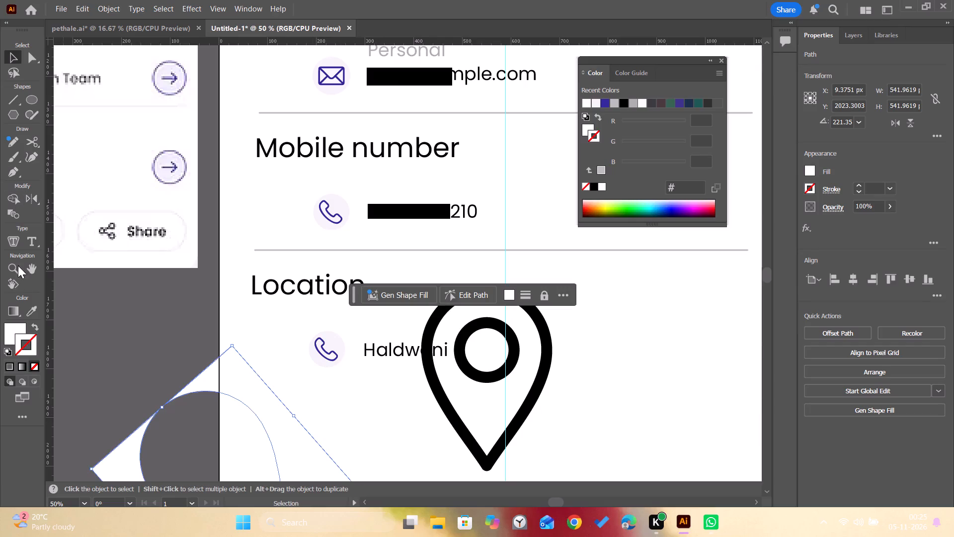
Delete the reflected white background shape and check inside the black pin for leftover white fills.
key("Delete")
left_click(470, 409)
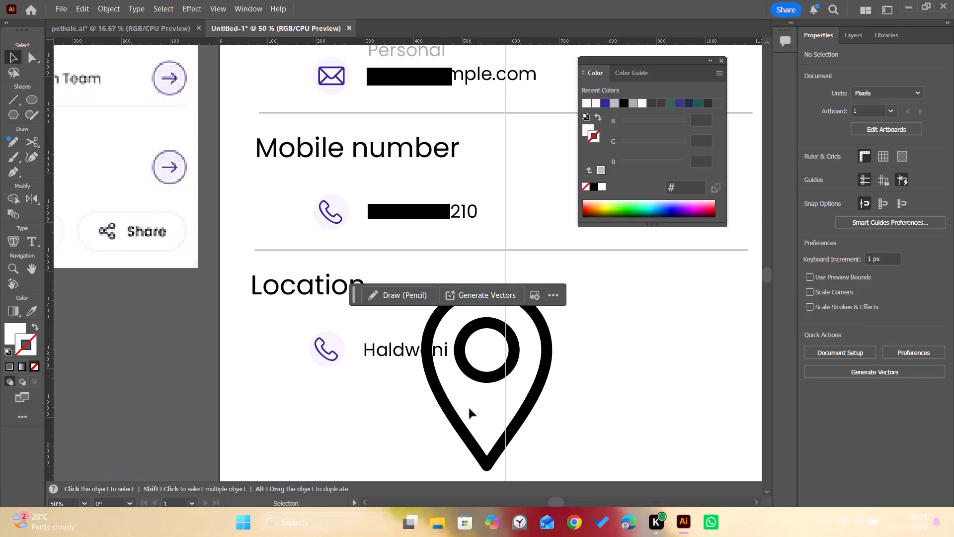
key("Delete")
left_click(489, 356)
Recolour the black pin outline and its inner ring with the dark blue sampled from the Haldwani phone icon.
left_click_drag(588, 365, 481, 366)
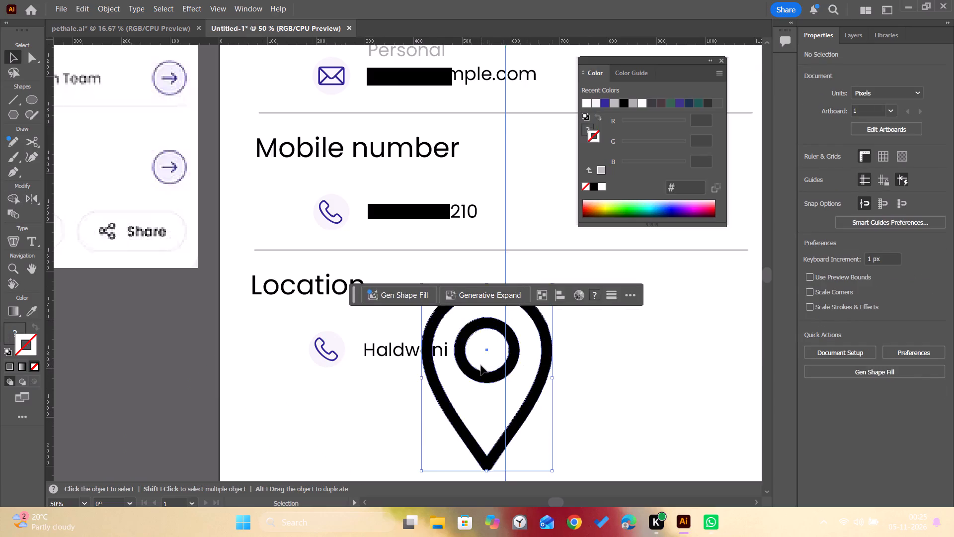
key("i")
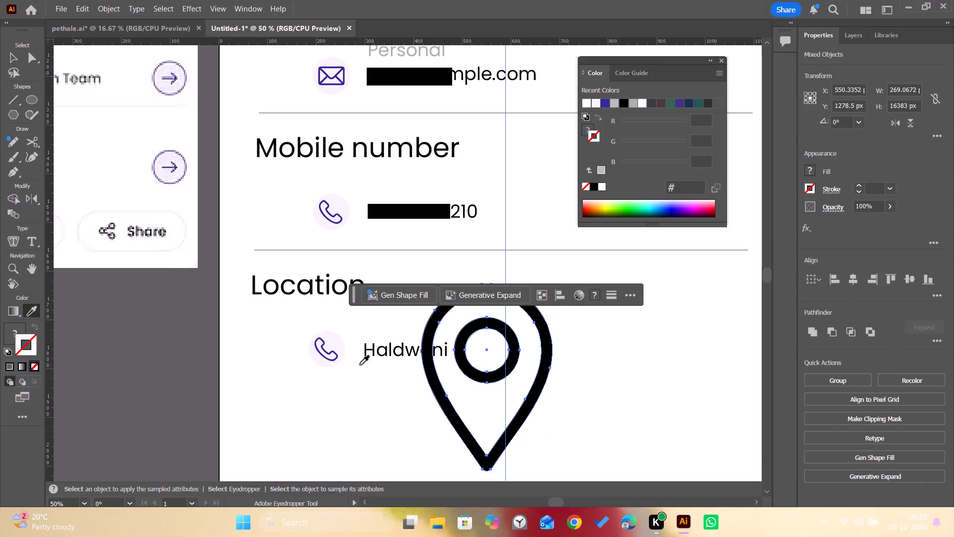
left_click(335, 356)
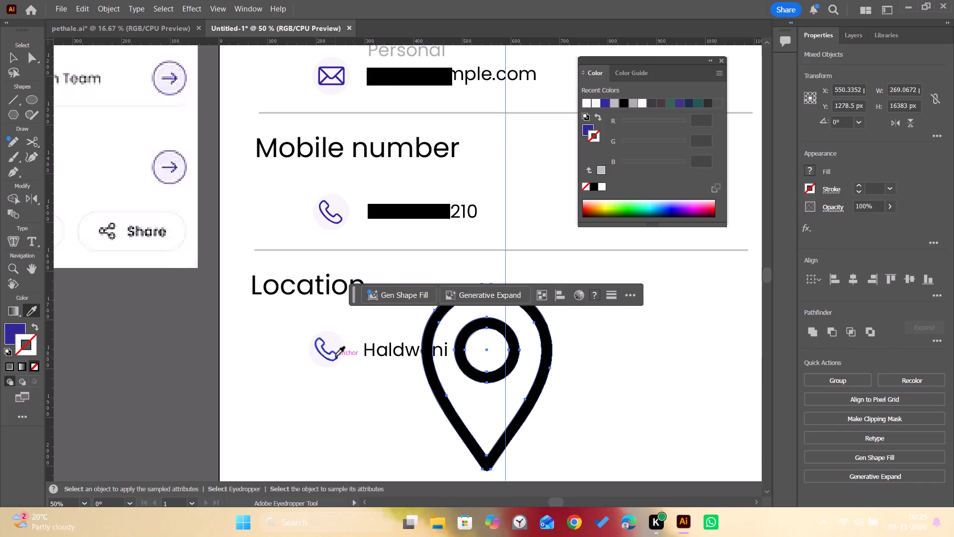
key("v")
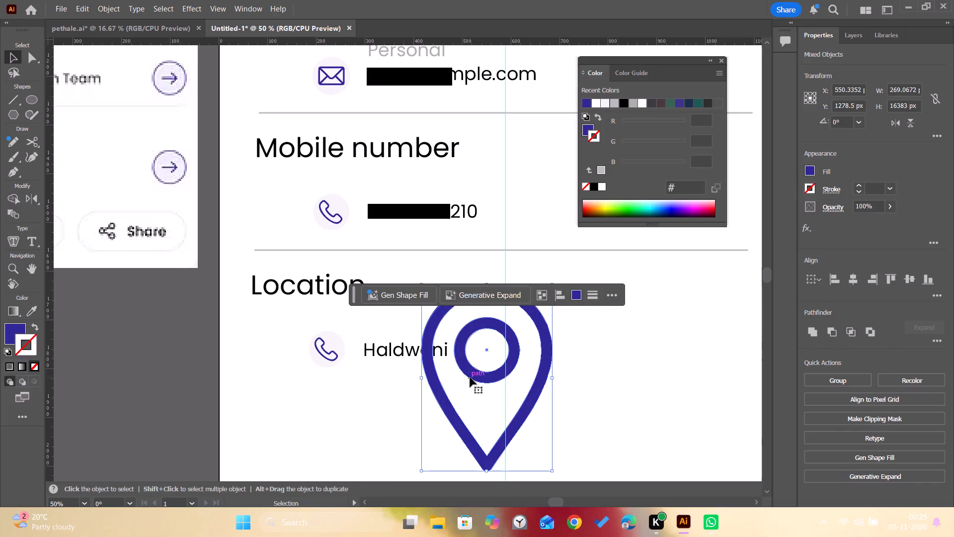
Scale down the blue pin and centre it on the light circle behind the Haldwani phone icon.
left_click_drag(475, 373, 310, 370)
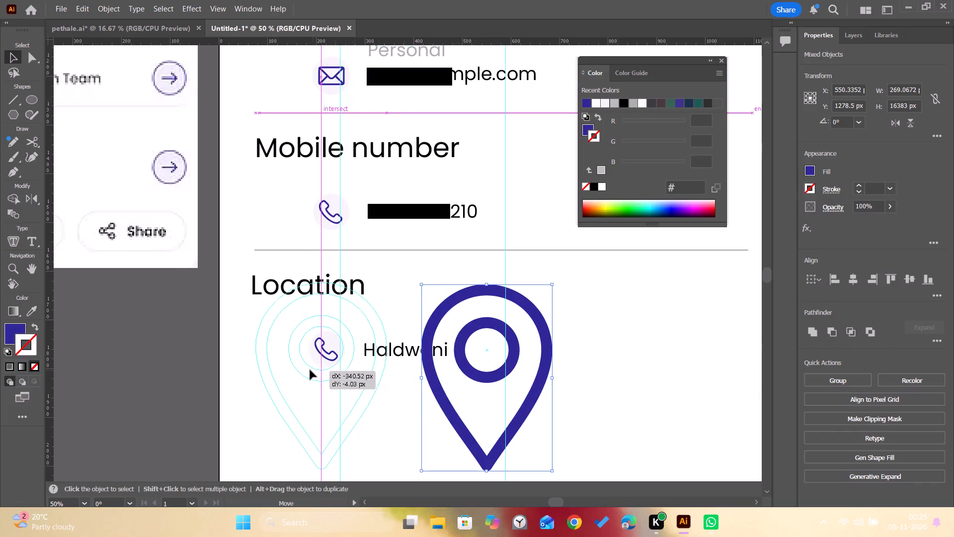
left_click_drag(310, 370, 315, 370)
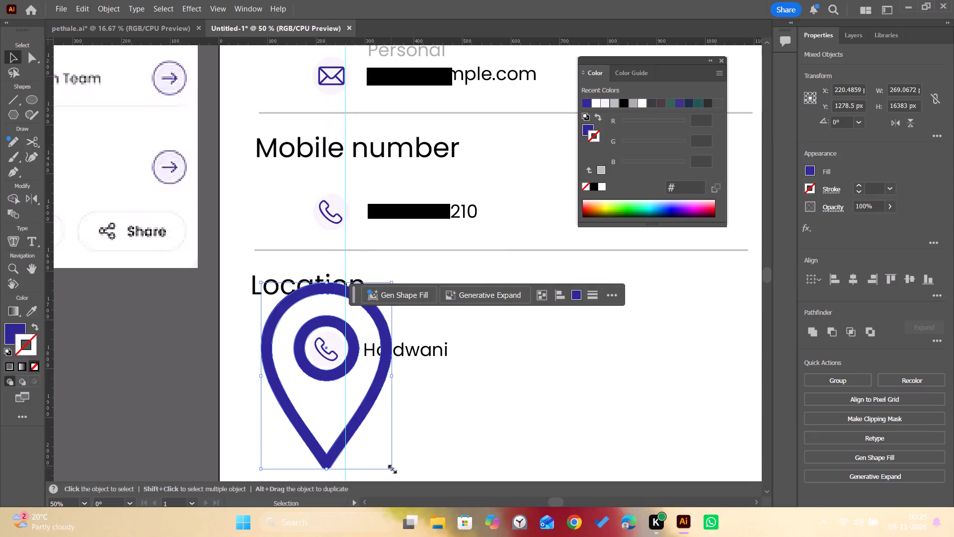
left_click_drag(391, 468, 331, 392)
scroll(329, 372, "up", 5, "alt")
key("space")
left_click_drag(340, 371, 354, 401)
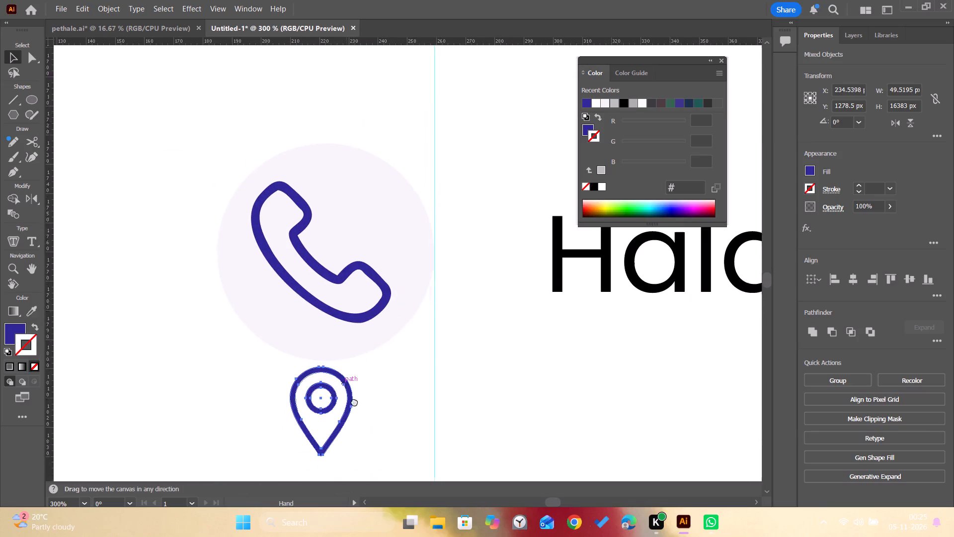
left_click_drag(354, 401, 354, 402)
left_click_drag(342, 413, 341, 267)
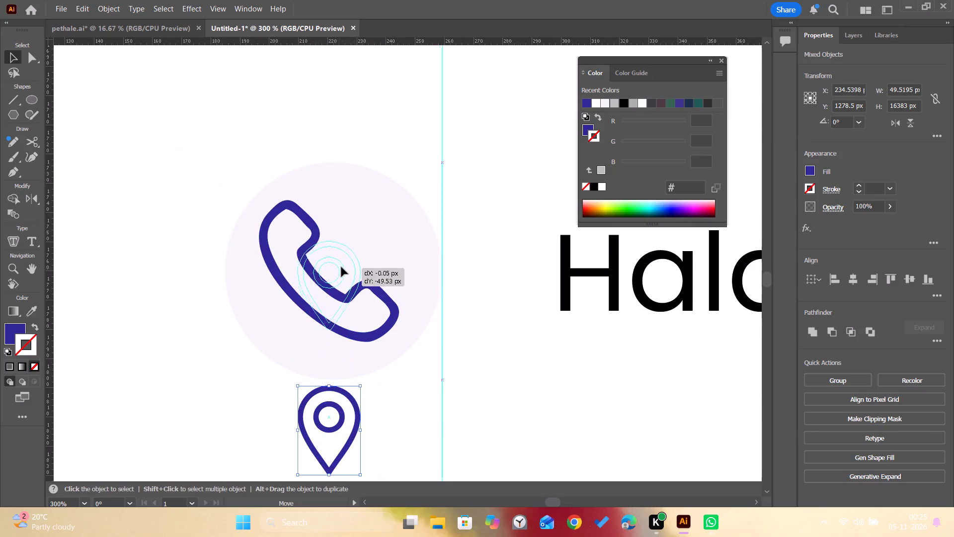
left_click_drag(341, 267, 337, 264)
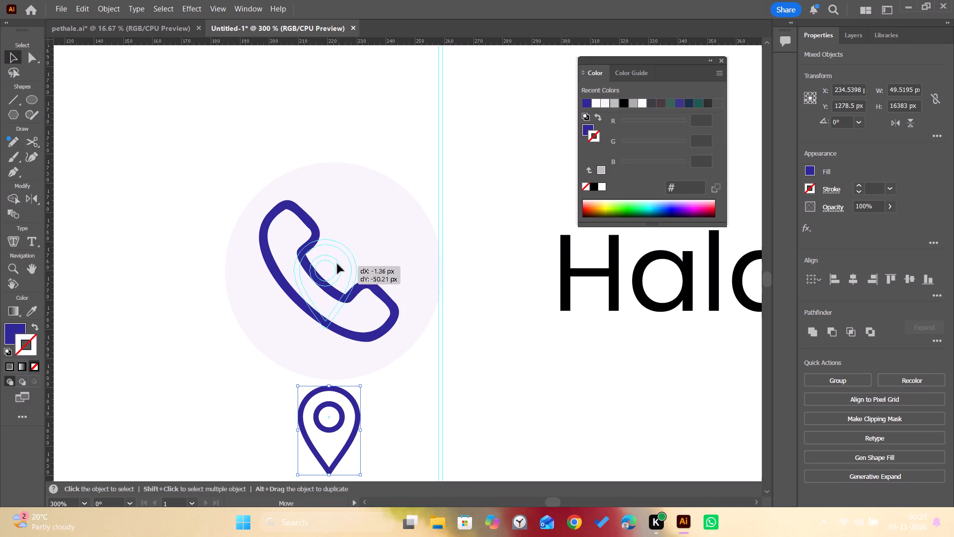
left_click_drag(337, 264, 343, 256)
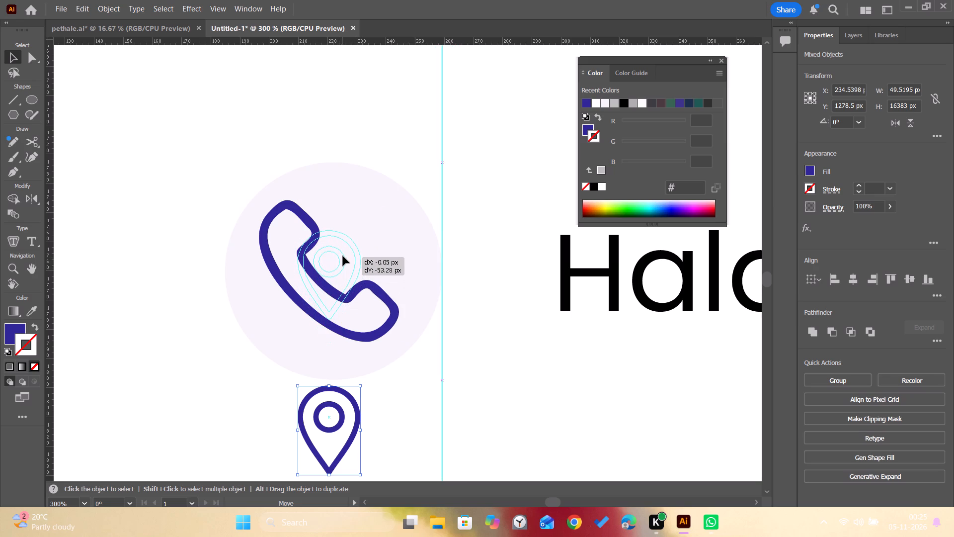
left_click_drag(343, 256, 346, 256)
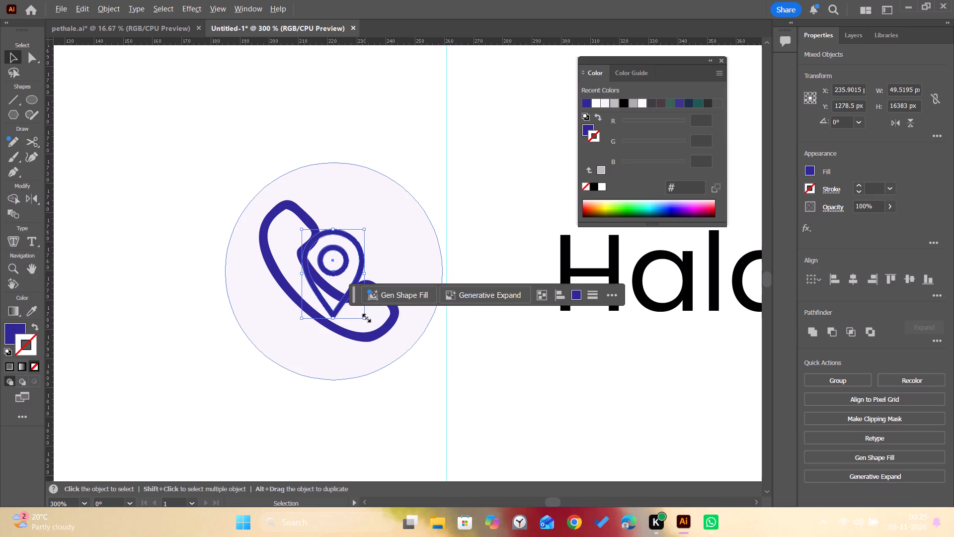
Resize the pin proportionally about its centre to about 33 × 47 px so it fits inside the light circle.
left_click_drag(365, 317, 401, 355, "alt")
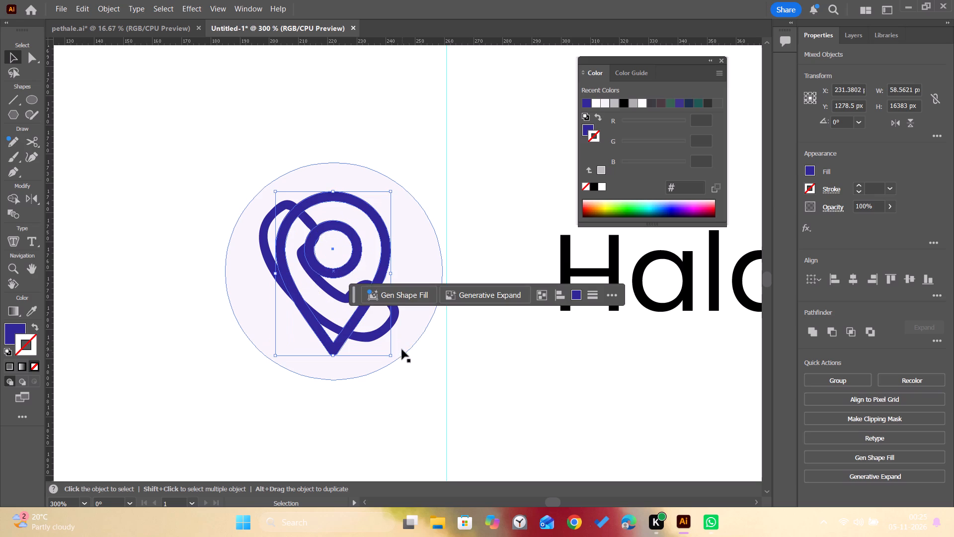
scroll(352, 252, "down", 1, "alt")
key("space")
key("space")
left_click_drag(412, 345, 357, 269)
scroll(360, 274, "down", 1, "alt")
scroll(316, 213, "up", 2, "alt")
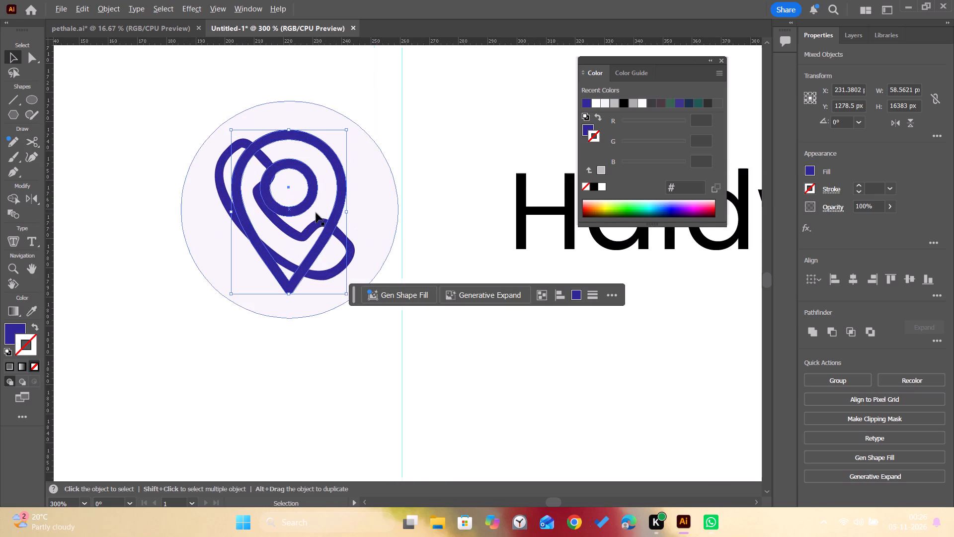
left_click_drag(346, 293, 339, 285, "alt")
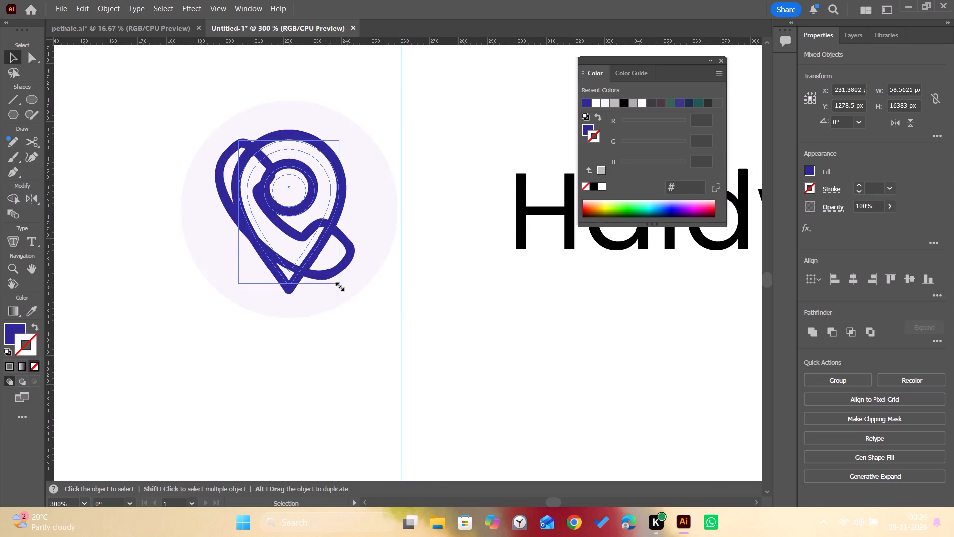
left_click_drag(339, 285, 337, 283, "alt")
Delete the phone icon overlapping the location pin, keeping the light circle behind it.
left_click(347, 341)
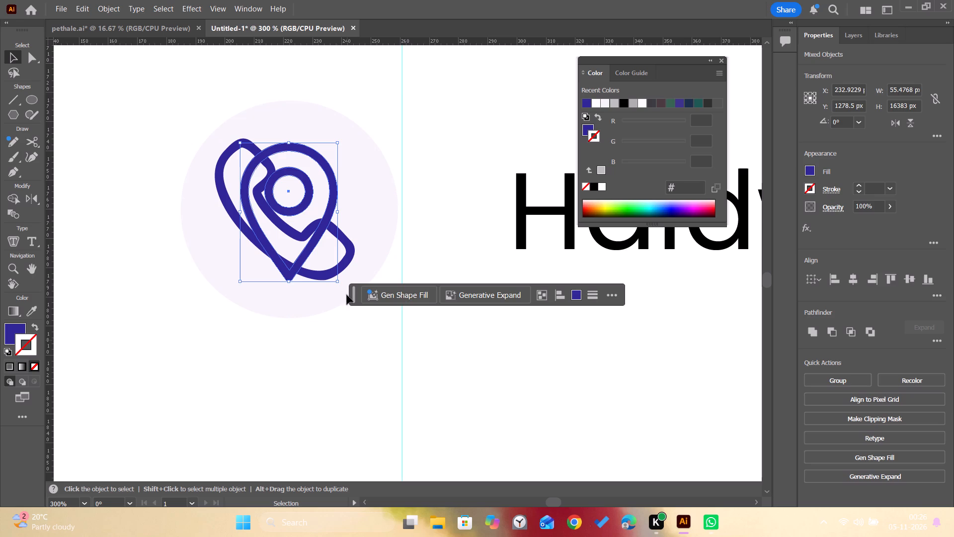
left_click(349, 264)
key("Delete")
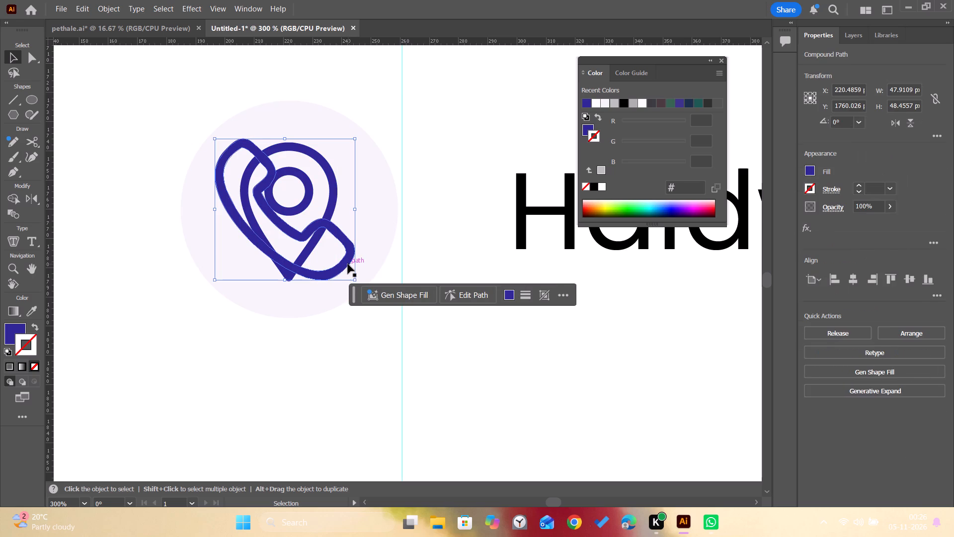
left_click(348, 264)
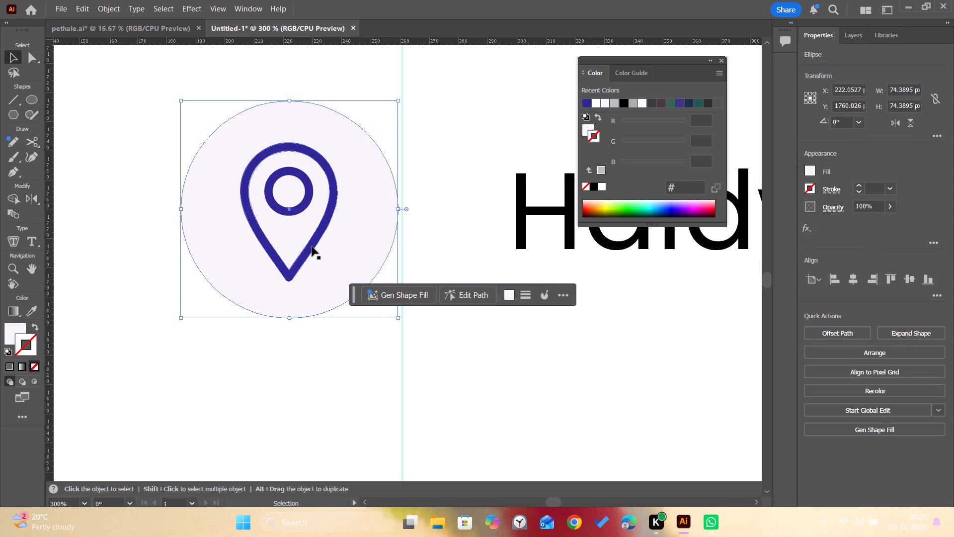
Review the location pin beside Haldwani and compare the contact layout with the reference screens.
left_click(312, 247)
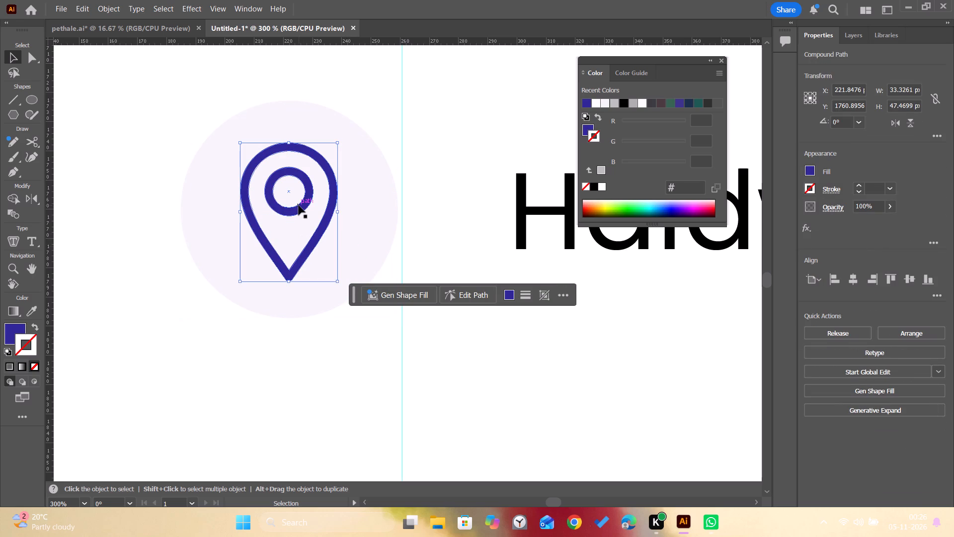
left_click(299, 205, "shift")
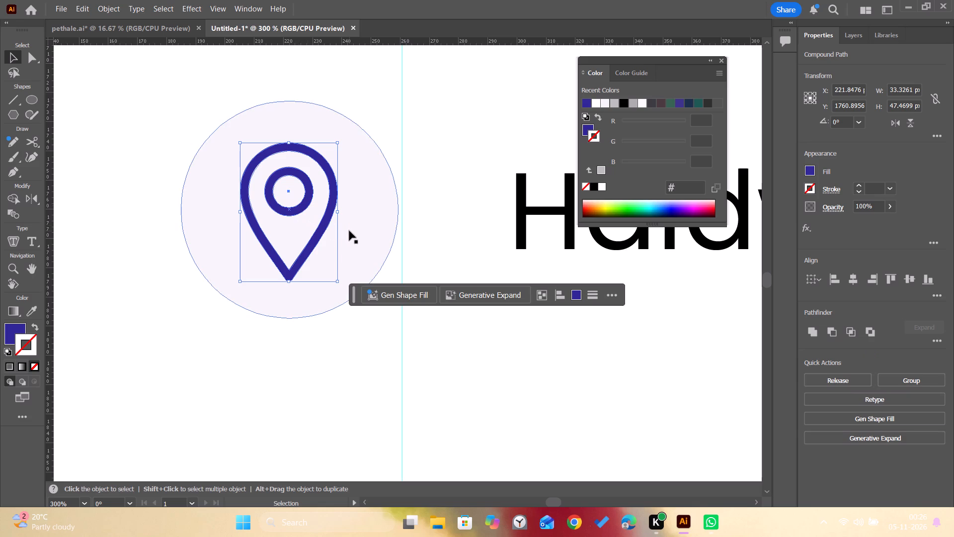
scroll(349, 231, "down", 3, "alt")
key("space")
key("space")
key("space")
key("space")
key("space")
key("space")
left_click_drag(366, 245, 311, 202)
left_click(373, 288)
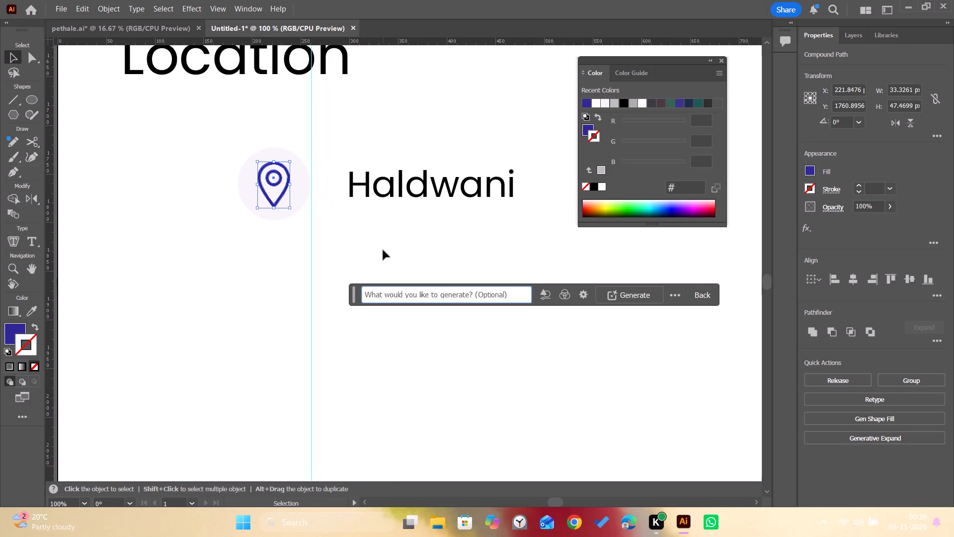
left_click(383, 250)
left_click(377, 252)
scroll(376, 258, "down", 3, "alt")
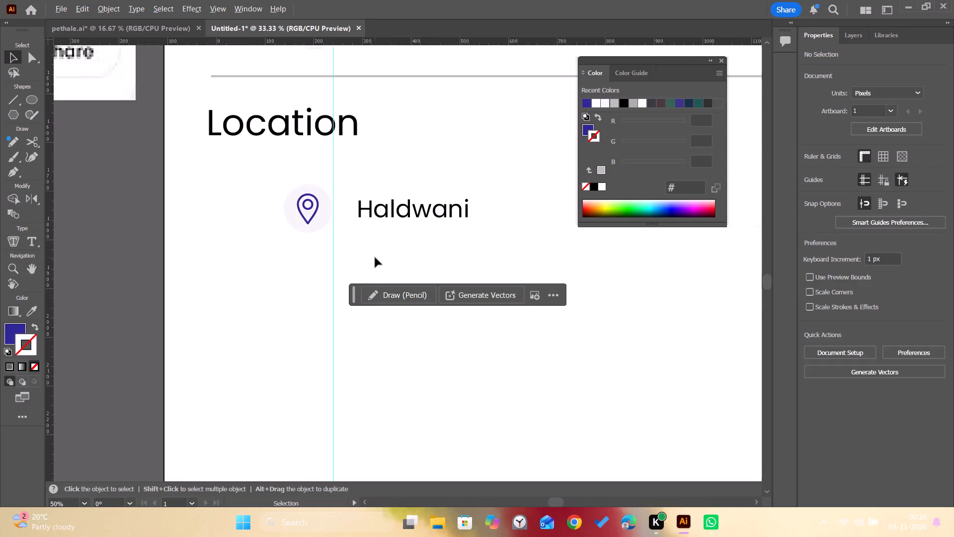
key("space")
key("space")
key("space")
key("space")
key("space")
key("space")
left_click_drag(386, 276, 322, 202)
scroll(330, 220, "down", 1, "alt")
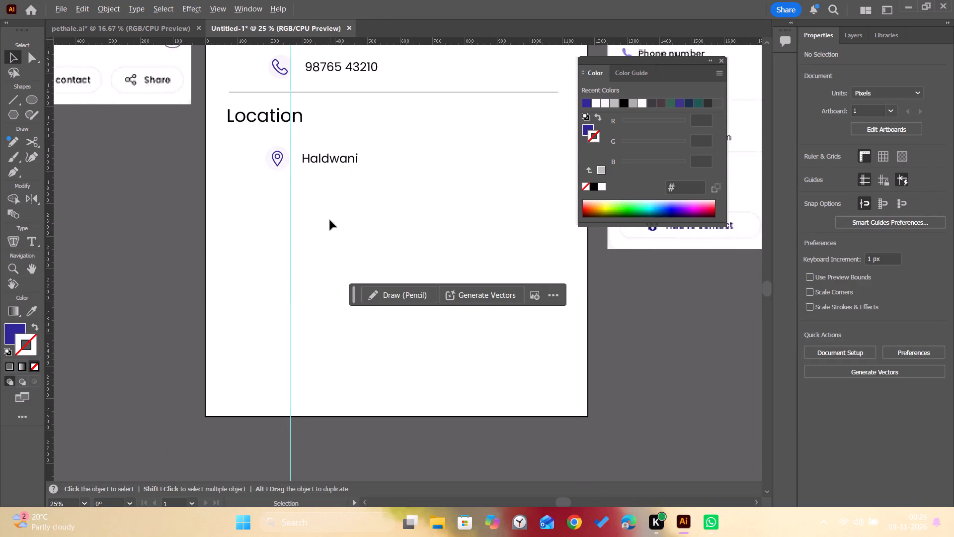
key("space")
key("space")
key("space")
key("space")
left_click_drag(330, 211, 371, 303)
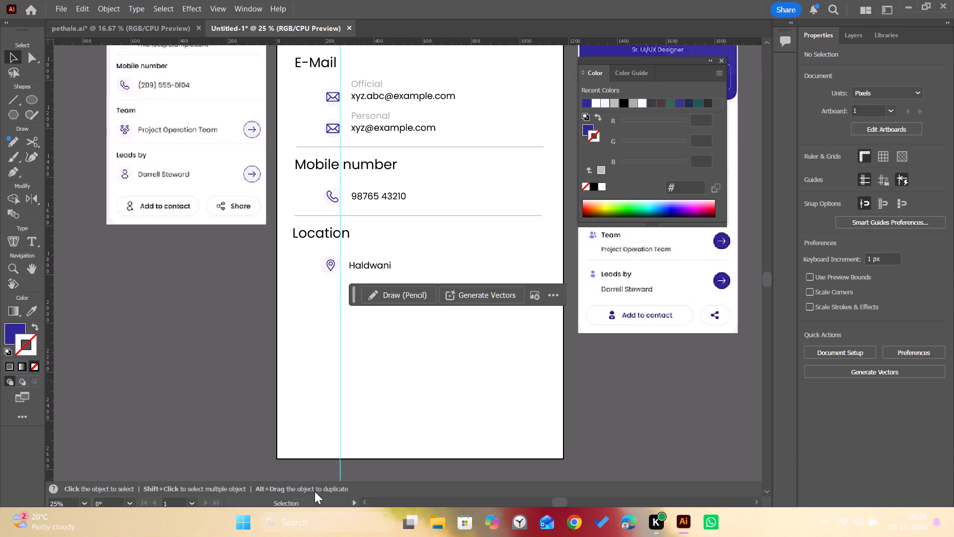
Browse the "what is profile build in ui ux" image results in Chrome for profile screen references, then return to Illustrator.
left_click(578, 522)
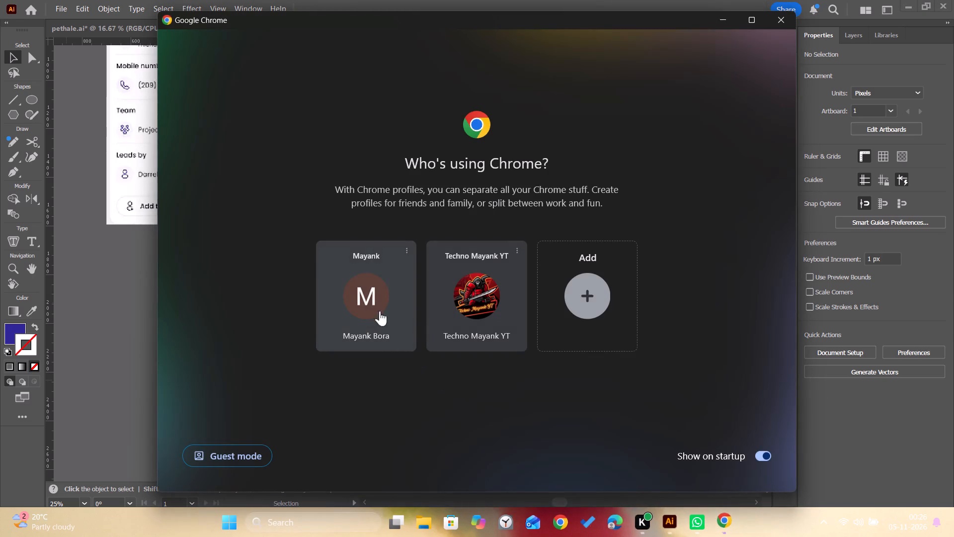
left_click(359, 286)
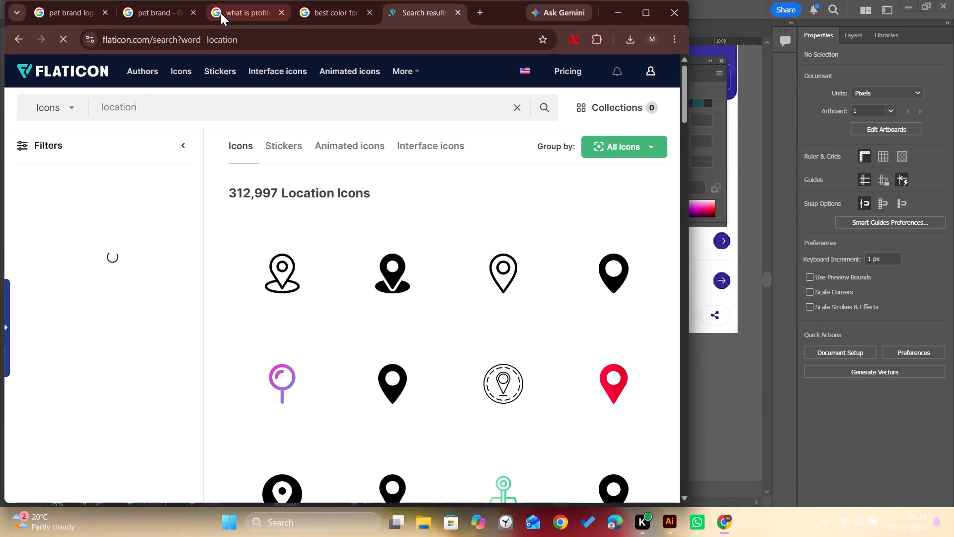
left_click(220, 13)
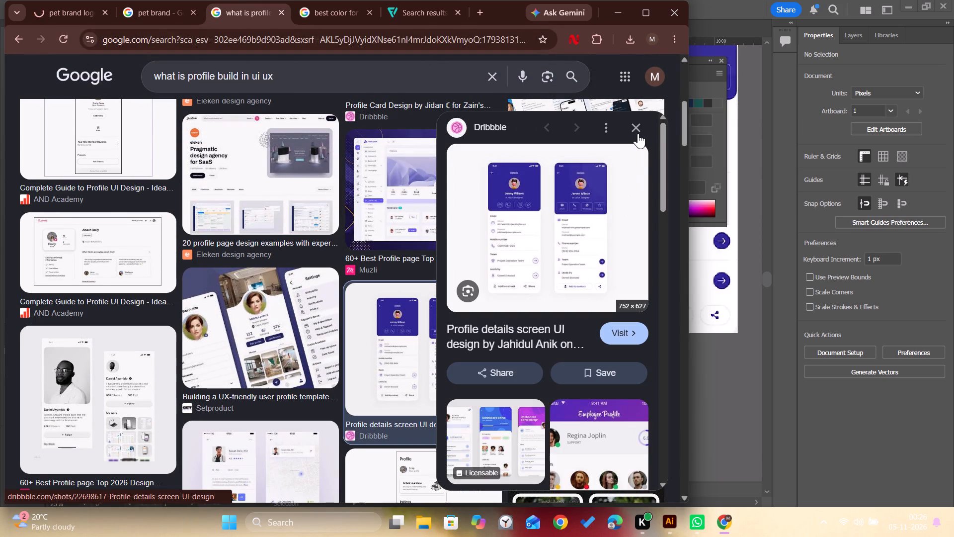
left_click(636, 123)
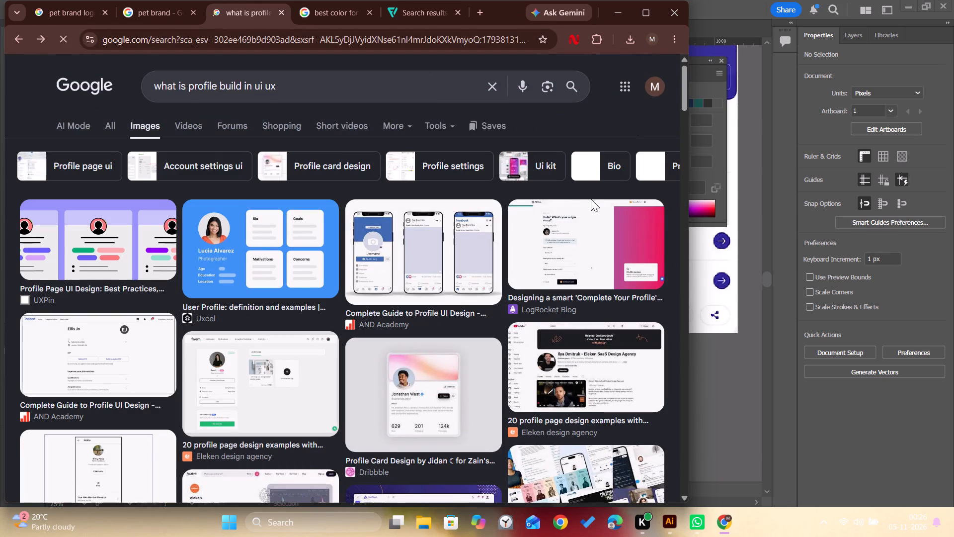
left_click(411, 268)
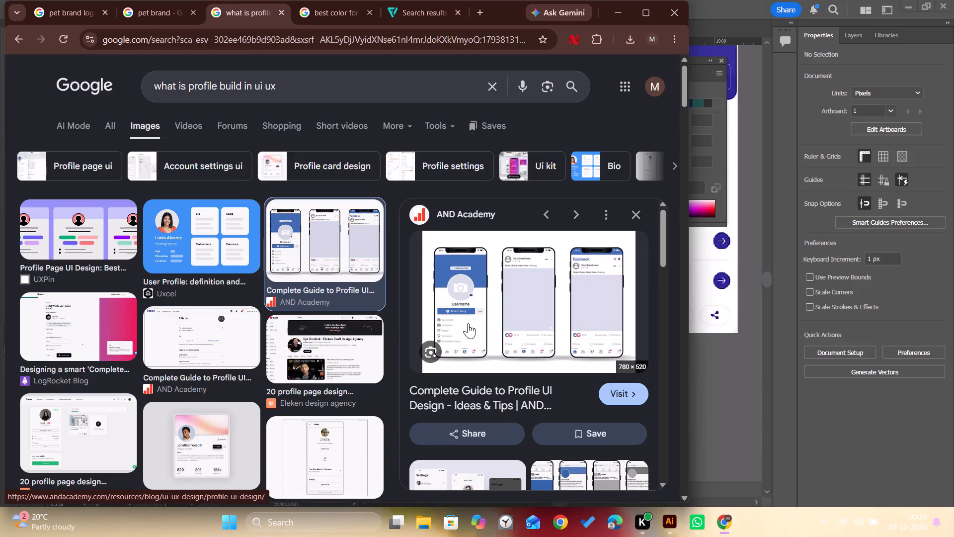
scroll(466, 322, "up", 6)
scroll(465, 322, "down", 5)
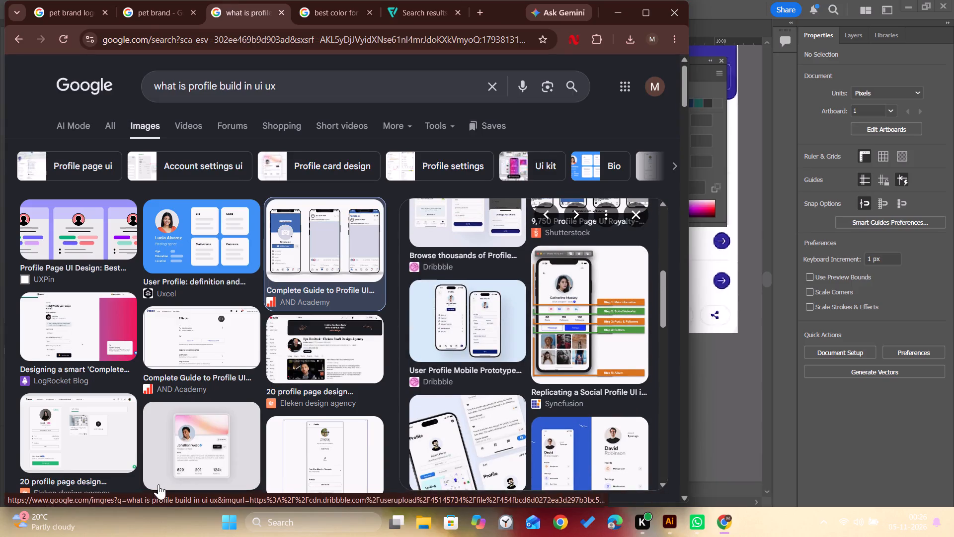
scroll(238, 436, "down", 5)
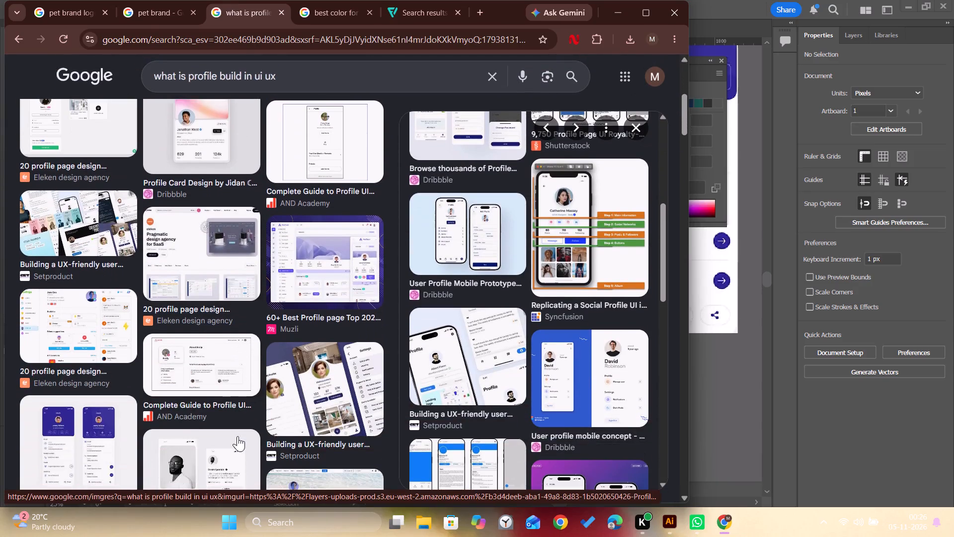
scroll(238, 436, "down", 1)
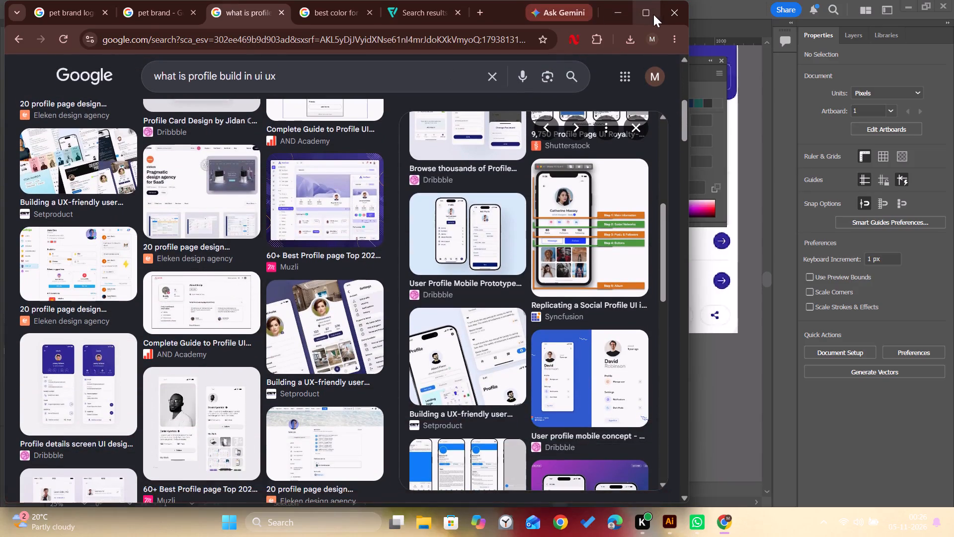
left_click(668, 12)
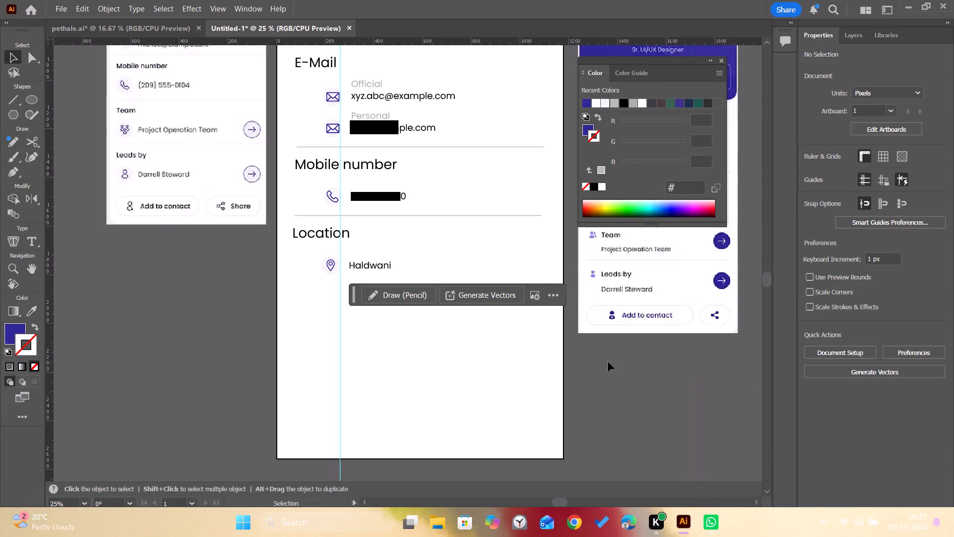
left_click(609, 361)
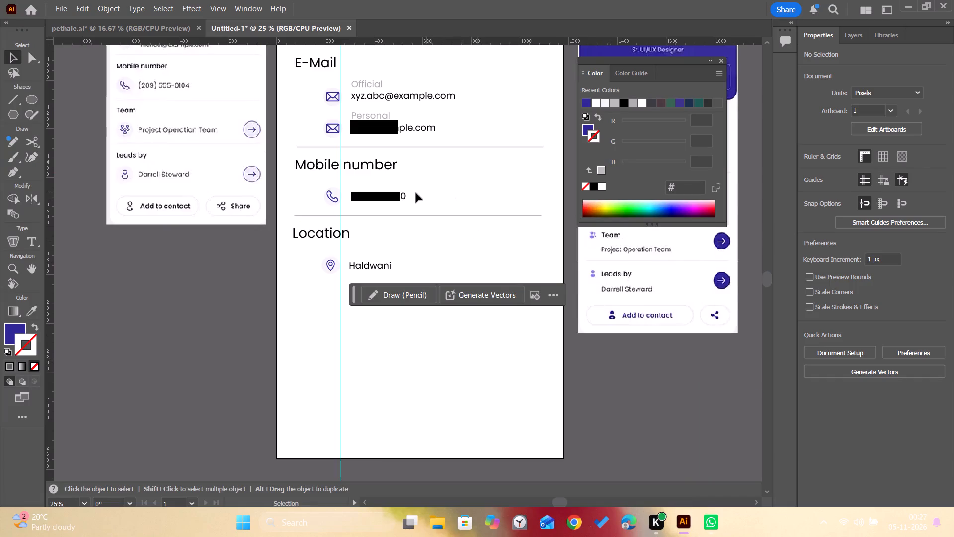
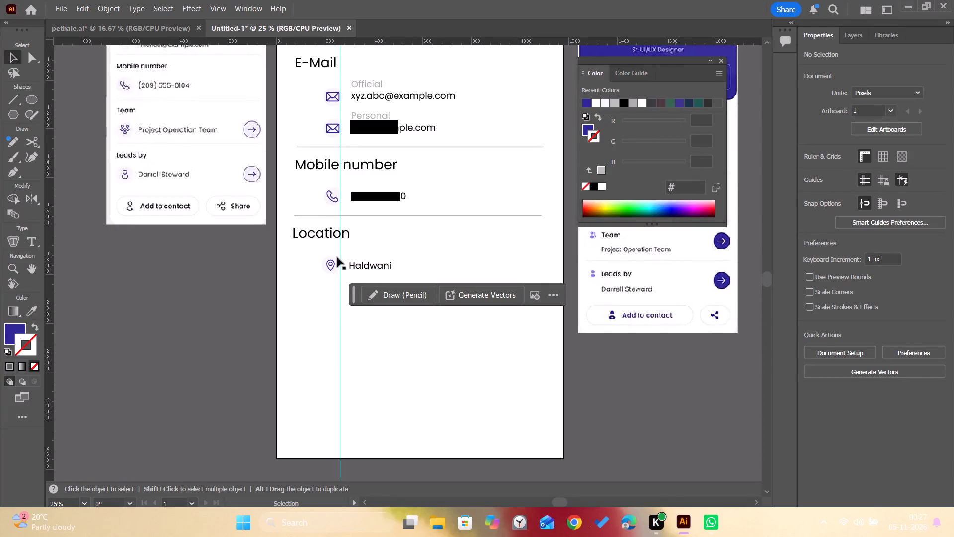
Duplicate the Location section, including its divider line, pin icon and Haldwani text, directly below the original.
left_click_drag(303, 210, 353, 302)
left_click_drag(353, 302, 354, 303)
key("x")
key("x")
key("x")
key("x")
key("x")
key("x")
key("x")
key("x")
key("x")
key("x")
key("x")
key("x")
key("x")
key("x")
key("x")
key("x")
key("x")
key("x")
key("x")
key("x")
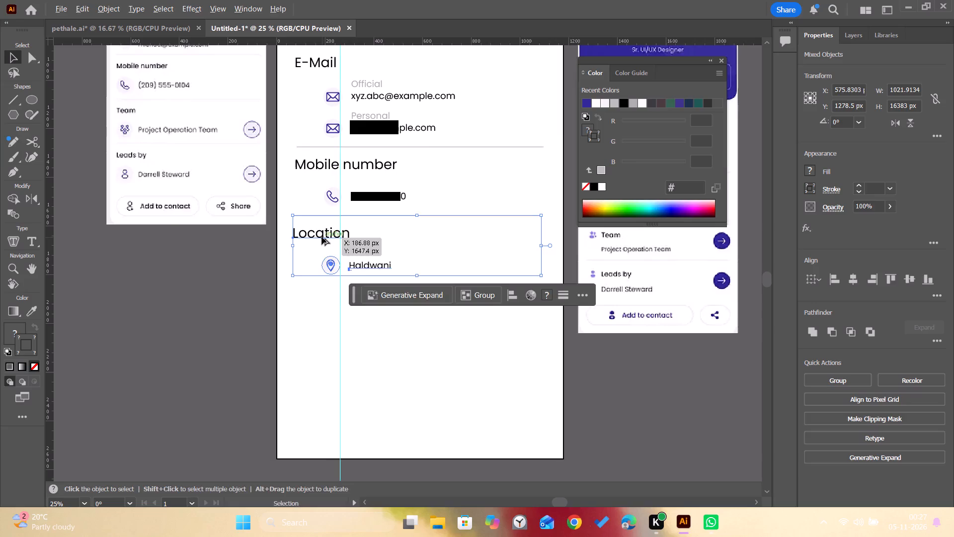
left_click_drag(322, 237, 325, 304, "alt")
left_click(446, 401)
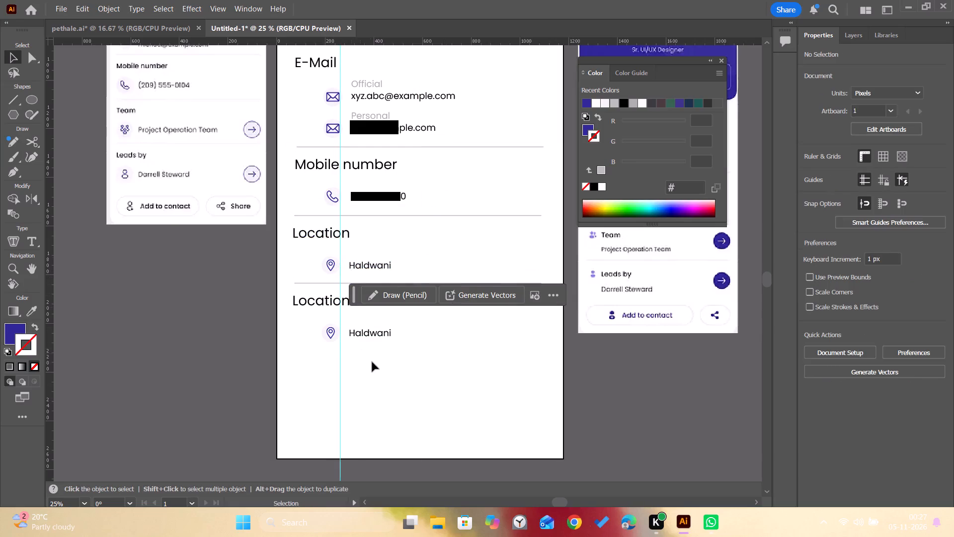
left_click(386, 371)
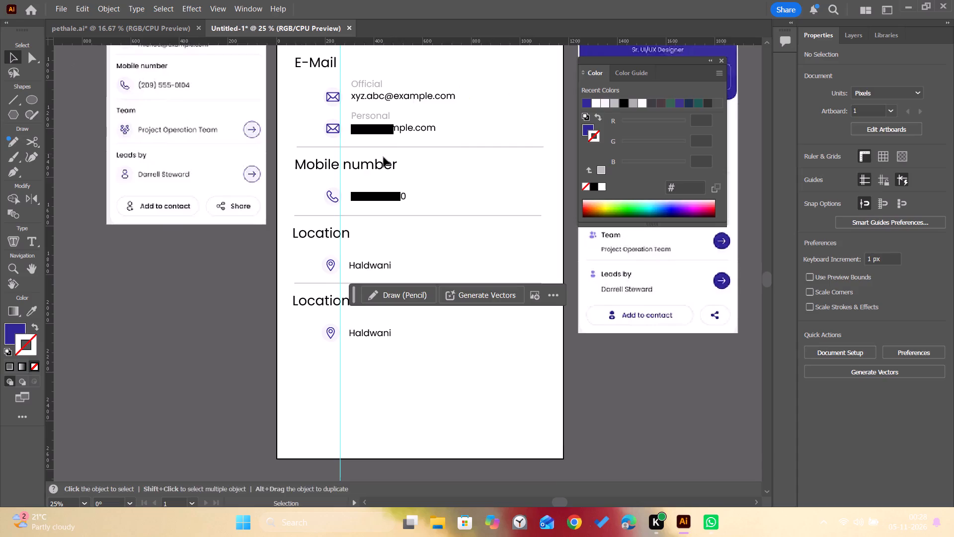
Move all contact sections, from E-Mail through the second Location, straight down by about 126 px.
key("space")
key("space")
key("space")
key("space")
key("space")
key("space")
key("space")
key("space")
key("space")
key("space")
key("space")
key("space")
key("space")
key("space")
key("space")
key("space")
key("space")
key("space")
key("space")
key("space")
left_click_drag(405, 168, 397, 260)
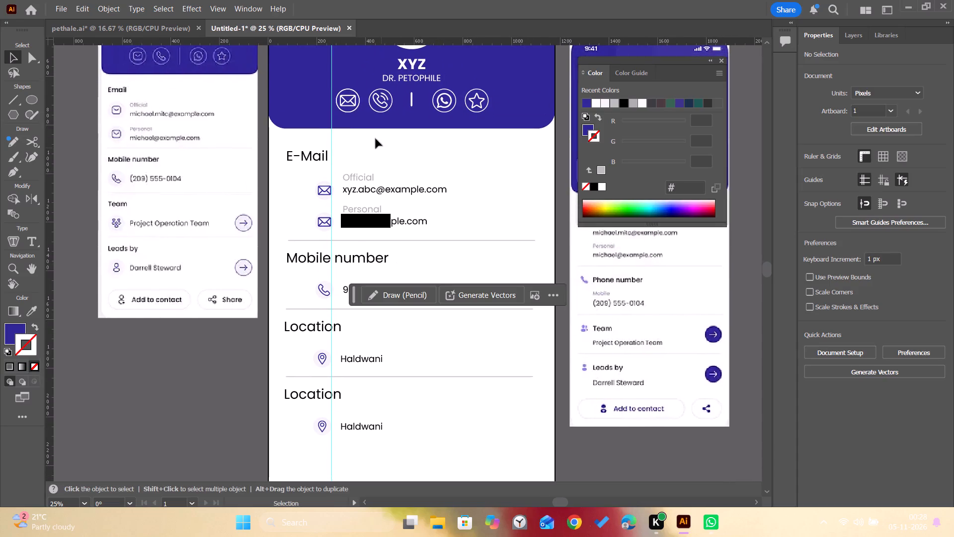
left_click_drag(284, 143, 399, 407)
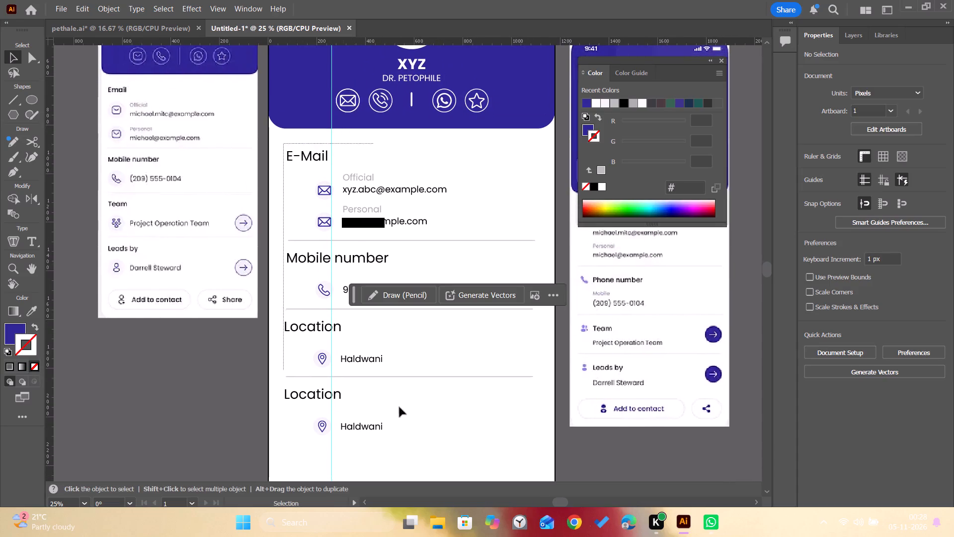
left_click_drag(399, 407, 478, 406)
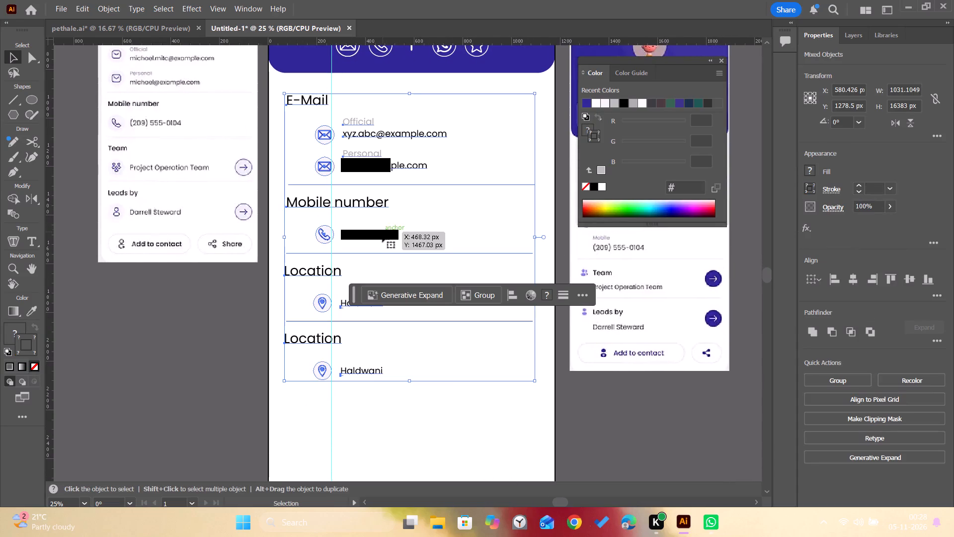
left_click_drag(383, 232, 384, 263)
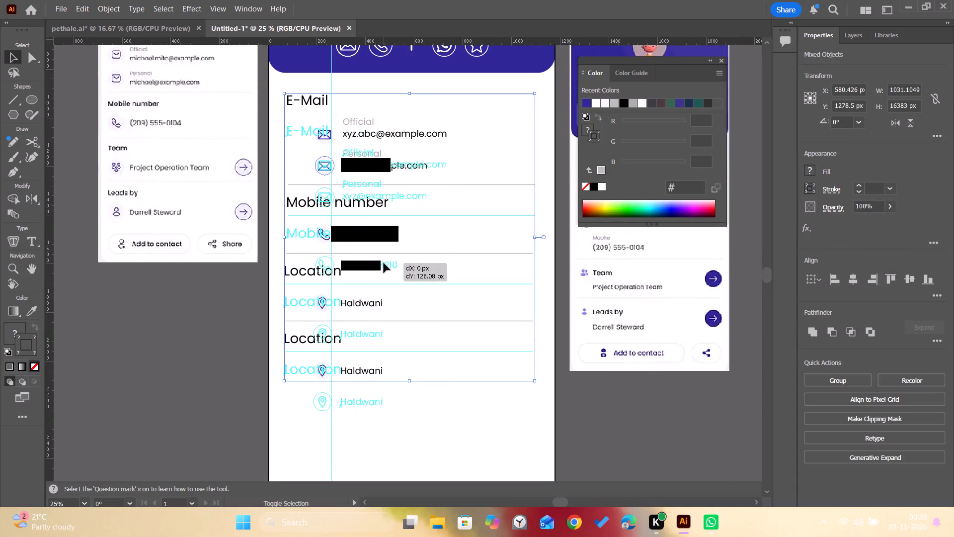
left_click(289, 97)
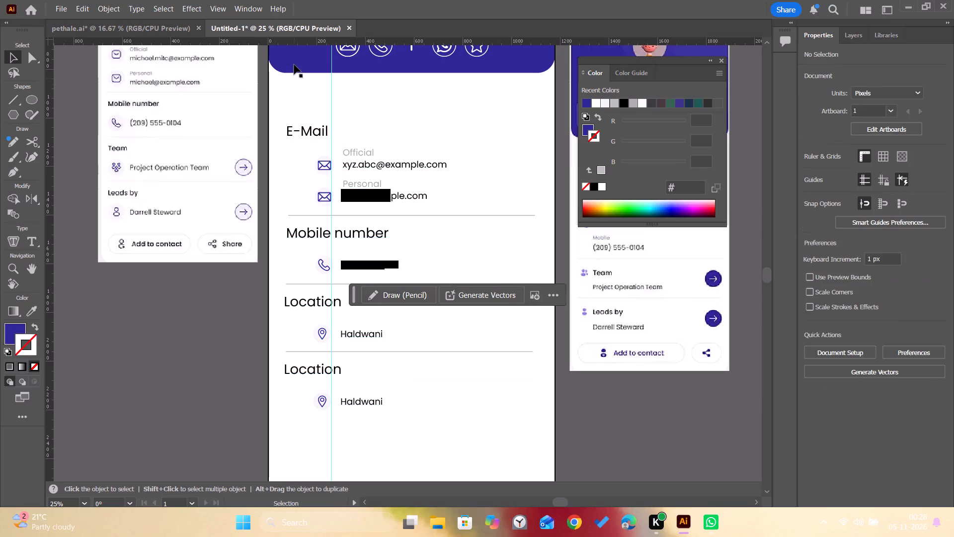
Duplicate the purple rounded header rectangle straight down by about 131 px.
left_click(294, 65)
left_click_drag(306, 60, 310, 70, "alt")
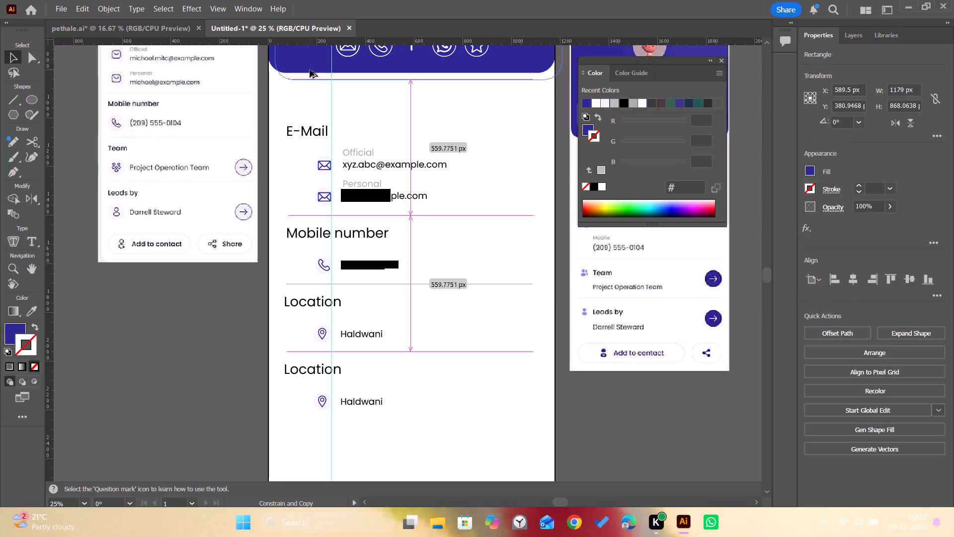
left_click_drag(310, 70, 307, 84, "alt")
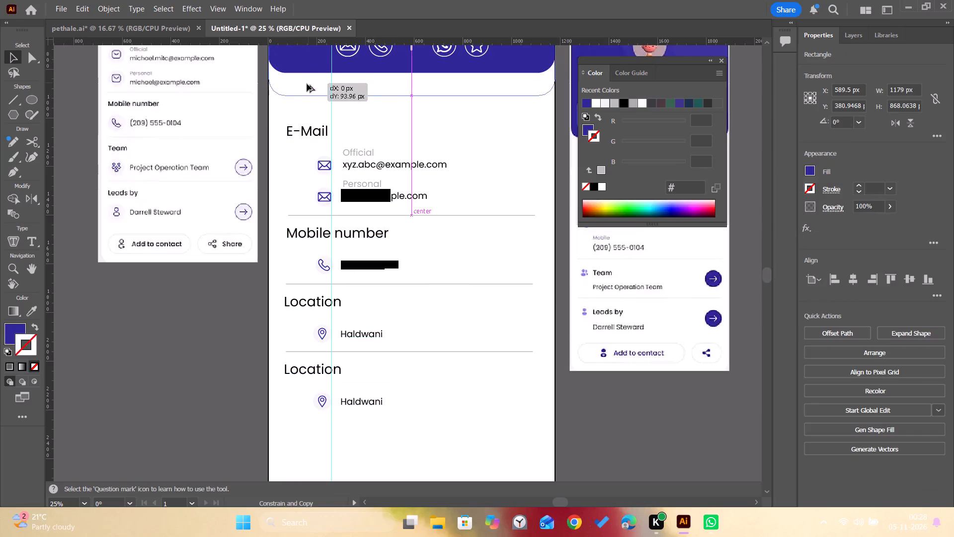
left_click_drag(307, 84, 306, 92, "alt")
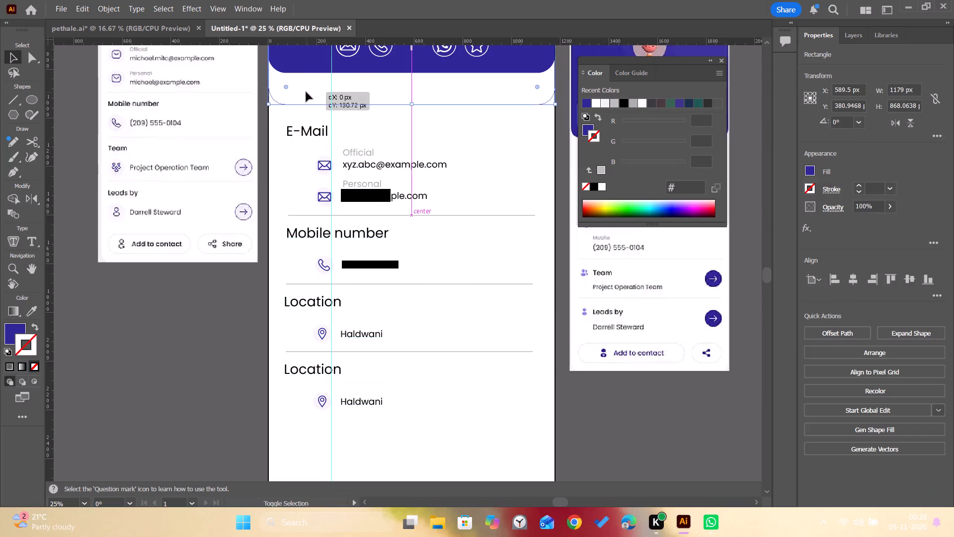
Change the duplicated header rectangle's fill to the recent grey #adadad.
key("i")
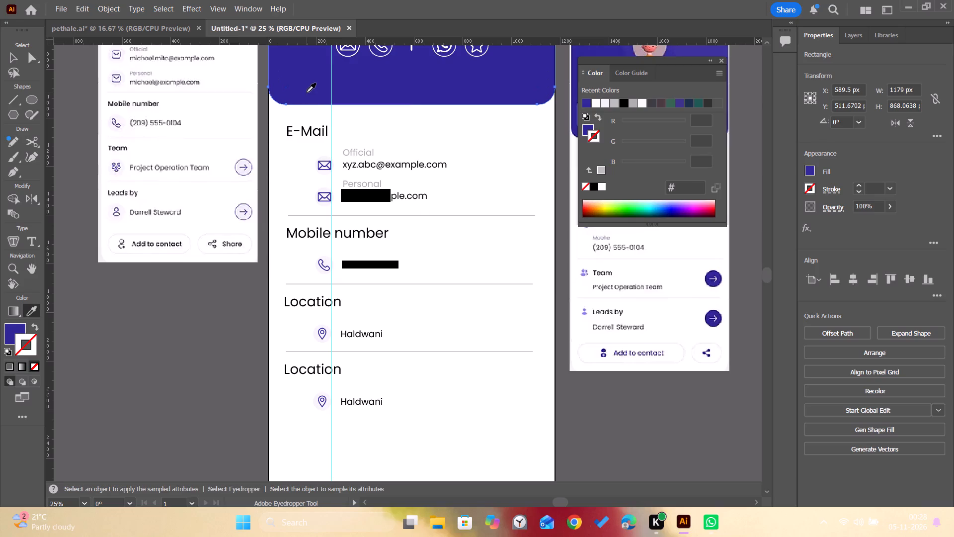
key("i")
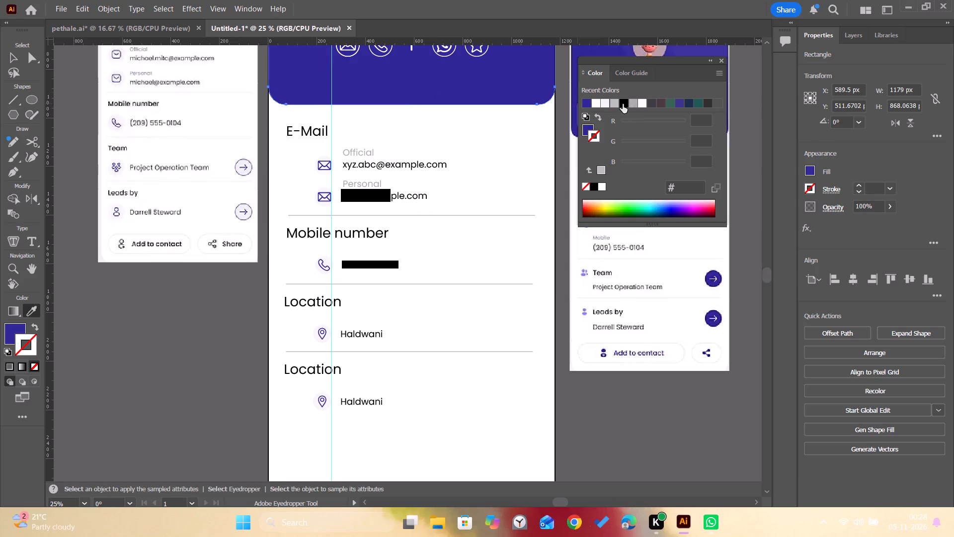
left_click(634, 102)
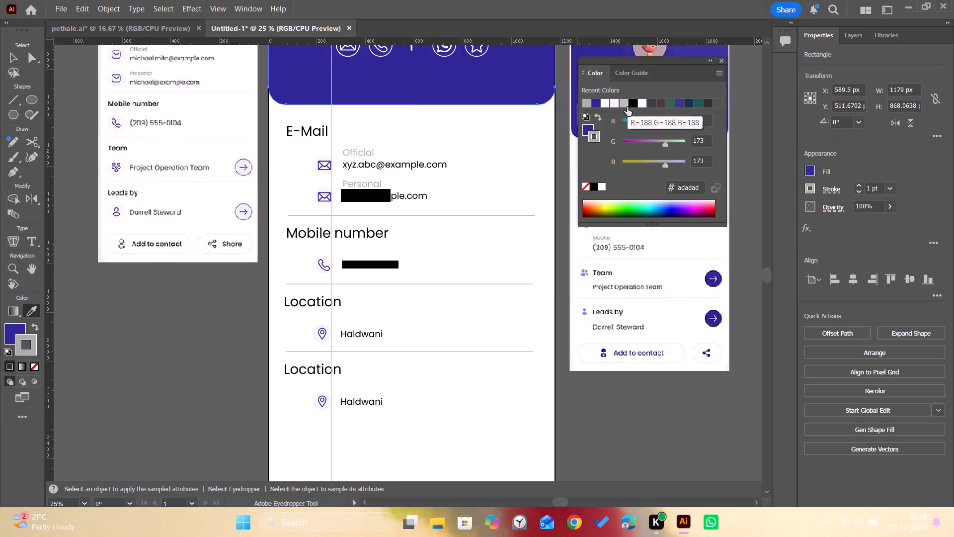
left_click(13, 53)
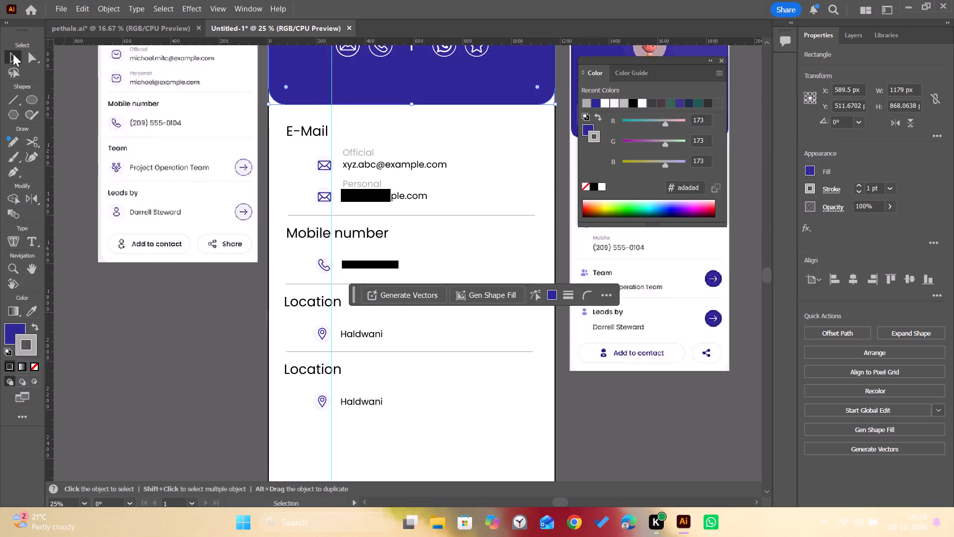
left_click(586, 104)
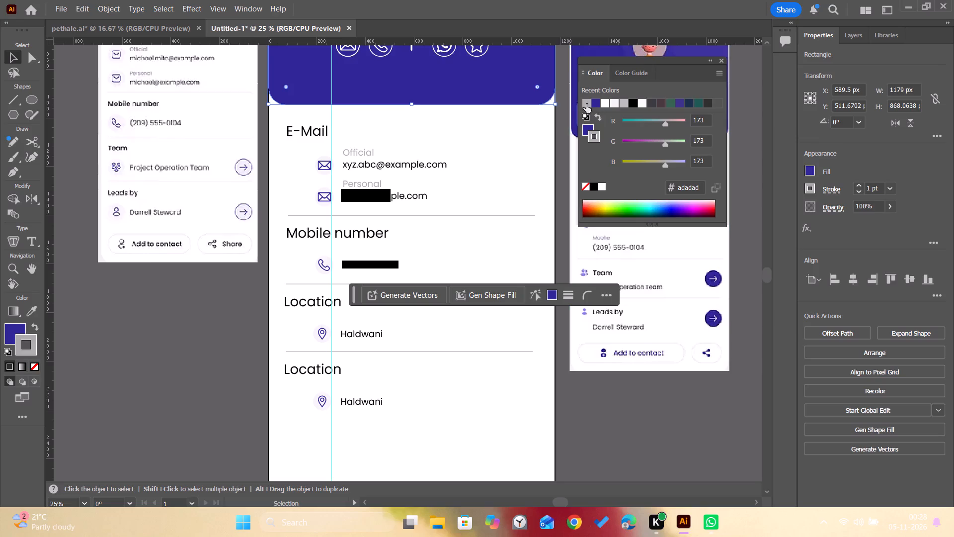
left_click(37, 324)
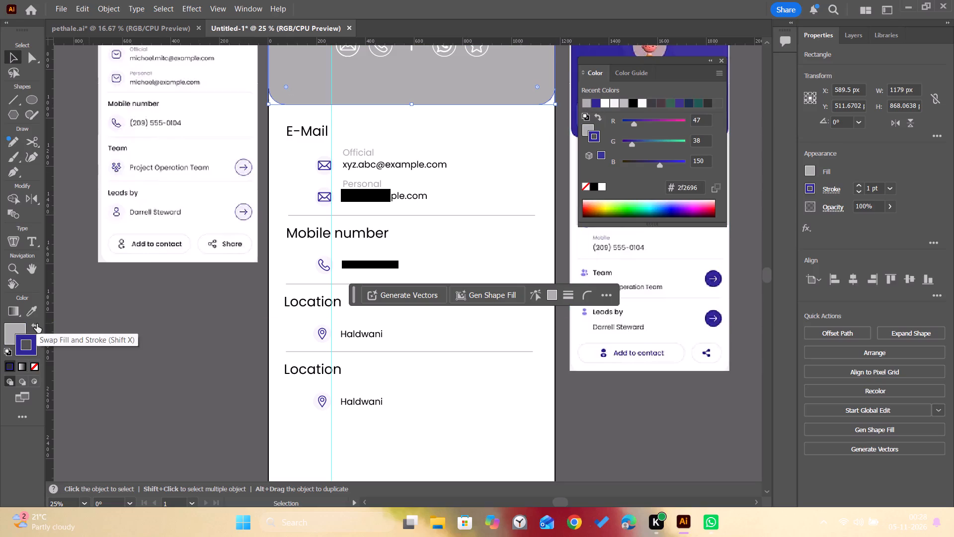
Send the grey rectangle to the back so it sits behind the purple header.
right_click(464, 99)
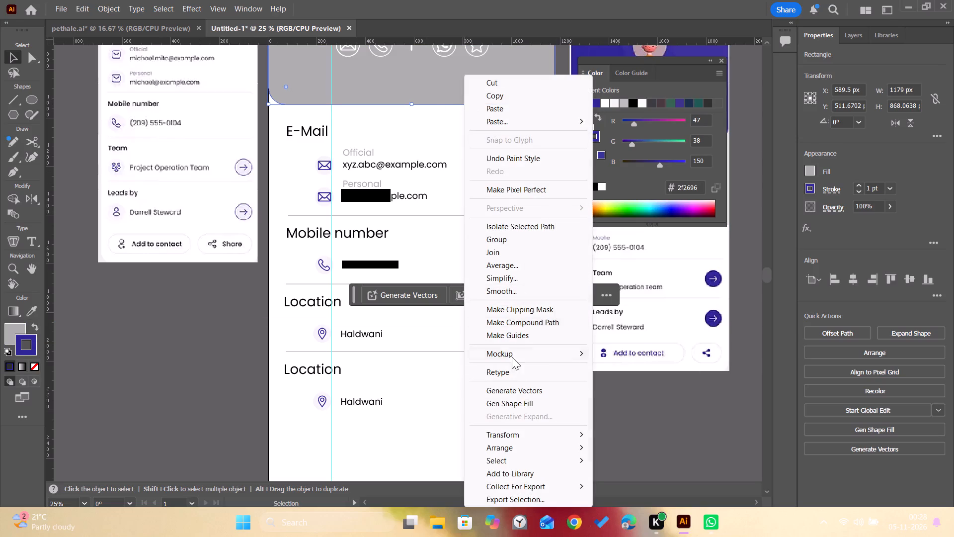
left_click(650, 451)
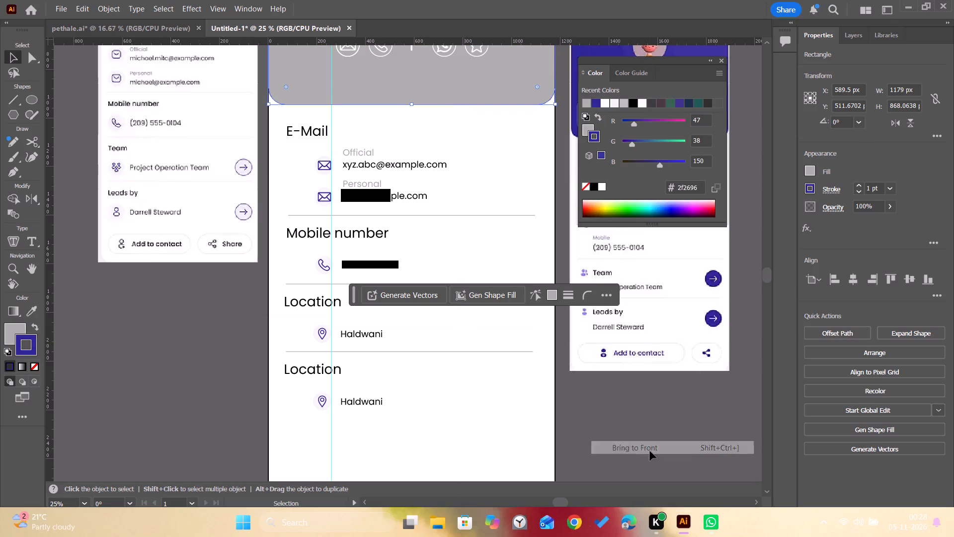
right_click(509, 118)
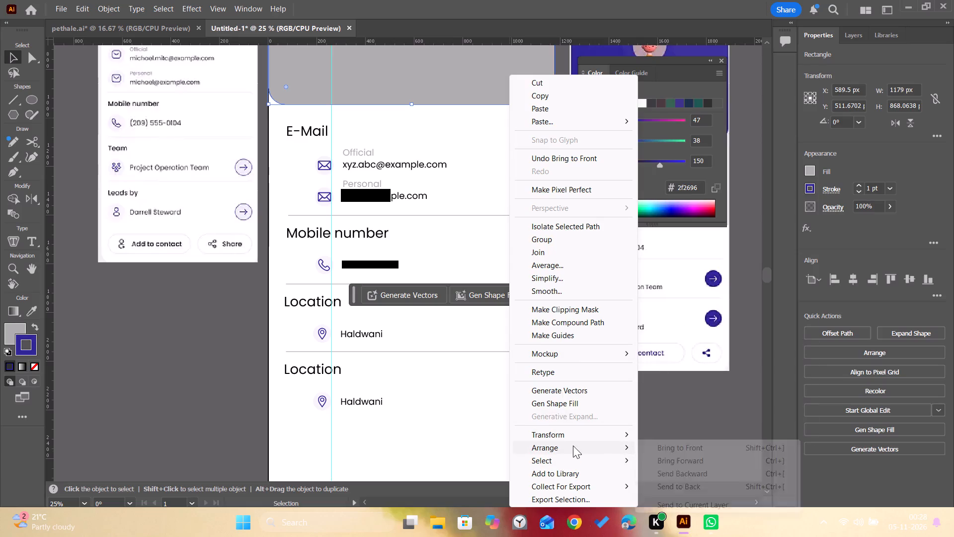
left_click(672, 484)
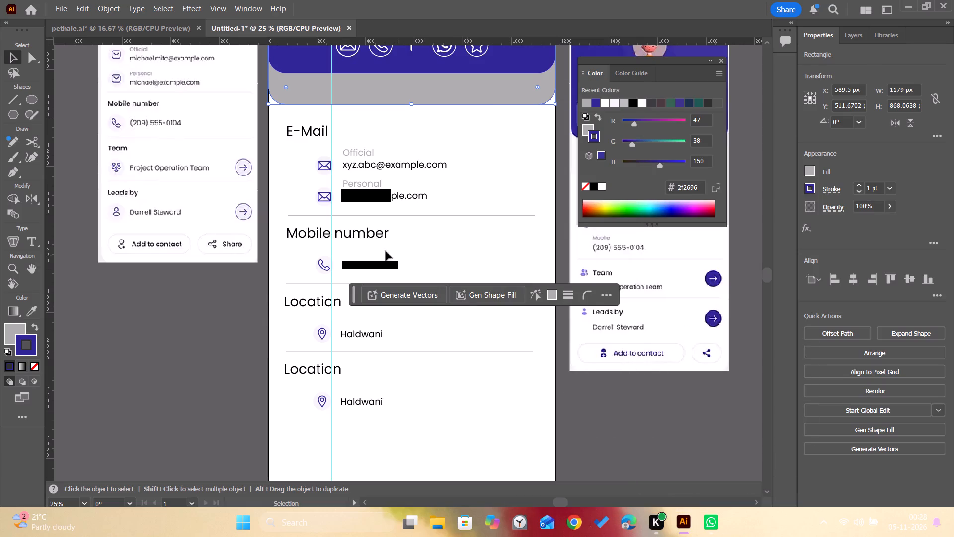
Remove the stroke from the grey rectangle and deselect it.
left_click(26, 337)
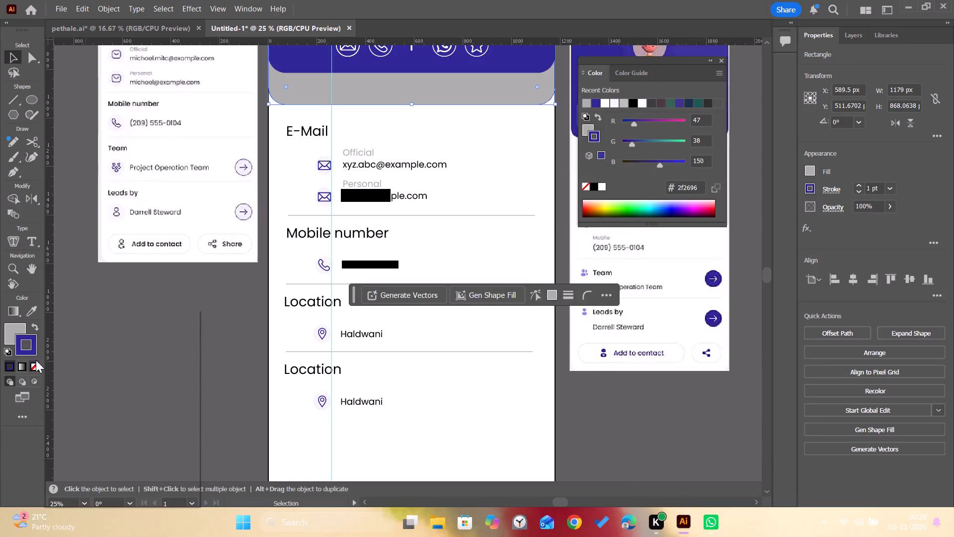
left_click(34, 363)
left_click(103, 321)
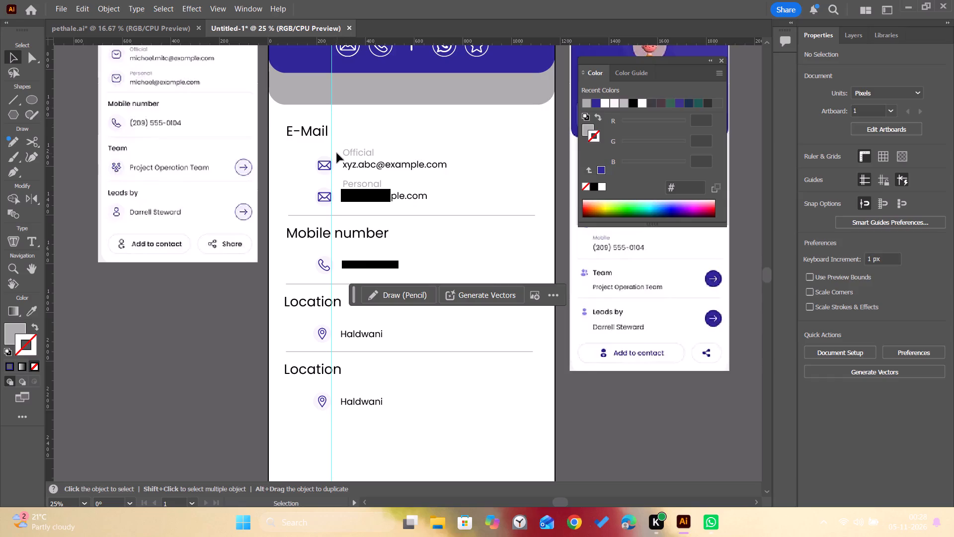
Draw a rectangle about 401 by 72 px on the grey band, in its left half above the E-Mail heading.
scroll(335, 153, "down", 1, "alt")
key("space")
key("space")
key("space")
key("space")
key("space")
key("space")
key("space")
key("space")
key("space")
key("space")
key("space")
key("space")
left_click_drag(352, 155, 338, 302)
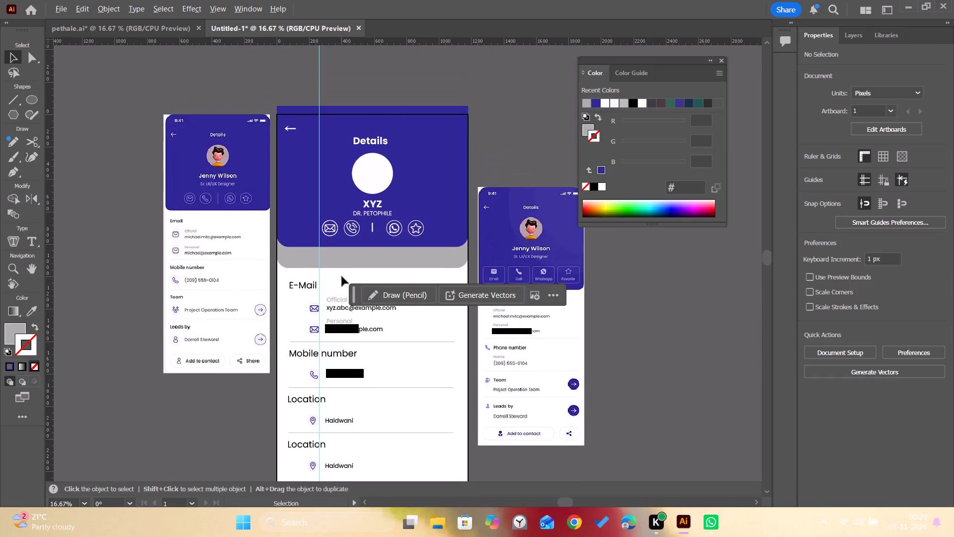
scroll(305, 266, "up", 3, "alt")
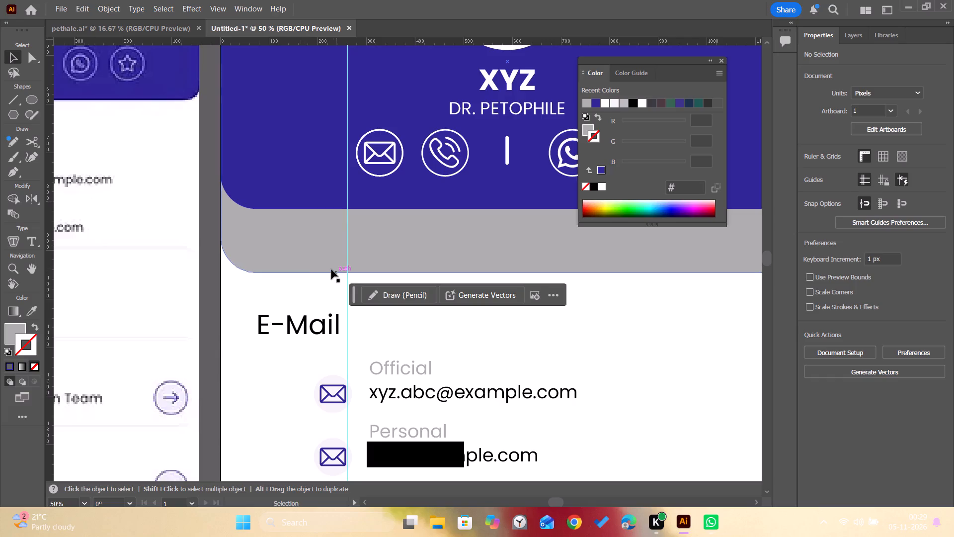
scroll(309, 264, "down", 1, "alt")
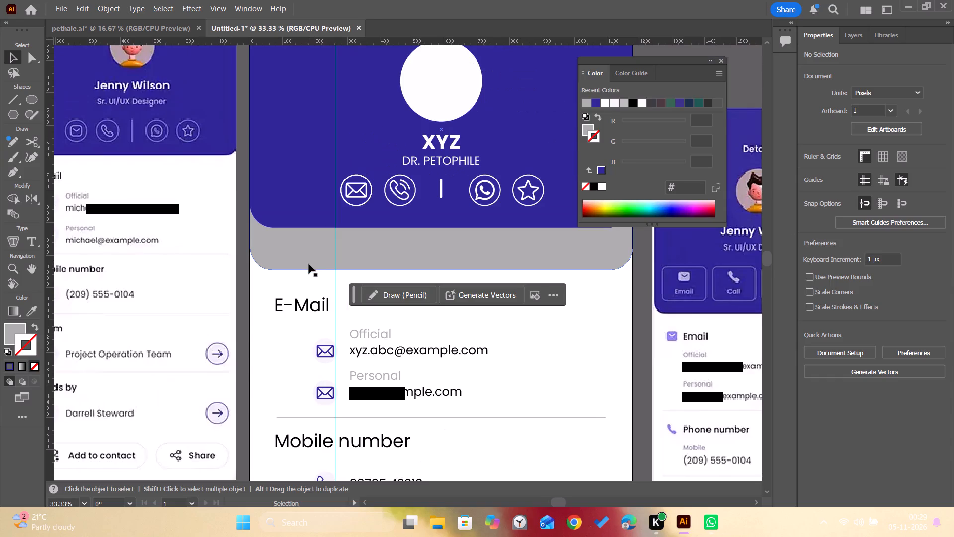
right_click(5, 99)
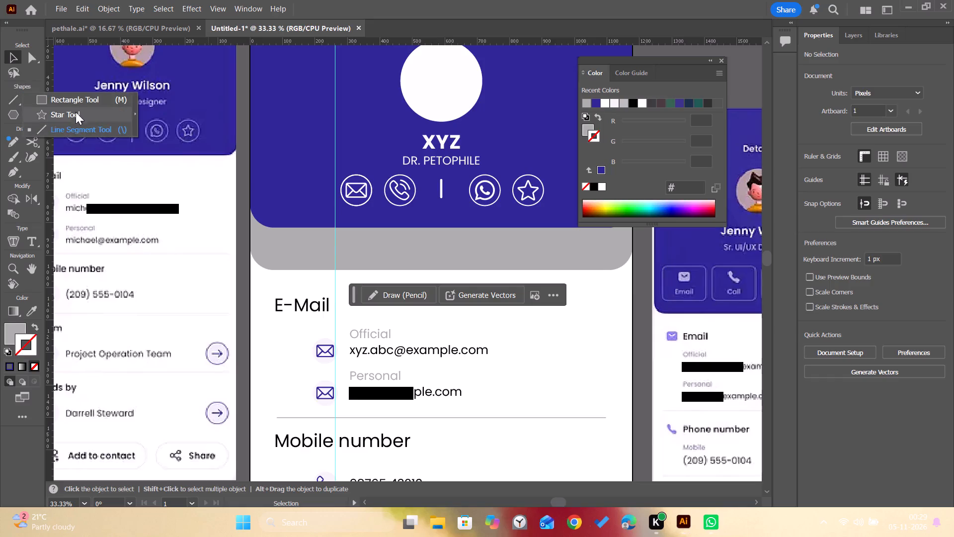
left_click(74, 103)
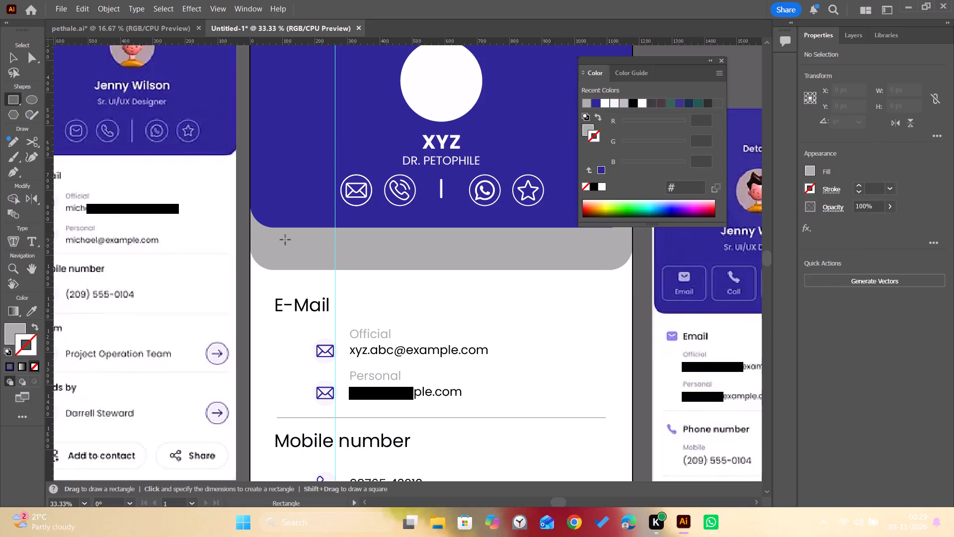
left_click_drag(285, 240, 387, 257)
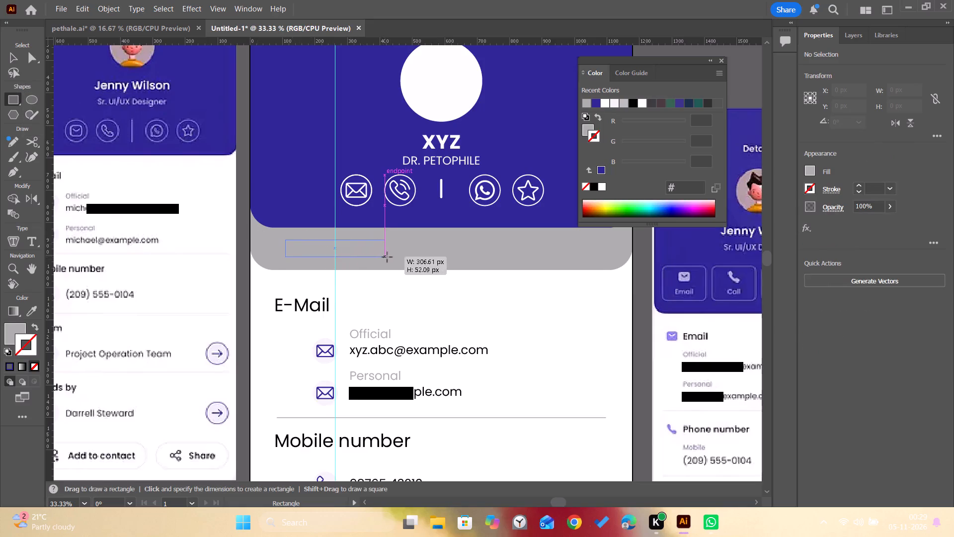
left_click_drag(387, 257, 414, 264)
key("v")
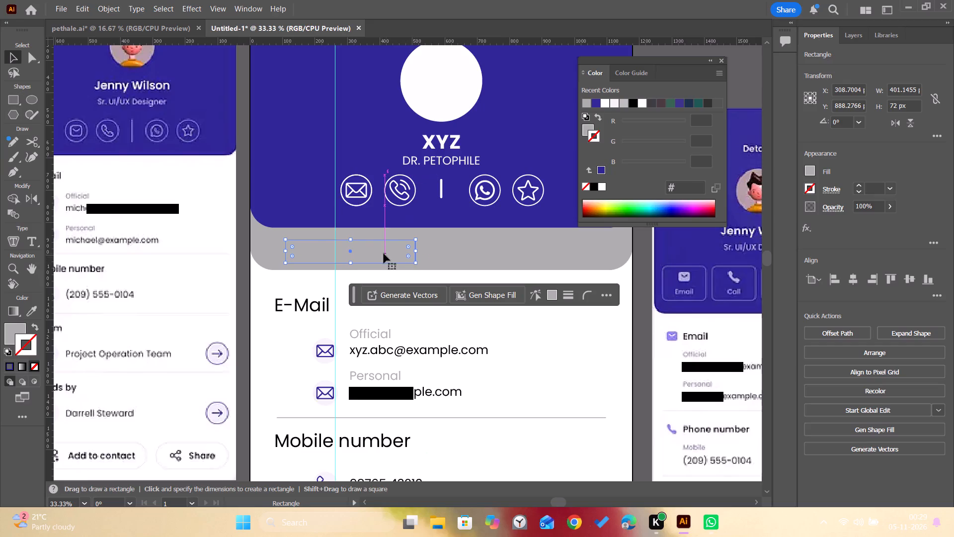
Stretch the small rectangle upward to about 86 px high and round its corners slightly more than square.
left_click(351, 252)
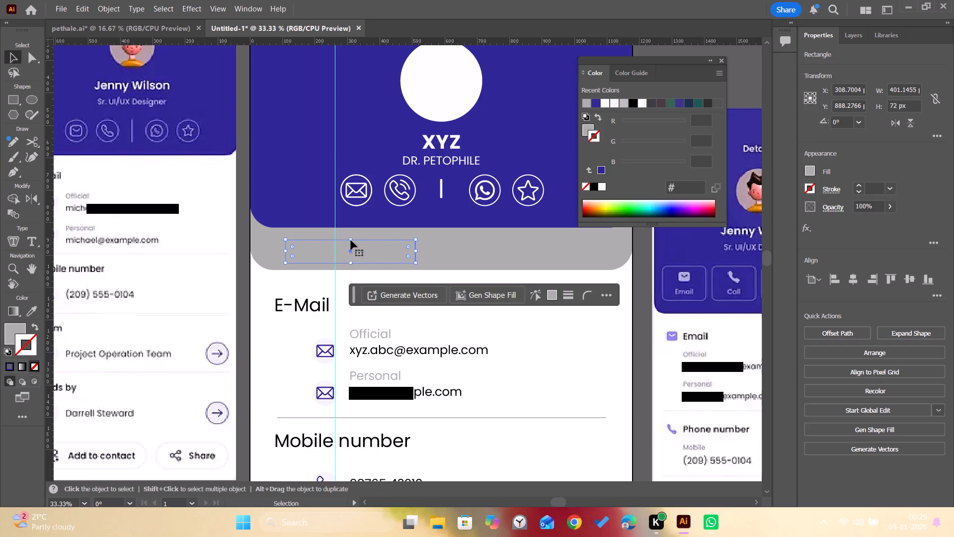
left_click(351, 237)
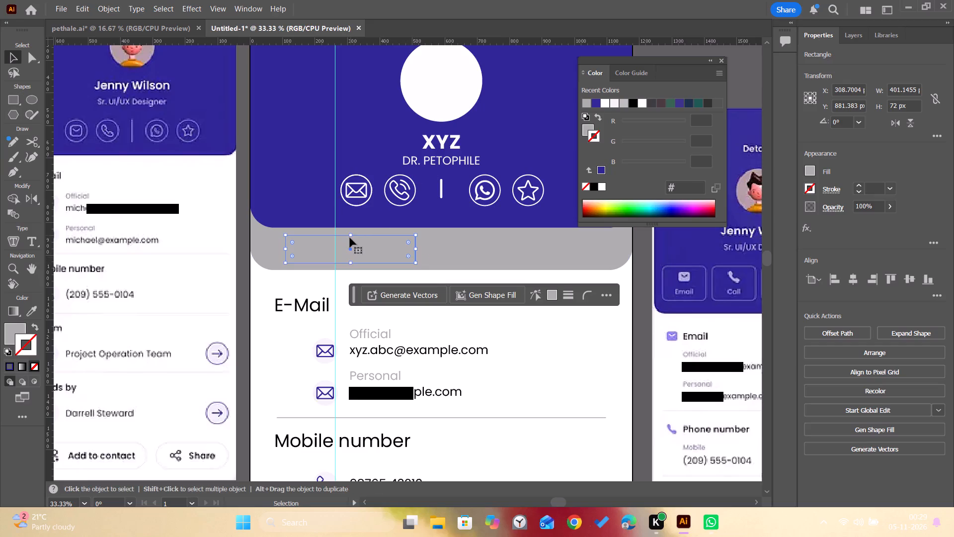
left_click(293, 243)
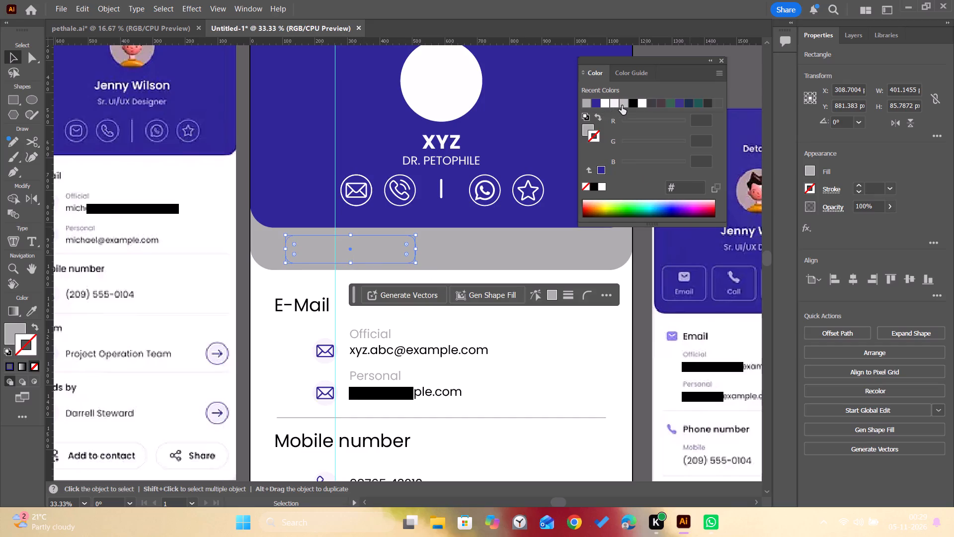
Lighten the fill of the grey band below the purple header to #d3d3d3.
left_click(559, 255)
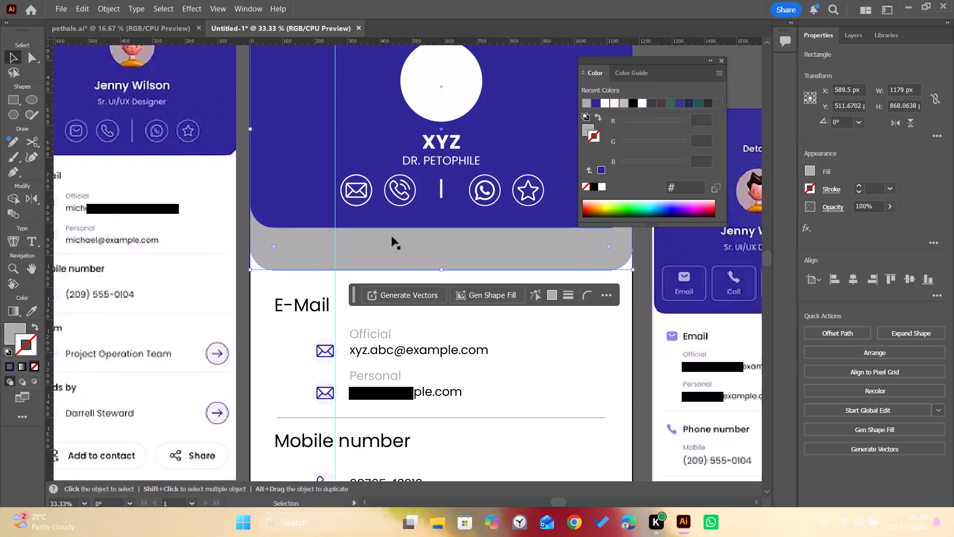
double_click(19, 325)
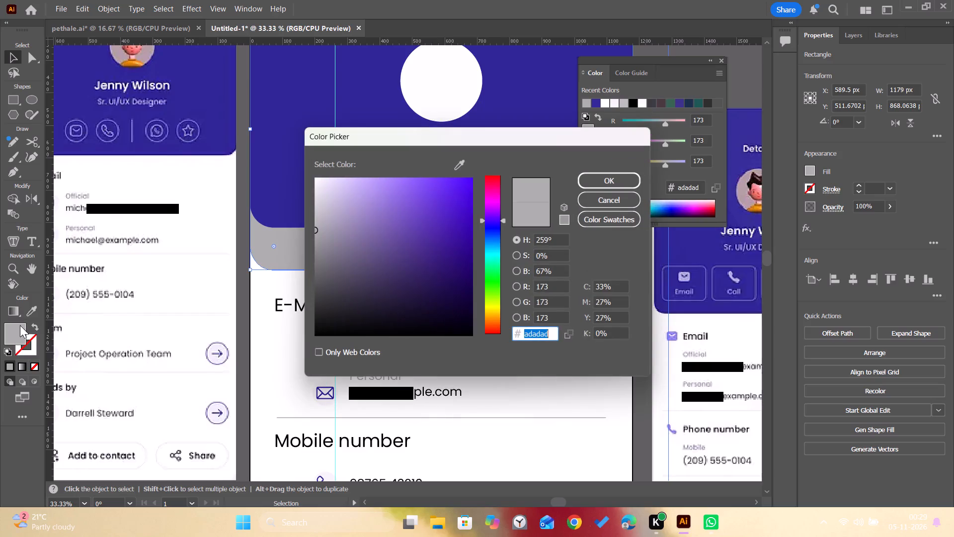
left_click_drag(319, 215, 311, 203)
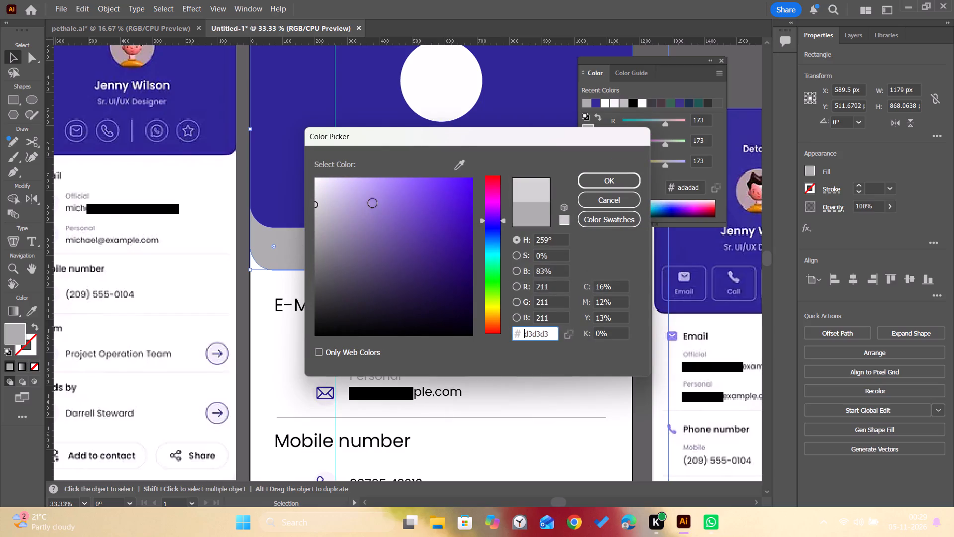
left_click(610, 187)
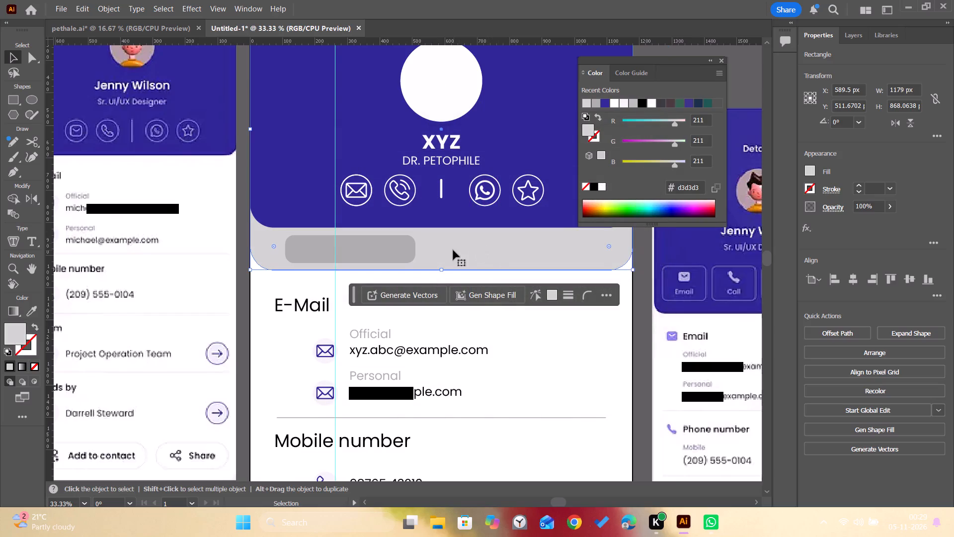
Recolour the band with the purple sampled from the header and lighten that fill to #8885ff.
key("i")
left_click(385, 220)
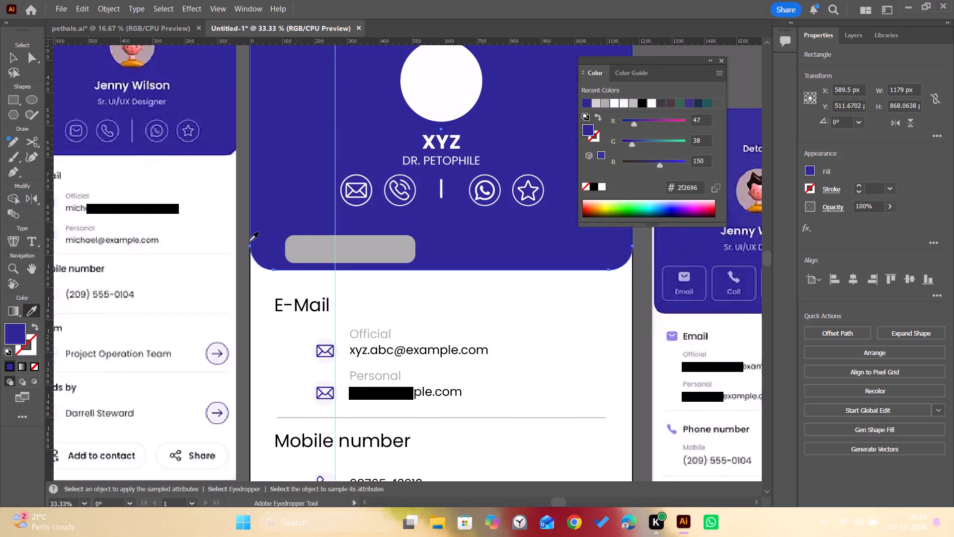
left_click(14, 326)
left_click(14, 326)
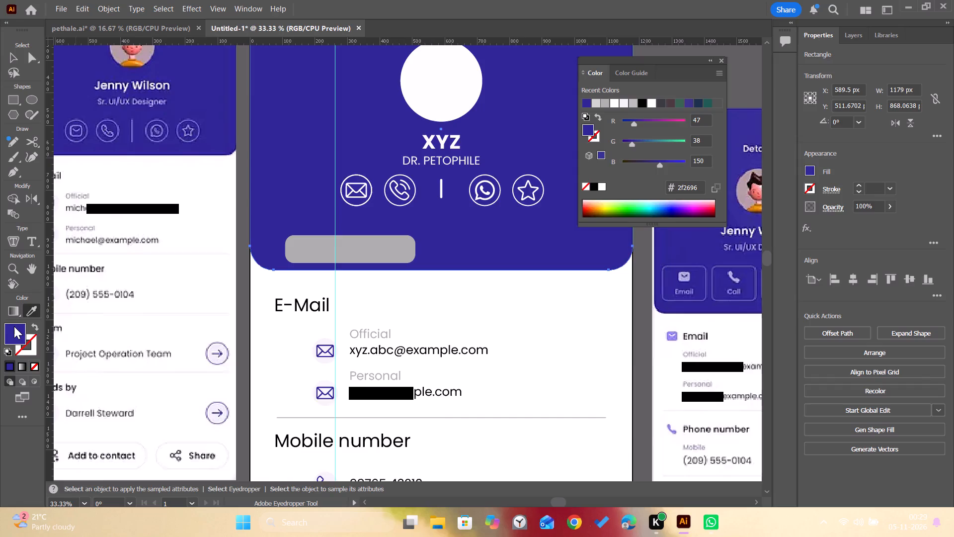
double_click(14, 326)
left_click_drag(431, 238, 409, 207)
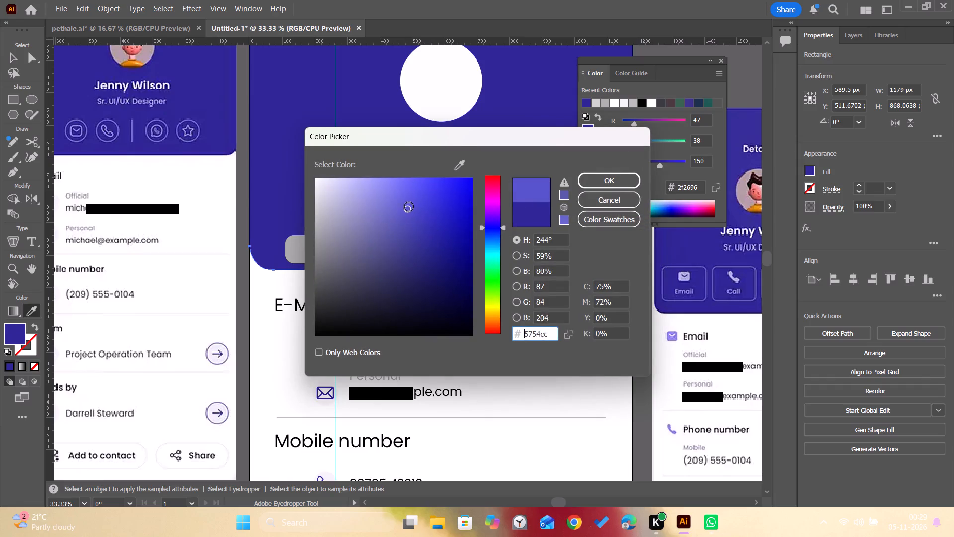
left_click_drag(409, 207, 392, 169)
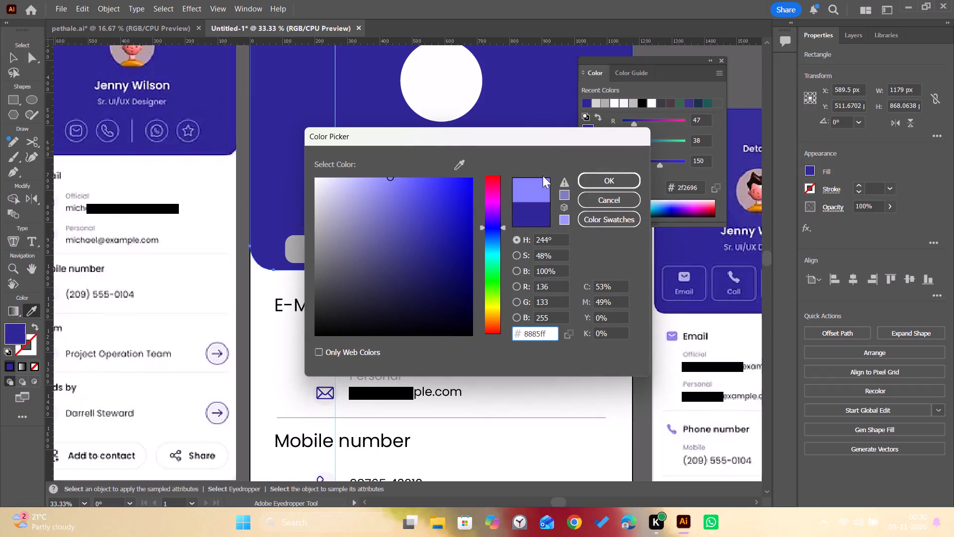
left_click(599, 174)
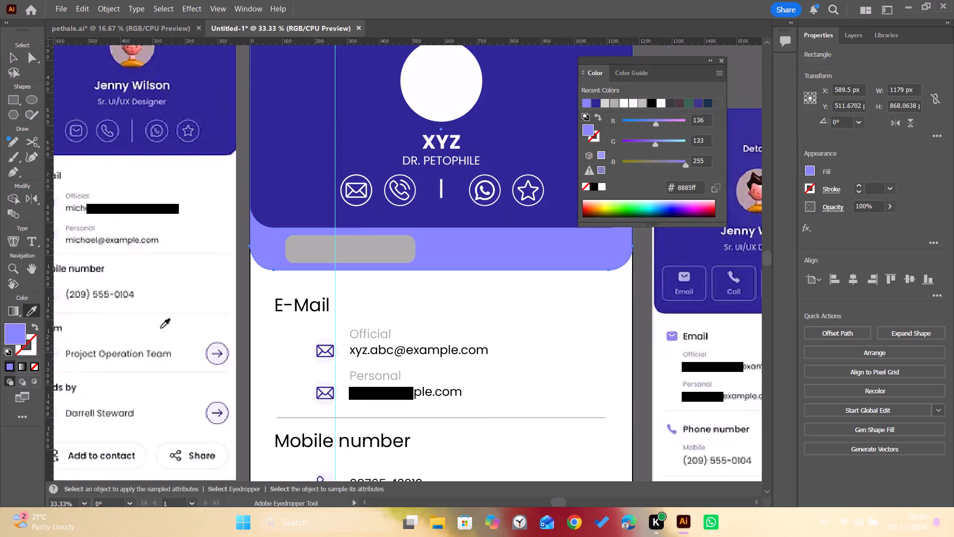
Set the fill of the band below the header to the stronger blue-violet #4545db and deselect it.
double_click(18, 340)
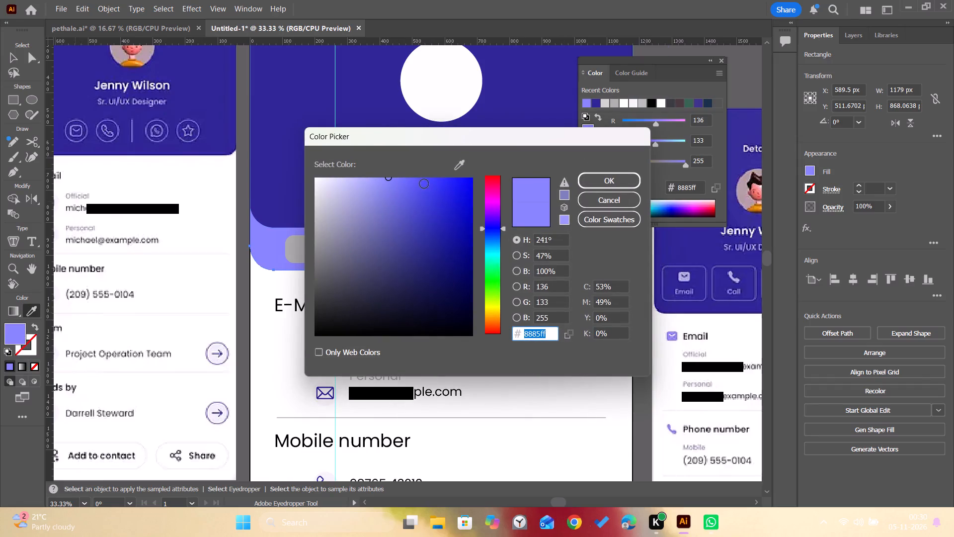
left_click_drag(424, 184, 425, 199)
left_click(603, 187)
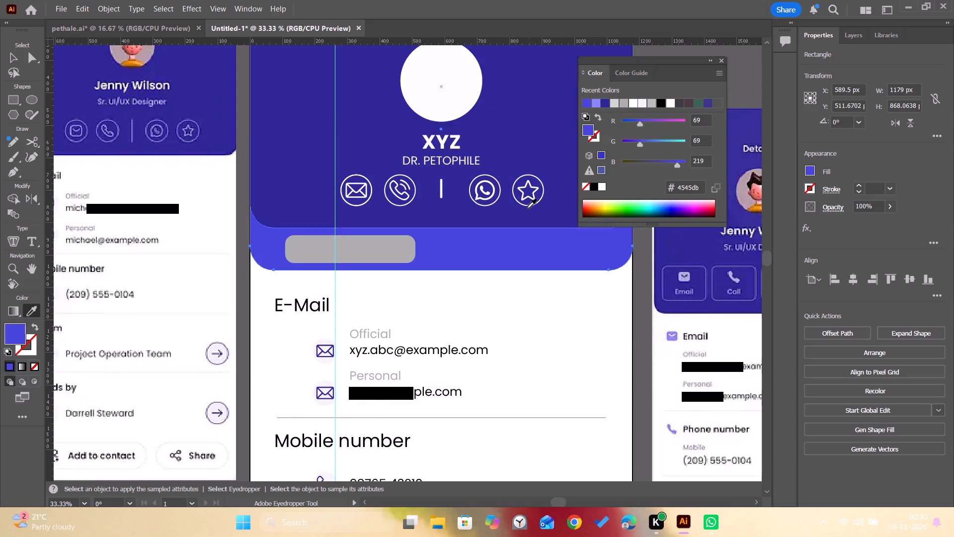
key("v")
left_click(404, 253)
left_click(515, 351)
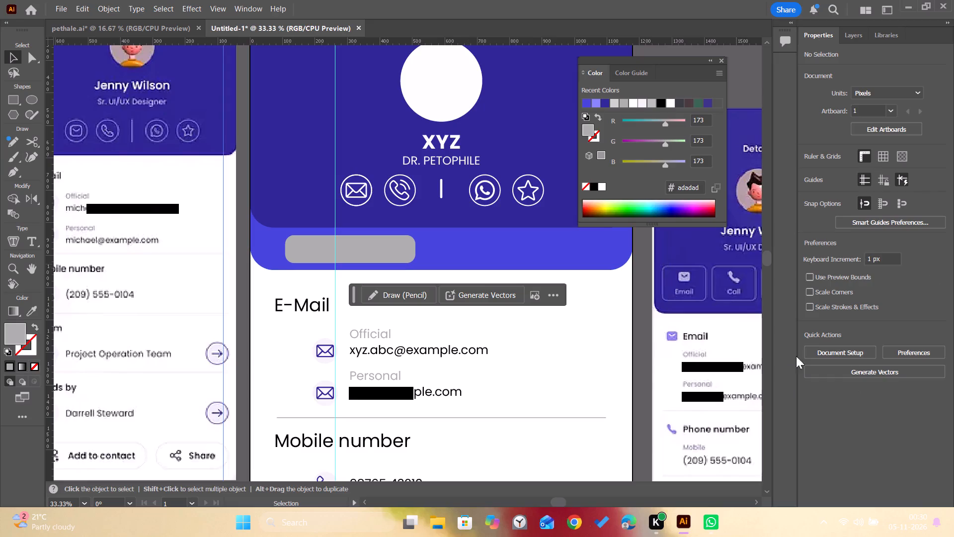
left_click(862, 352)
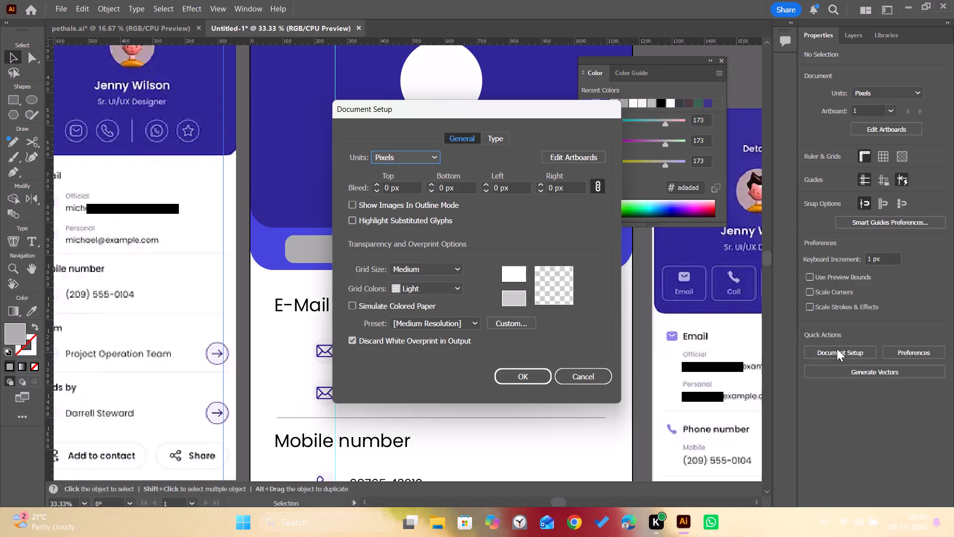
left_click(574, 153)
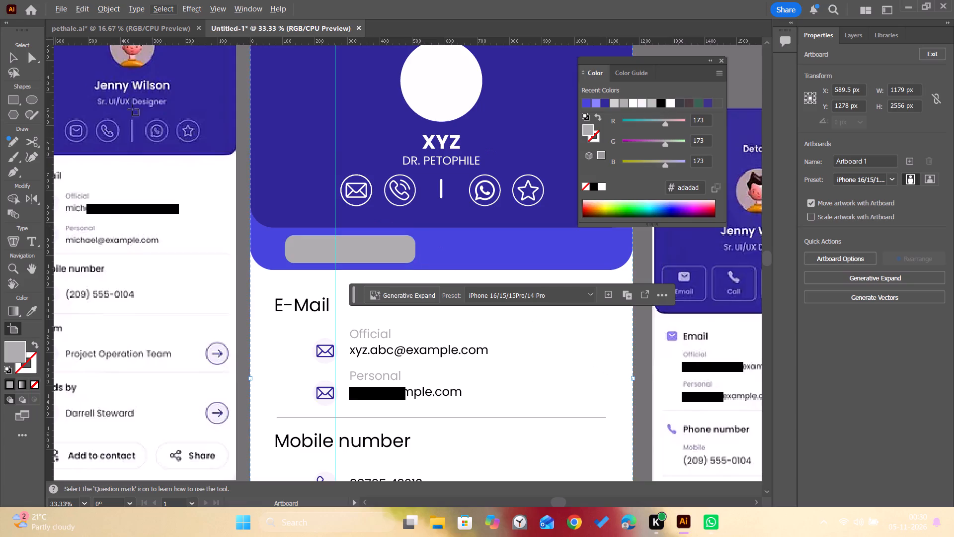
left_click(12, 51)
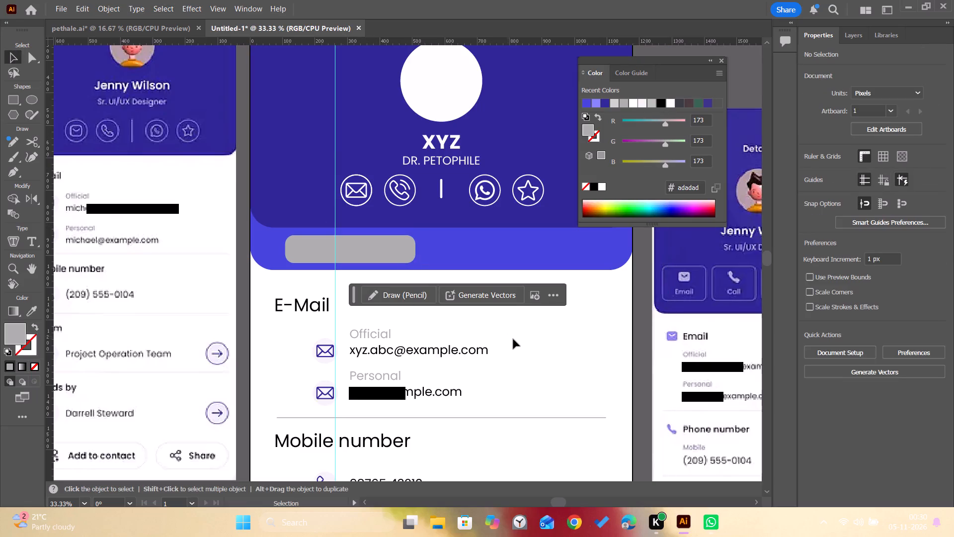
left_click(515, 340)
Add the text "Edit Profile" in Poppins Regular 24 pt on the grey rounded button.
key("t")
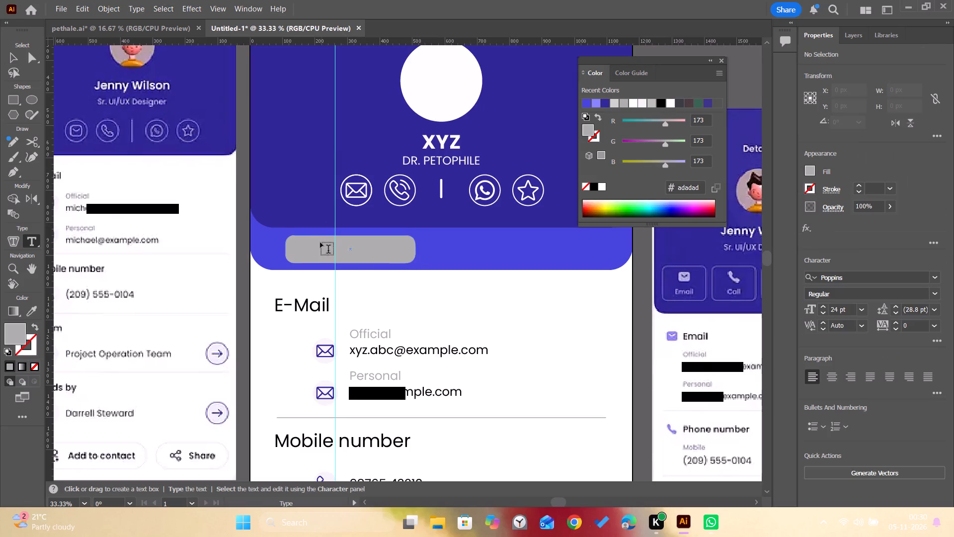
left_click(307, 249)
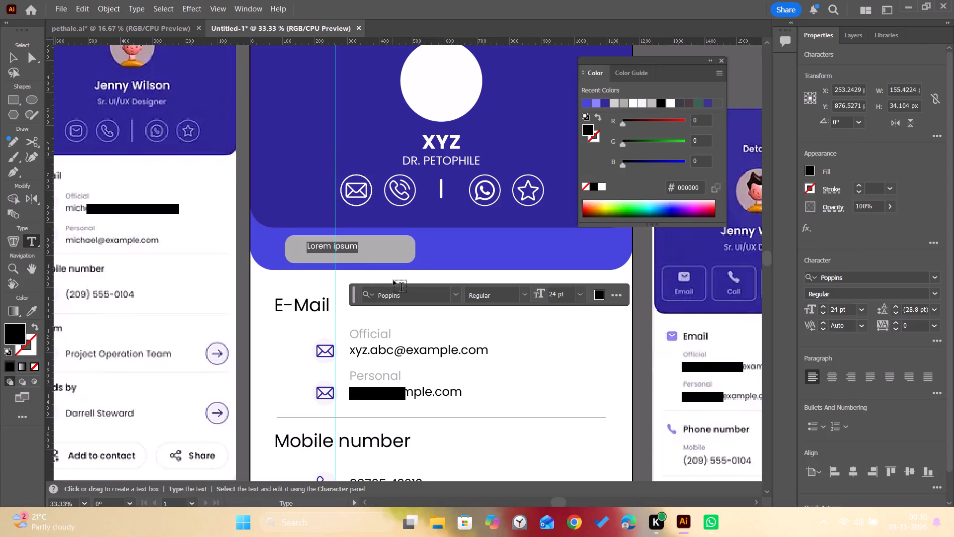
key("e")
type("dir")
key("BackSpace")
type("t")
key("space")
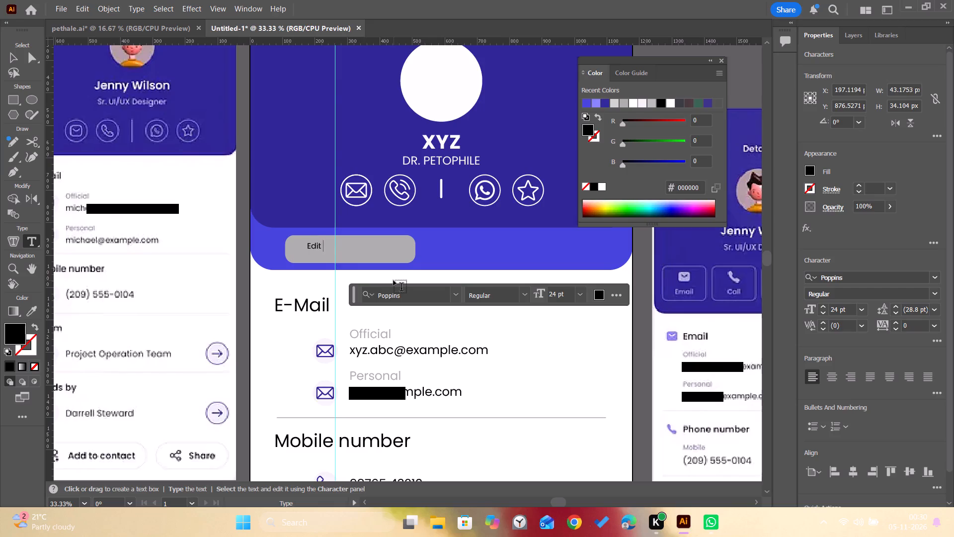
key("shift+p")
type("rofile")
left_click(10, 60)
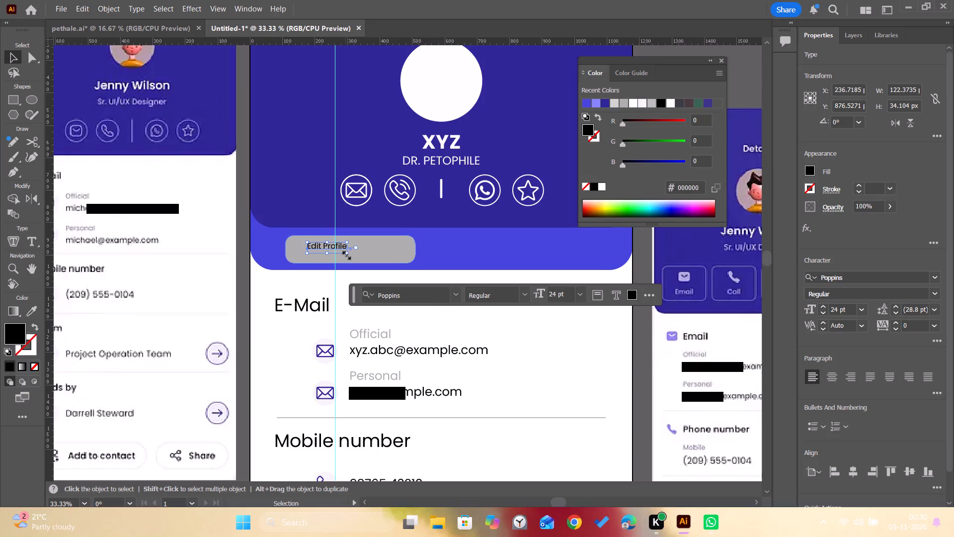
Enlarge the Edit Profile text to about 62 pt and position it over the middle of the grey button.
left_click_drag(346, 254, 364, 263, "alt")
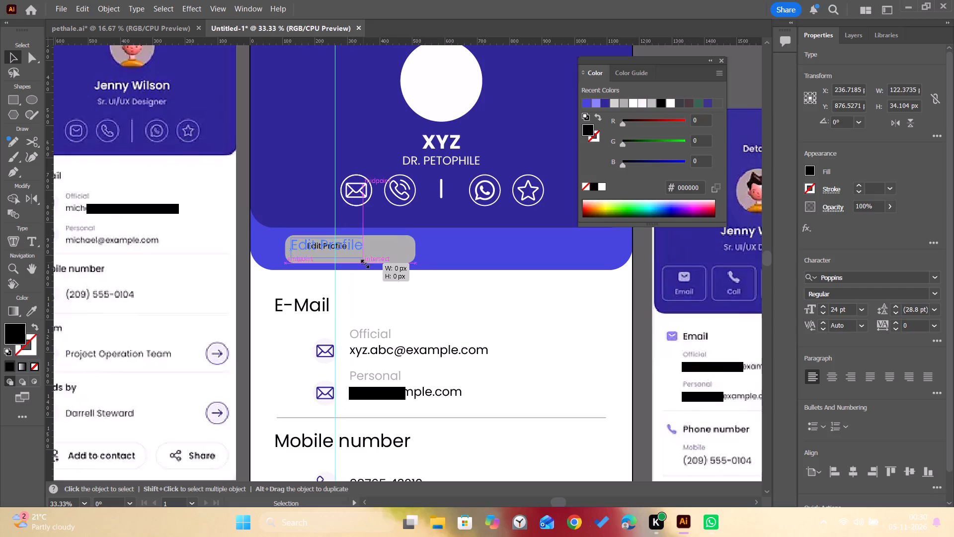
left_click_drag(364, 263, 361, 257, "alt")
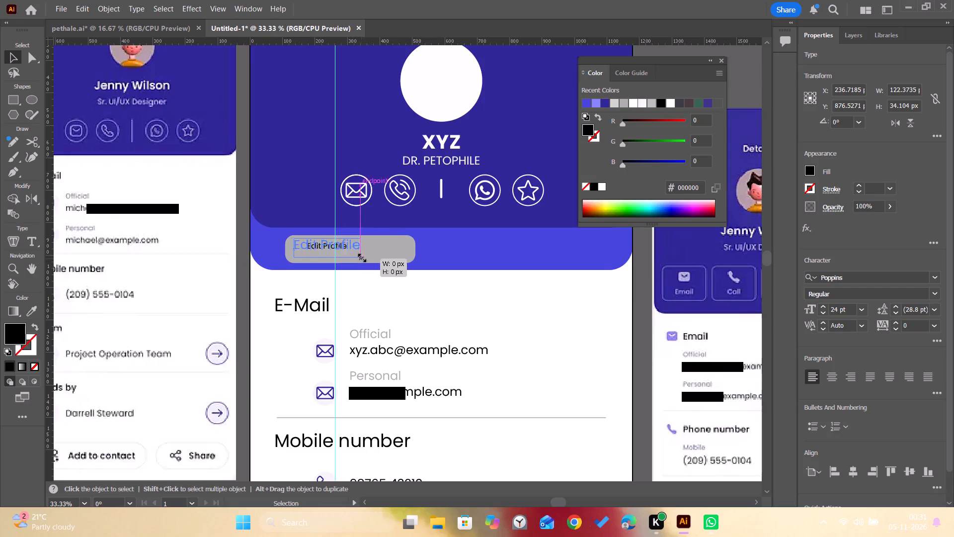
left_click_drag(361, 257, 384, 298, "alt")
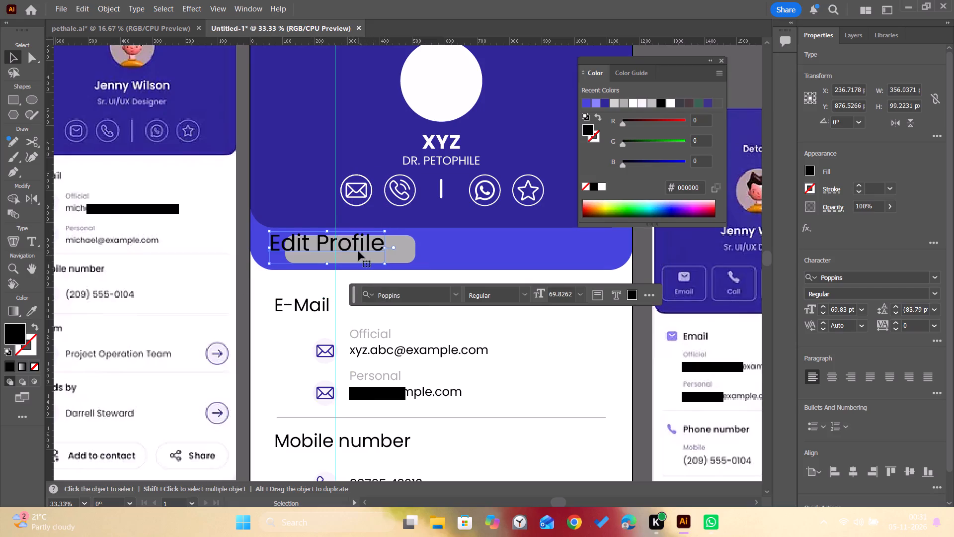
left_click_drag(357, 250, 383, 258)
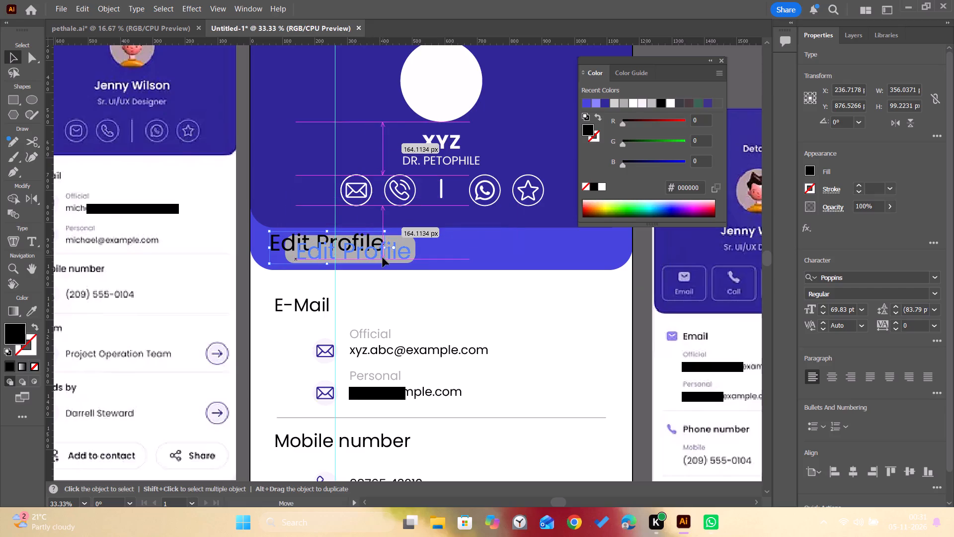
left_click_drag(383, 258, 382, 257)
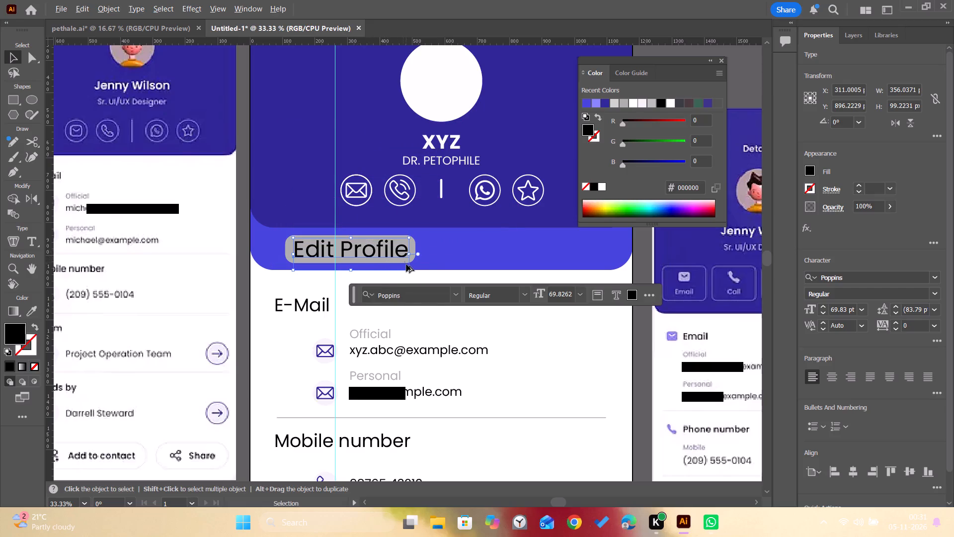
left_click(409, 269, "shift")
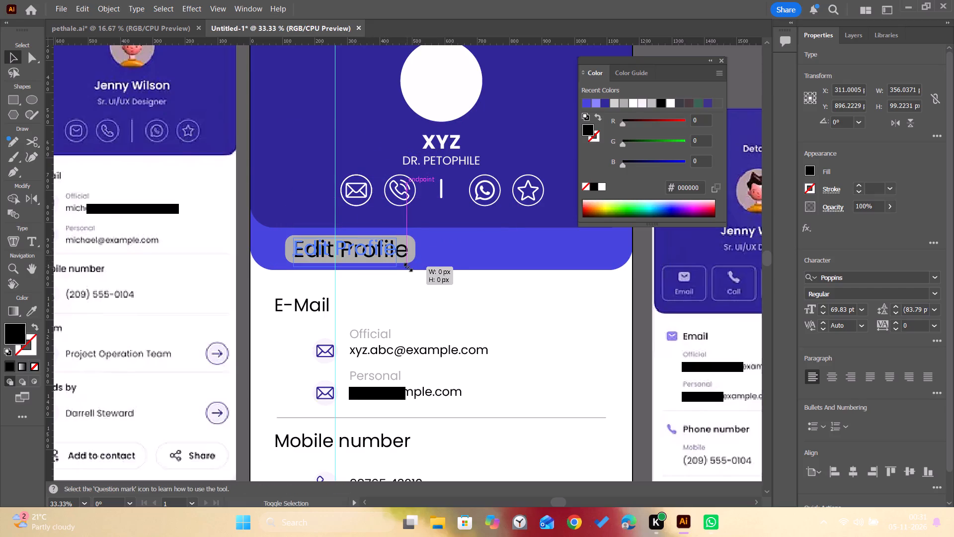
left_click_drag(379, 254, 383, 256)
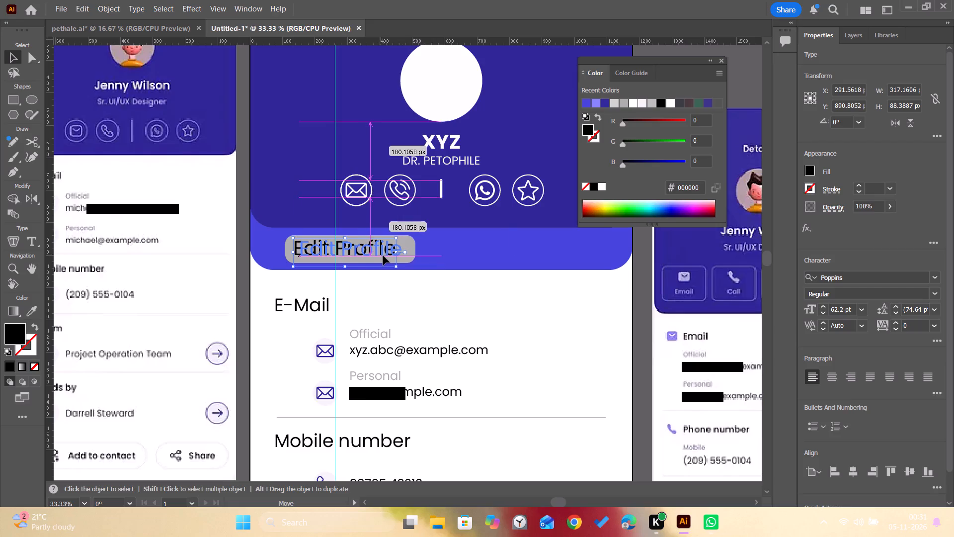
left_click_drag(383, 256, 385, 258)
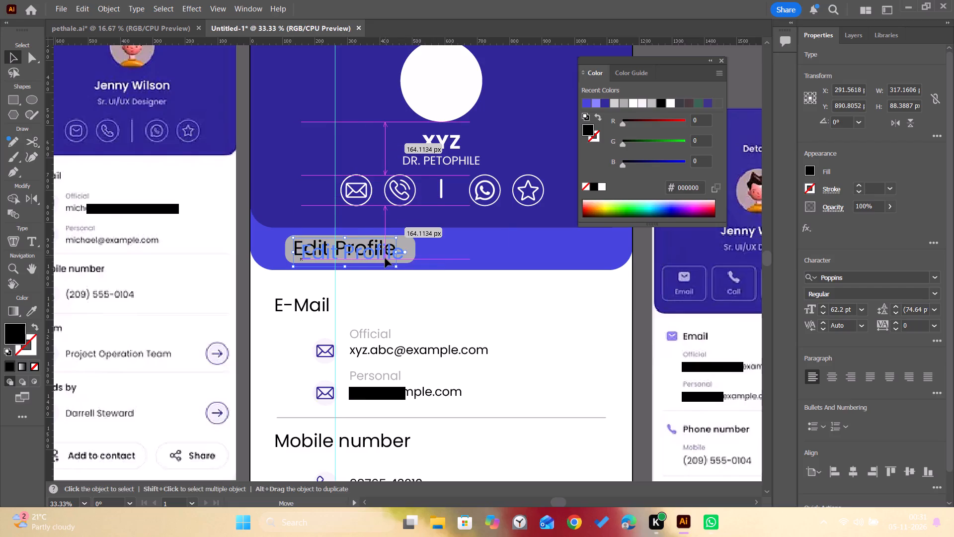
left_click_drag(385, 258, 385, 256)
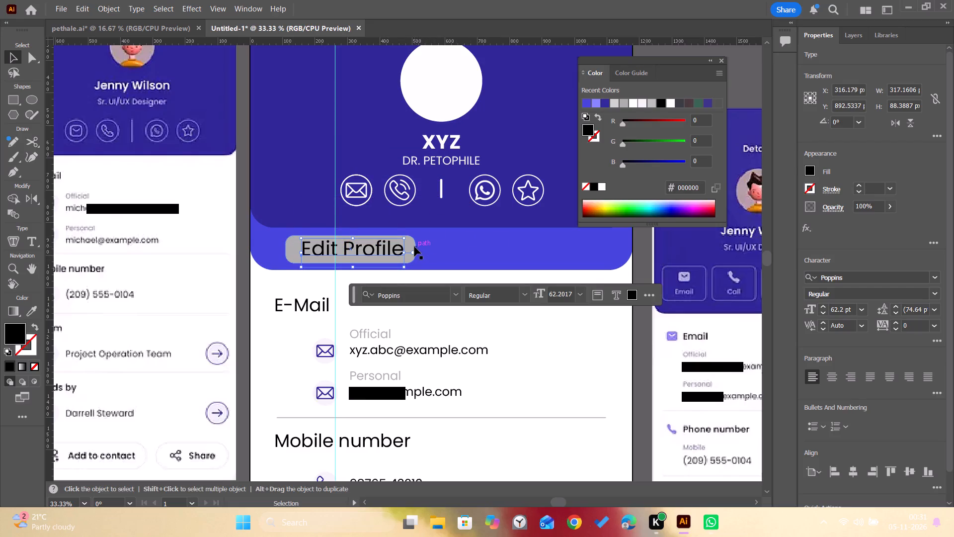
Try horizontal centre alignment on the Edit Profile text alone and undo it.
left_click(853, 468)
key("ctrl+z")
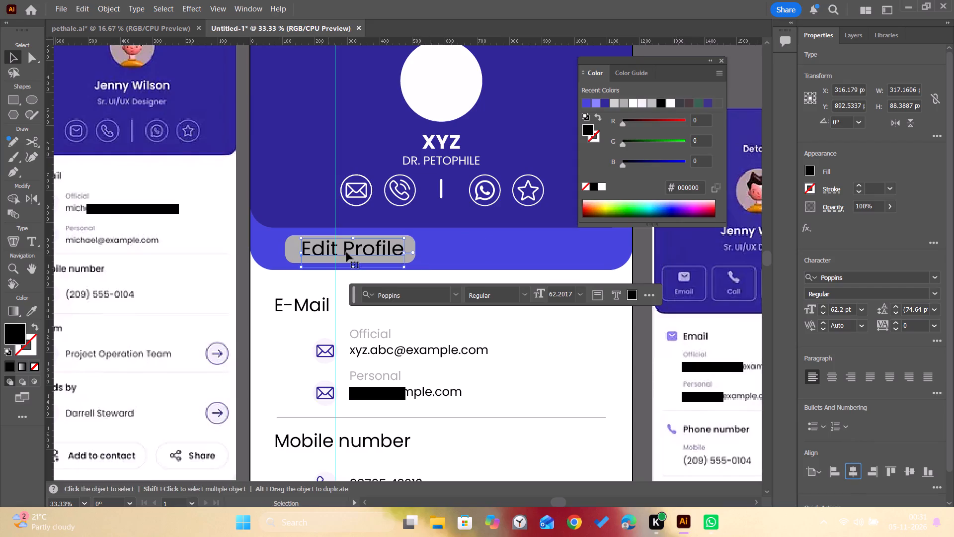
Align the Edit Profile text and its grey button on their horizontal centres and deselect them.
left_click(413, 248)
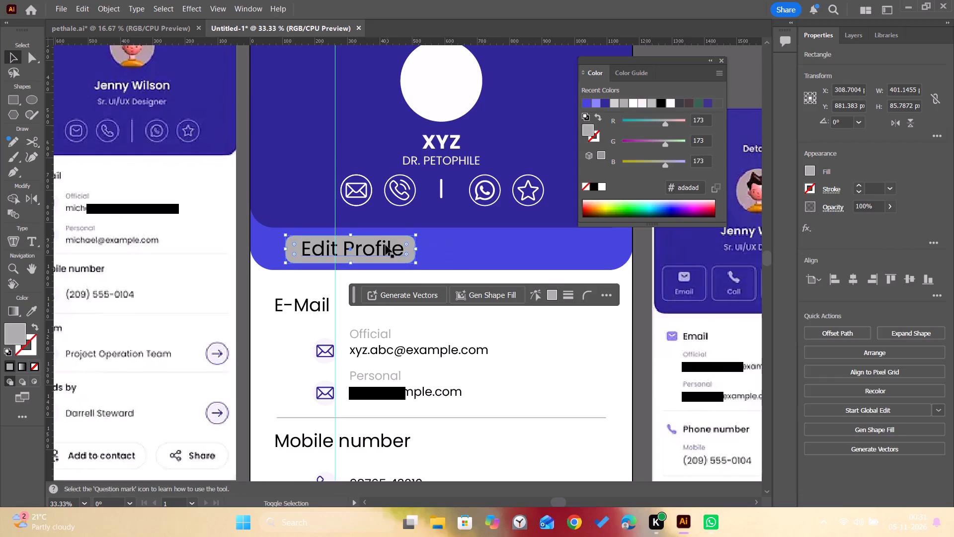
left_click(386, 245, "shift")
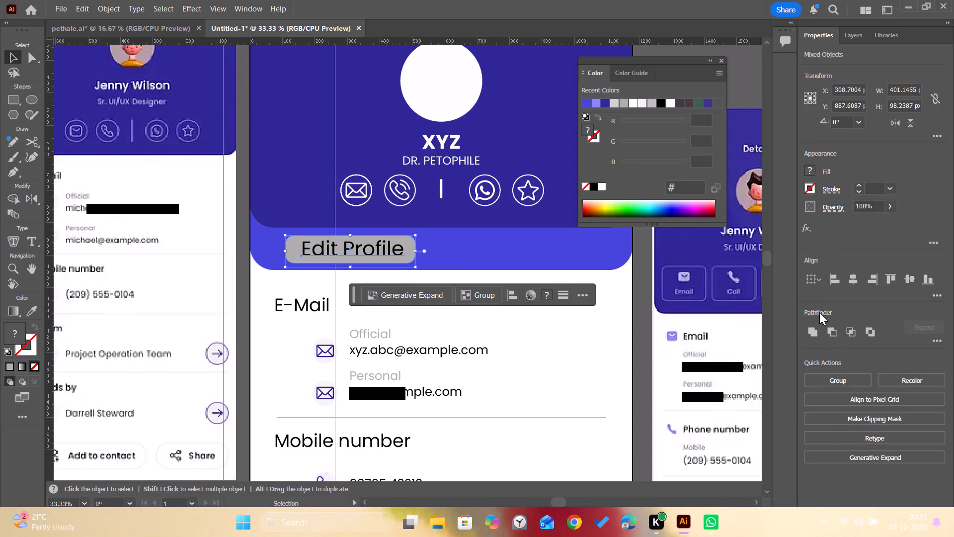
left_click(851, 282)
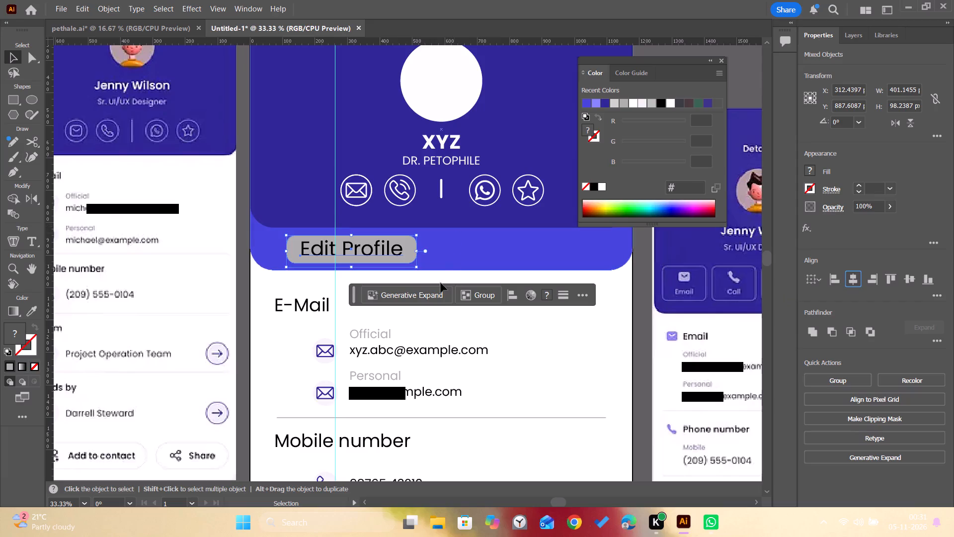
left_click(245, 252)
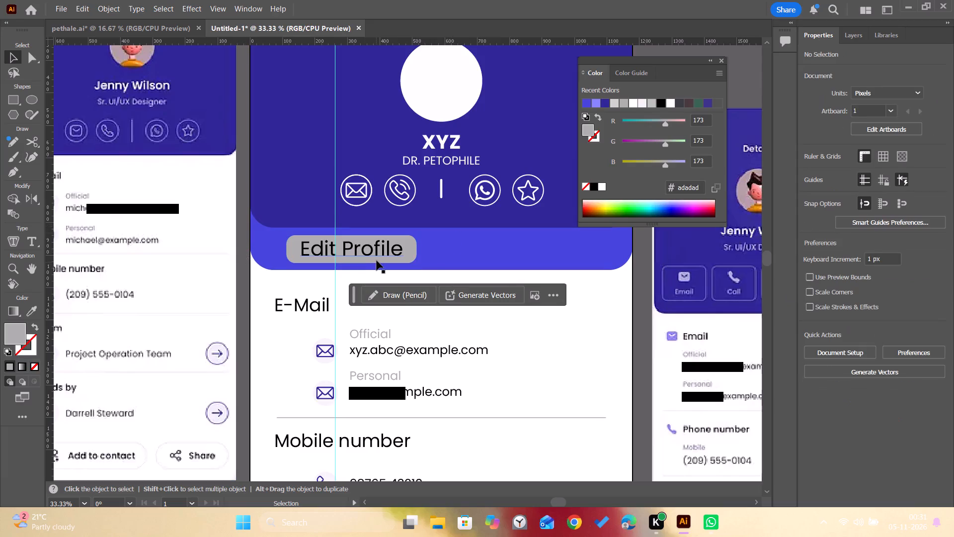
Reduce the Edit Profile text on the grey button to 48 pt.
left_click(377, 255)
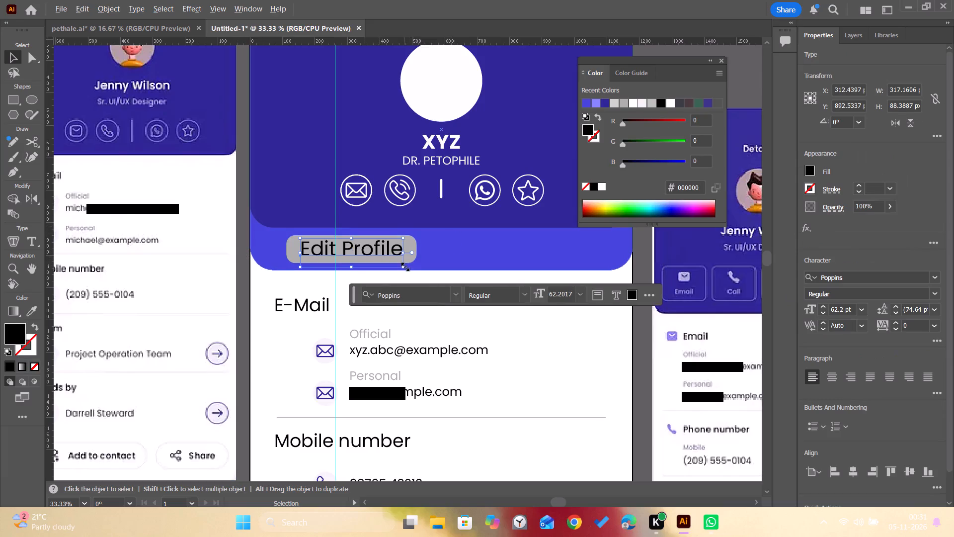
left_click_drag(404, 268, 399, 265, "alt")
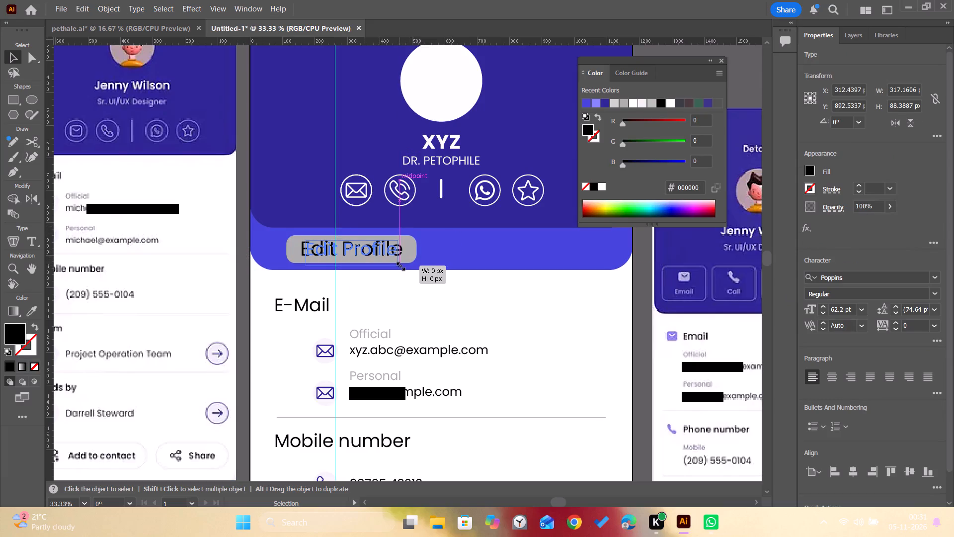
left_click_drag(399, 265, 399, 264, "alt")
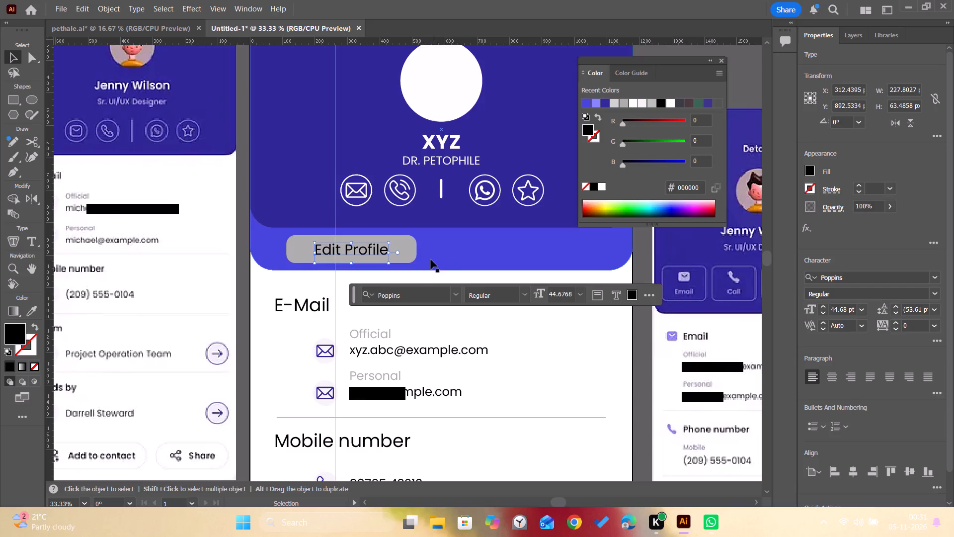
left_click(857, 313)
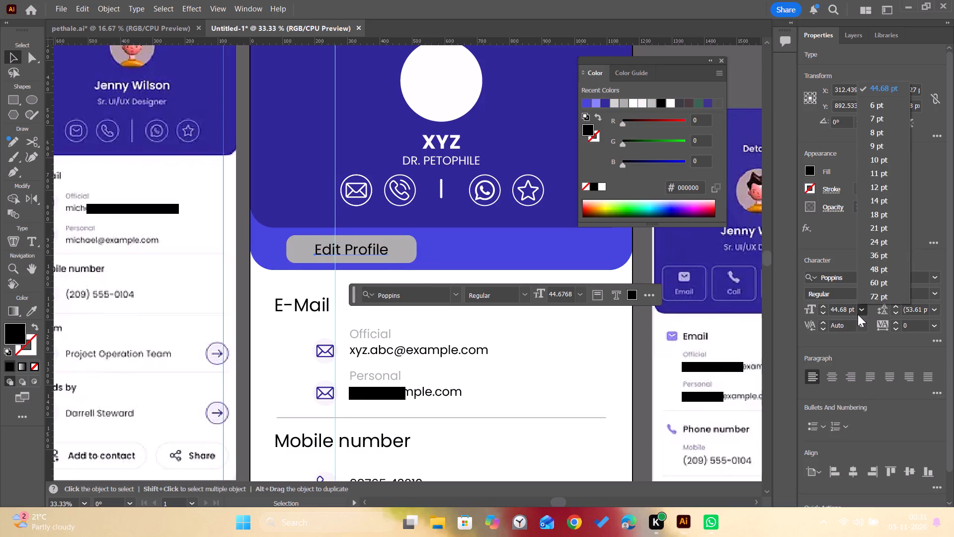
left_click(877, 268)
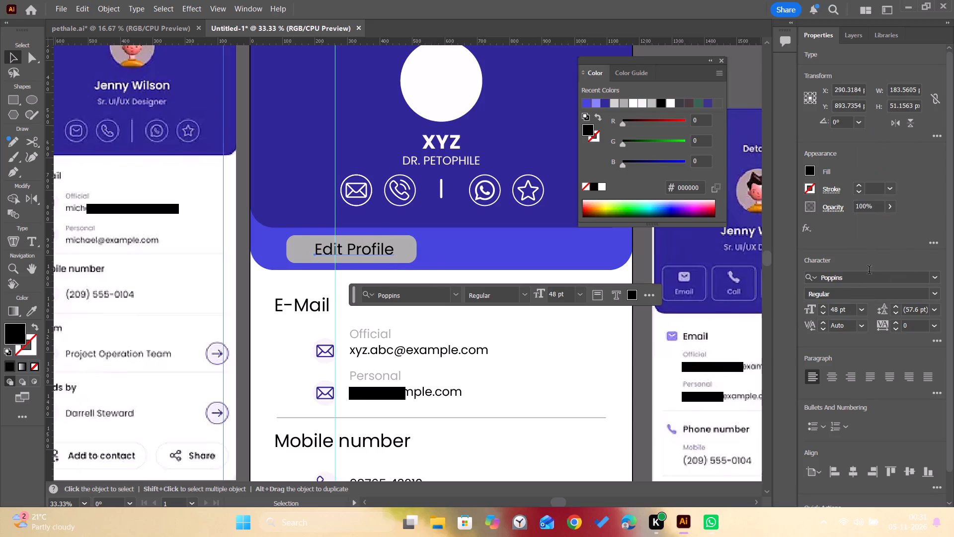
Change the Edit Profile text's fill to white.
triple_click(811, 170)
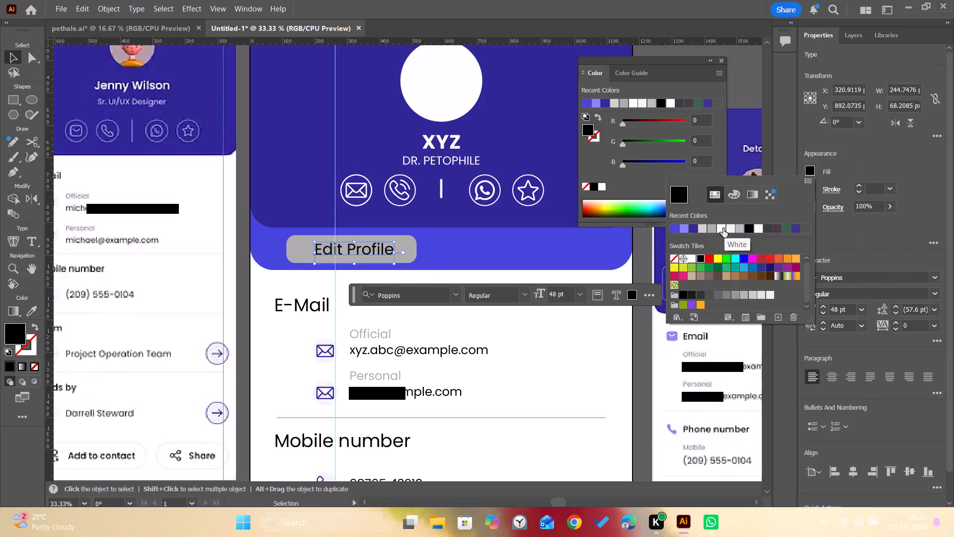
left_click(723, 228)
left_click(871, 162)
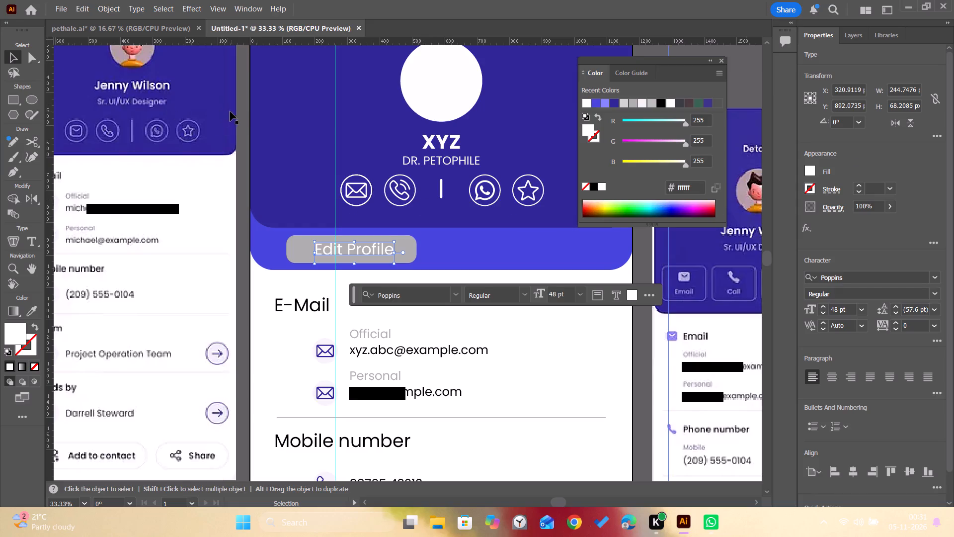
Duplicate the Edit Profile button, its label and guide horizontally to the opposite side of the blue-violet band, at X about 864 px.
left_click(248, 113)
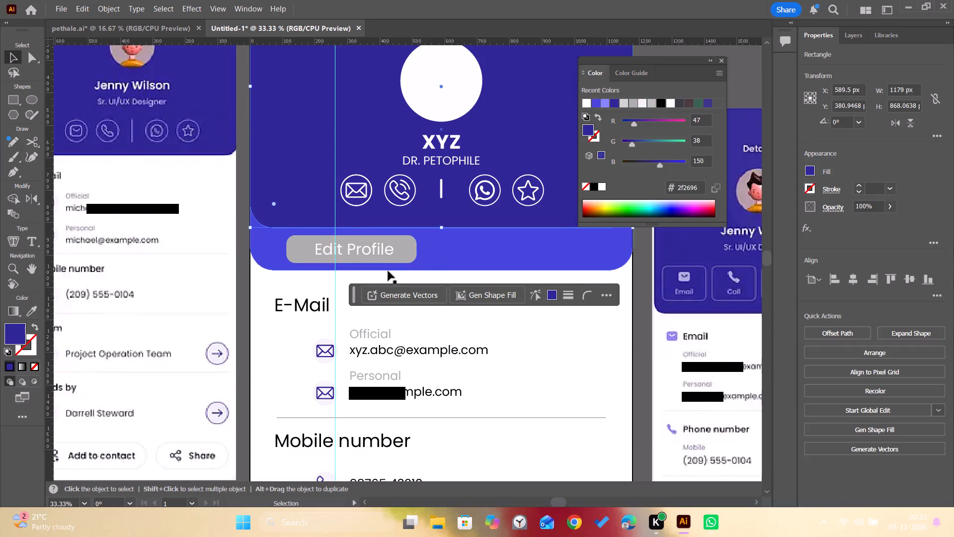
left_click_drag(389, 278, 318, 239)
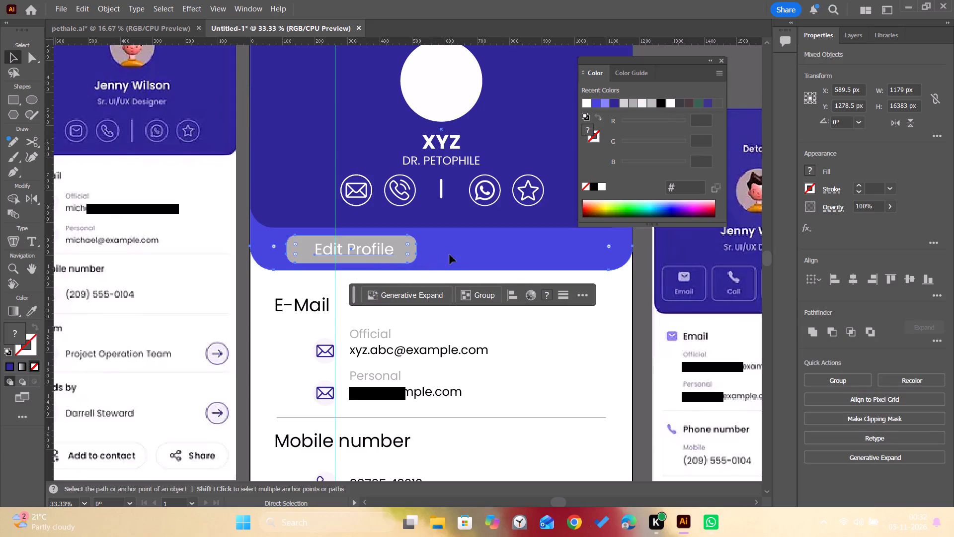
left_click(450, 255, "ctrl")
left_click(456, 251, "shift")
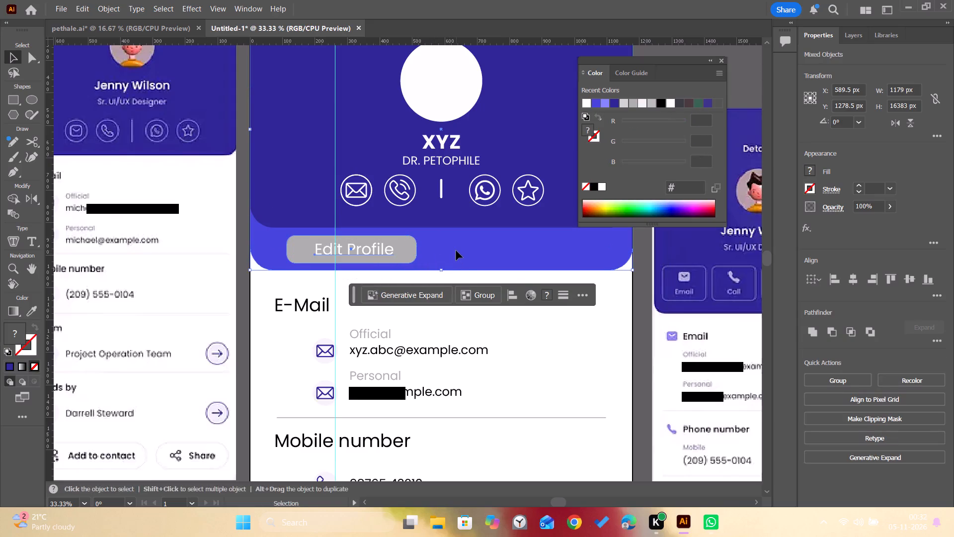
left_click(381, 254, "alt")
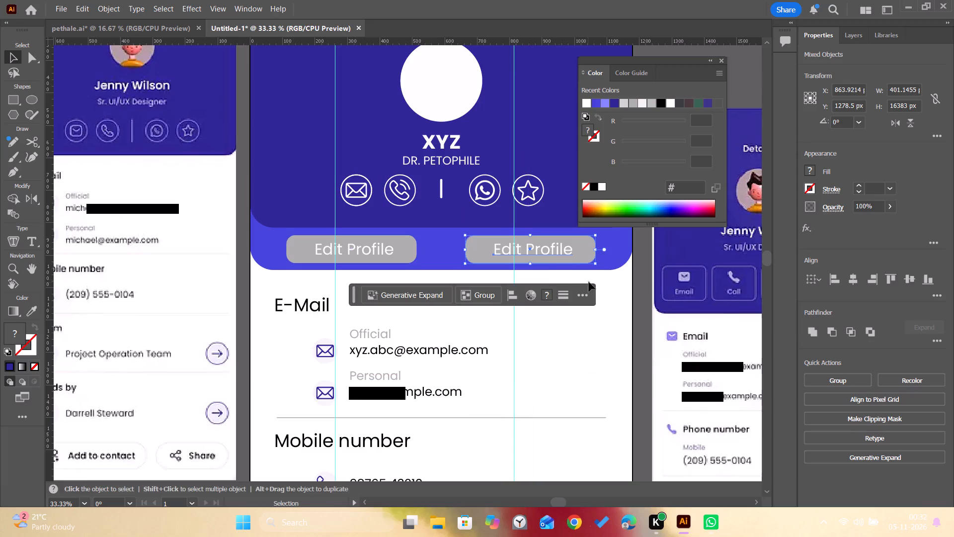
left_click(614, 282)
Change the duplicated button's label to "Share Profile".
double_click(563, 252)
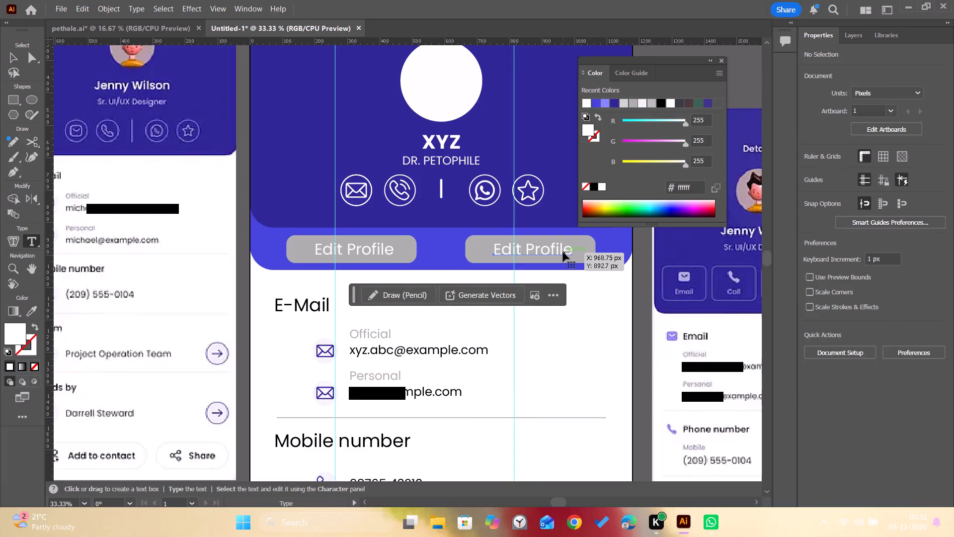
double_click(563, 252)
double_click(563, 252)
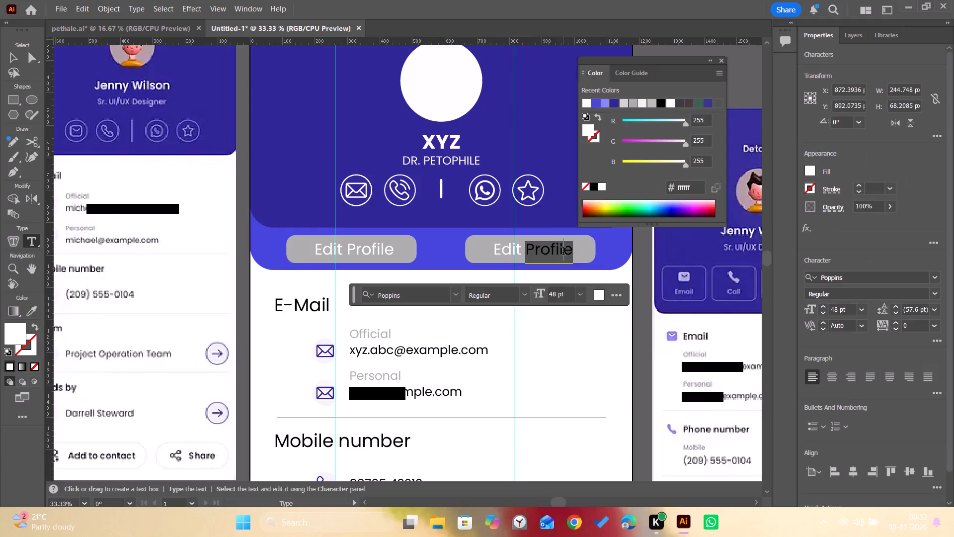
double_click(516, 253)
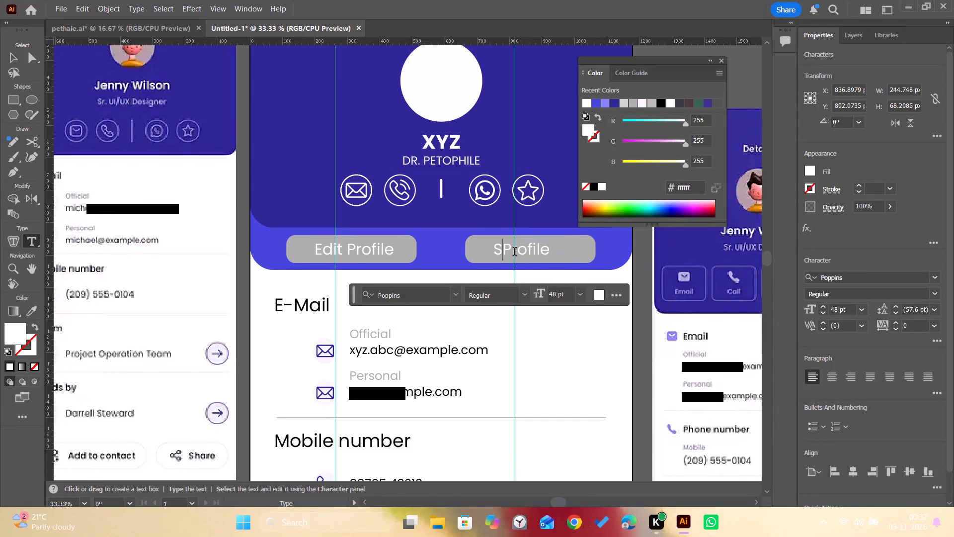
type("hare")
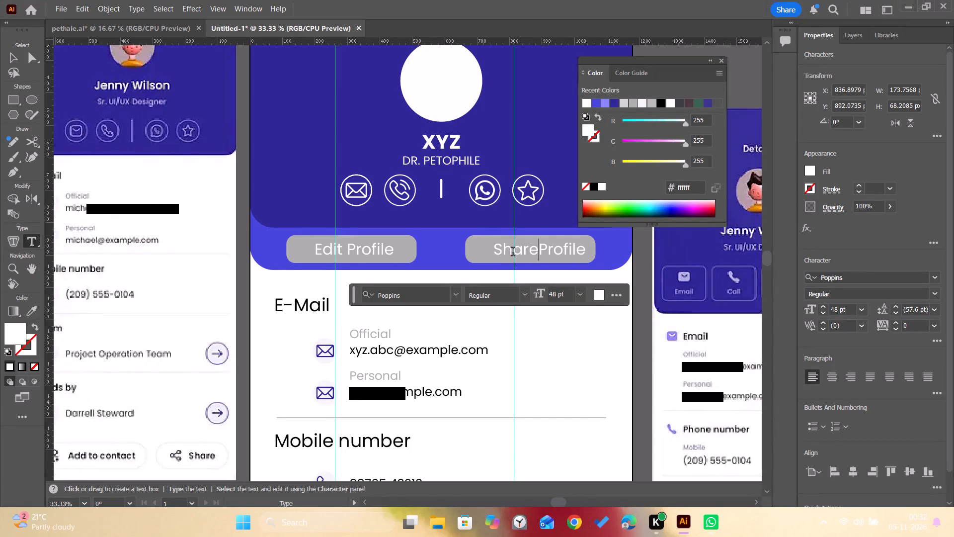
key("space")
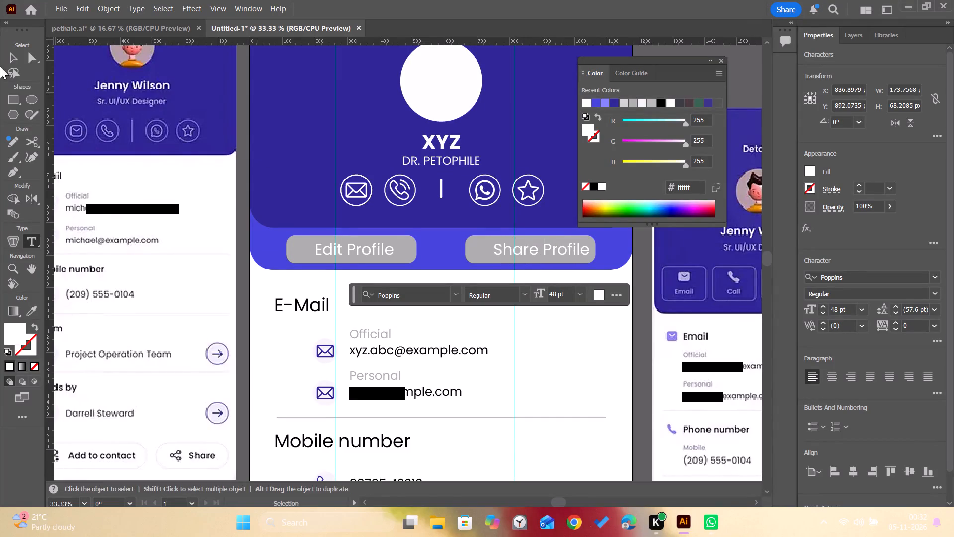
left_click(7, 57)
Align the Share Profile text and its grey button on their horizontal centres and deselect them.
left_click(471, 254)
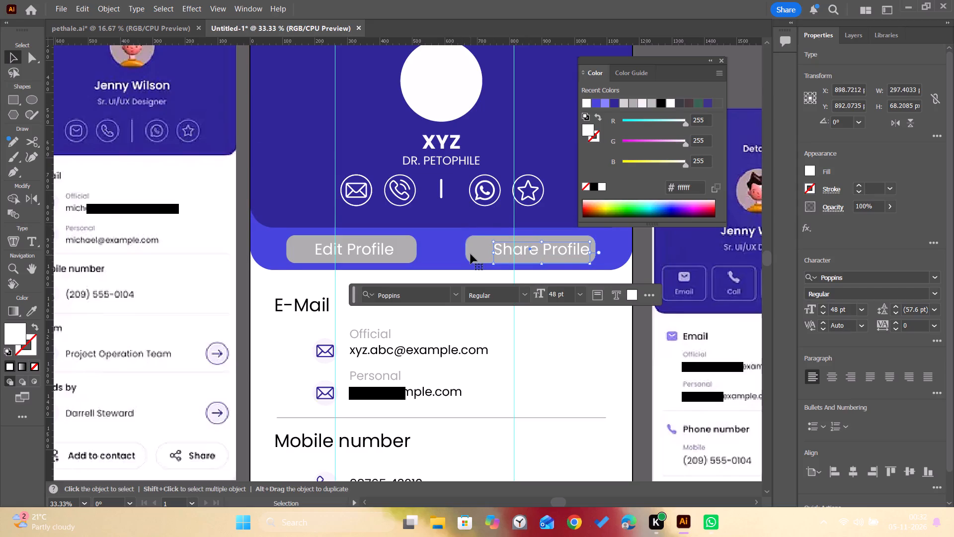
left_click(507, 252, "shift")
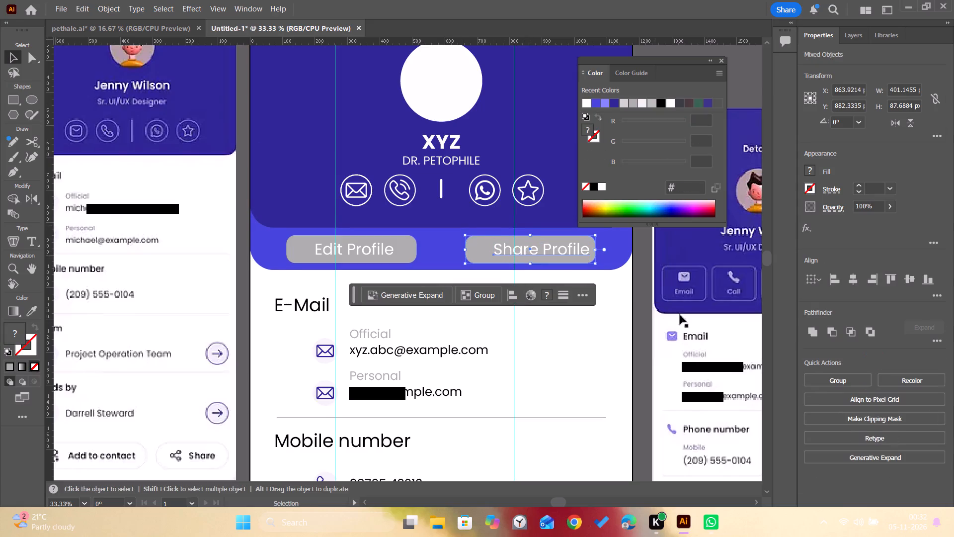
left_click(862, 277)
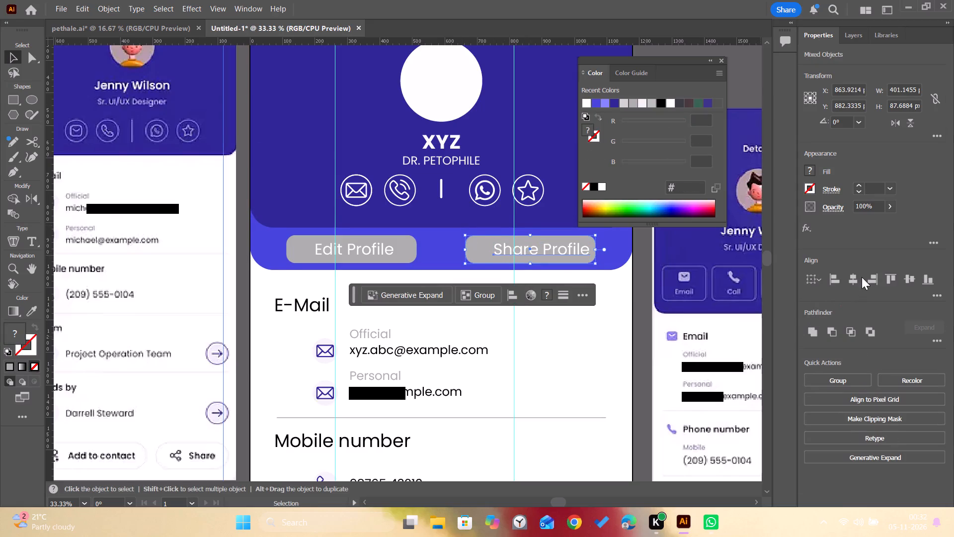
left_click(855, 278)
left_click(590, 363)
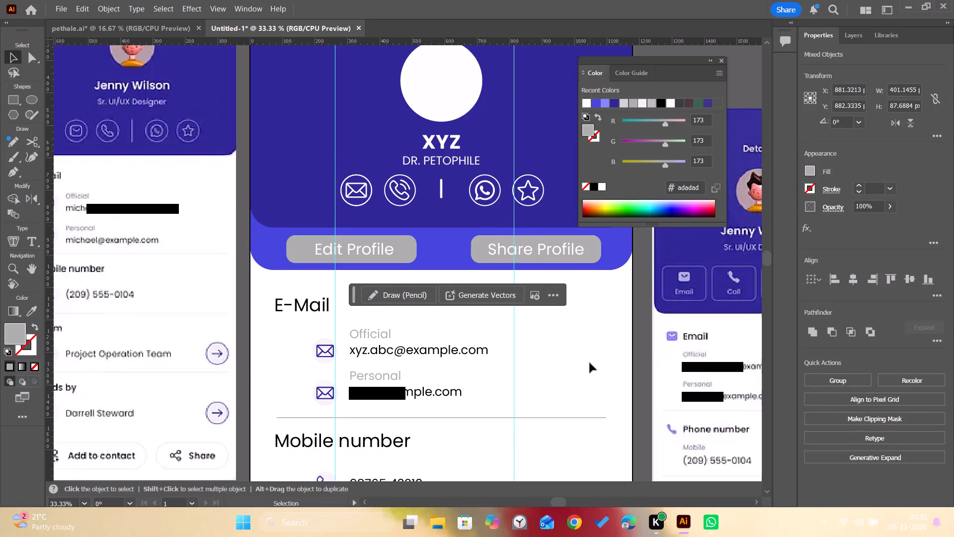
left_click(570, 339)
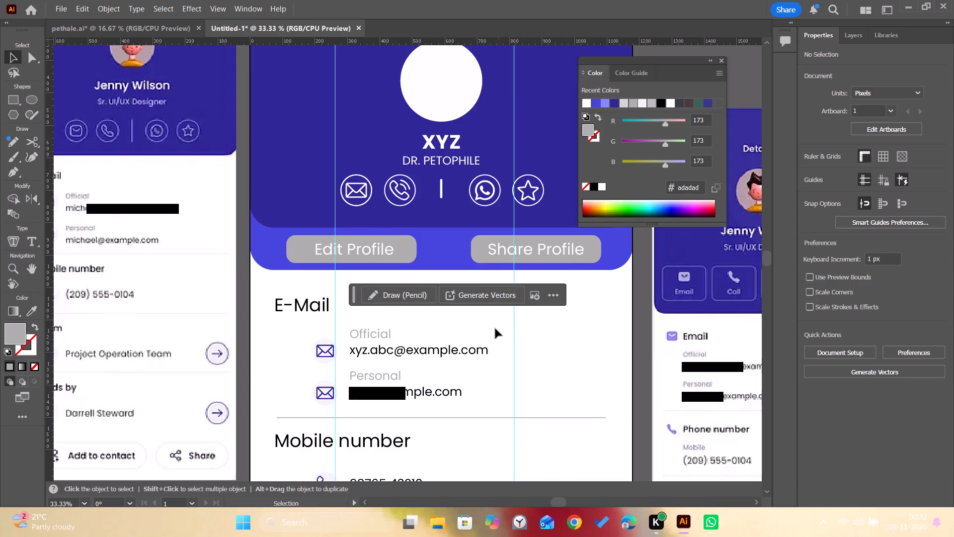
Nudge the blue-violet band behind the two buttons down by 4 px in total and deselect it.
scroll(506, 330, "down", 2, "alt")
key("space")
key("space")
key("space")
key("space")
key("space")
key("space")
key("space")
key("space")
key("space")
key("space")
key("space")
key("space")
key("space")
key("space")
key("space")
key("space")
key("space")
key("space")
key("space")
key("space")
left_click_drag(531, 338, 528, 282)
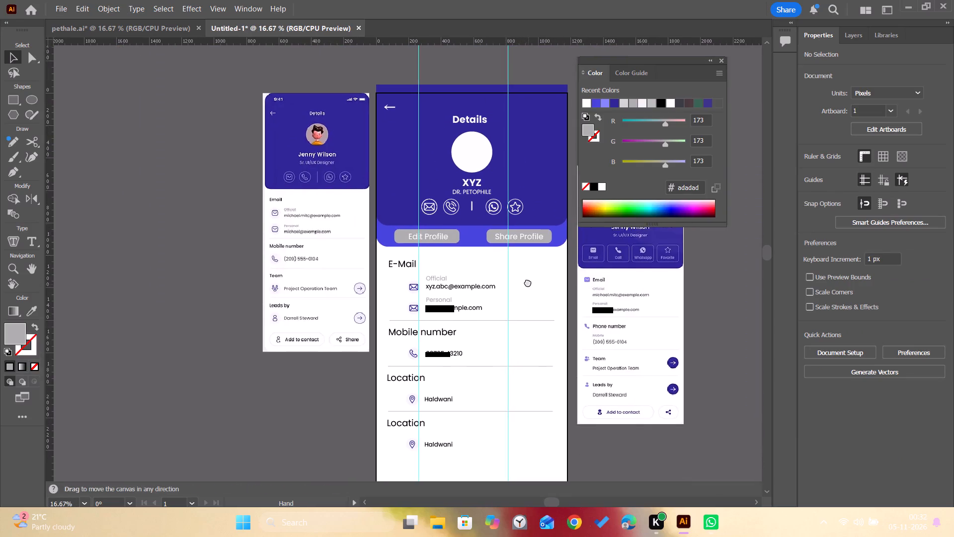
left_click_drag(528, 282, 516, 238)
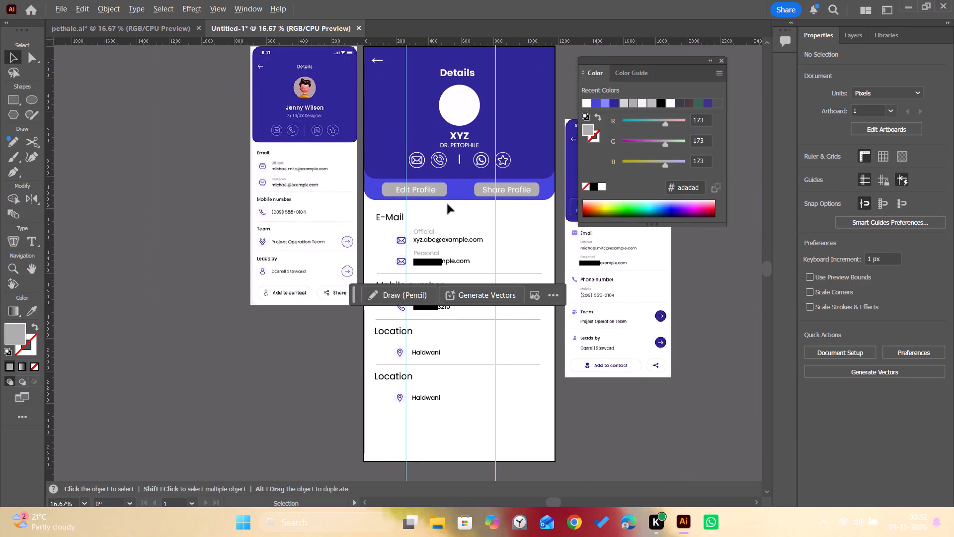
scroll(448, 204, "up", 2, "alt")
left_click(451, 184)
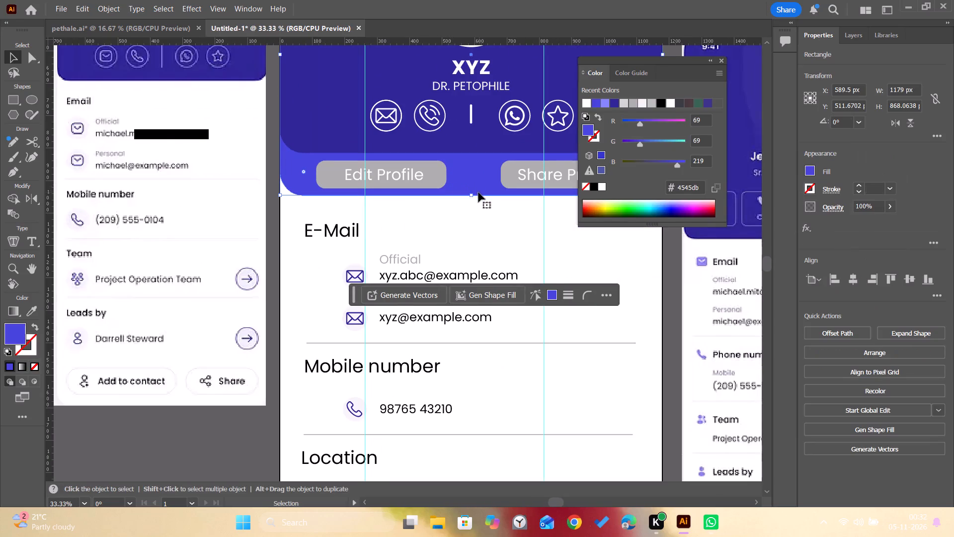
key("Down")
key("Down")
key("Down")
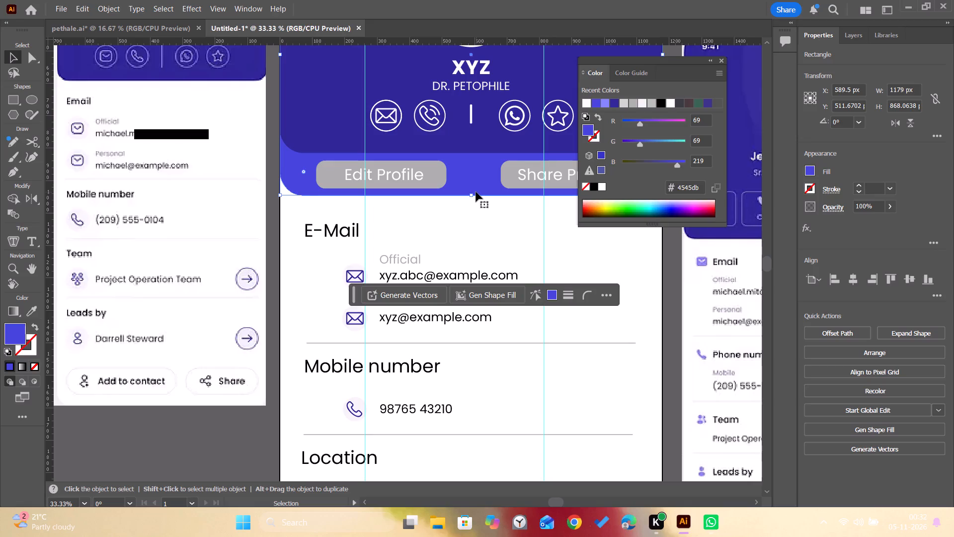
key("Down")
key("Down")
key("Down")
key("Down")
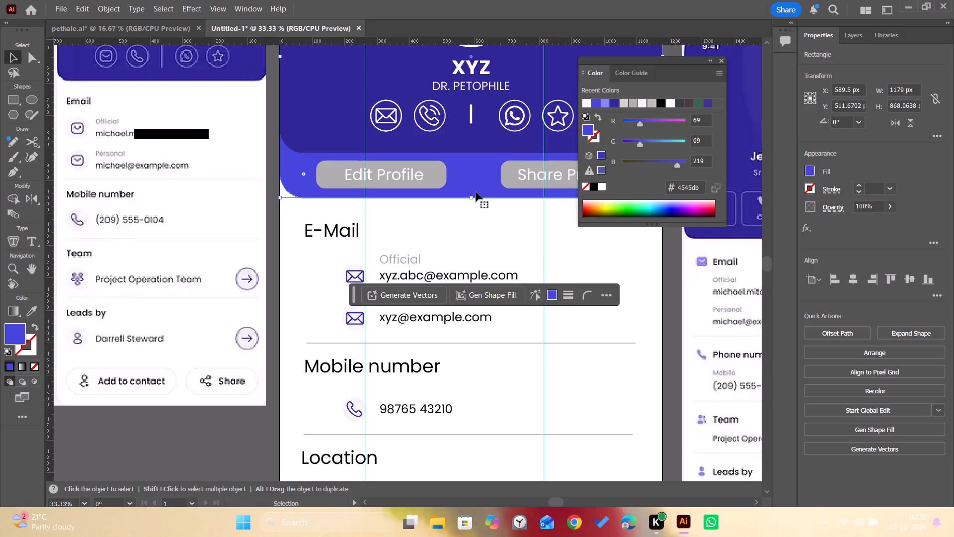
key("Up")
key("Up")
key("Up")
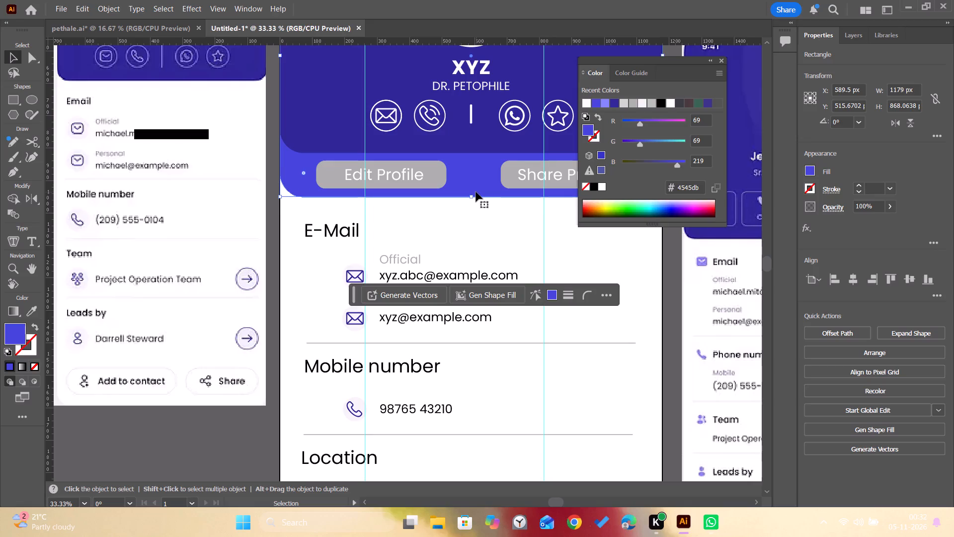
left_click(518, 224)
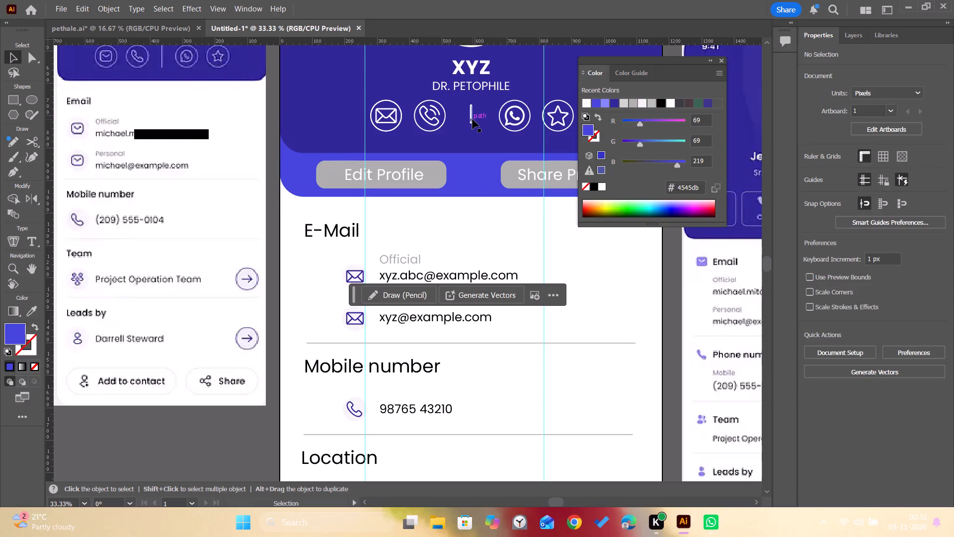
Copy the icon row's white divider to between Edit Profile and Share Profile, lengthen it to about 75 px and centre it vertically on the buttons.
left_click_drag(473, 119, 474, 180)
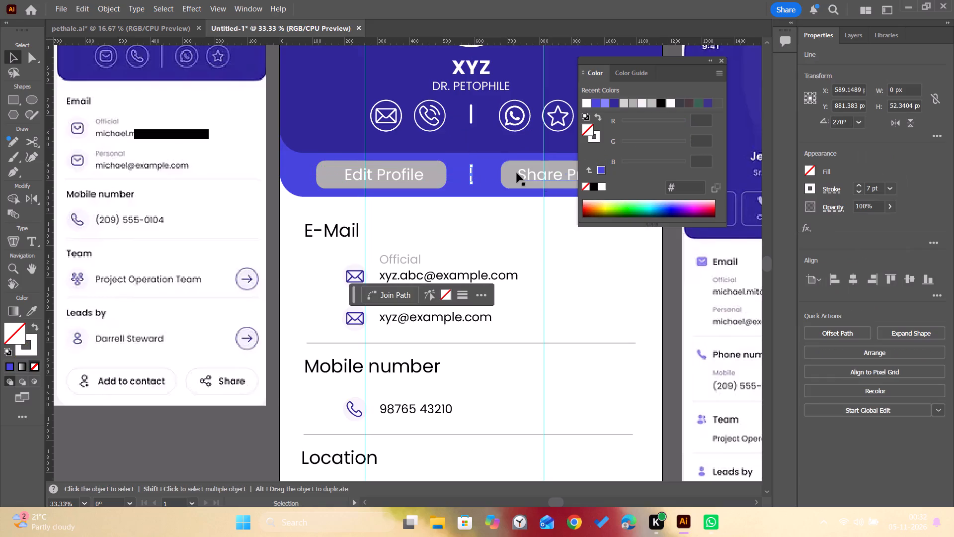
scroll(477, 171, "up", 3, "alt")
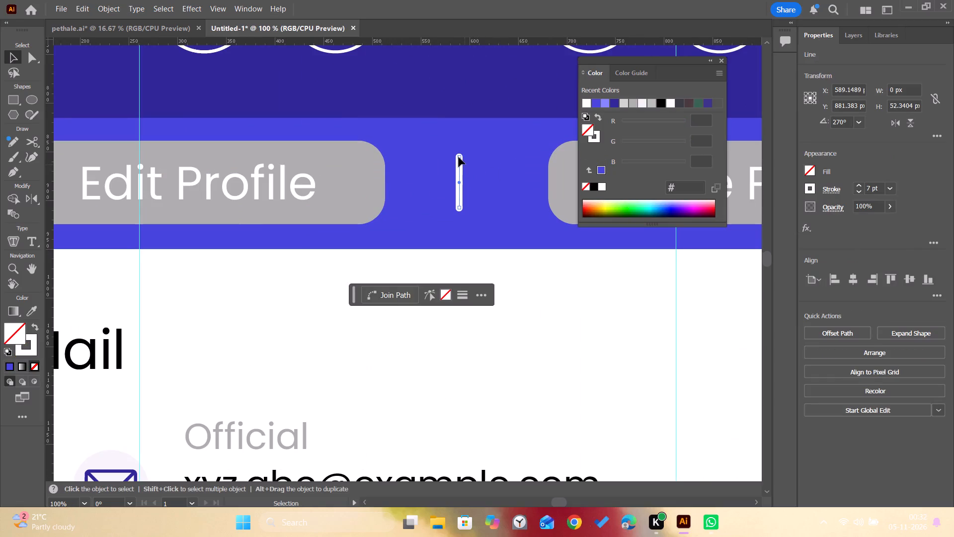
left_click_drag(459, 157, 458, 135)
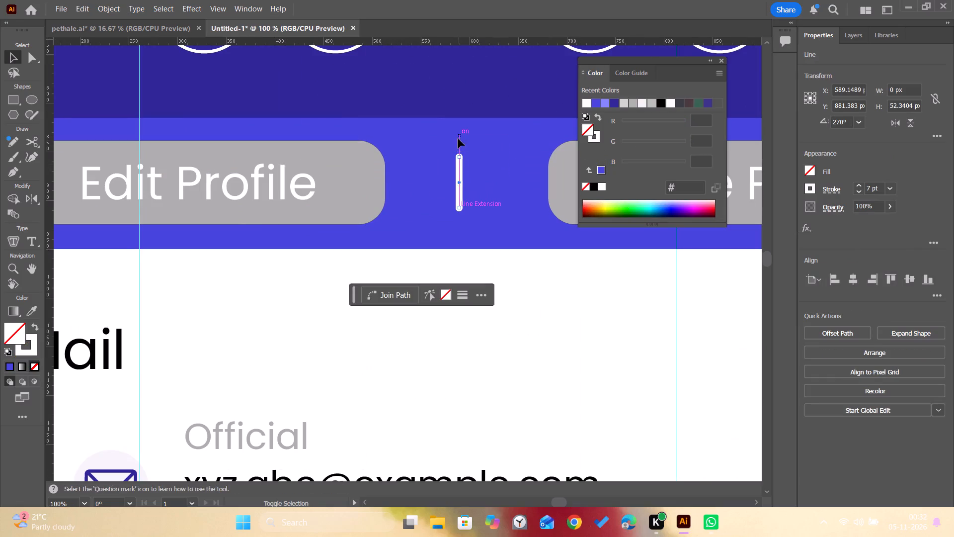
left_click_drag(460, 177, 461, 185)
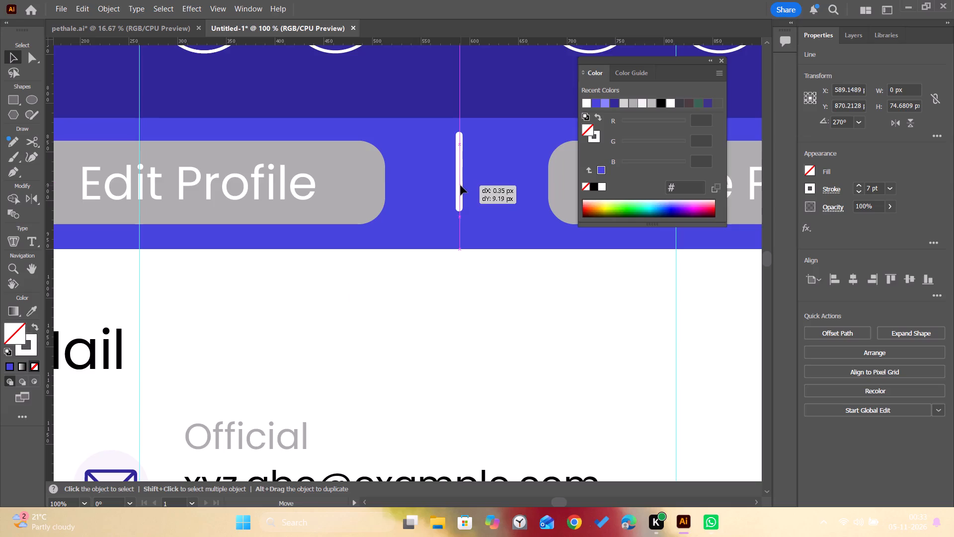
left_click_drag(461, 185, 461, 185)
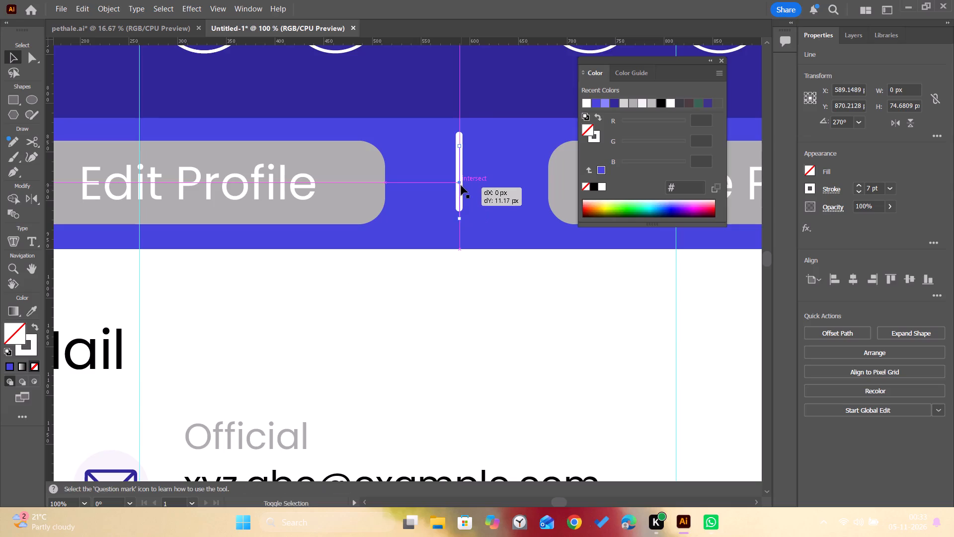
scroll(494, 207, "down", 2, "alt")
left_click(536, 270)
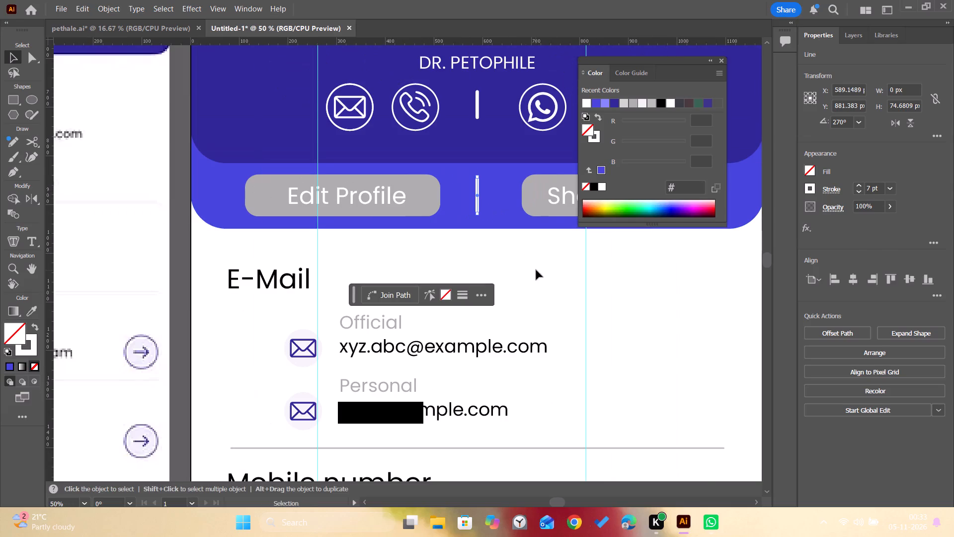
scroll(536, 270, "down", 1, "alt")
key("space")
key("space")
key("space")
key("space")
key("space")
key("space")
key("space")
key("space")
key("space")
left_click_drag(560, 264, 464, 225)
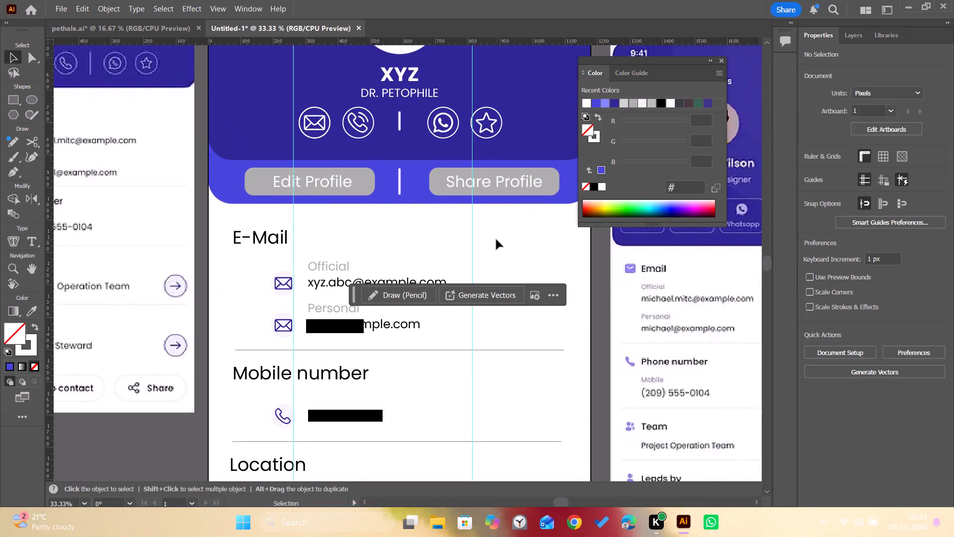
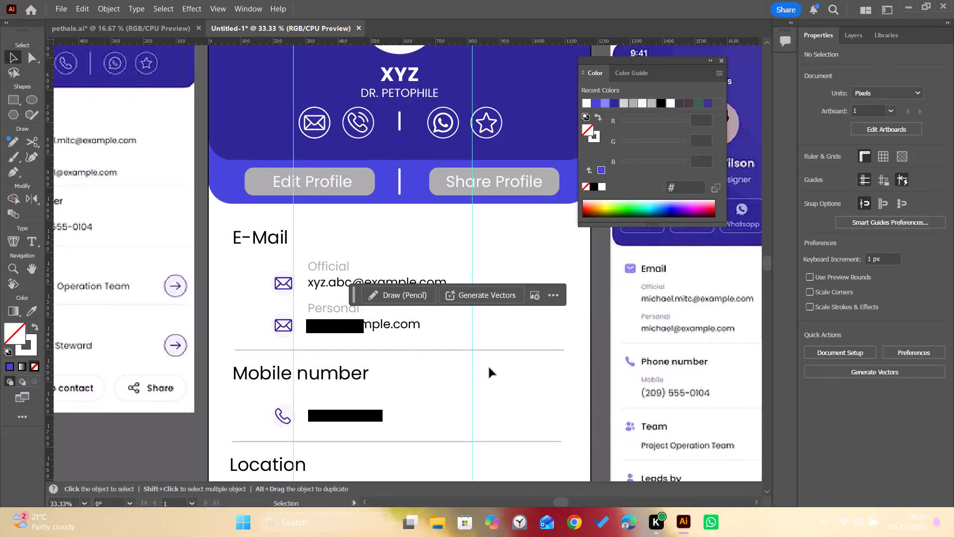
Examine the lower part of the contact details screen, from the E-Mail section down to the second Location section and the empty space below.
scroll(587, 347, "down", 1, "alt")
key("space")
key("space")
key("space")
key("space")
key("space")
key("space")
key("space")
key("space")
key("space")
key("space")
key("space")
key("space")
key("space")
key("space")
left_click_drag(541, 362, 501, 216)
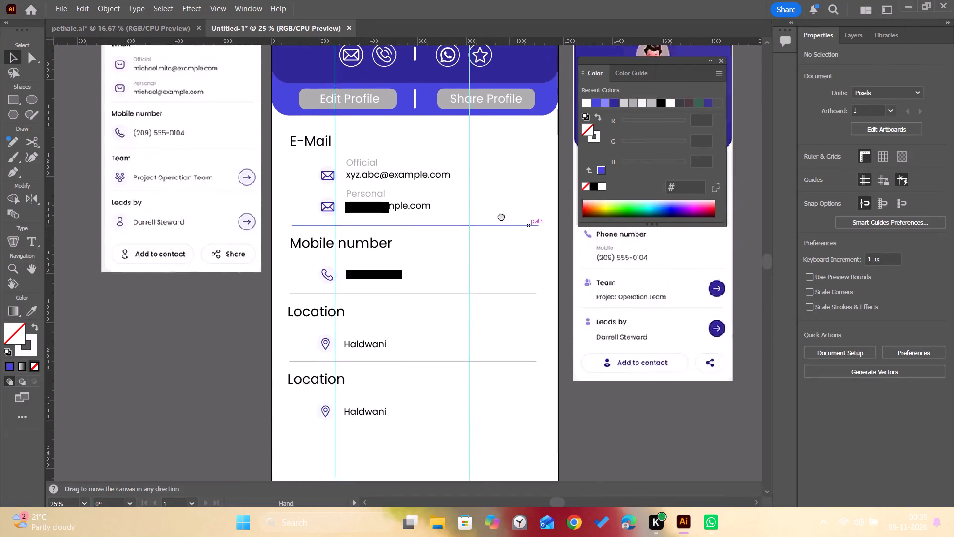
left_click_drag(501, 216, 489, 190)
key("space")
key("space")
key("space")
key("space")
key("space")
key("space")
key("space")
key("space")
key("space")
key("space")
key("space")
key("space")
key("space")
key("space")
key("space")
key("space")
key("space")
key("space")
key("space")
key("space")
left_click_drag(488, 321, 539, 316)
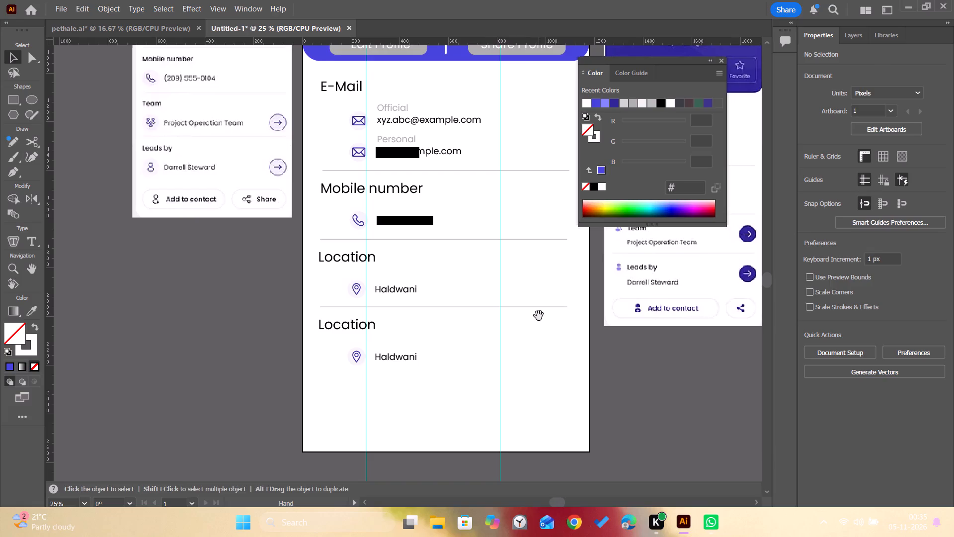
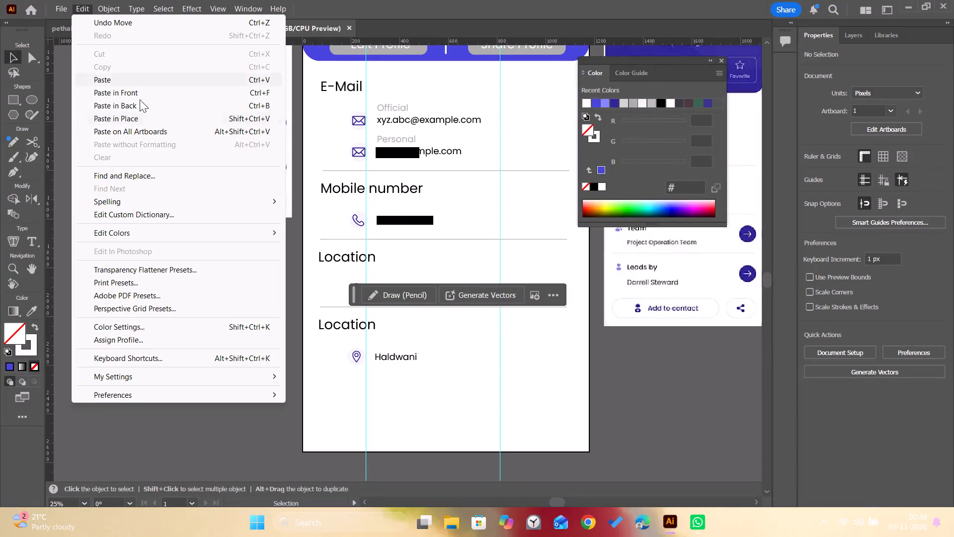
Hide both Jenny Wilson reference mockups beside the artboard, leaving only the contact details screen in view.
scroll(318, 204, "down", 1, "alt")
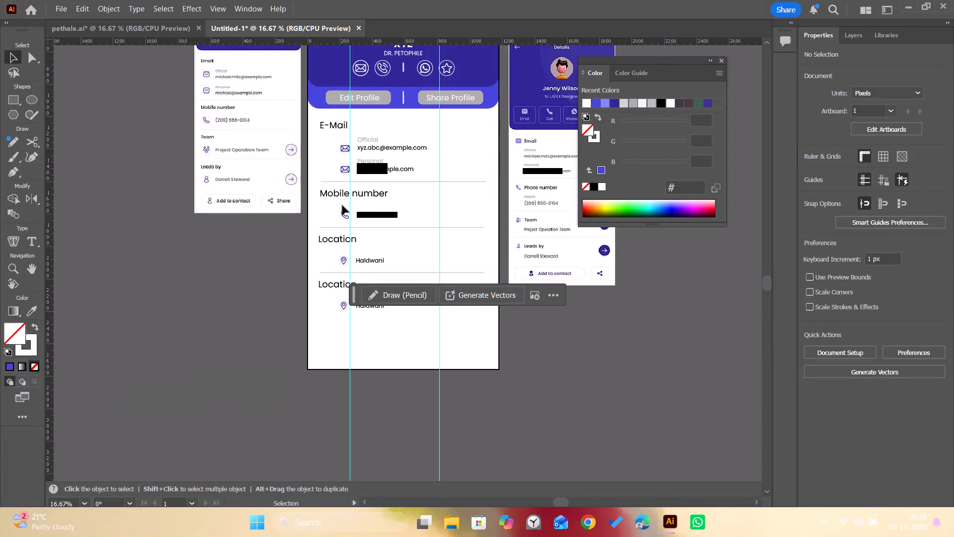
key("space")
key("space")
key("space")
key("space")
key("space")
key("space")
key("space")
key("space")
key("space")
key("space")
key("space")
key("space")
key("space")
key("space")
key("space")
key("space")
key("space")
key("space")
key("space")
key("space")
left_click_drag(382, 218, 323, 334)
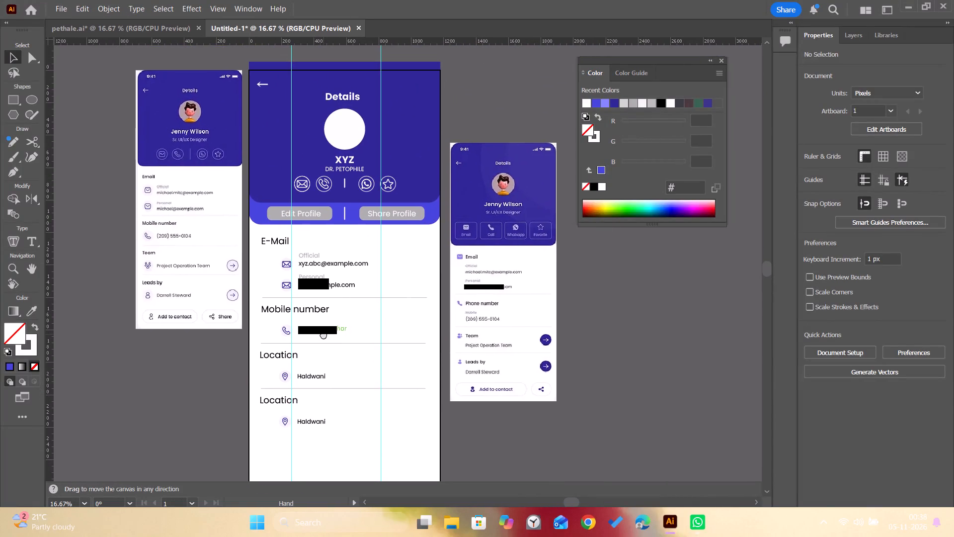
left_click_drag(323, 334, 323, 326)
left_click(194, 270)
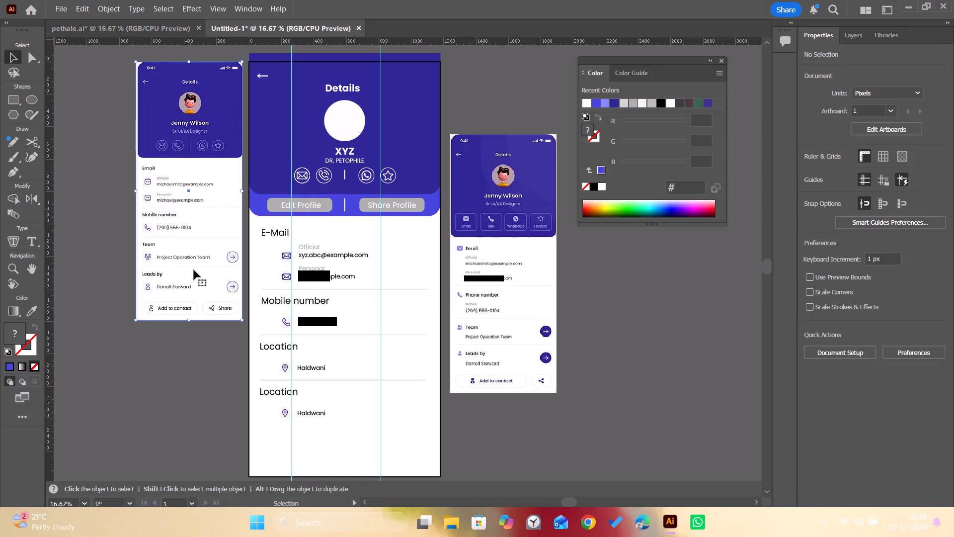
key("ctrl+h")
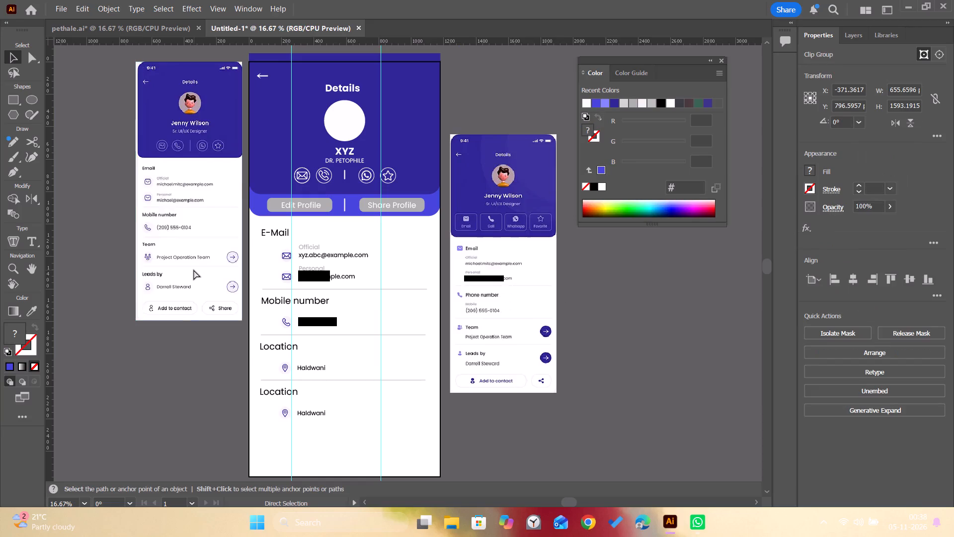
left_click(863, 37)
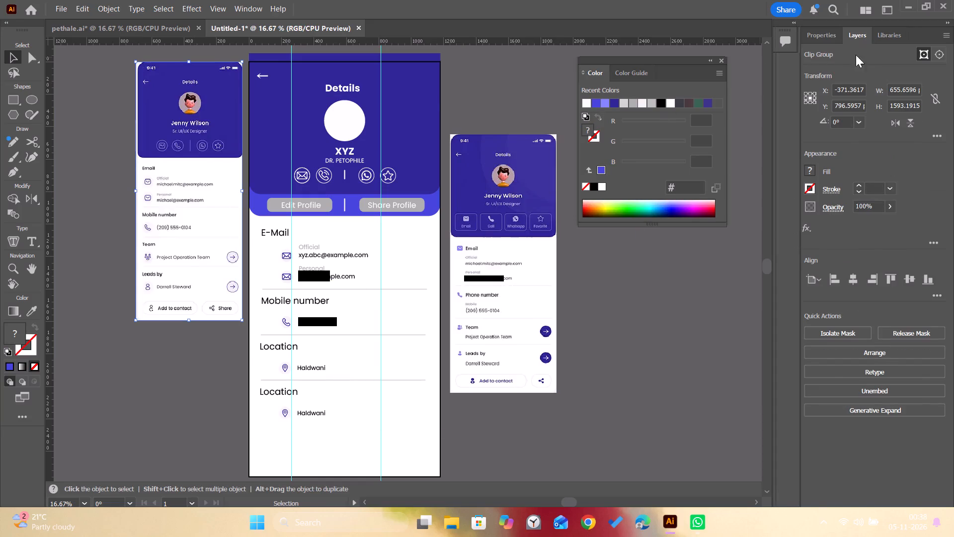
scroll(852, 198, "down", 16)
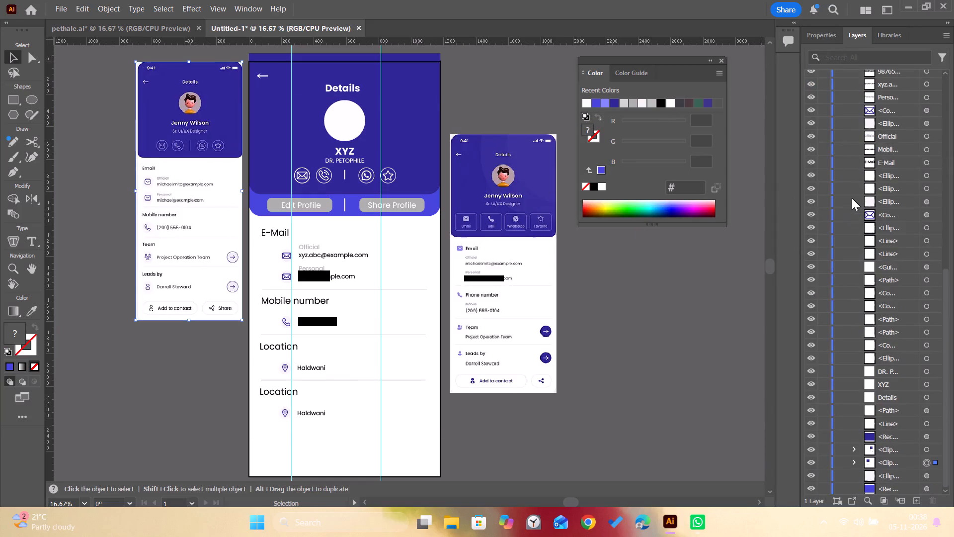
left_click_drag(809, 451, 810, 456)
left_click_drag(810, 456, 810, 457)
left_click(721, 396)
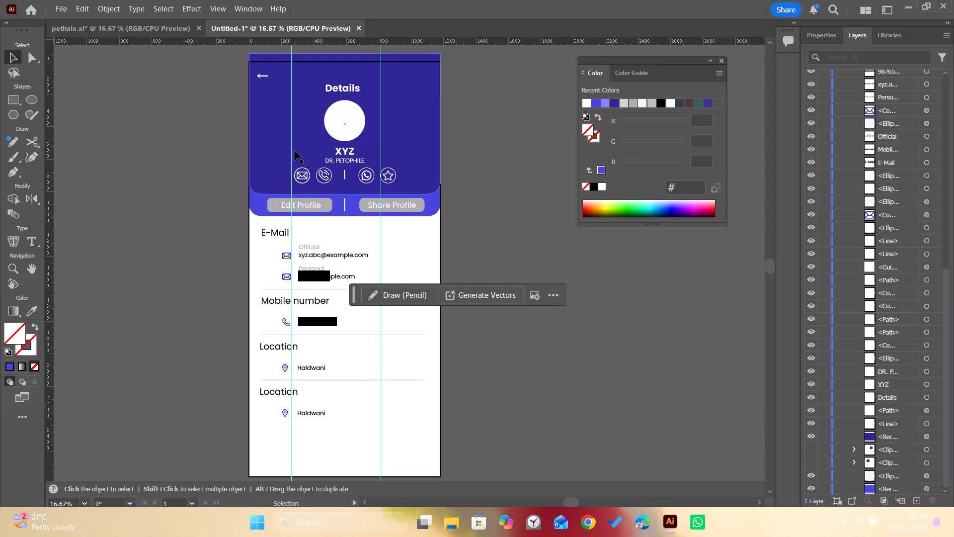
Export the artboard to Downloads as a JPEG named pb, using RGB, maximum quality 10 and 72 ppi.
left_click(69, 4)
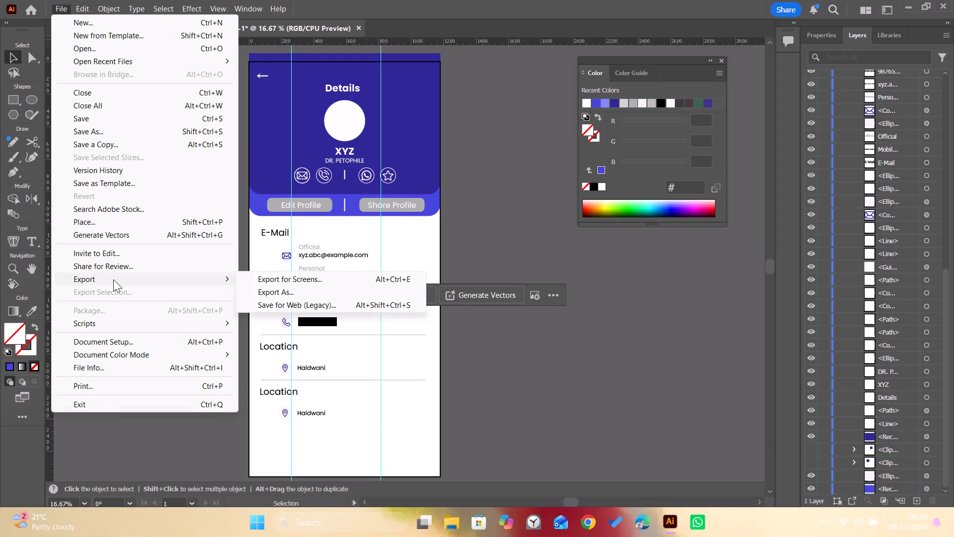
left_click(249, 289)
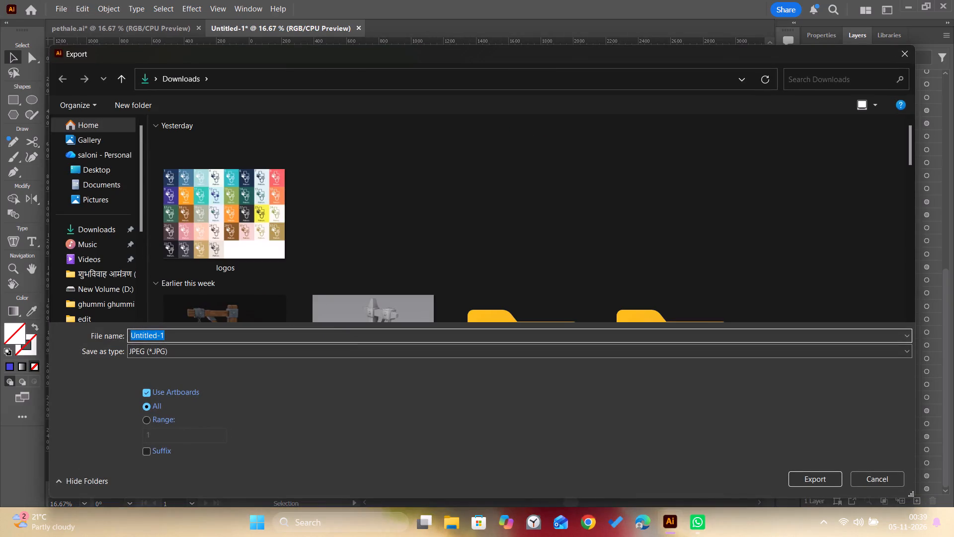
type("pb")
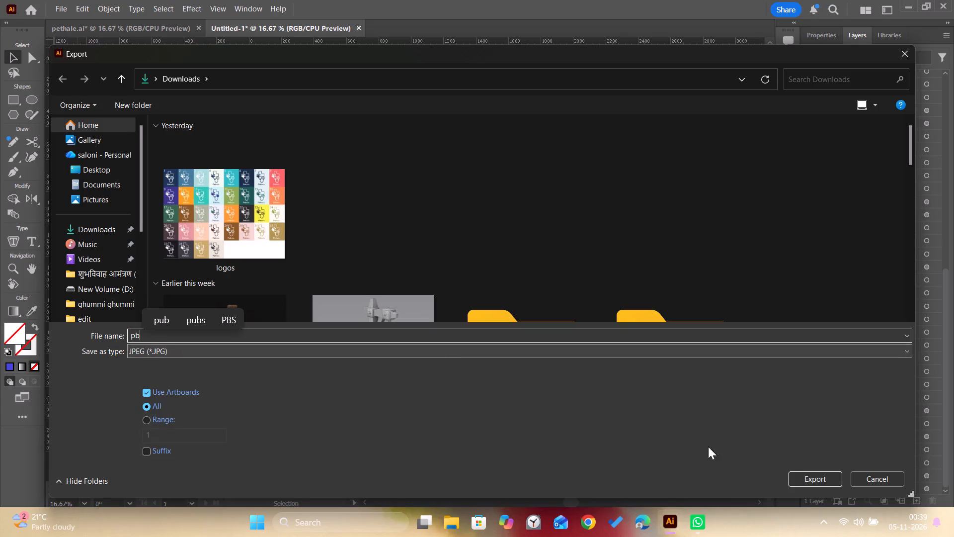
left_click(805, 479)
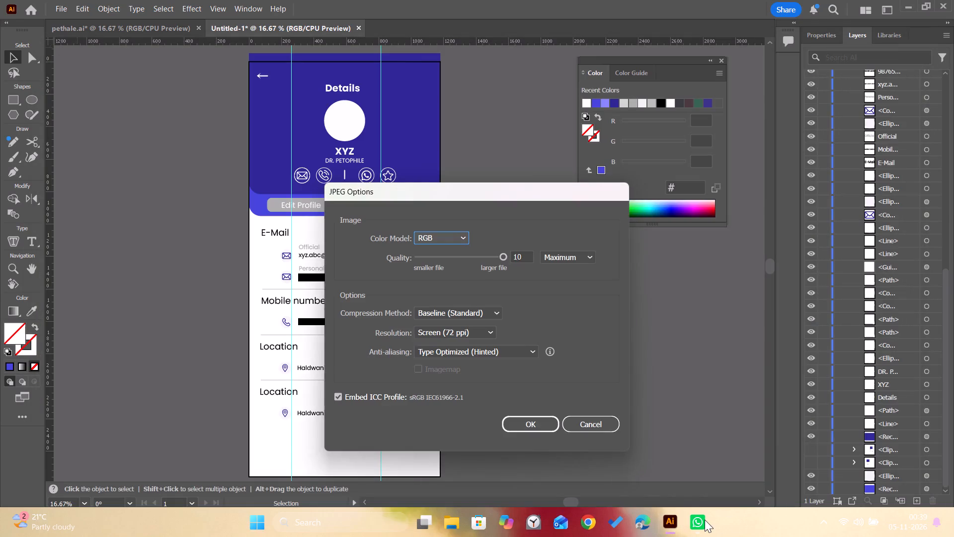
left_click(531, 423)
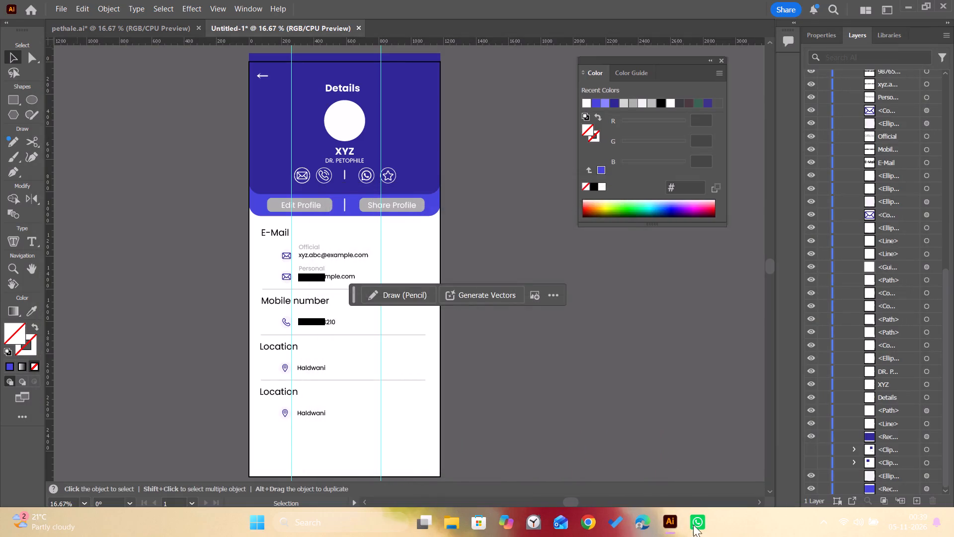
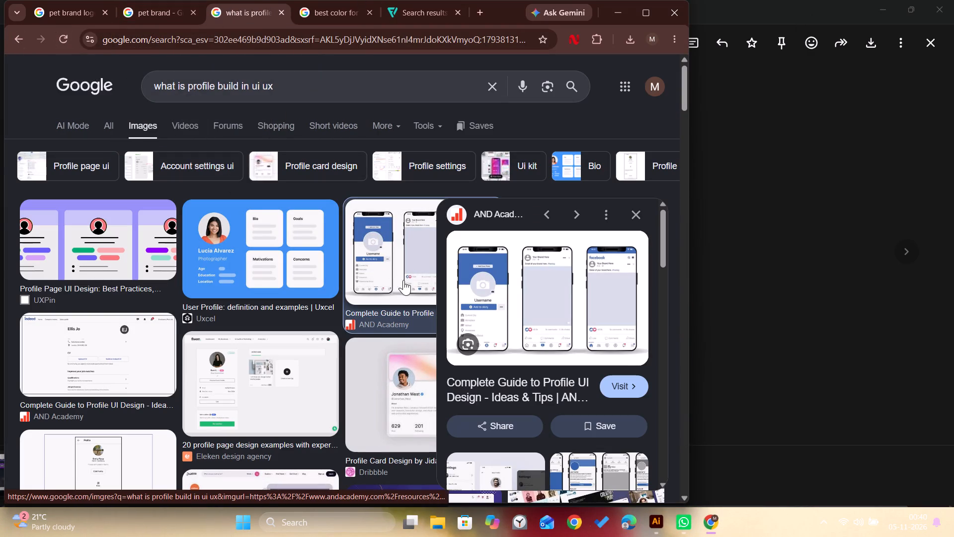
Switch to Chrome and copy the Dribbble "Profile details screen UI" image from the "what is profile build in ui ux" image results.
scroll(381, 289, "up", 9)
scroll(381, 286, "down", 3)
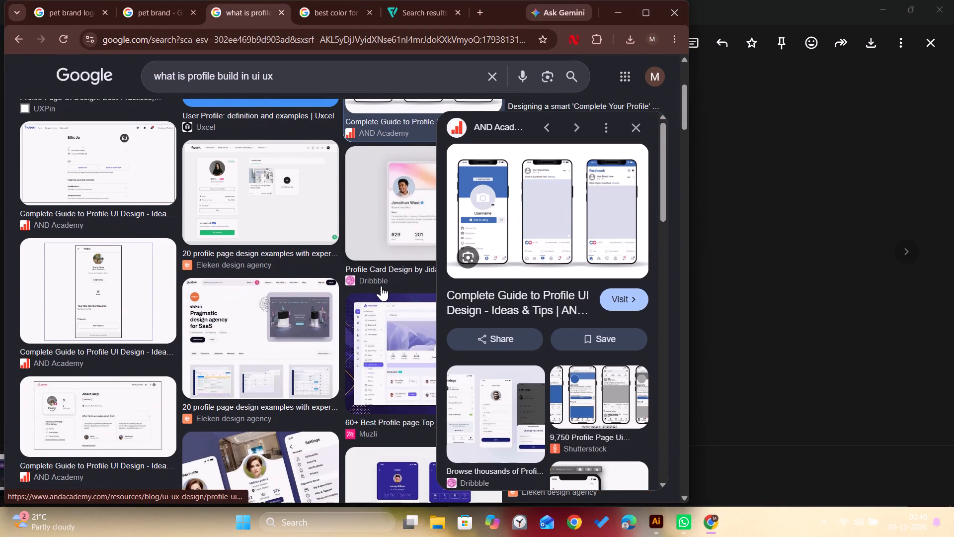
scroll(381, 286, "down", 2)
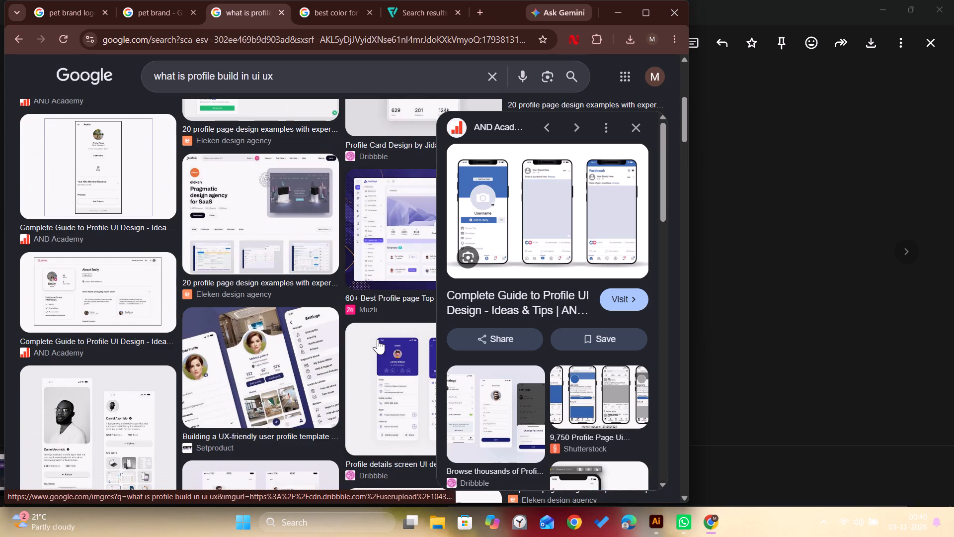
right_click(377, 347)
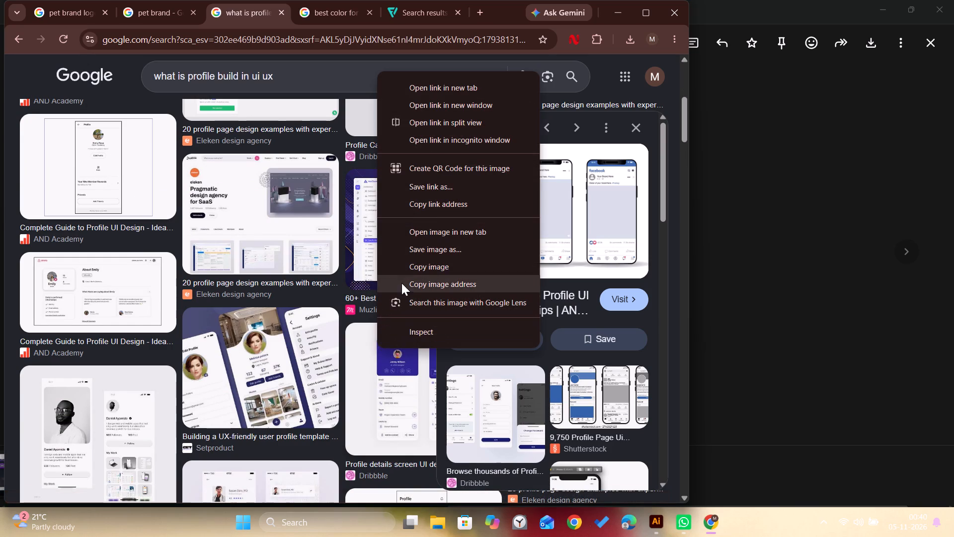
left_click(412, 270)
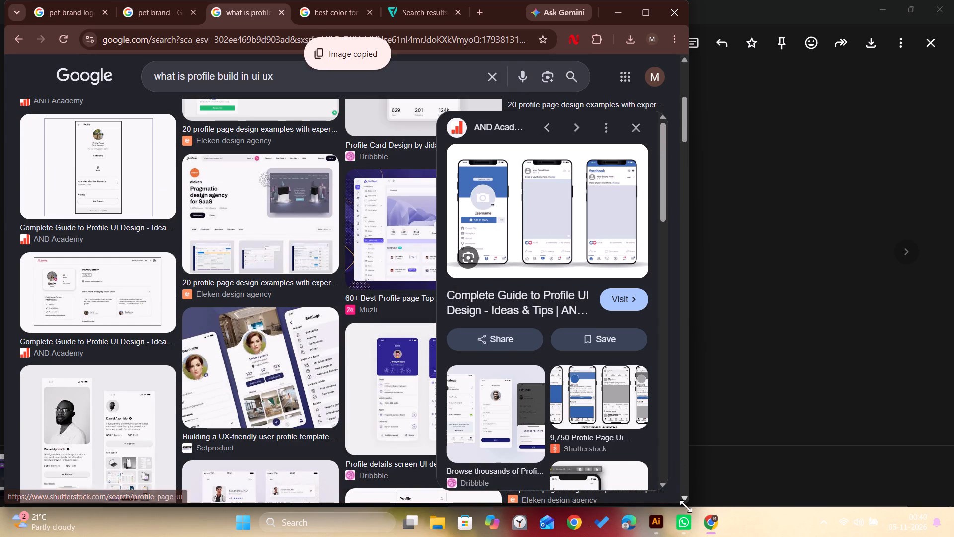
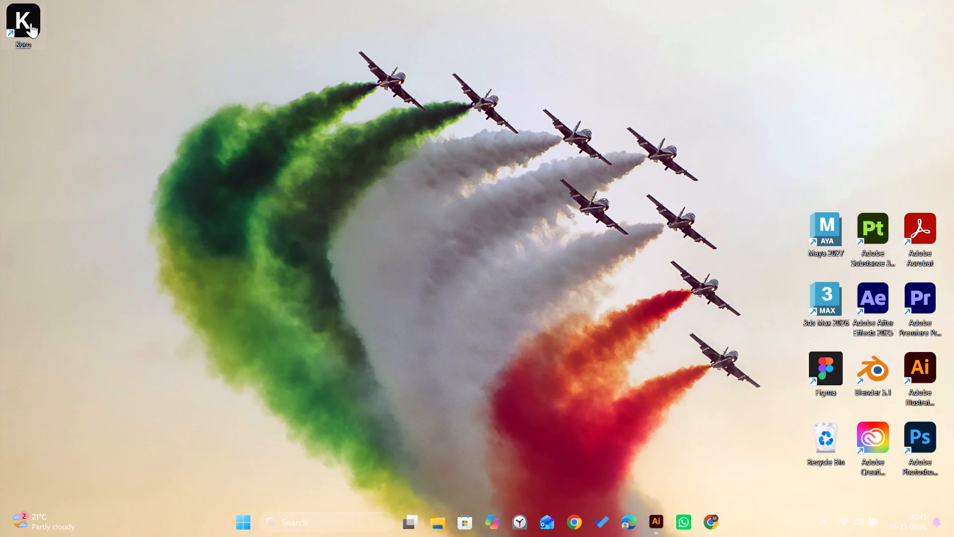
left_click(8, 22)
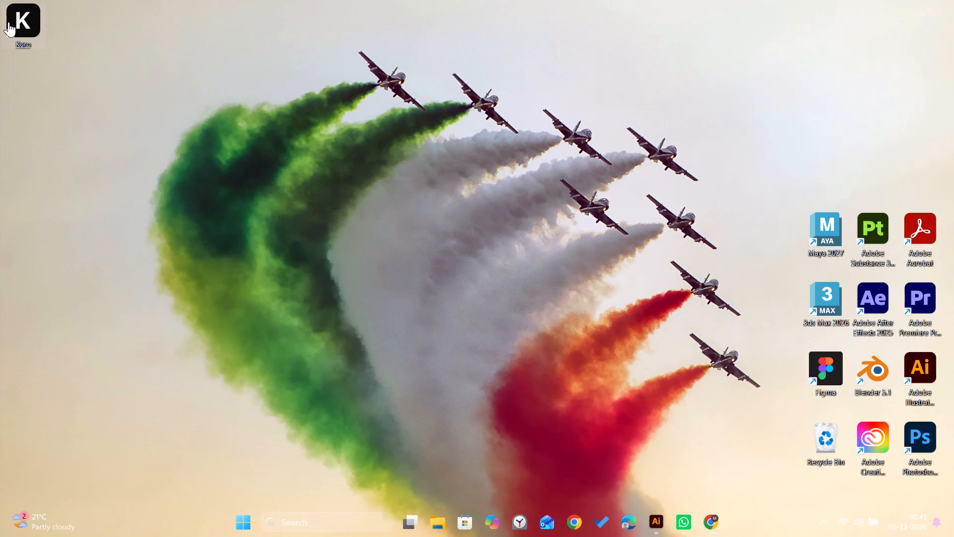
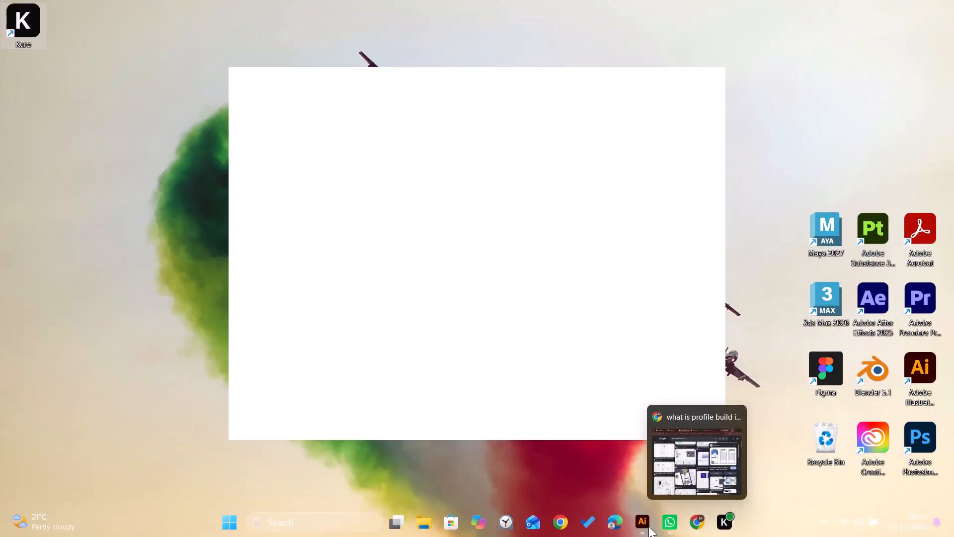
Switch to Adobe Illustrator to bring up the contact details screen design.
left_click(642, 526)
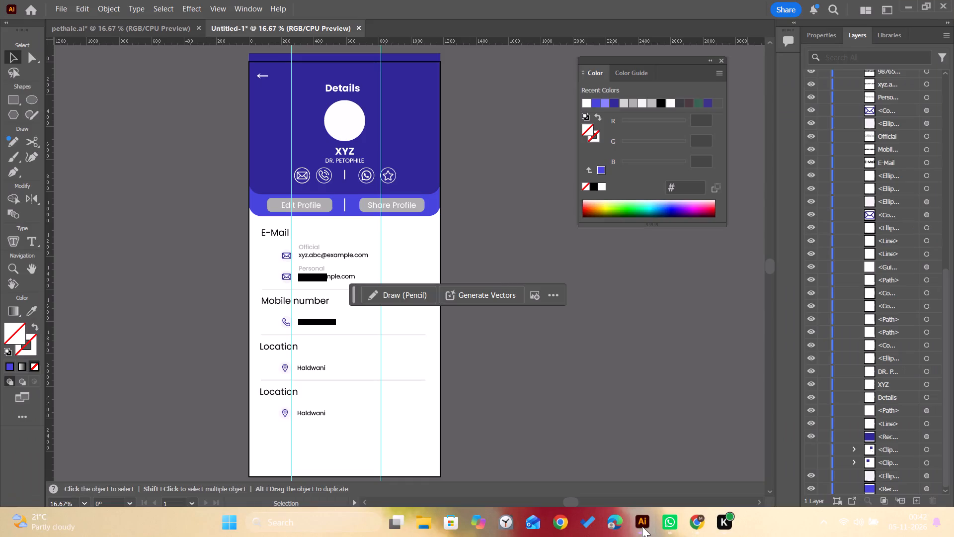
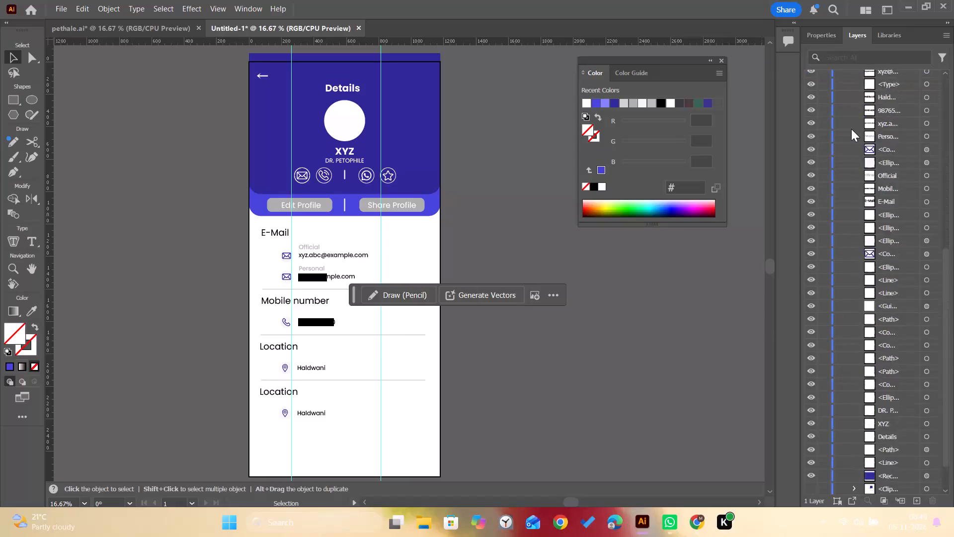
Look through the objects in Layer 1 and collapse the layer's contents.
scroll(851, 129, "down", 8)
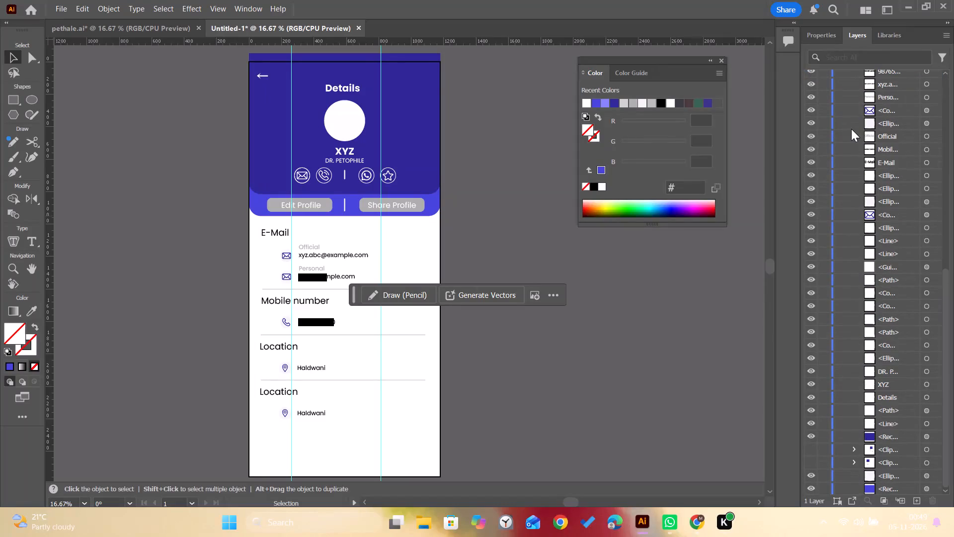
scroll(851, 129, "down", 8)
scroll(851, 129, "up", 9)
scroll(851, 129, "right", 1)
scroll(851, 129, "up", 6)
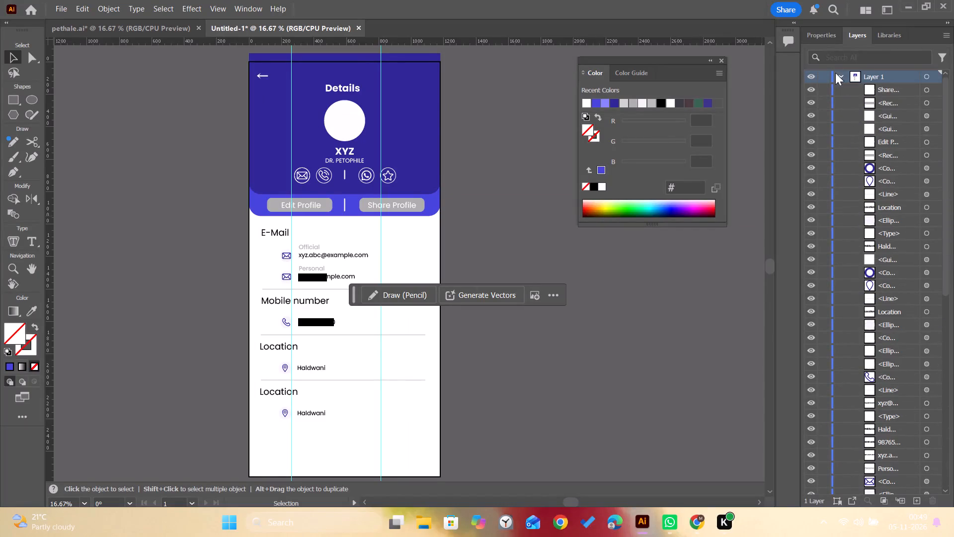
left_click(838, 75)
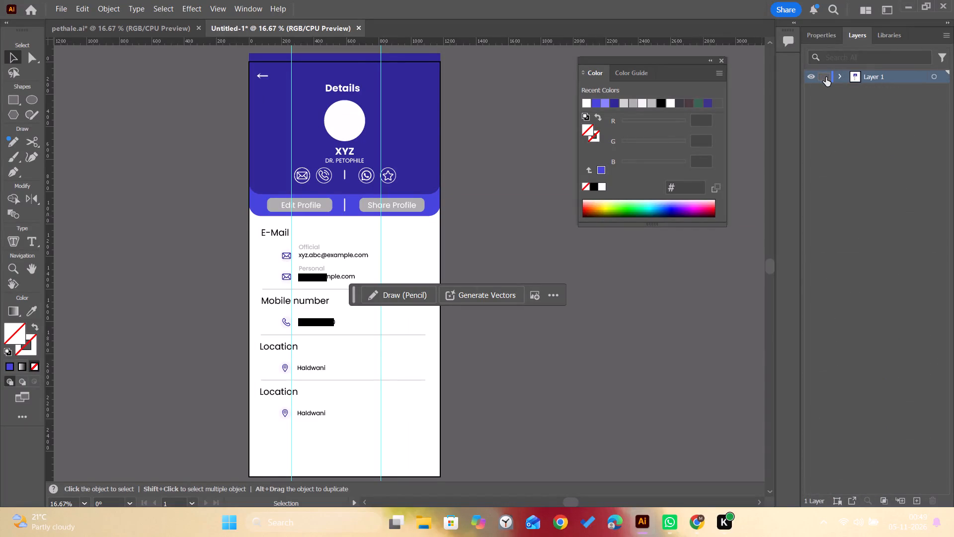
left_click(826, 77)
left_click(826, 77)
Add a second 1179 x 2556 px artboard with the iPhone 16/15/15Pro/14 Pro preset beside the contact details artboard.
left_click(811, 40)
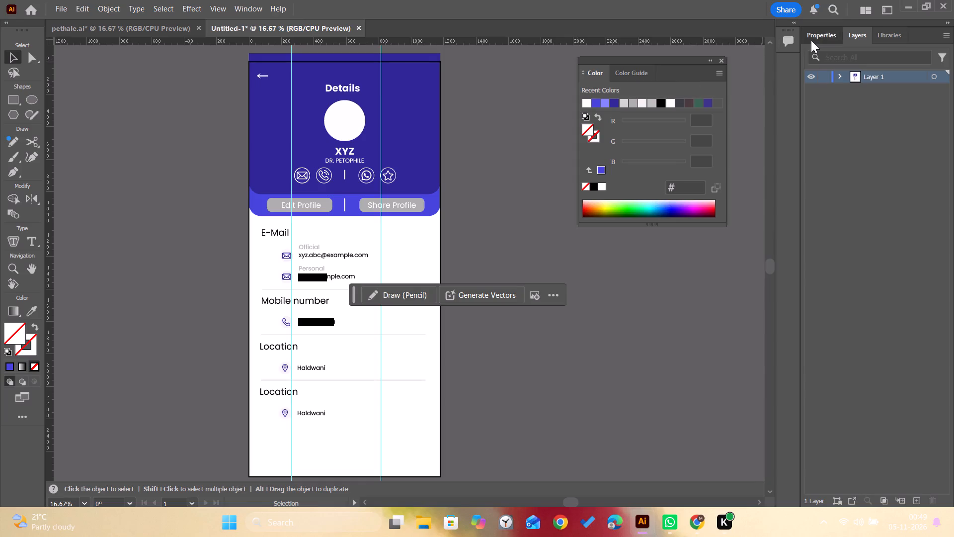
left_click(838, 348)
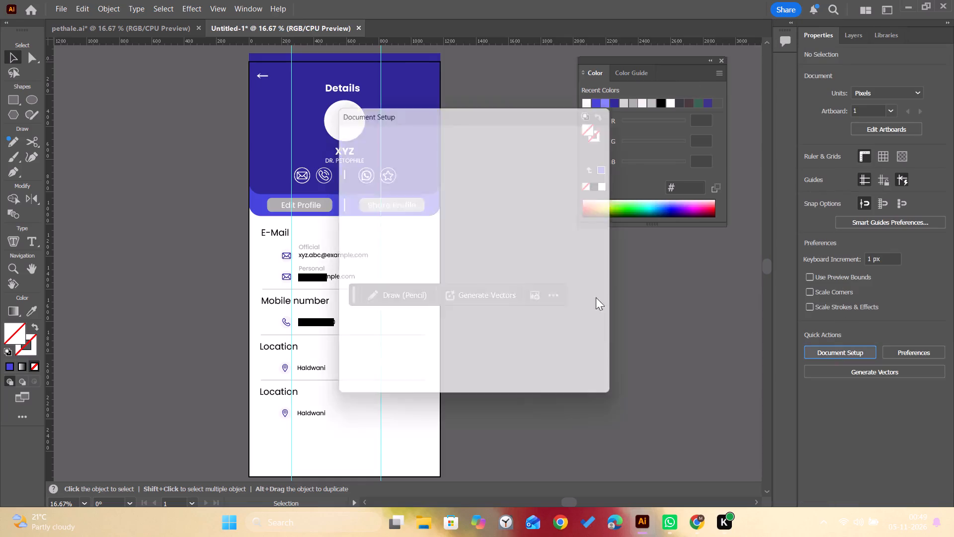
left_click(585, 159)
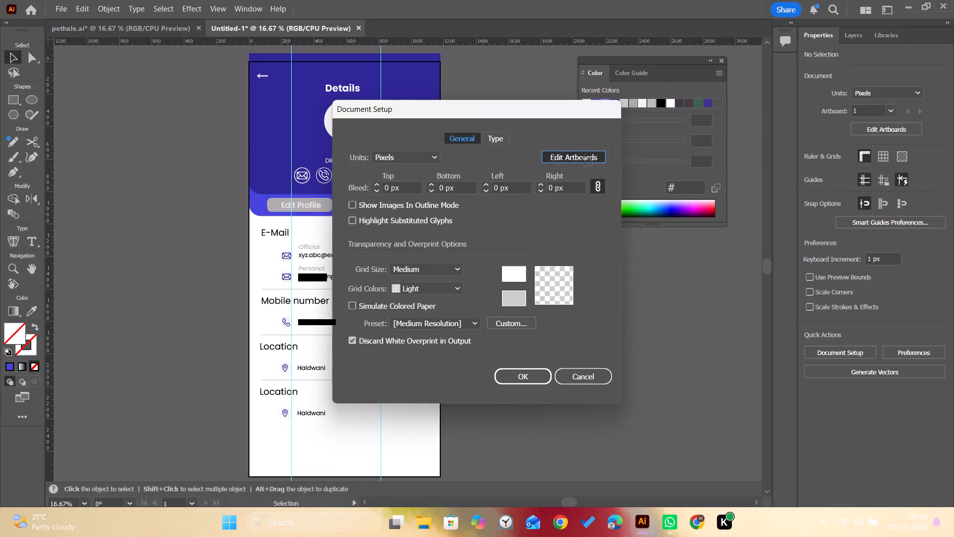
left_click(450, 270)
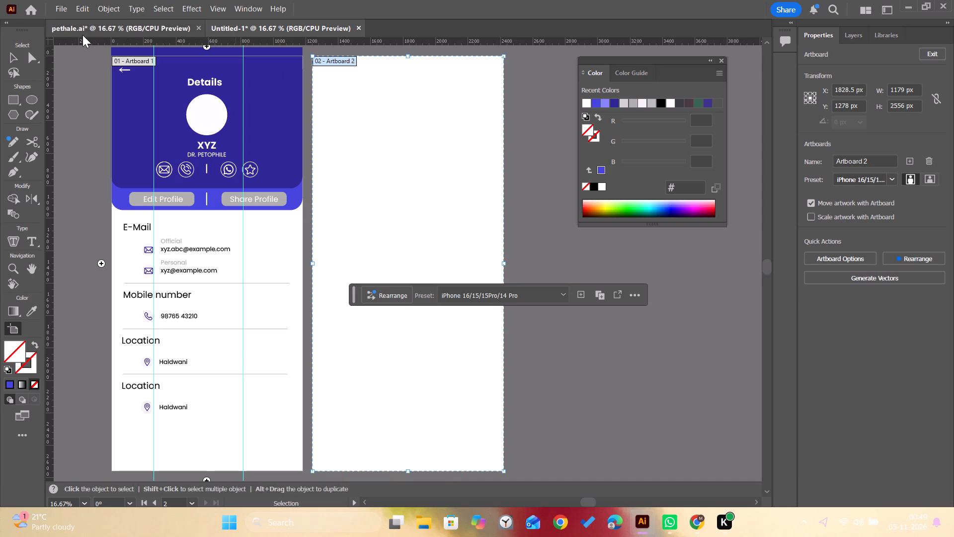
left_click(12, 60)
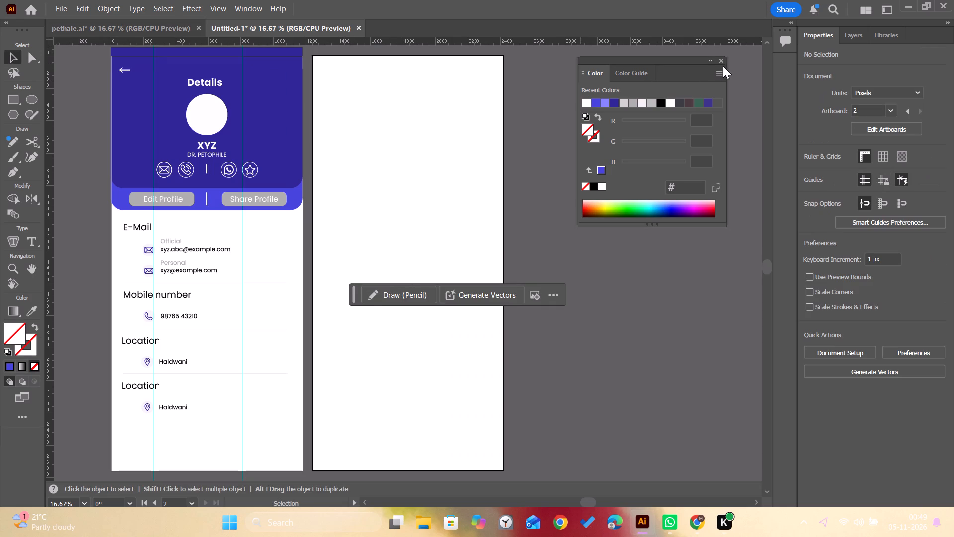
Draw a wide rectangle without fill or stroke in the upper half of the new blank artboard.
left_click(844, 37)
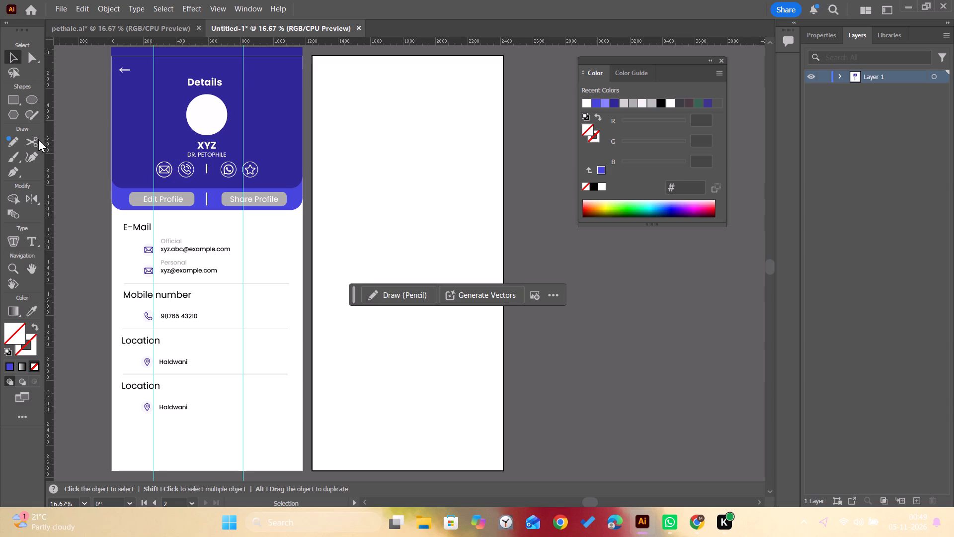
left_click(12, 100)
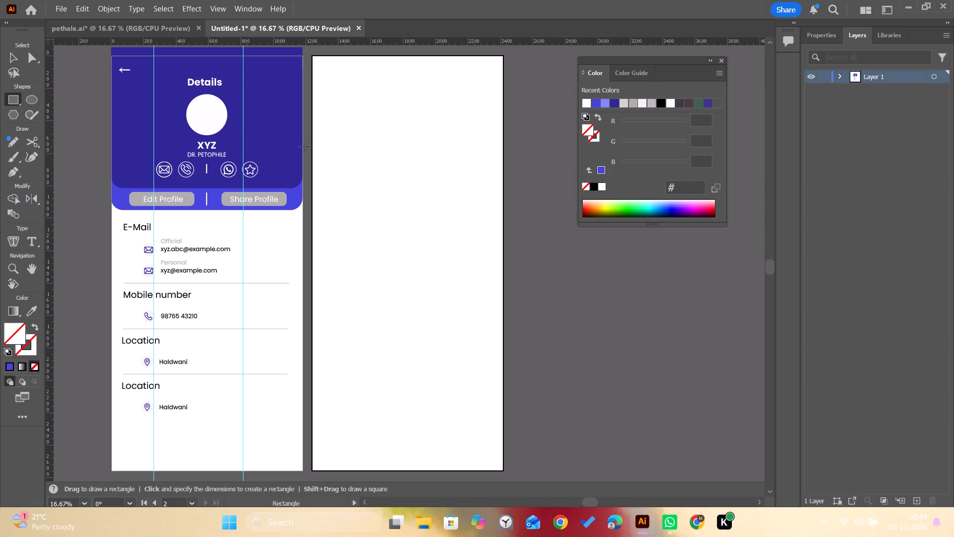
left_click_drag(354, 151, 476, 242)
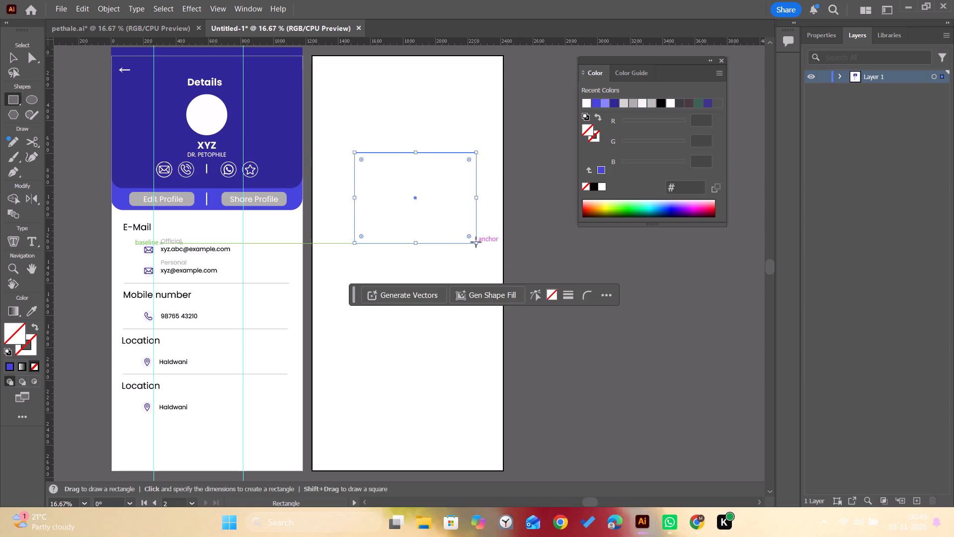
Delete the unfilled rectangle from the upper half of the blank second artboard.
left_click(476, 242)
left_click(502, 285)
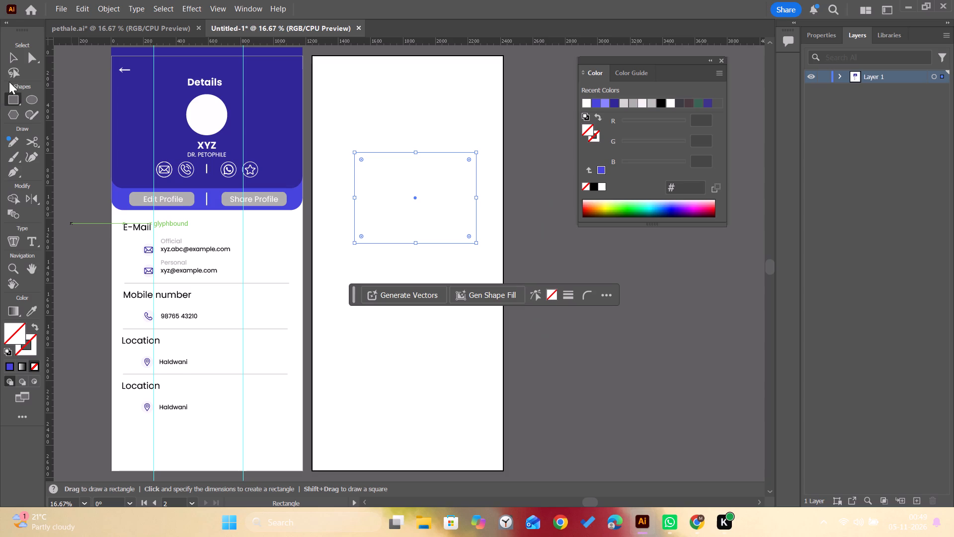
left_click(12, 60)
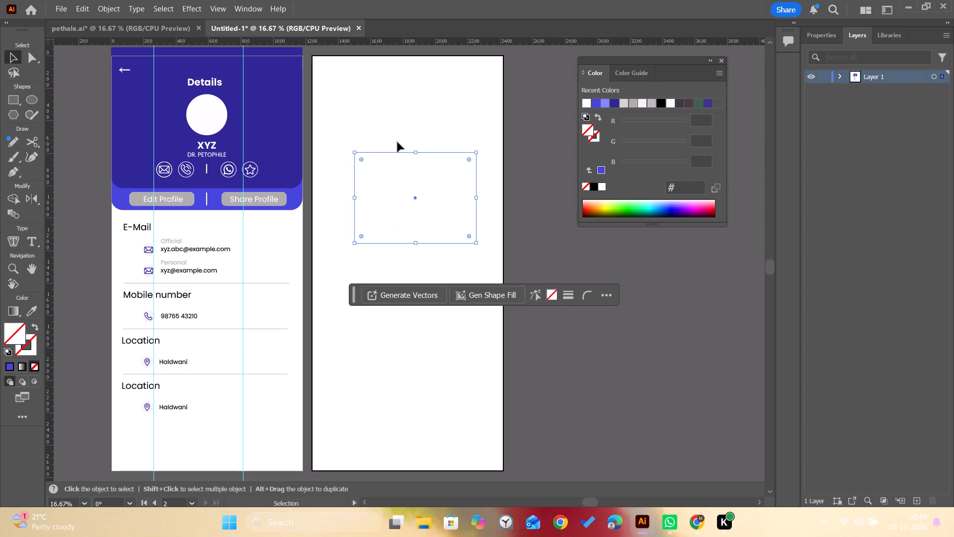
left_click_drag(418, 135, 399, 269)
key("Delete")
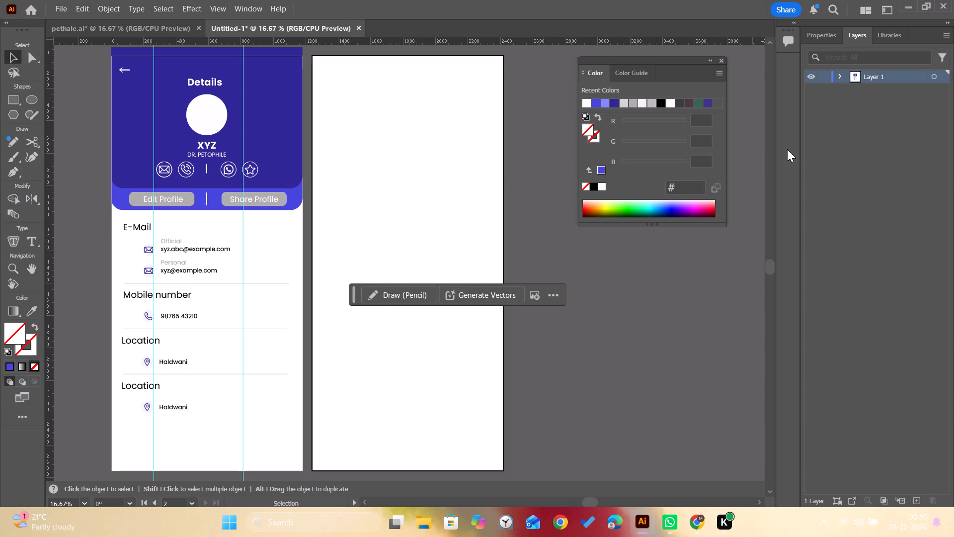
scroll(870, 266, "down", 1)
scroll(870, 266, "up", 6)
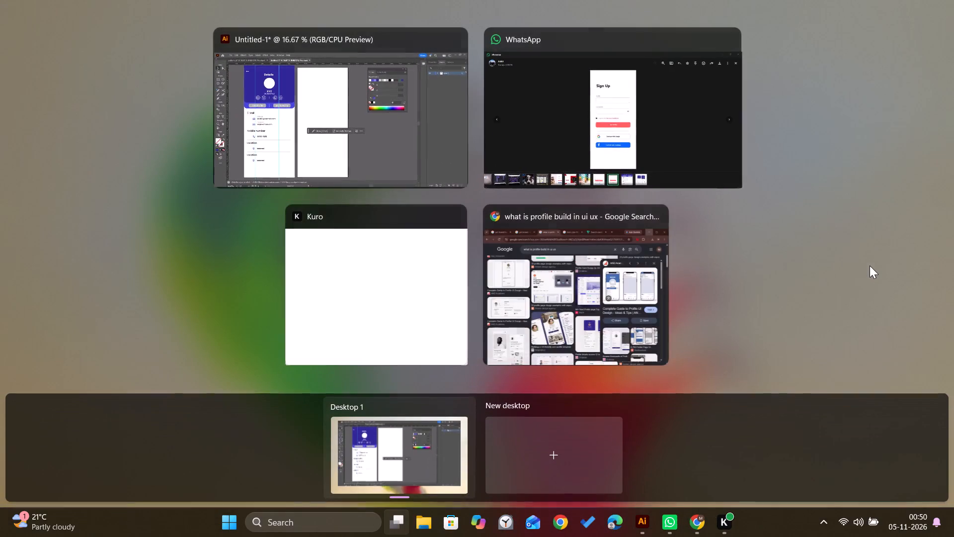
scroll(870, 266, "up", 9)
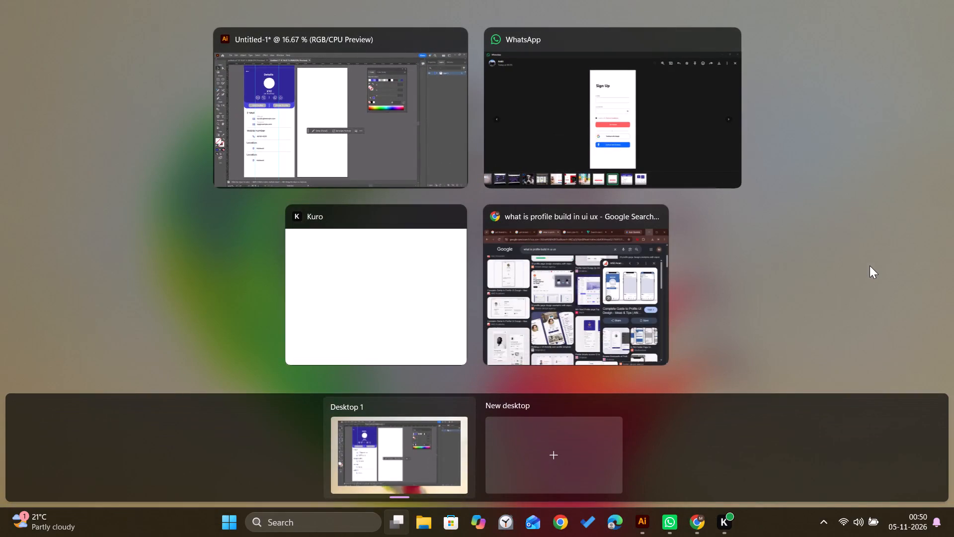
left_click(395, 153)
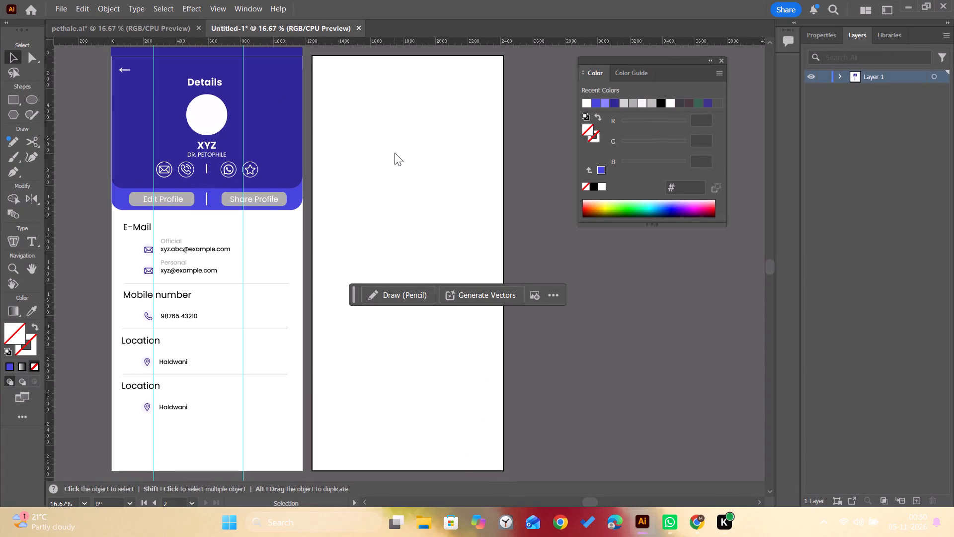